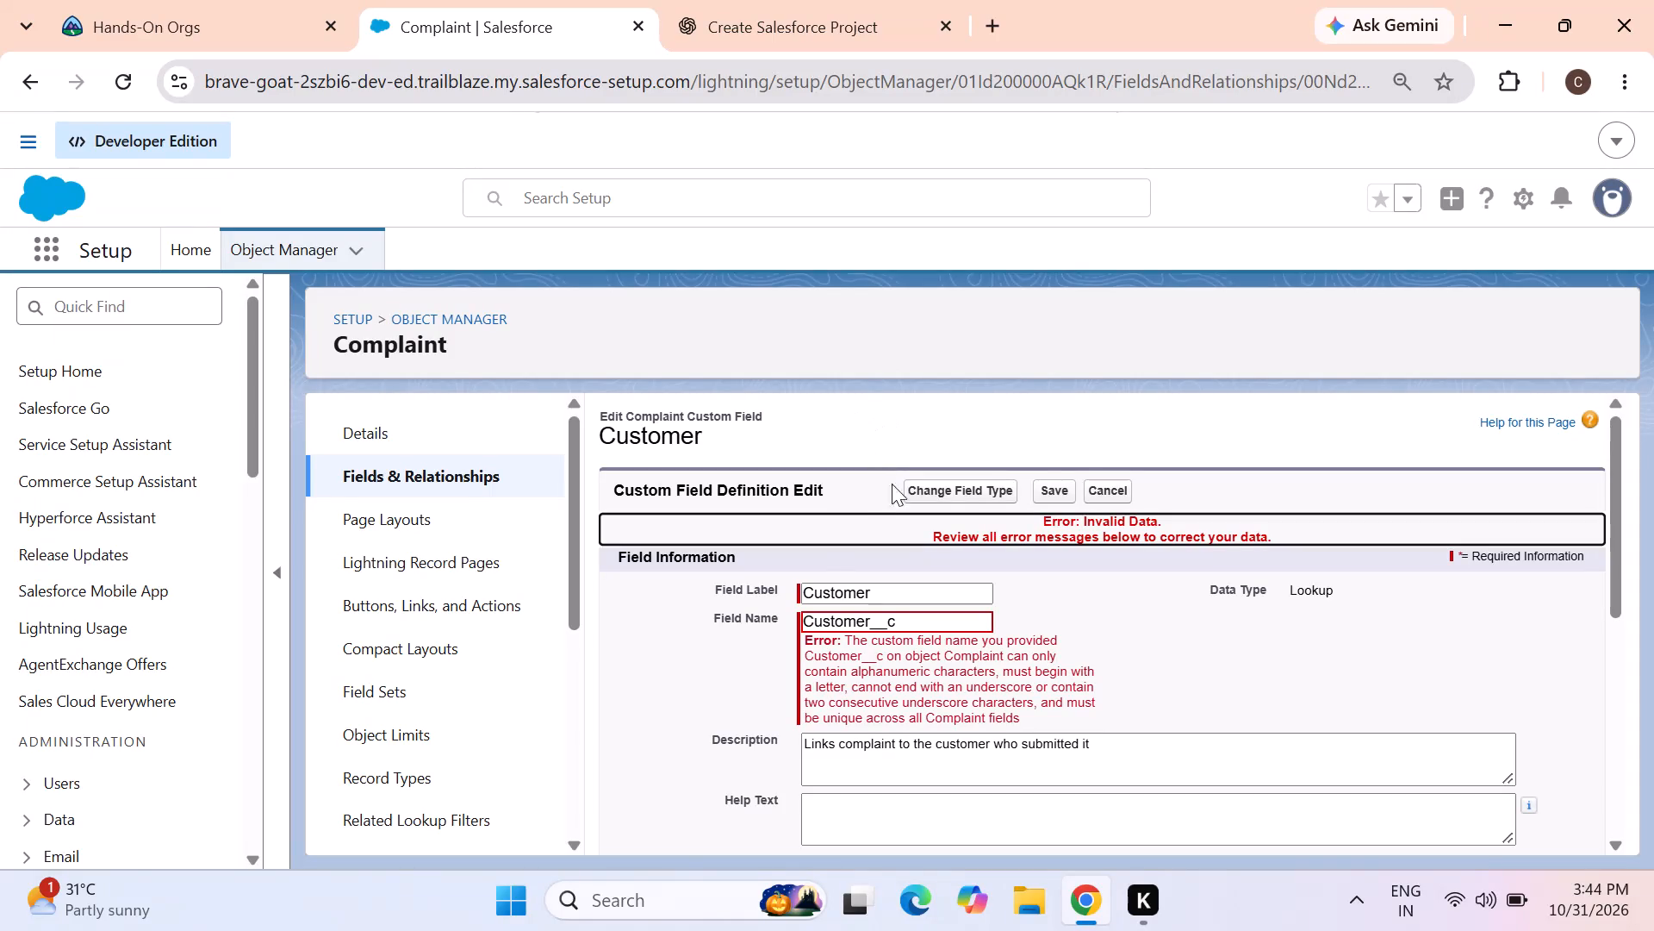
# Replace the Customer field's Field Name with Customers, accept the name-change notice and save the field definition.
pyautogui.scroll(-1, 1154, 682)
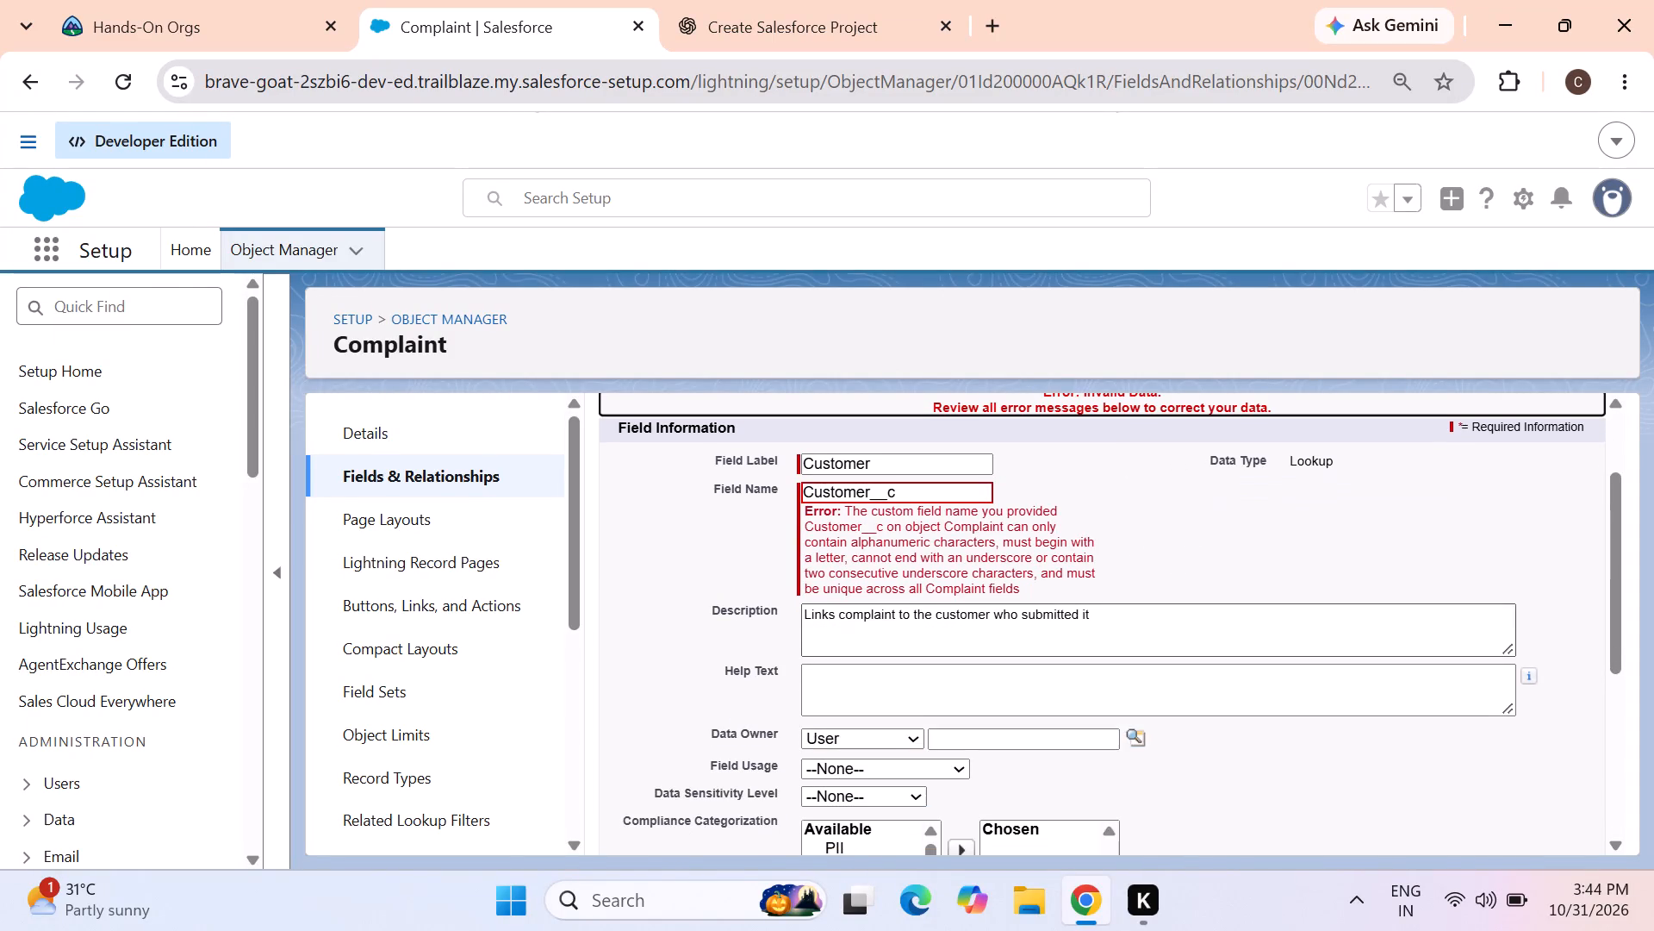
pyautogui.scroll(-4, 988, 612)
pyautogui.scroll(3, 988, 612)
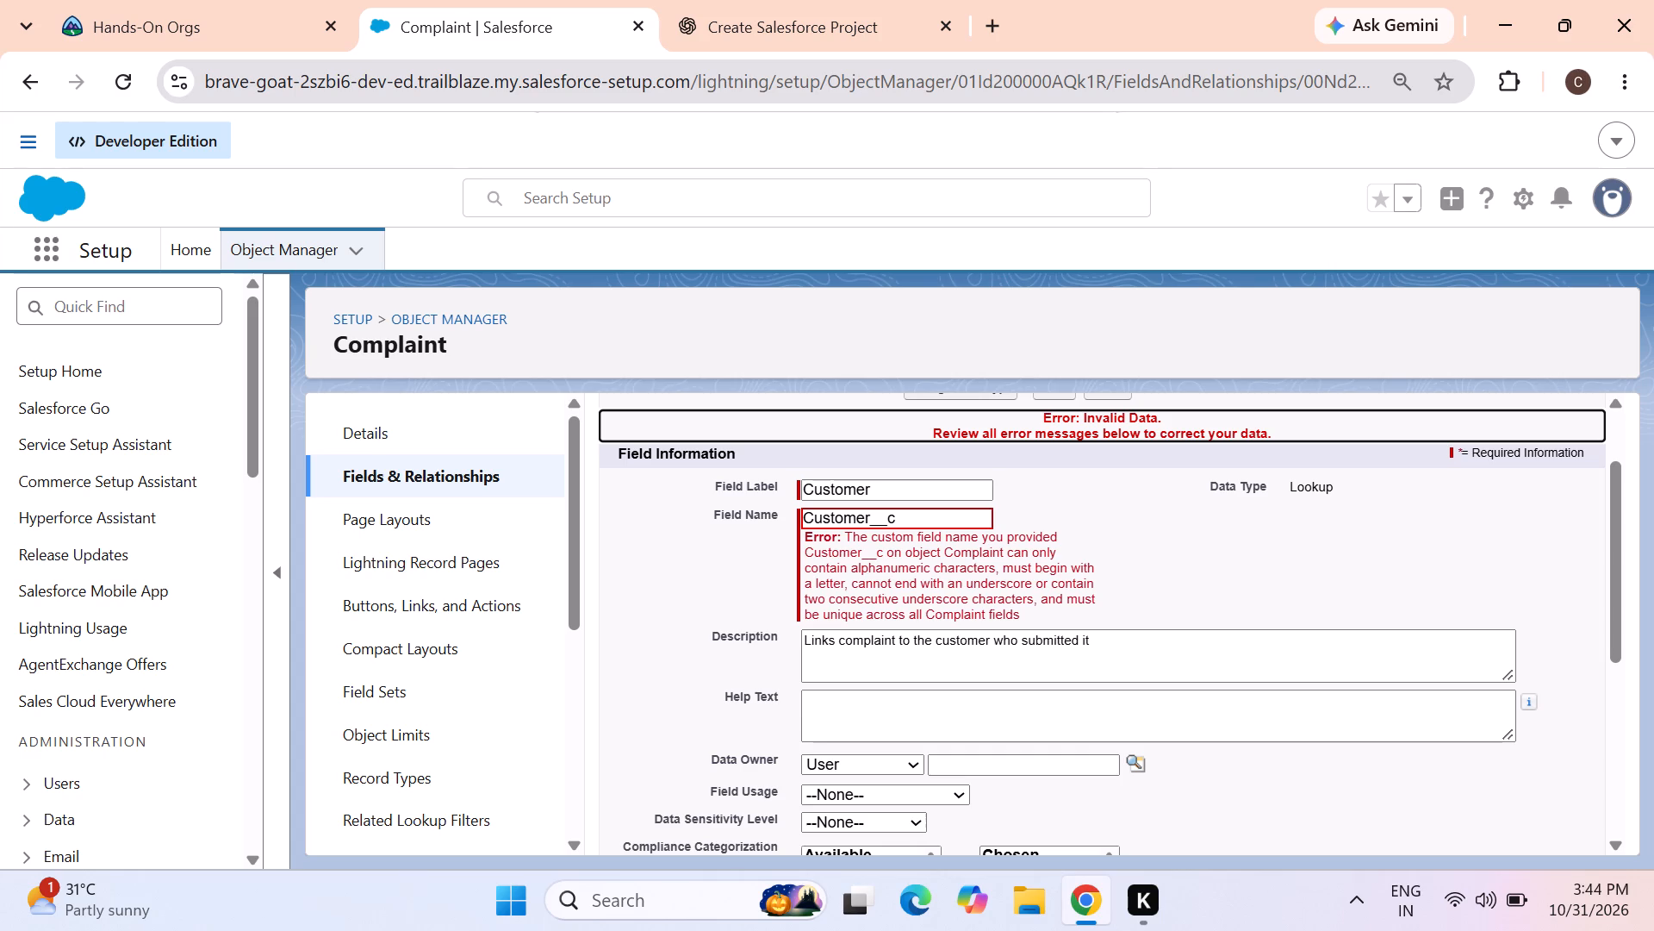
pyautogui.click(1138, 571)
pyautogui.click(918, 528)
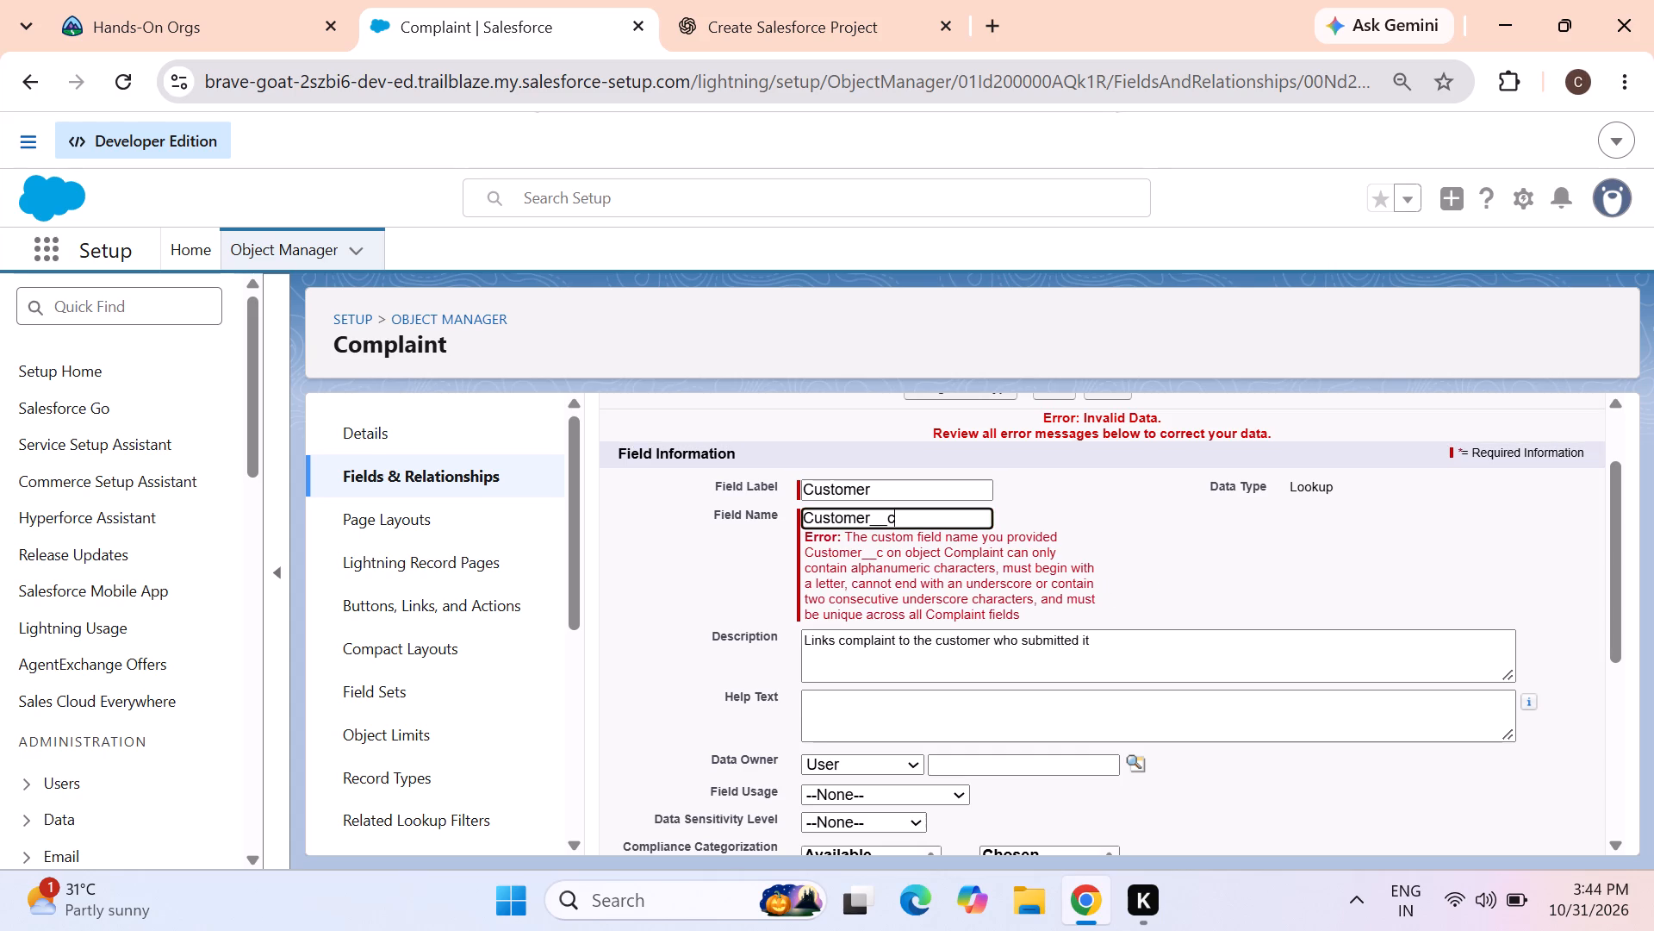
pyautogui.press('BackSpace')
pyautogui.press('BackSpace')
pyautogui.press('BackSpace')
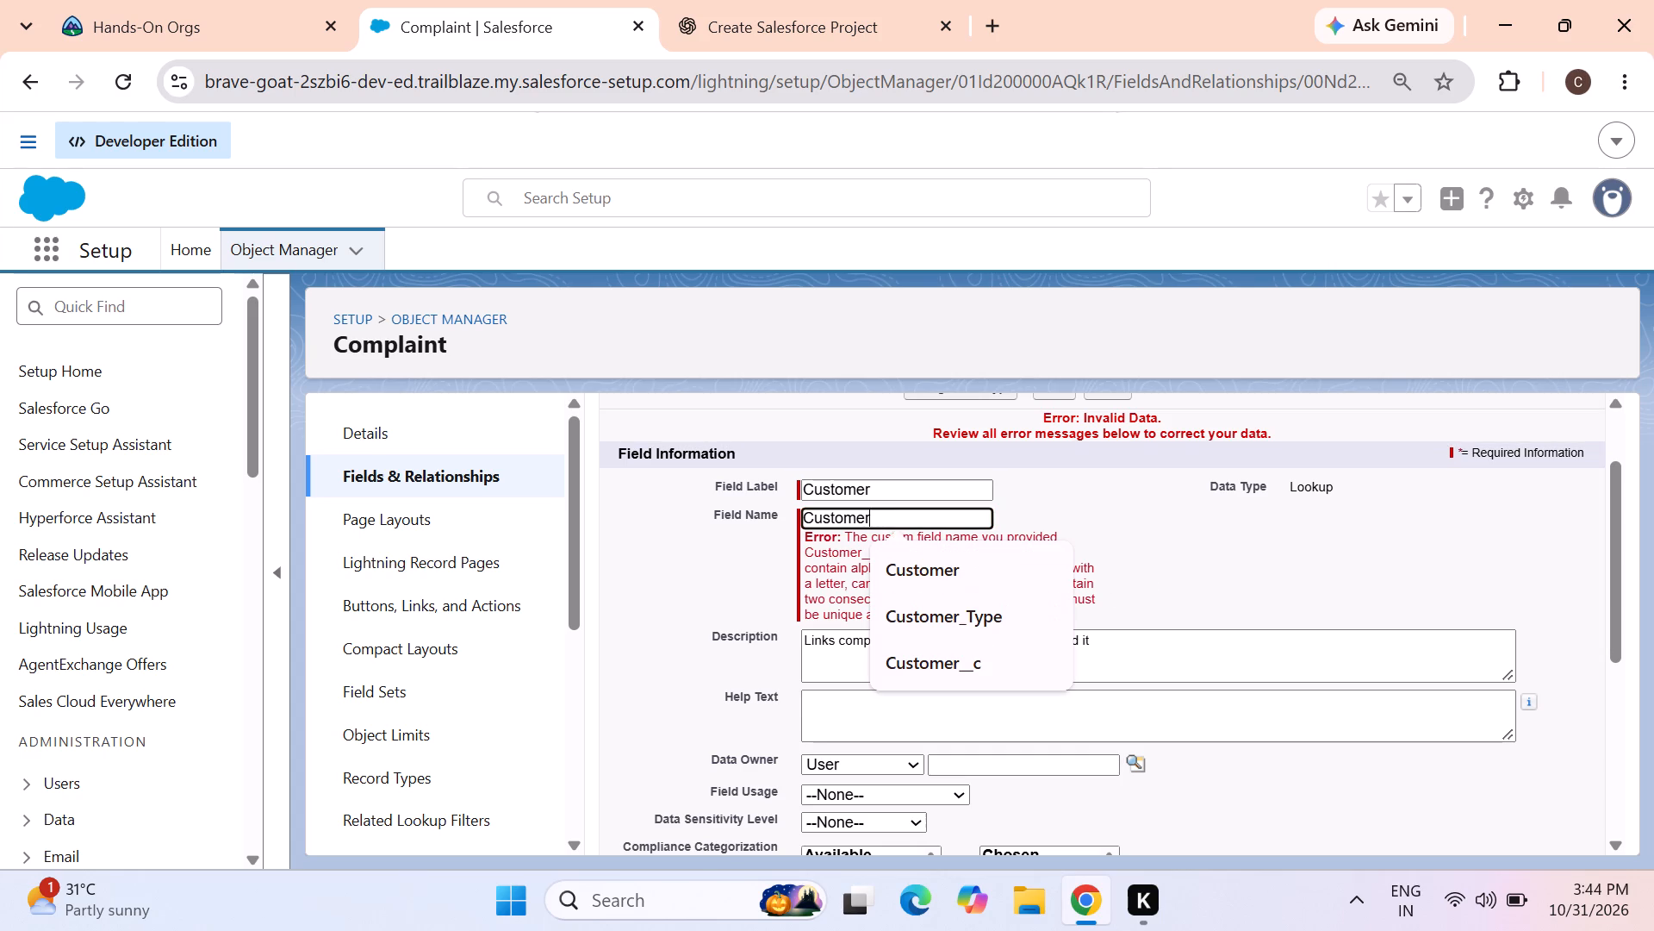
pyautogui.press('s')
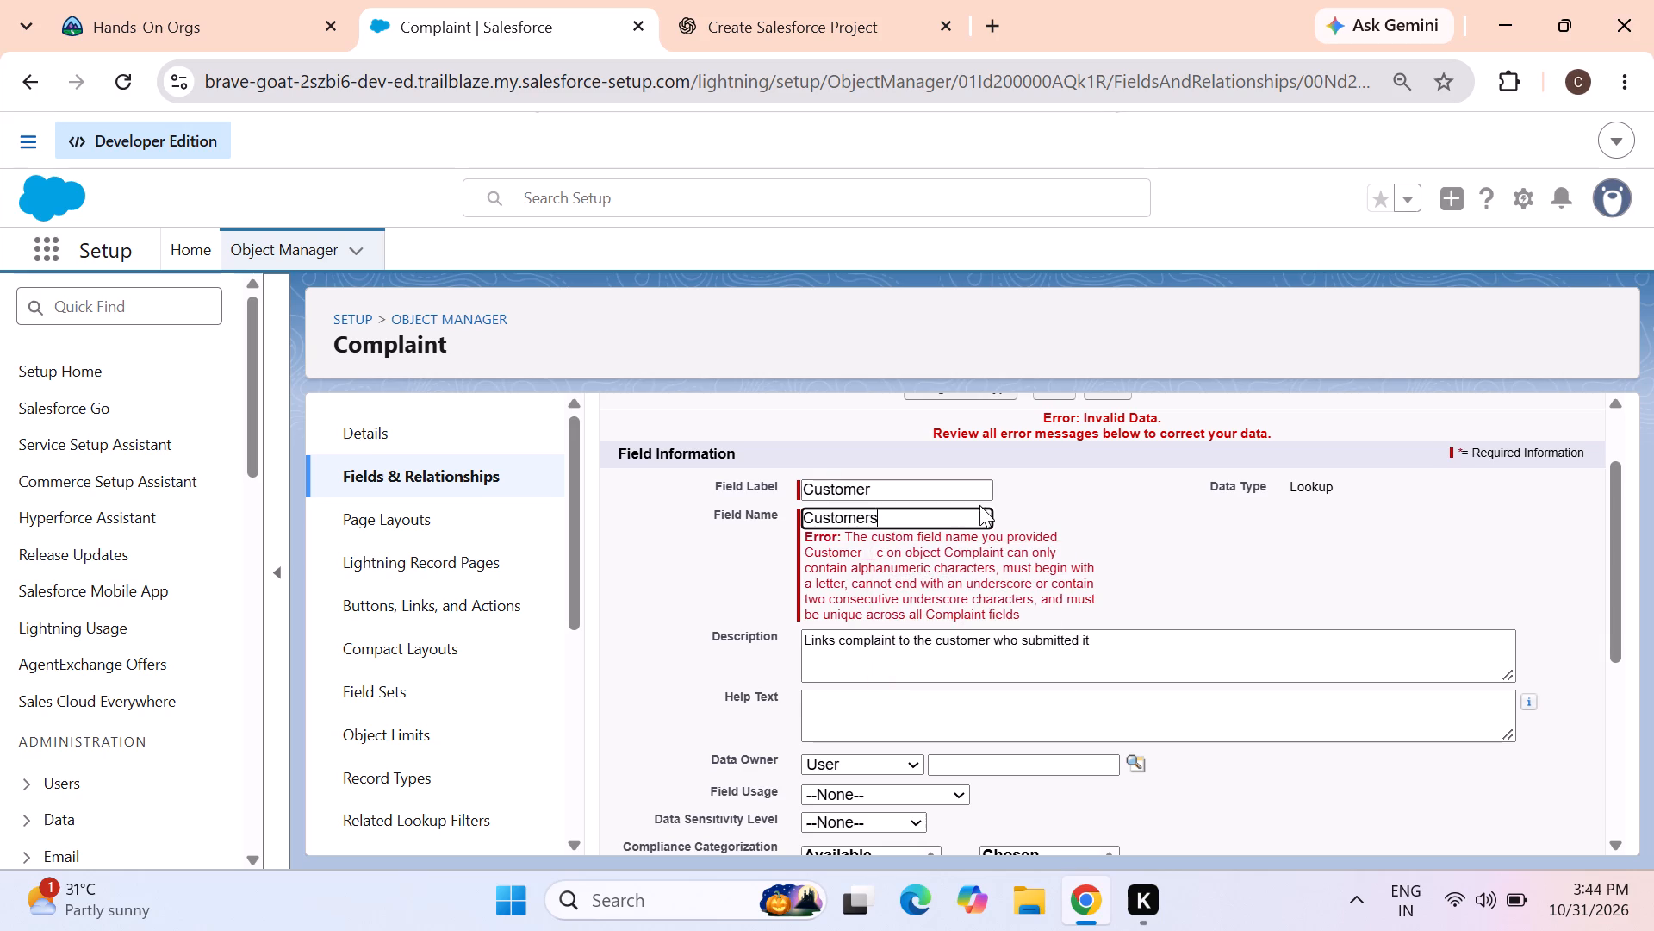
pyautogui.scroll(1, 979, 505)
pyautogui.click(1054, 493)
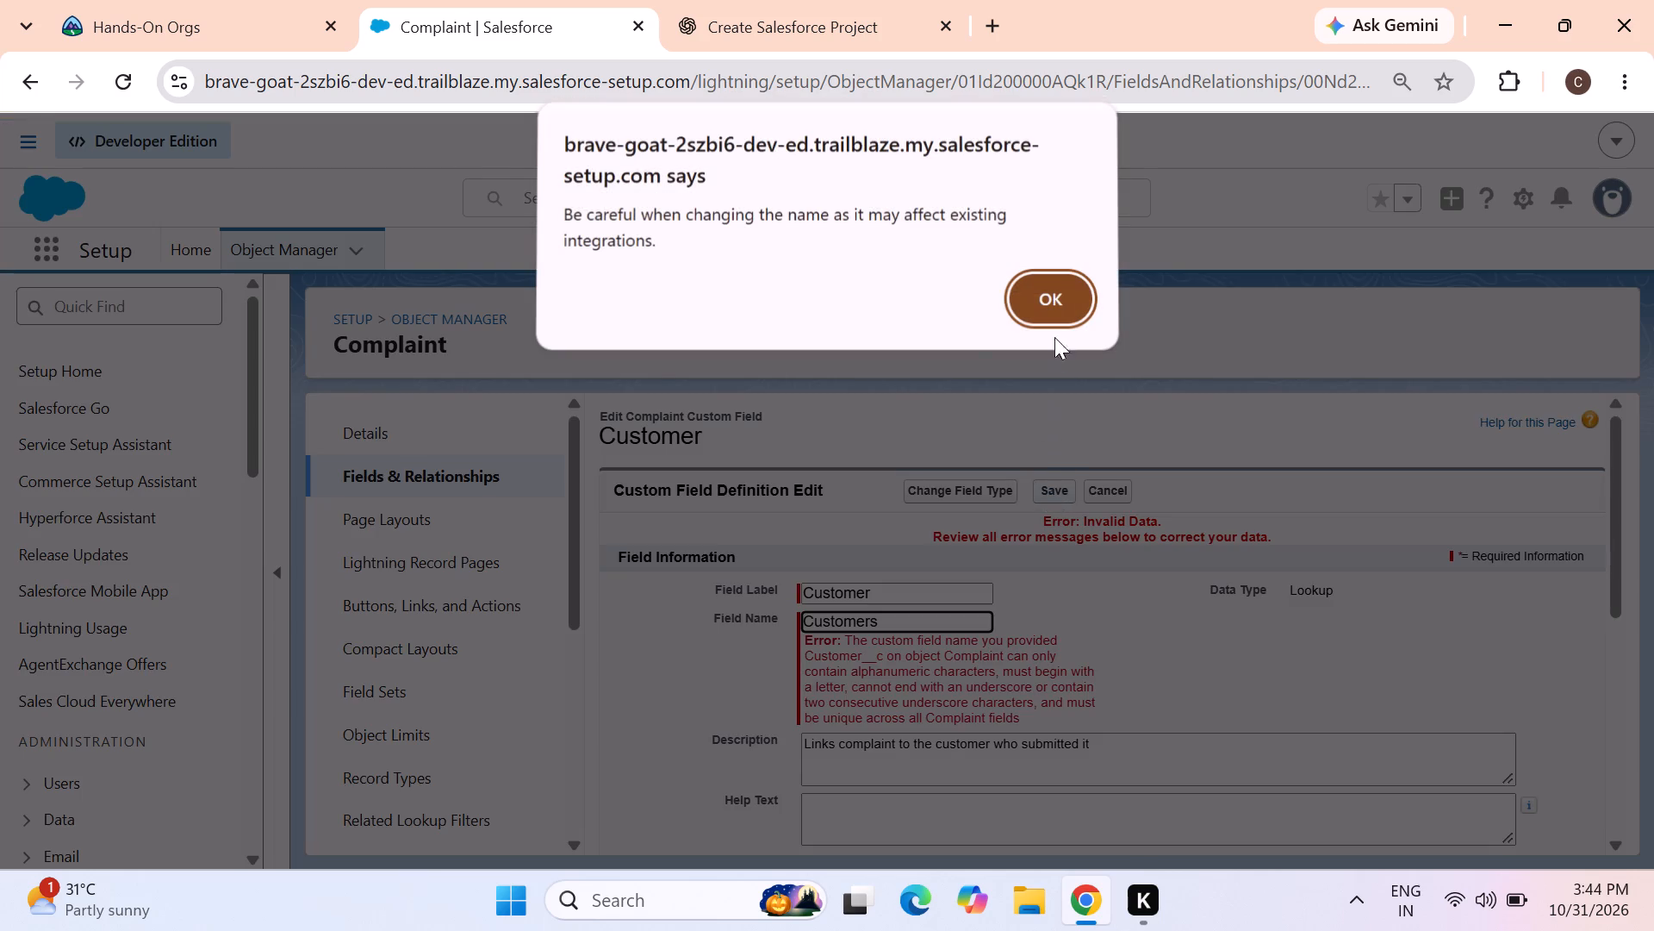
pyautogui.click(1023, 298)
pyautogui.click(1060, 496)
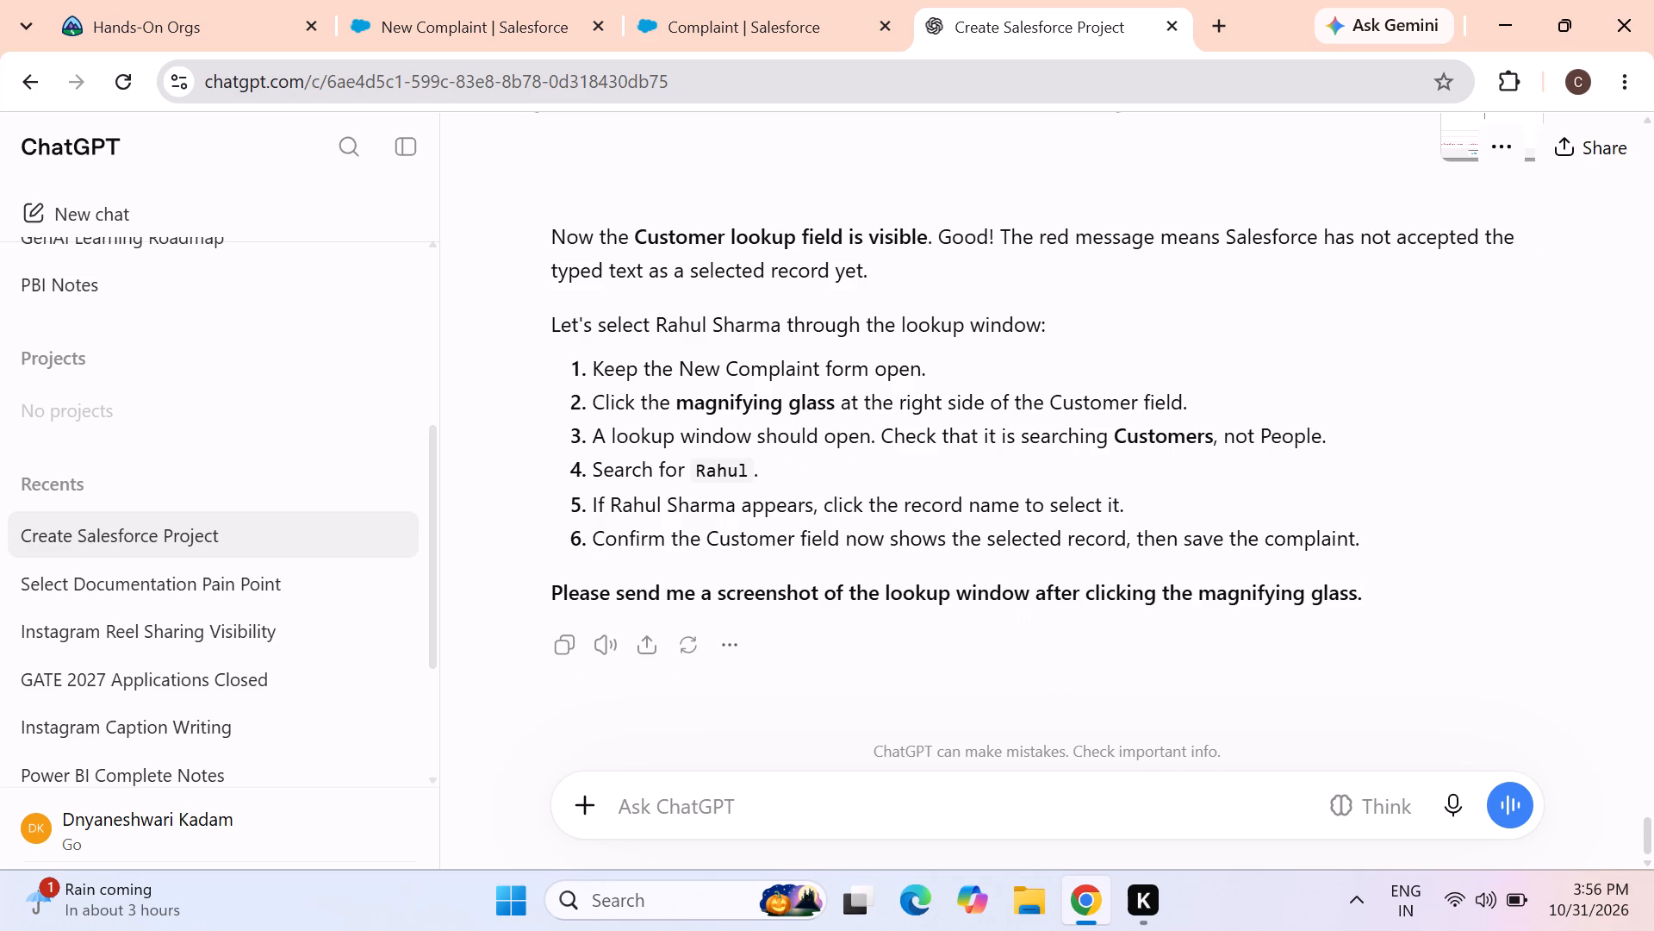
pyautogui.scroll(1, 1222, 598)
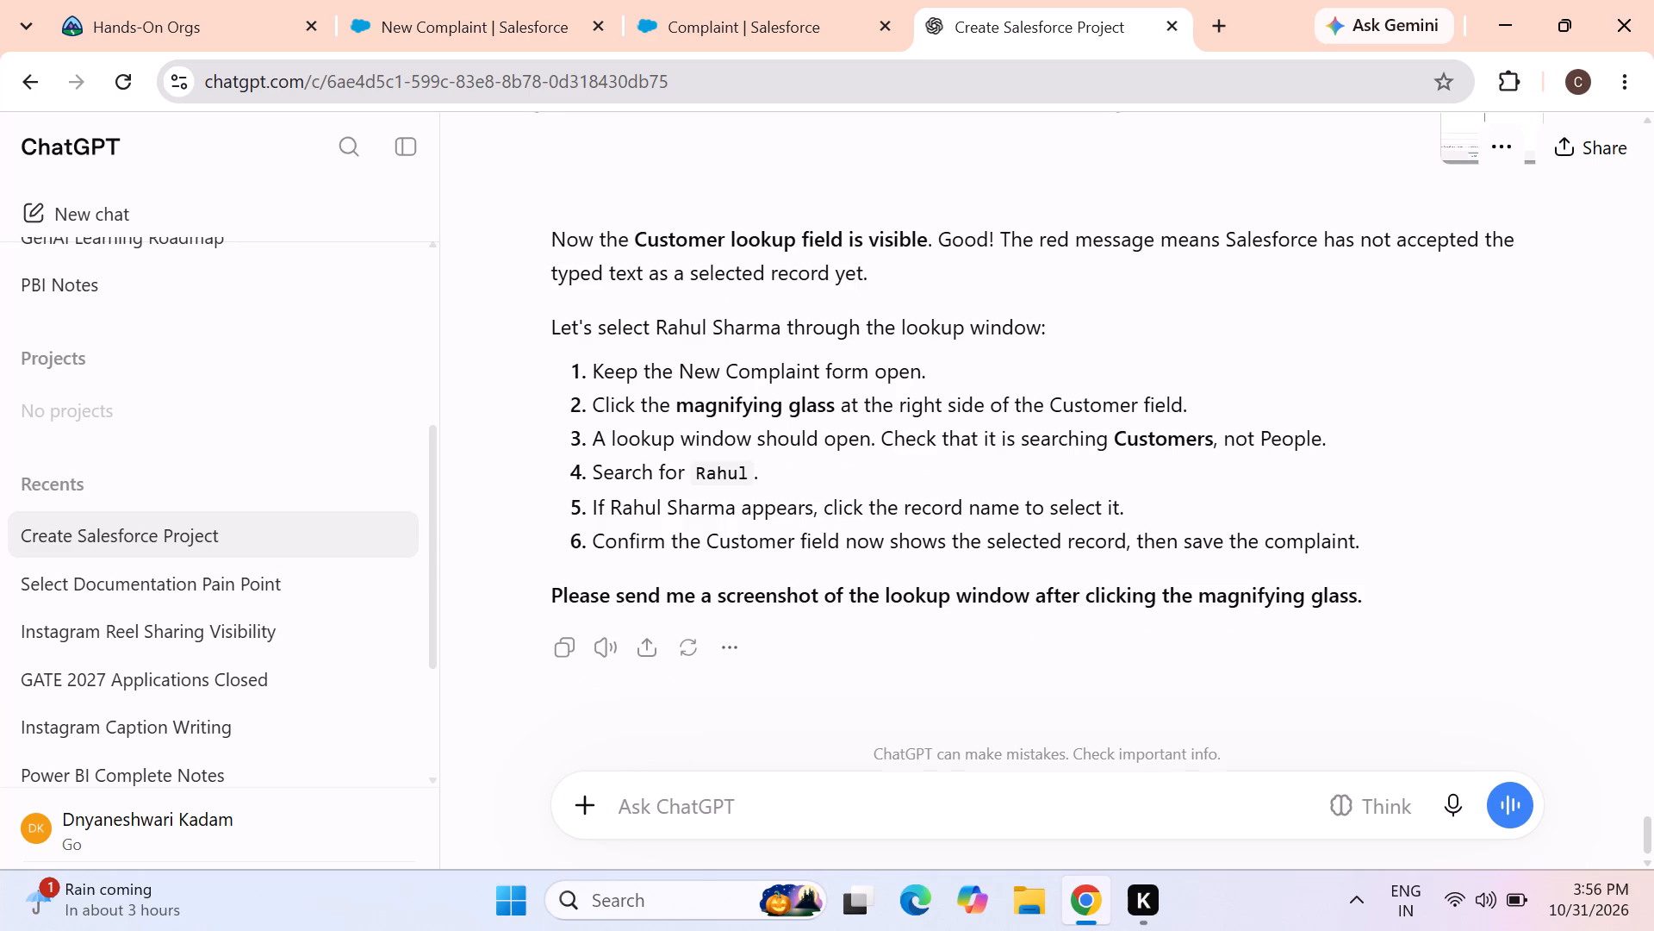
pyautogui.click(755, 20)
pyautogui.click(441, 14)
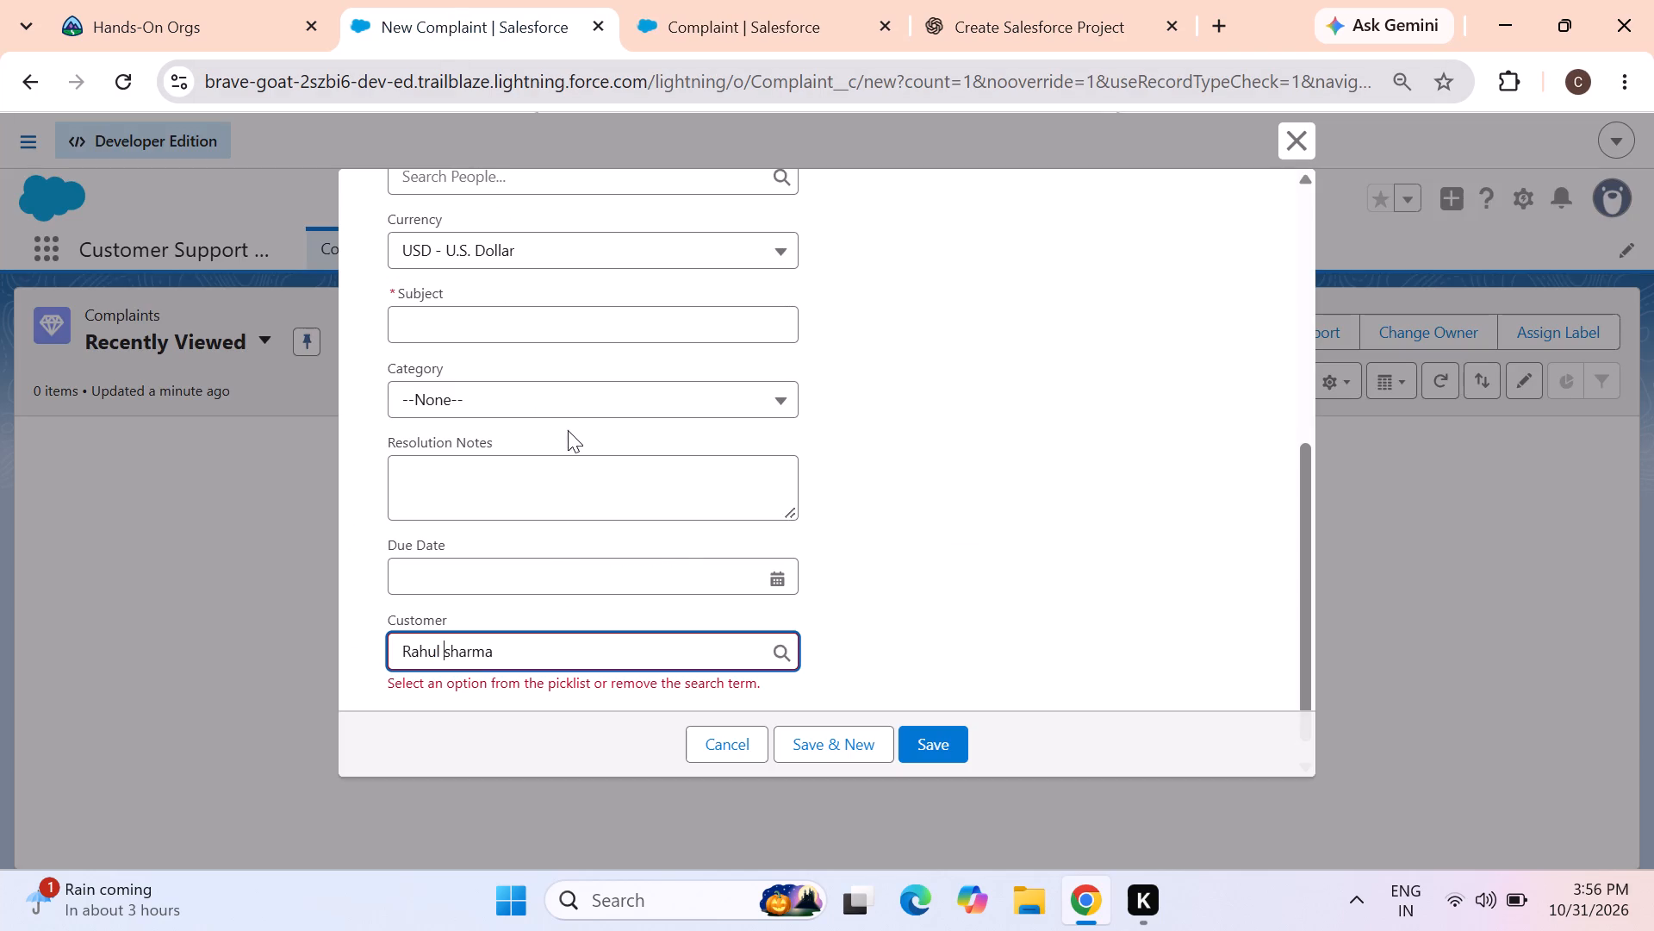
# Cancel the New Complaint form without saving the record.
pyautogui.click(732, 724)
pyautogui.click(729, 734)
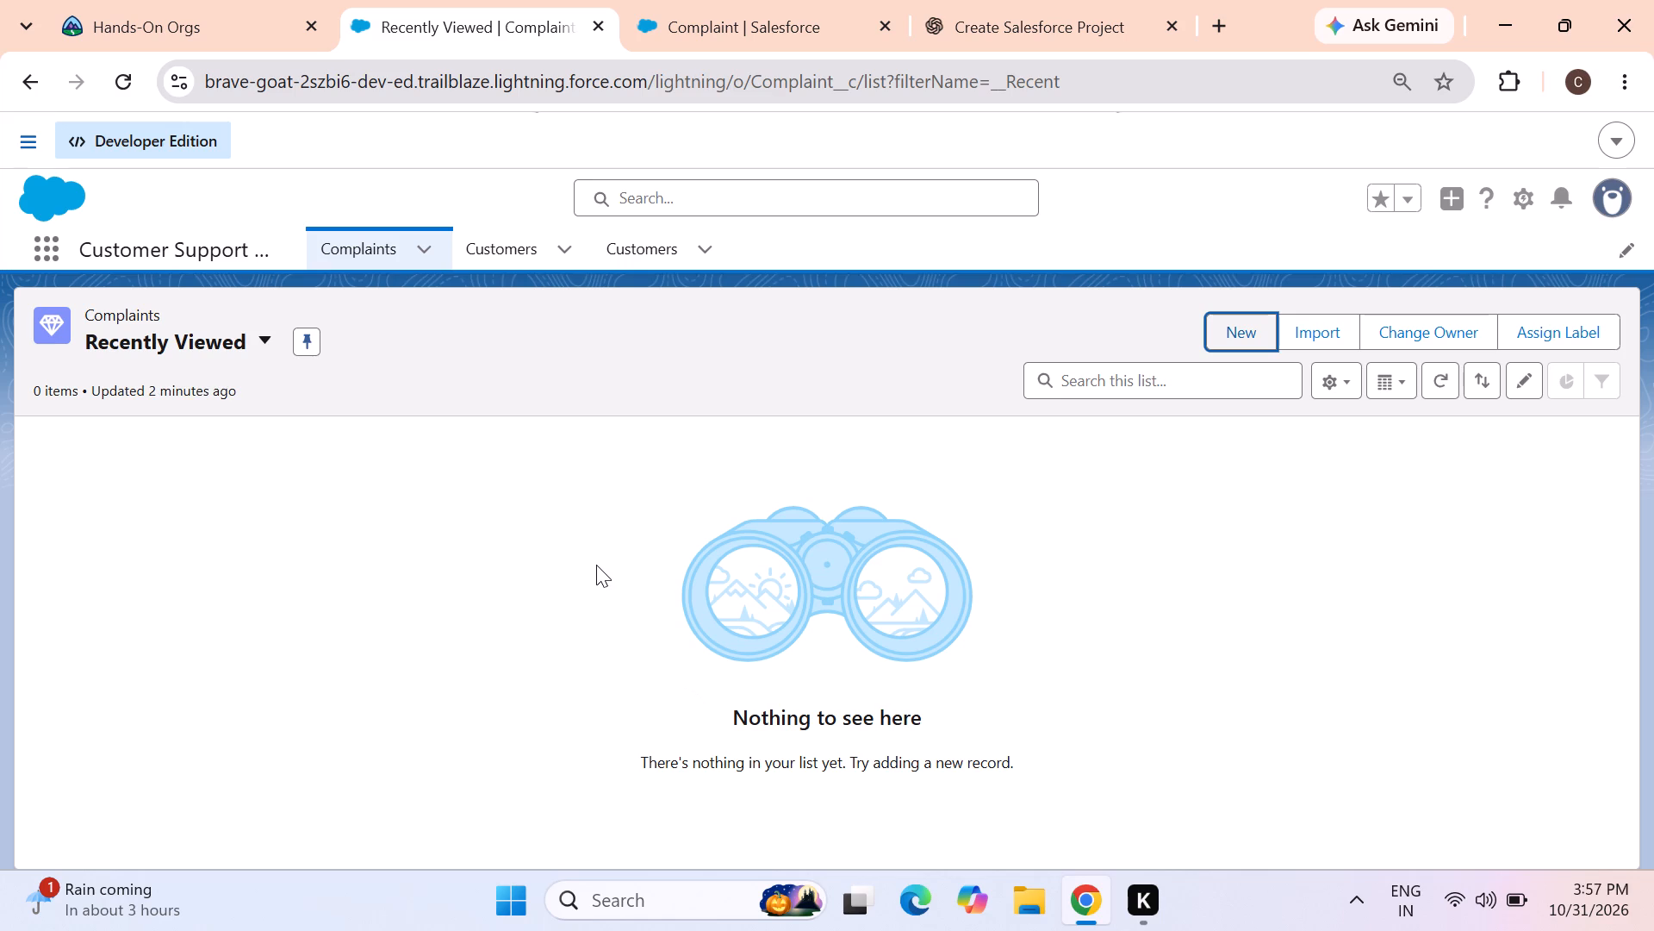
# Search the Object Manager in Setup for Customer and open the standard Customer object.
pyautogui.click(779, 9)
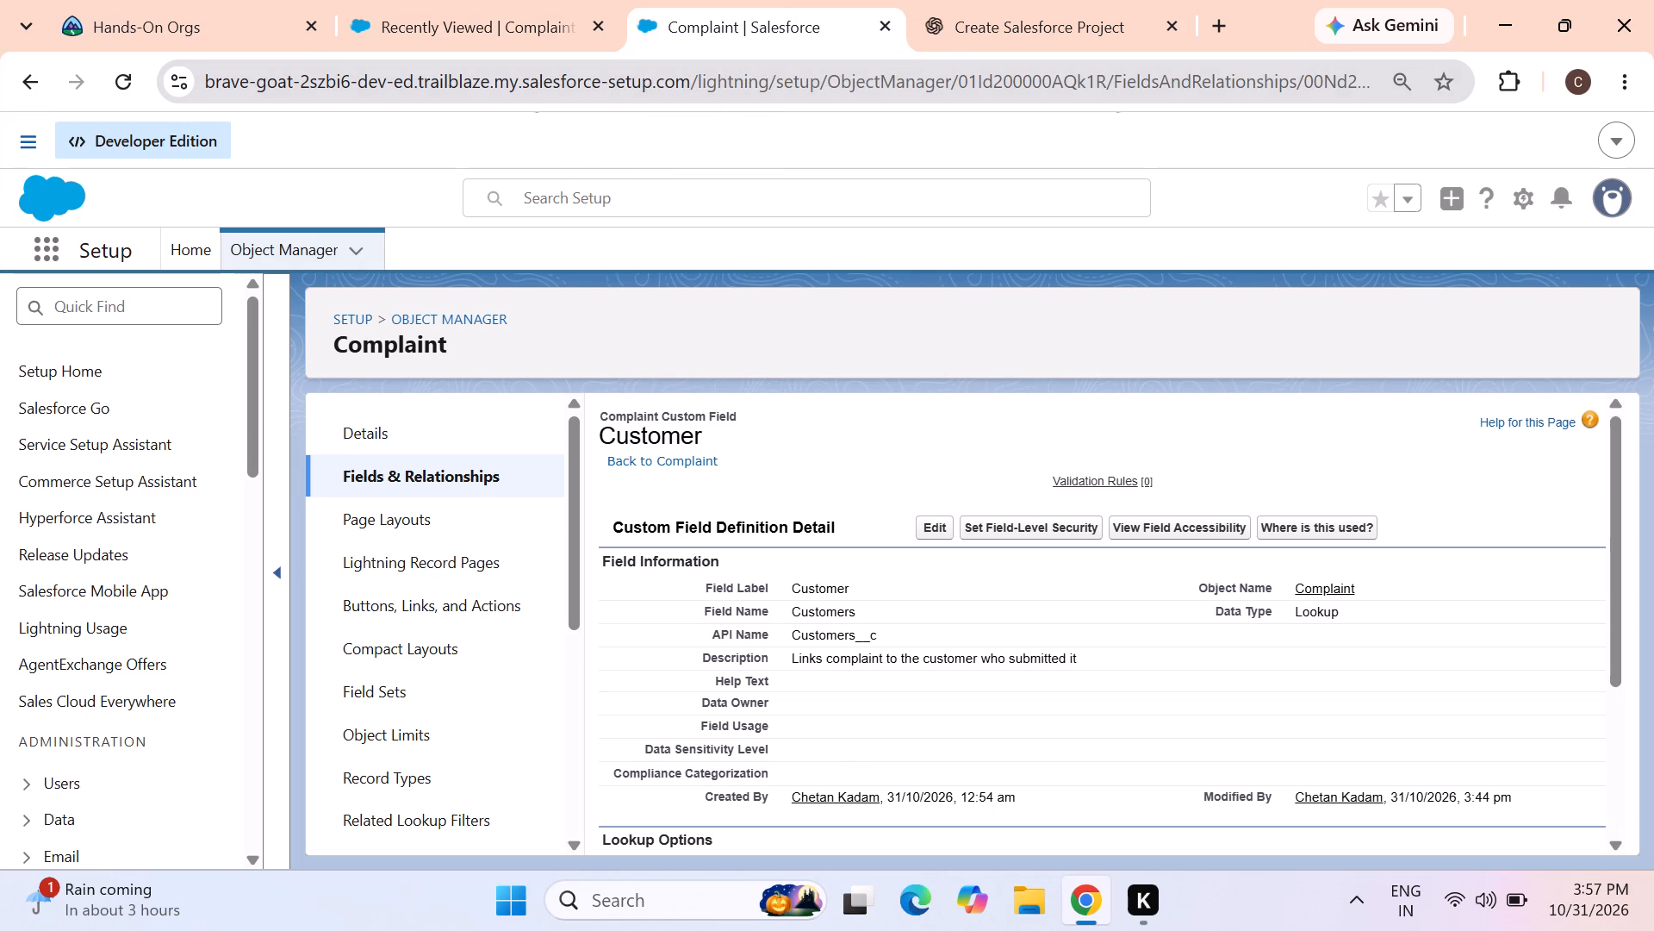
pyautogui.click(293, 247)
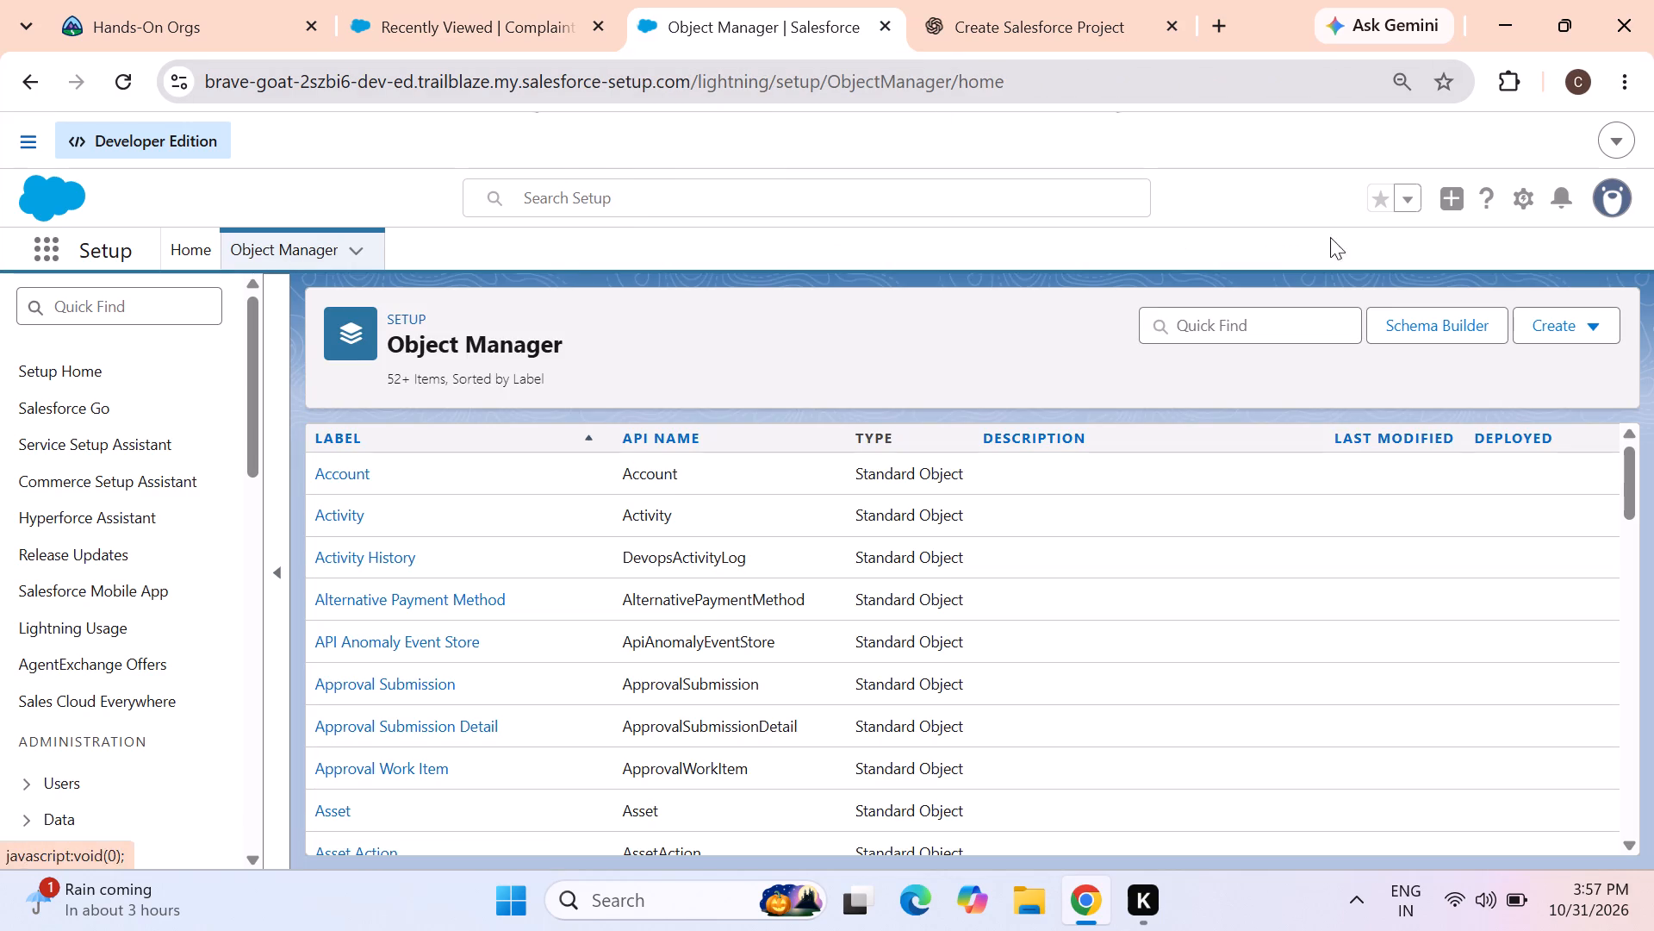
pyautogui.scroll(-3, 669, 567)
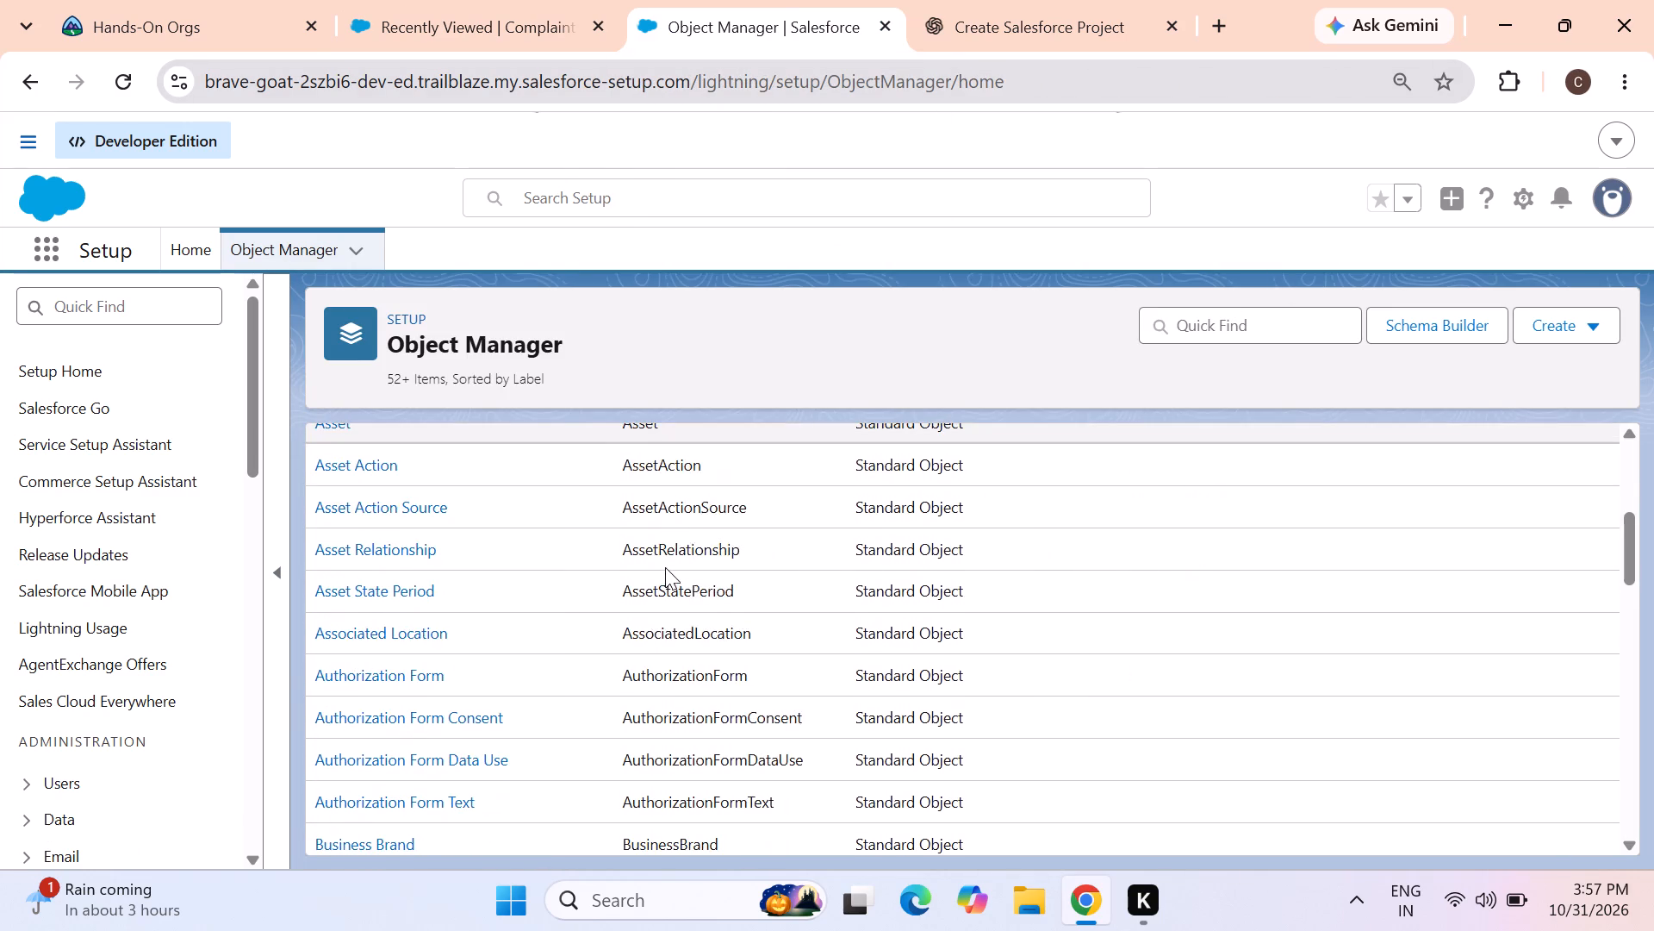
pyautogui.scroll(5, 665, 567)
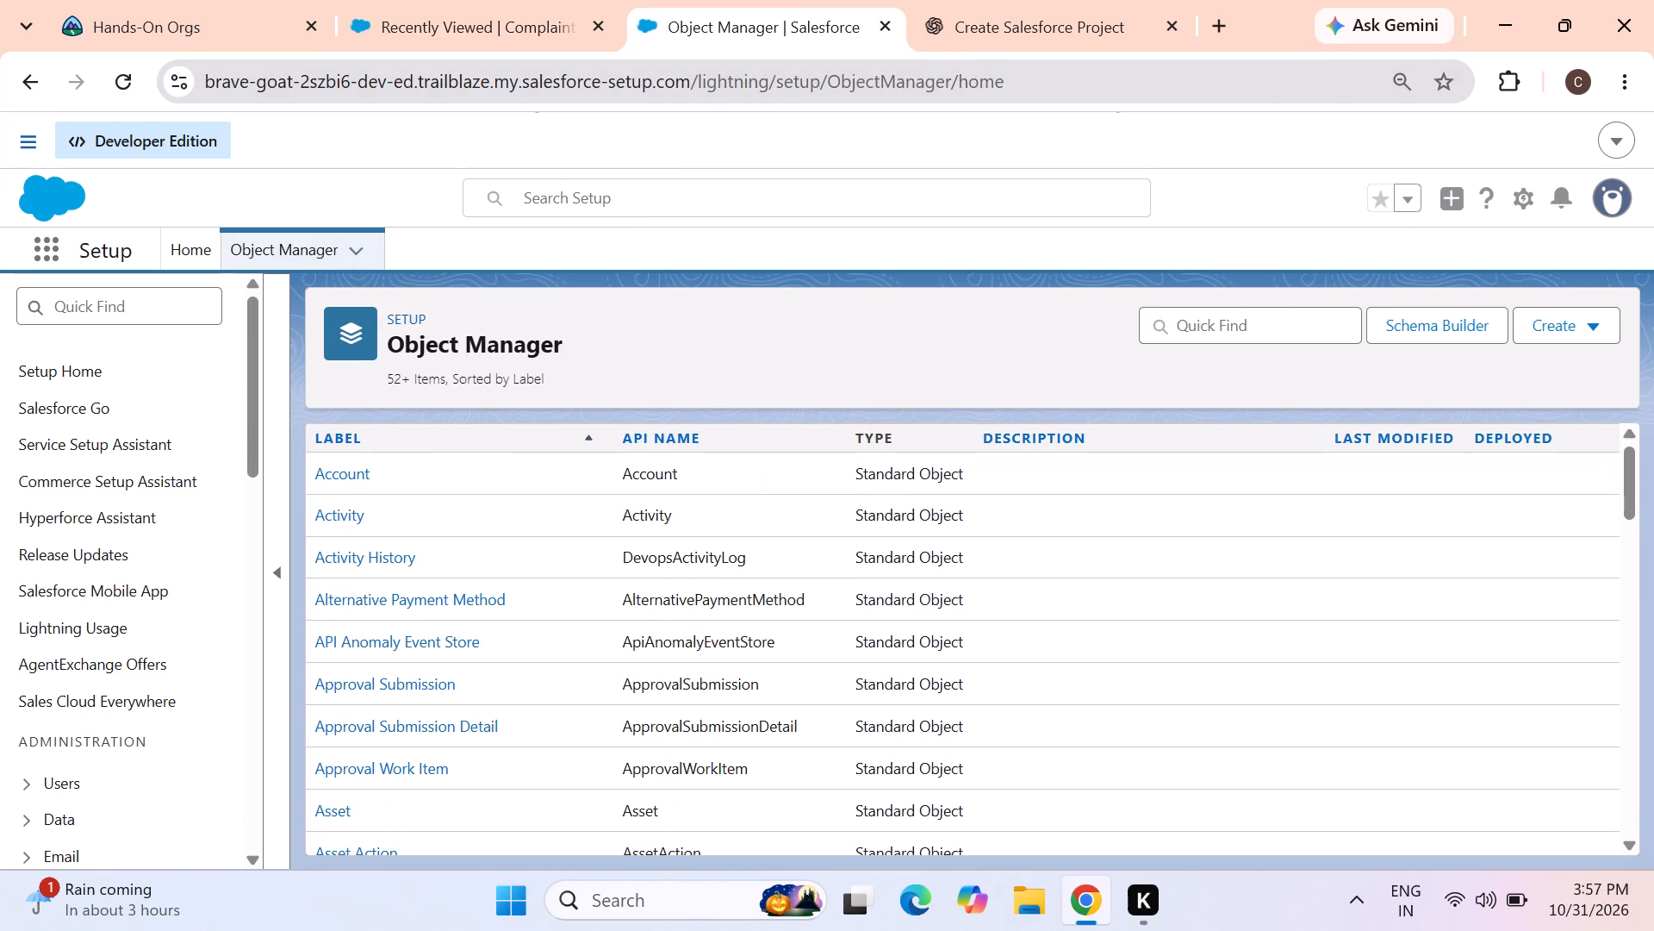
pyautogui.click(1224, 321)
pyautogui.click(1258, 416)
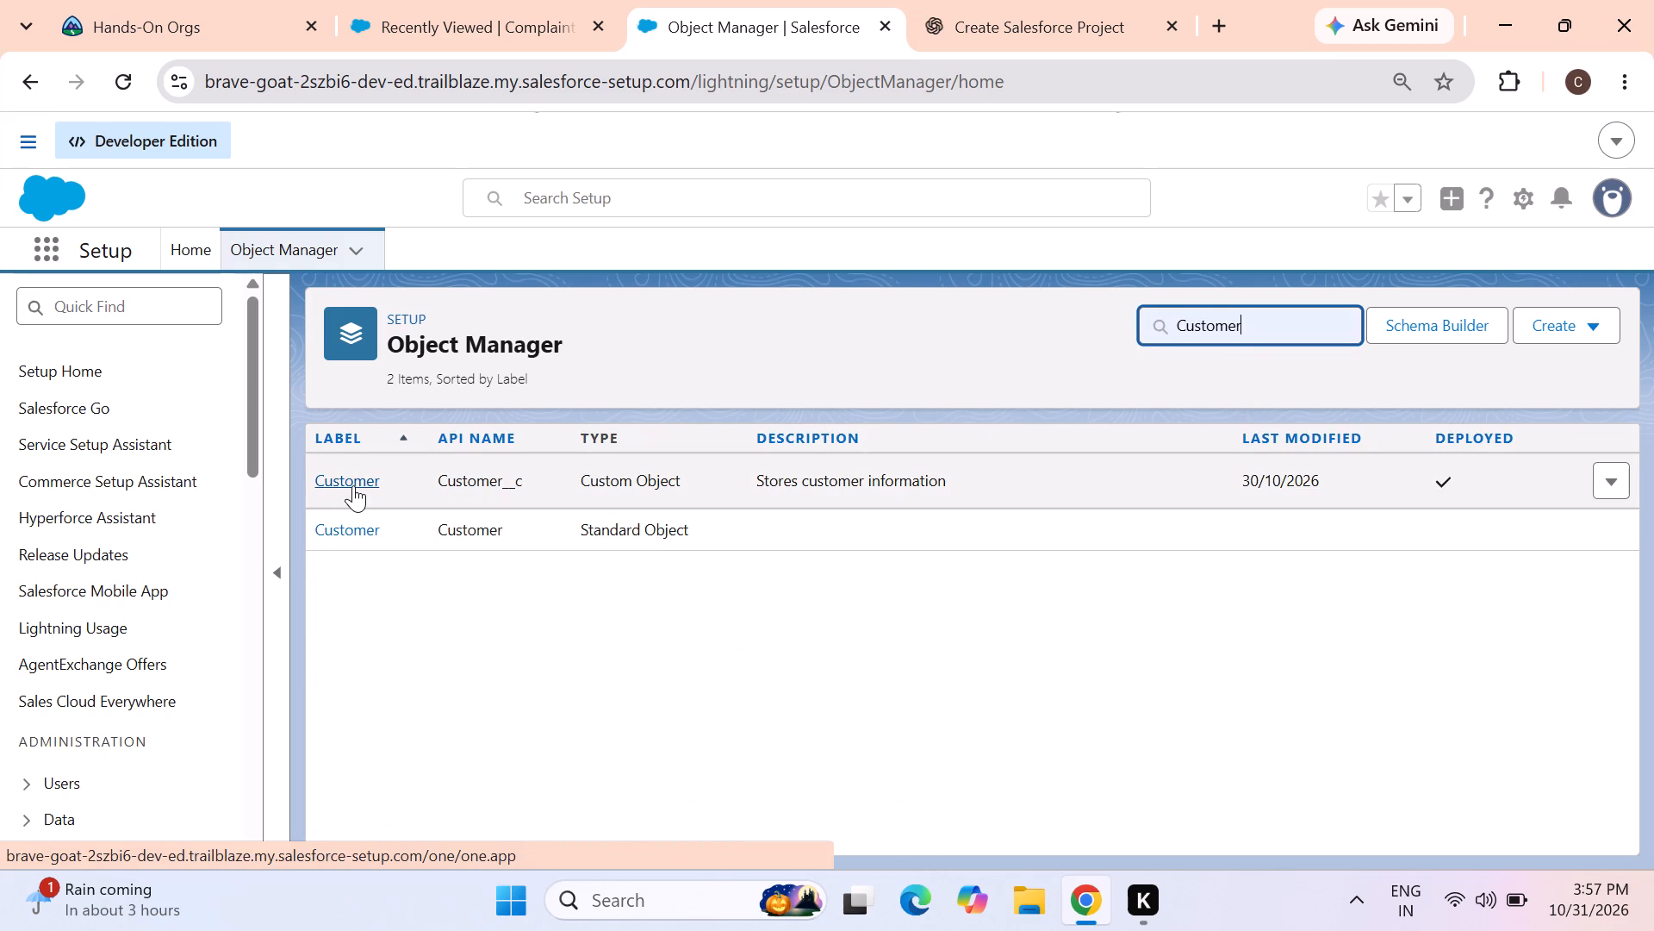
pyautogui.rightClick(345, 528)
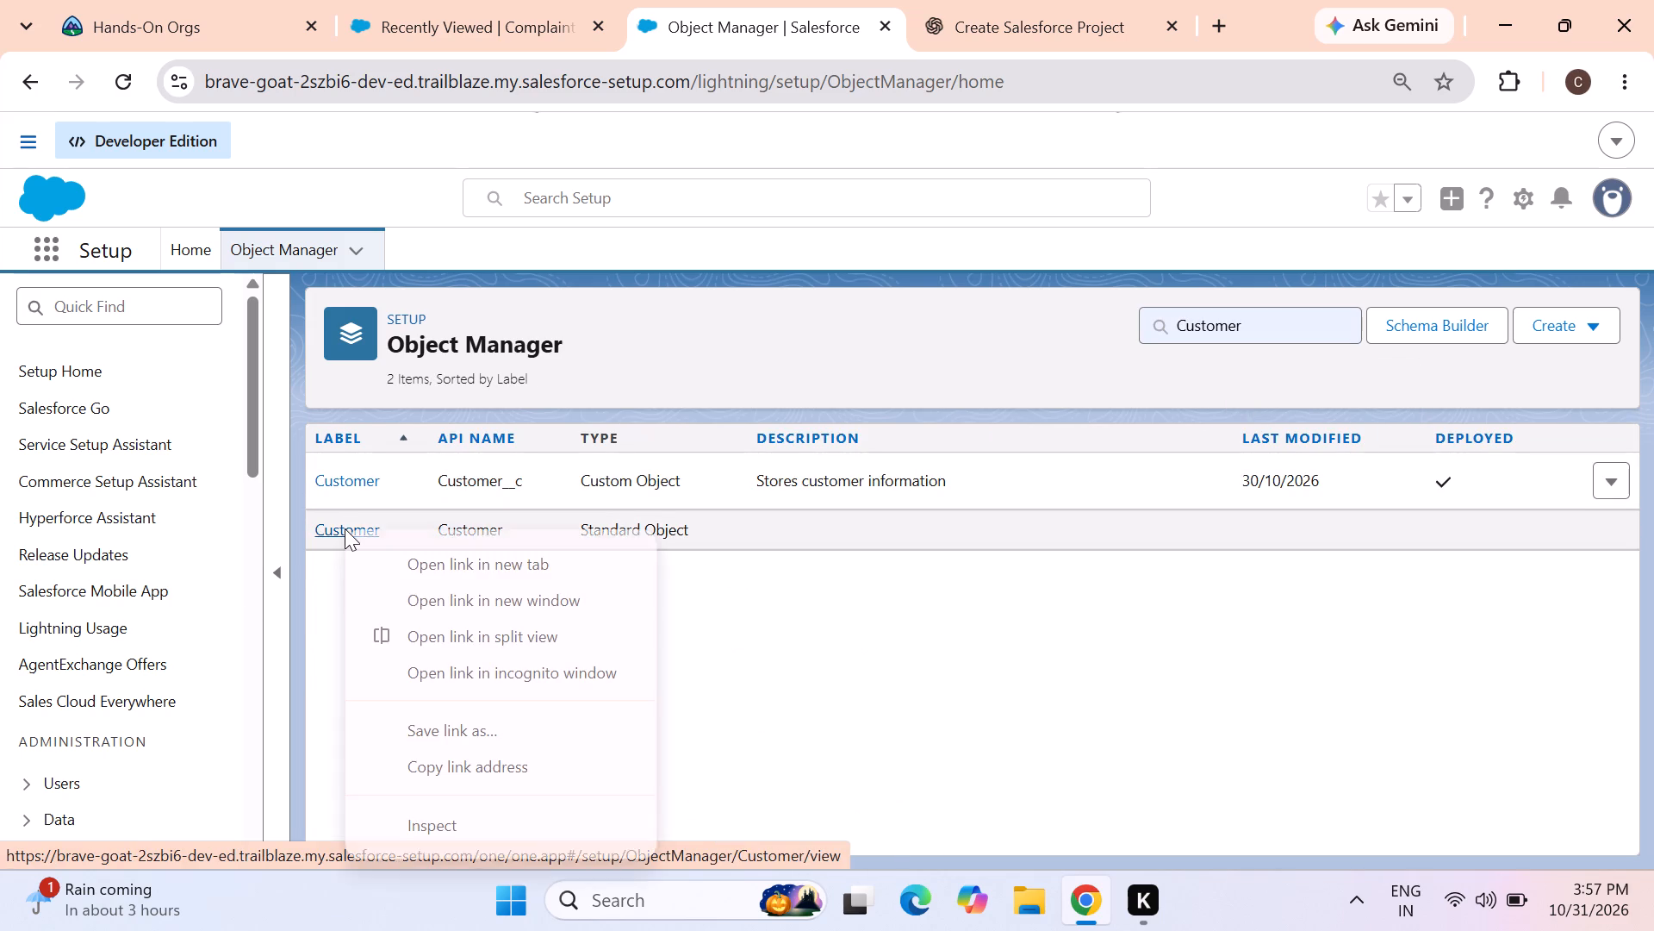
pyautogui.doubleClick(661, 539)
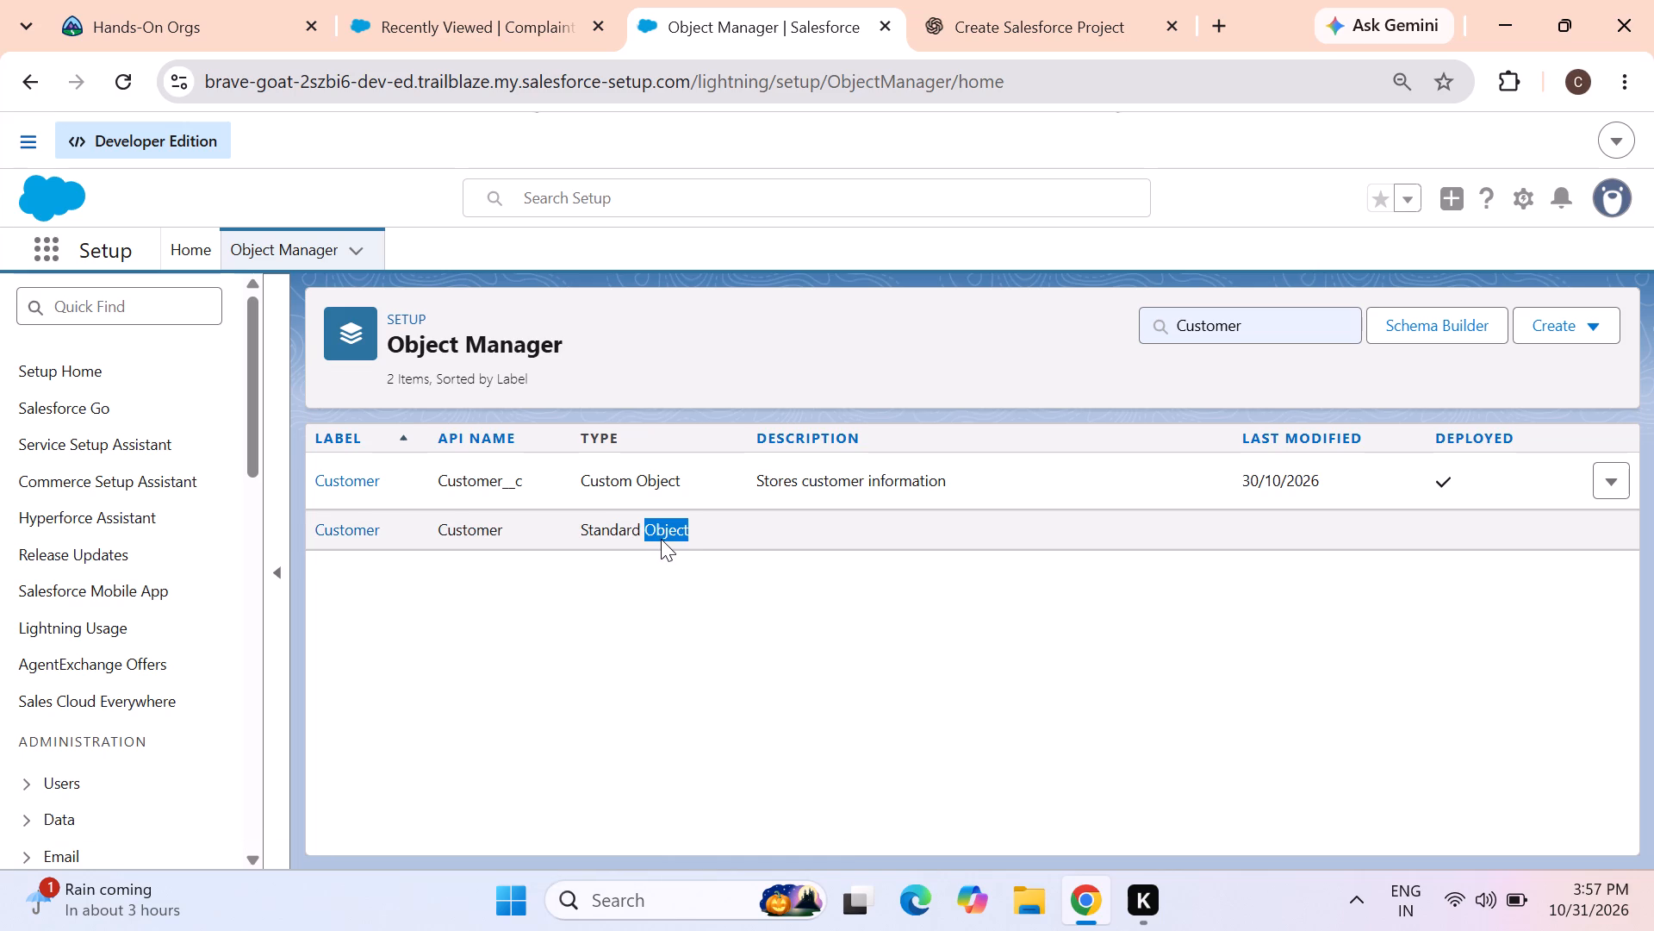
pyautogui.doubleClick(326, 528)
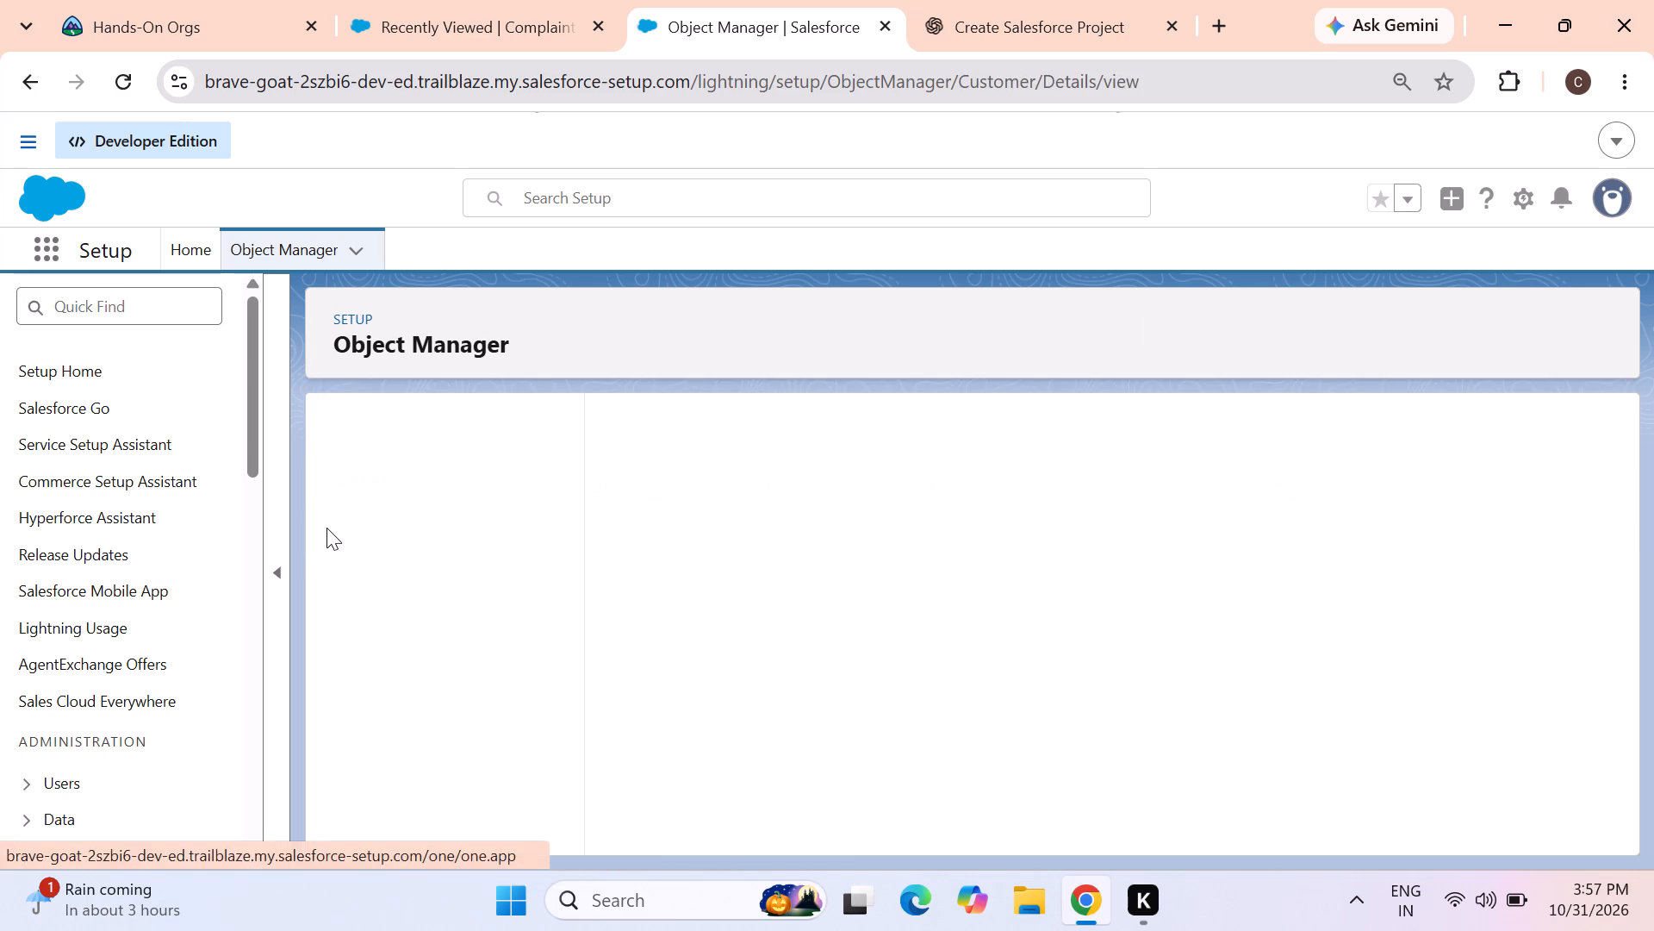
pyautogui.click(1023, 490)
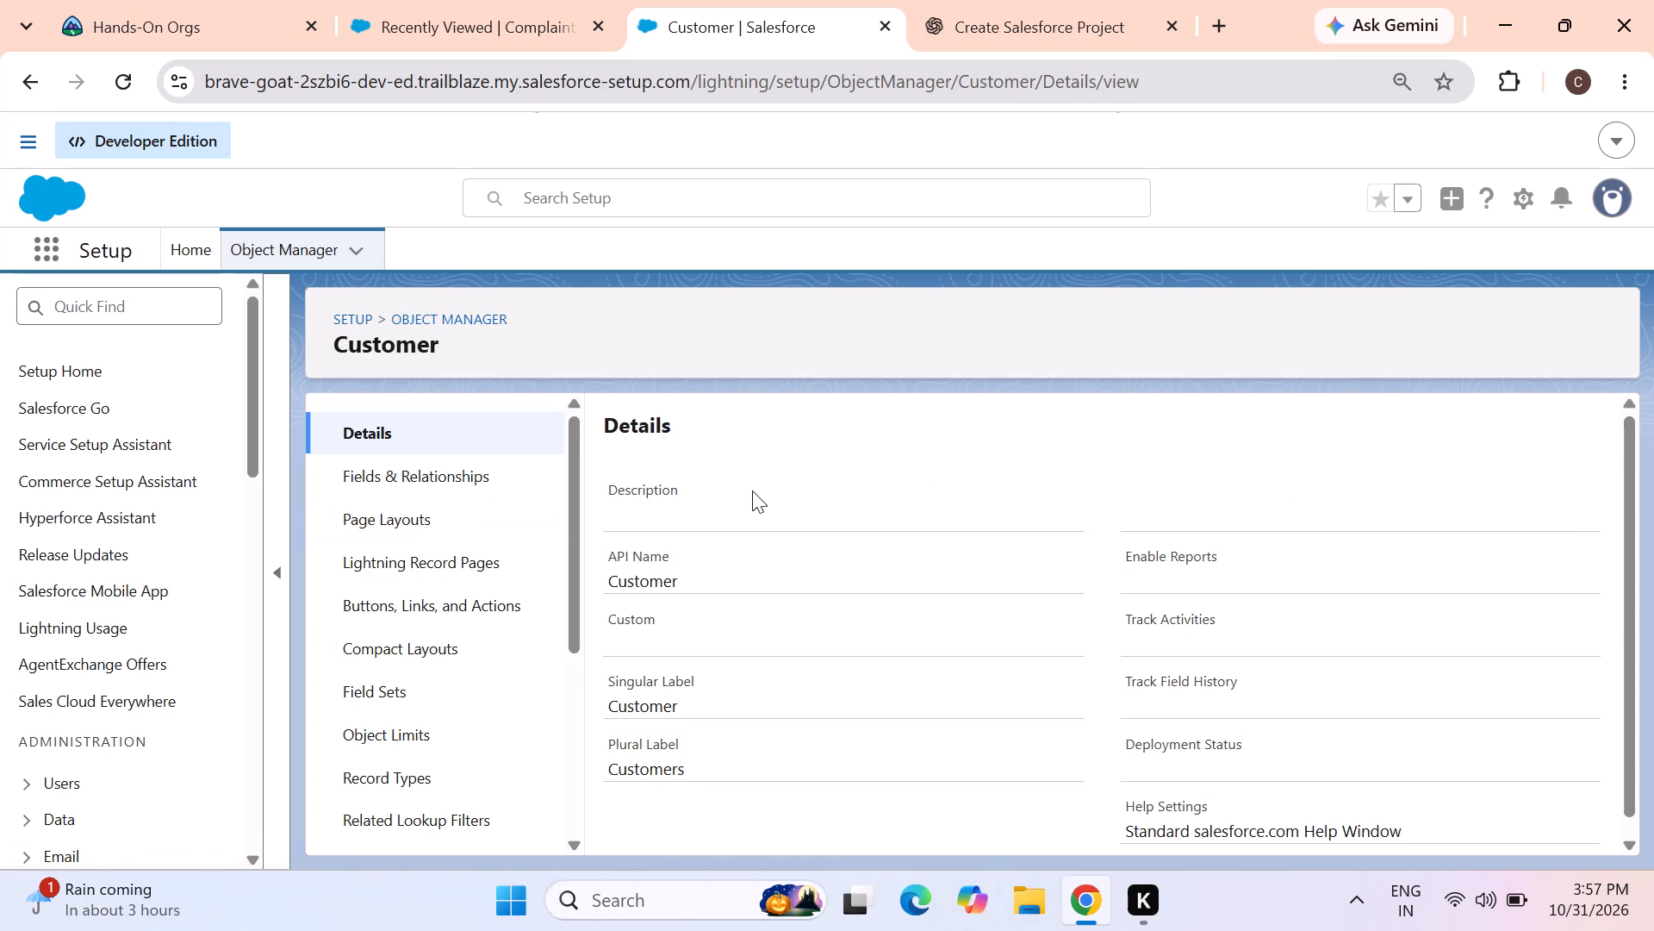
# Examine the standard Customer object's details, its available setup sections and its page layouts.
pyautogui.scroll(-3, 752, 490)
pyautogui.scroll(-11, 476, 590)
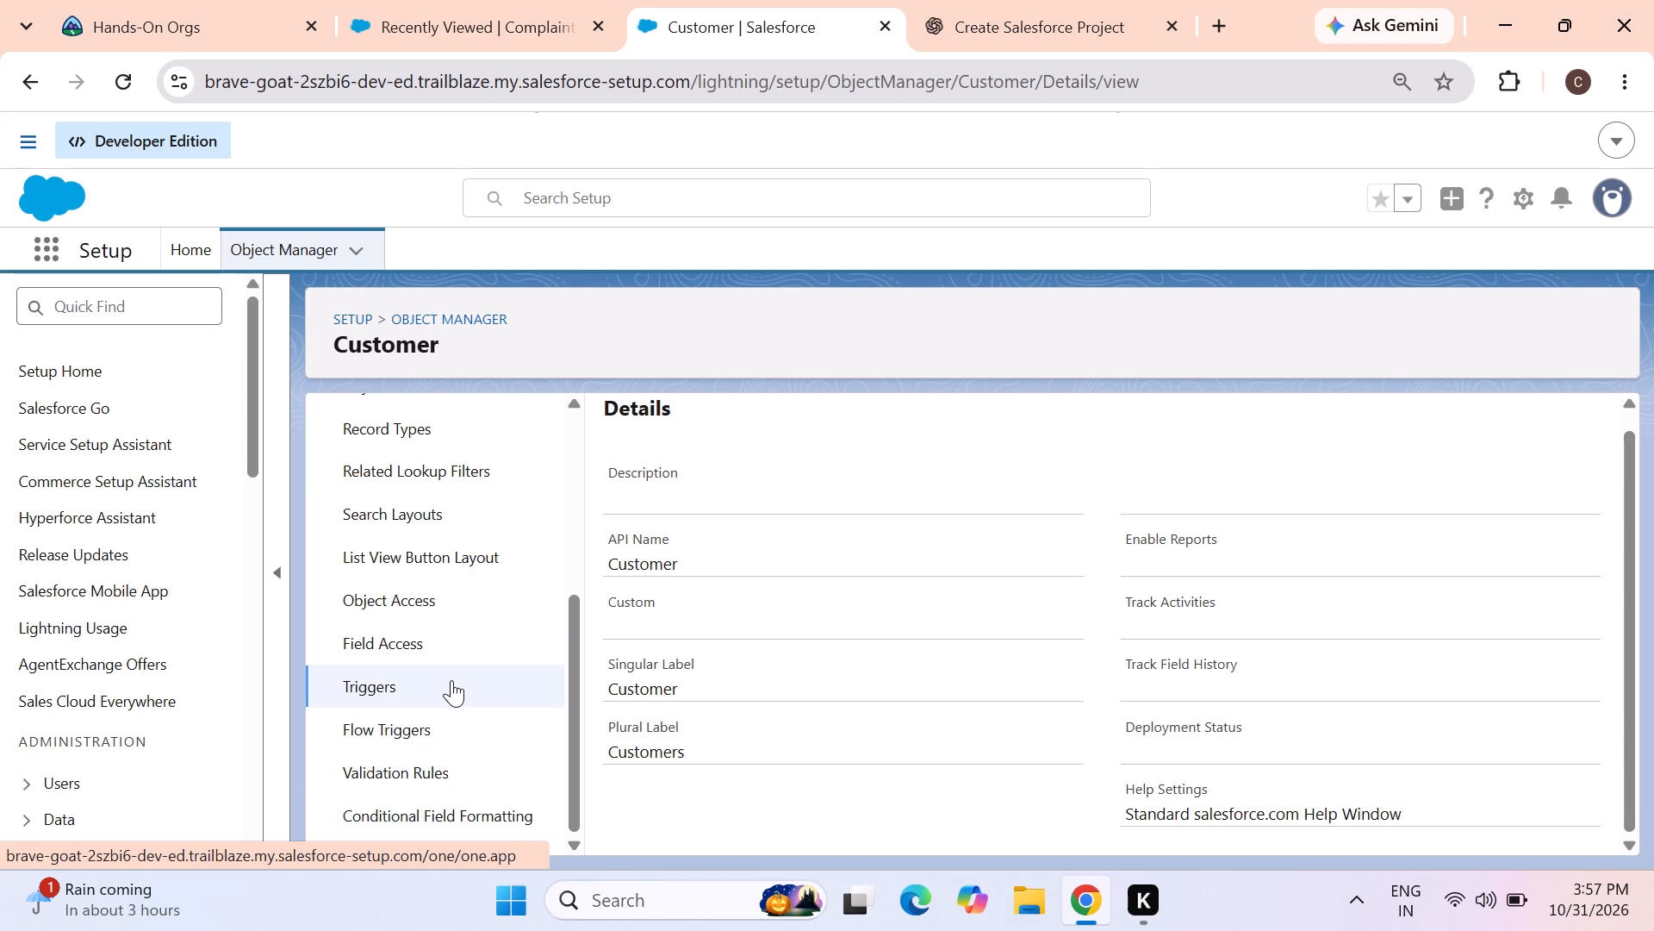
pyautogui.scroll(2, 451, 680)
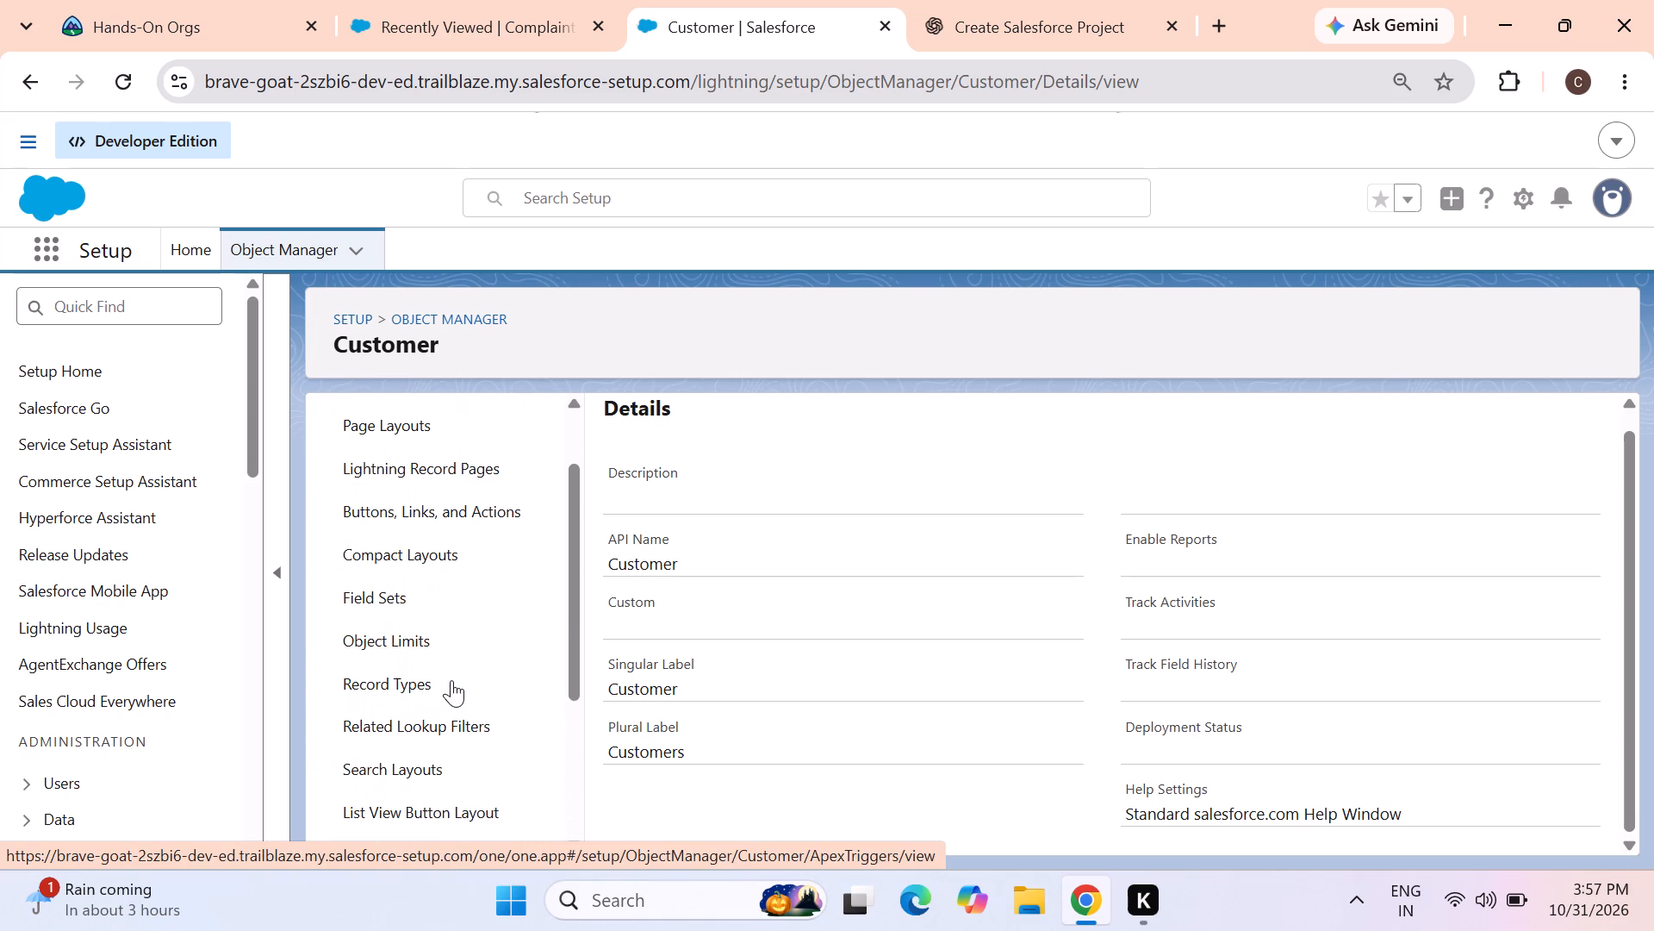
pyautogui.scroll(3, 451, 680)
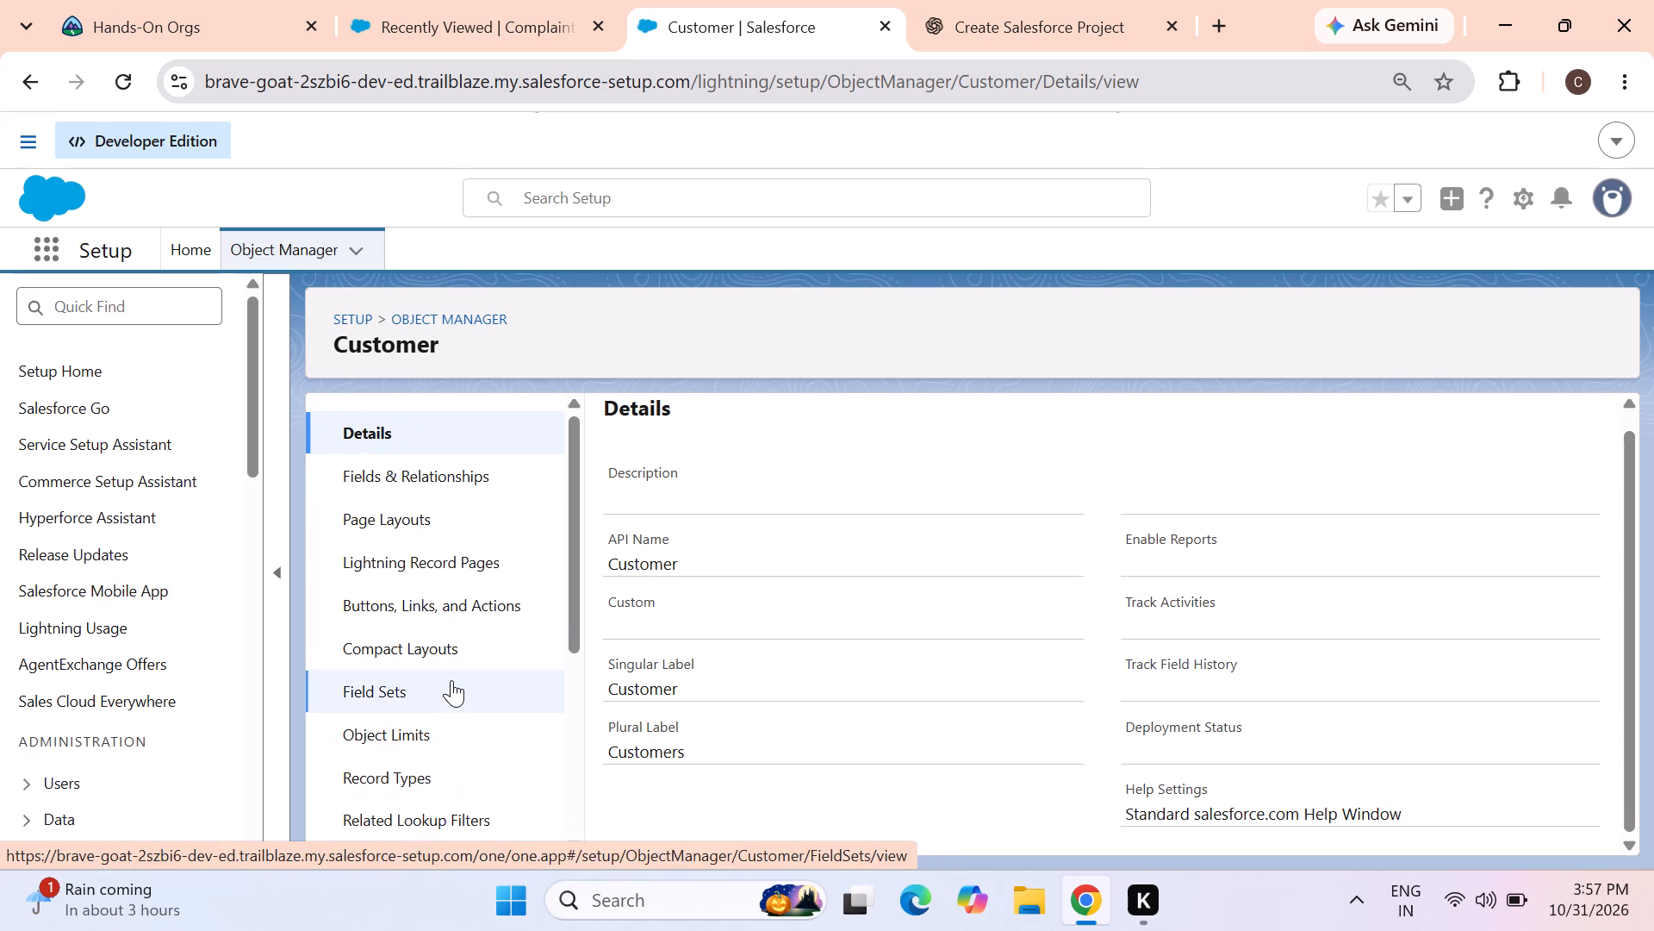
pyautogui.scroll(-3, 1073, 579)
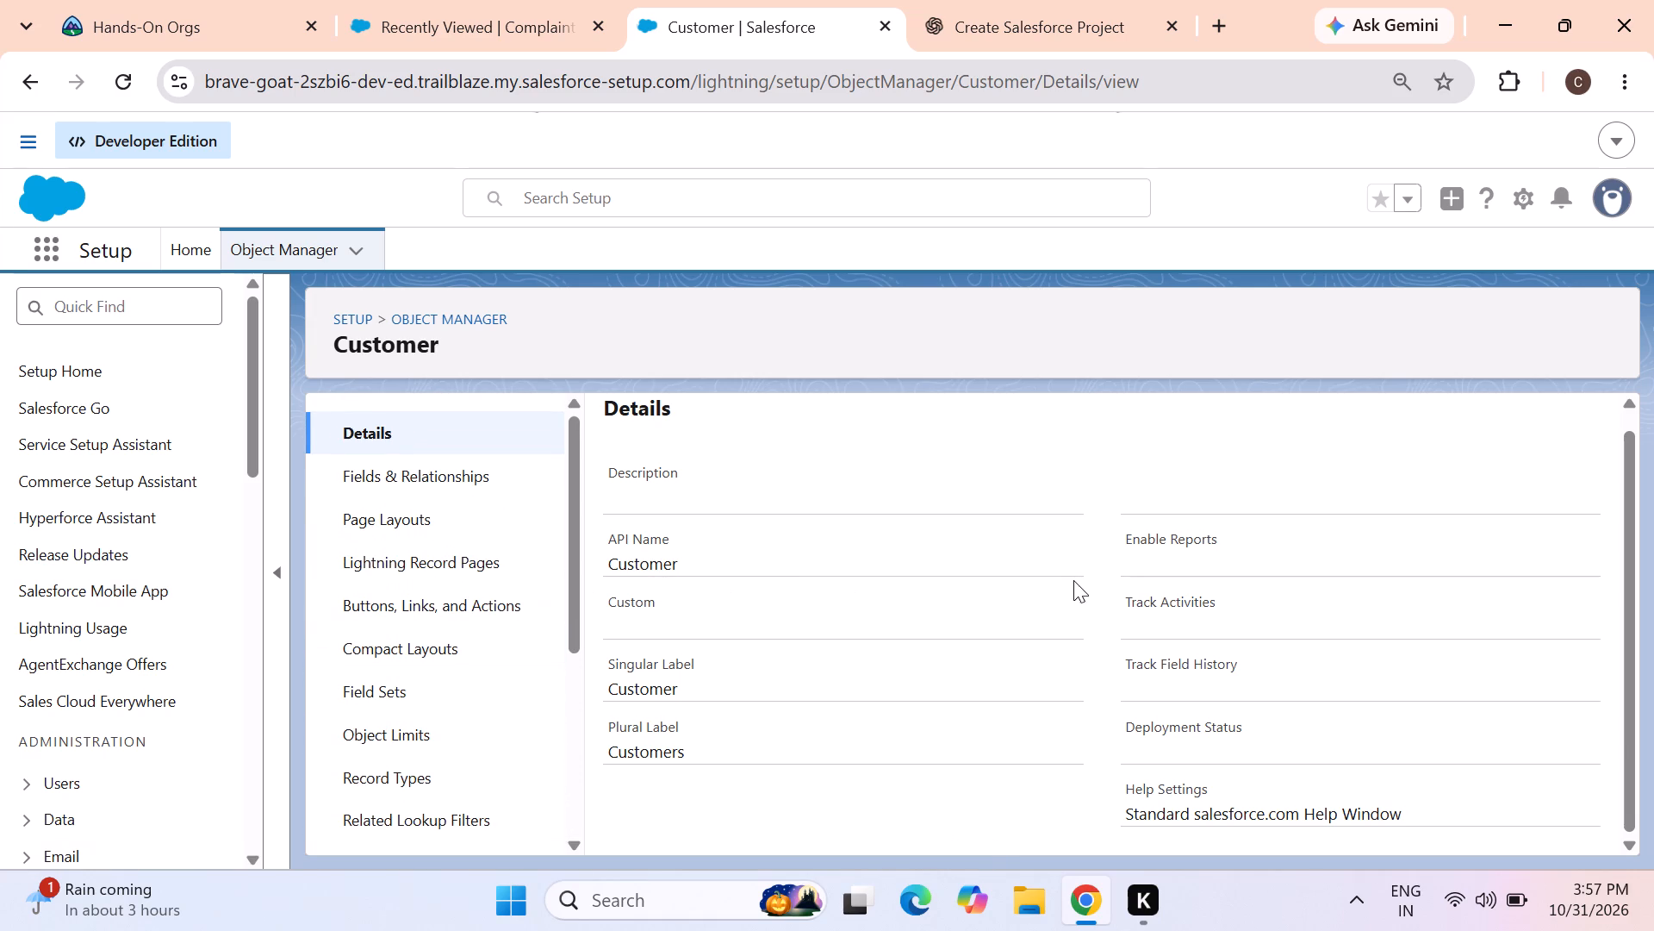
pyautogui.scroll(-2, 1073, 580)
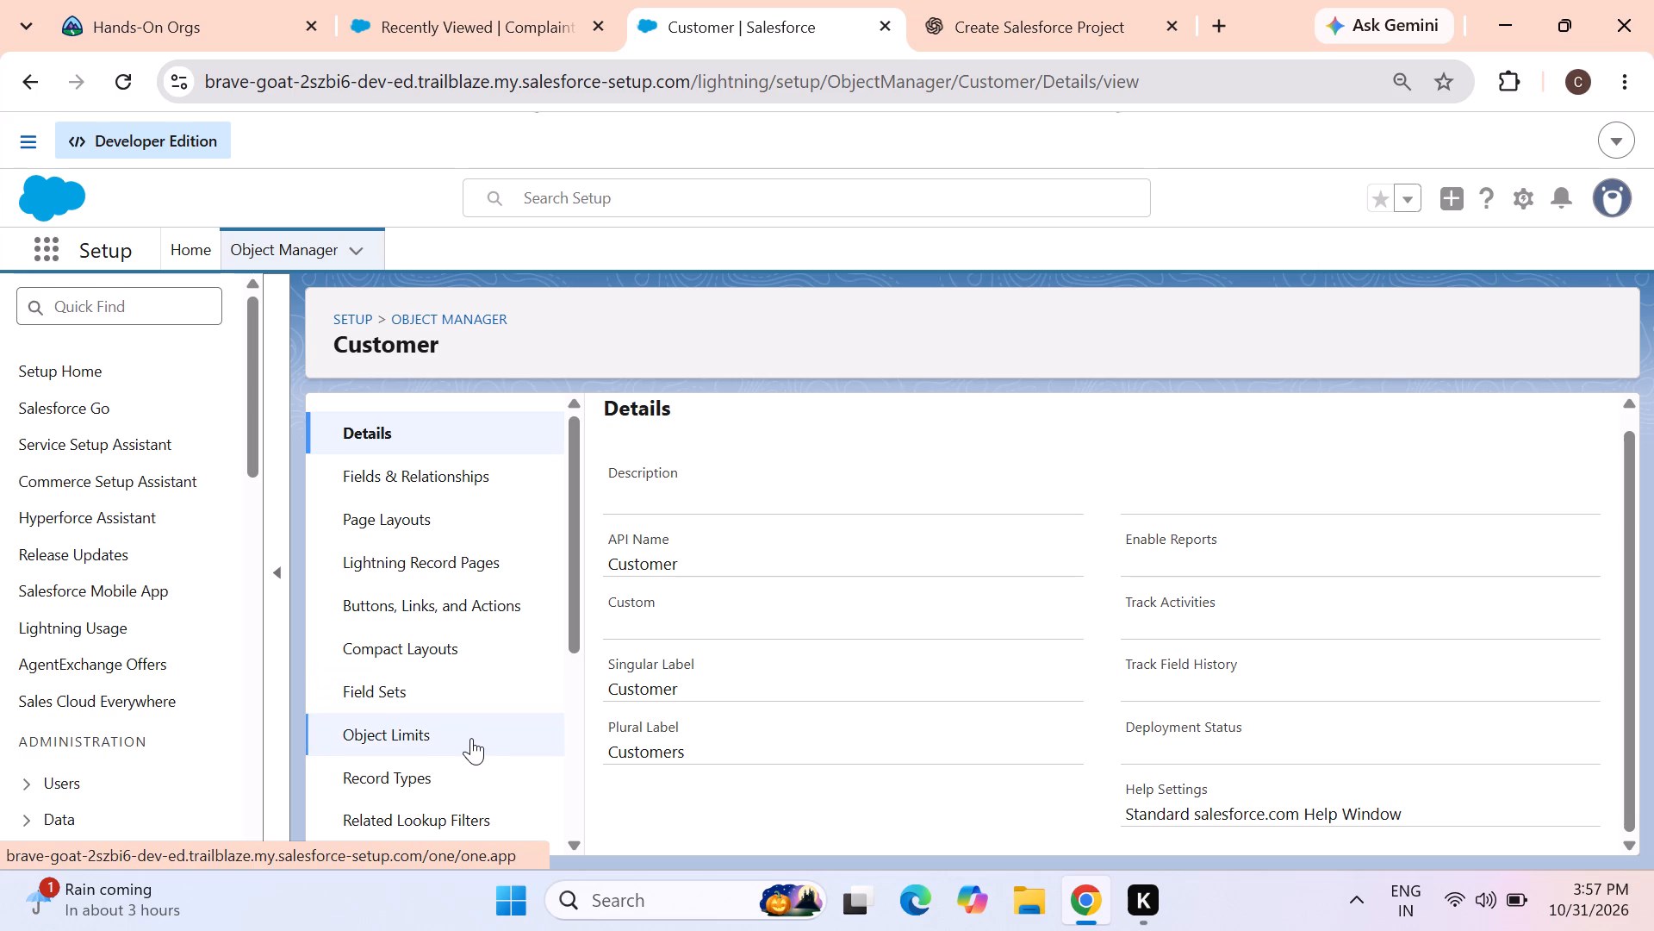
pyautogui.click(430, 522)
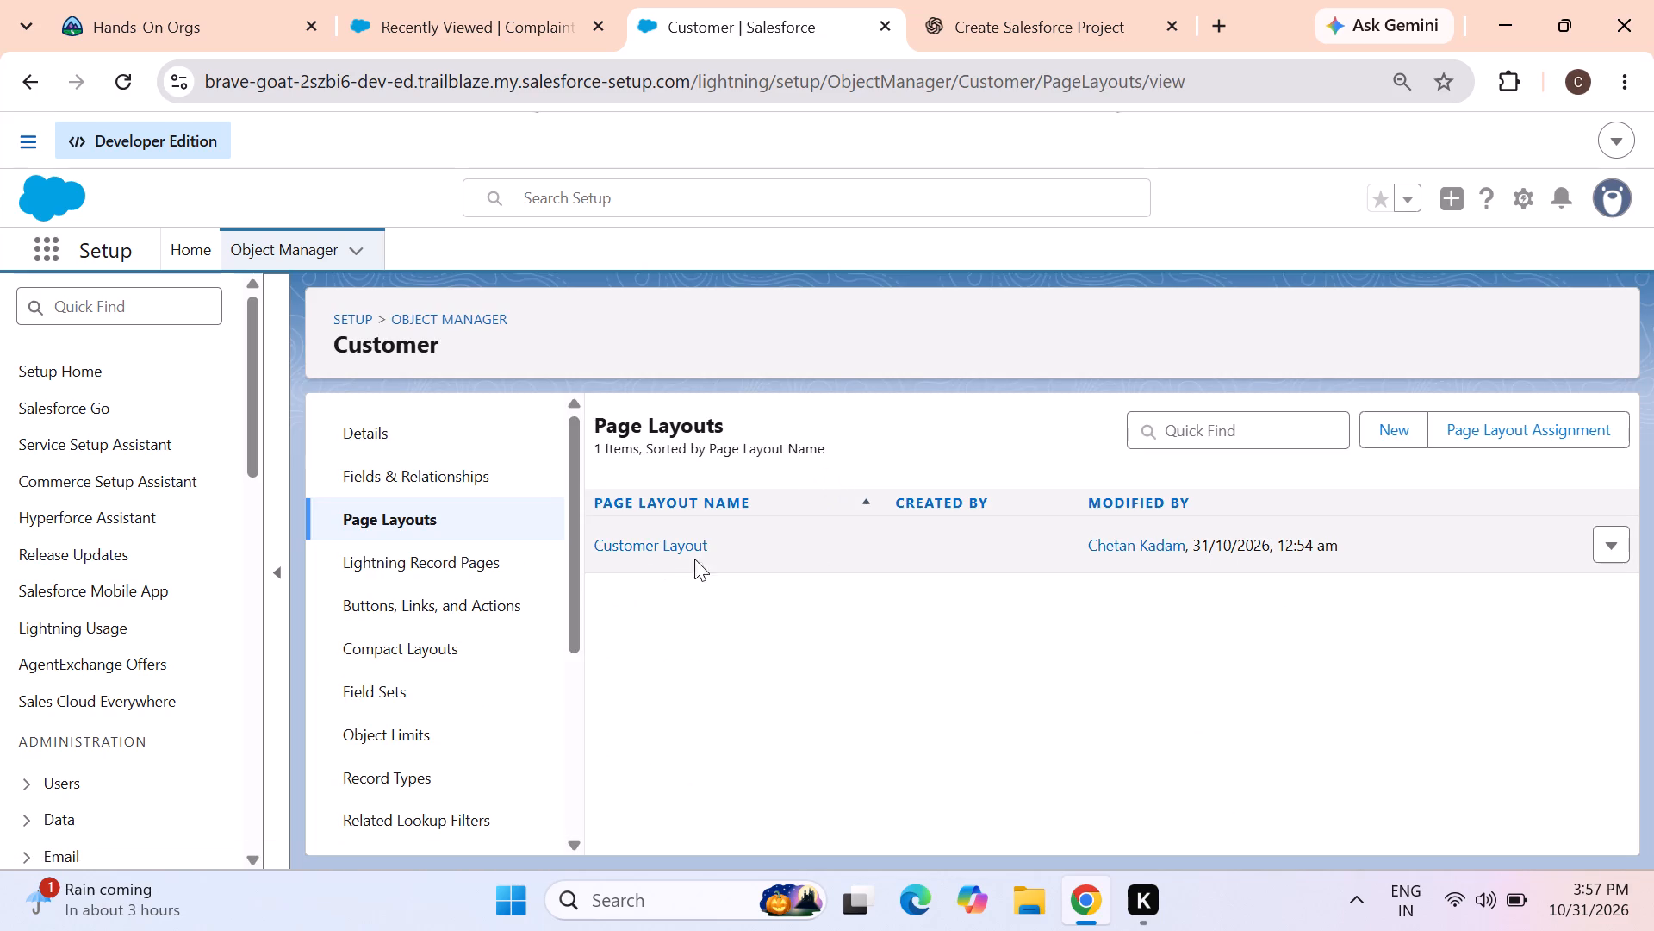
pyautogui.hscroll(11, 857, 659)
pyautogui.click(463, 452)
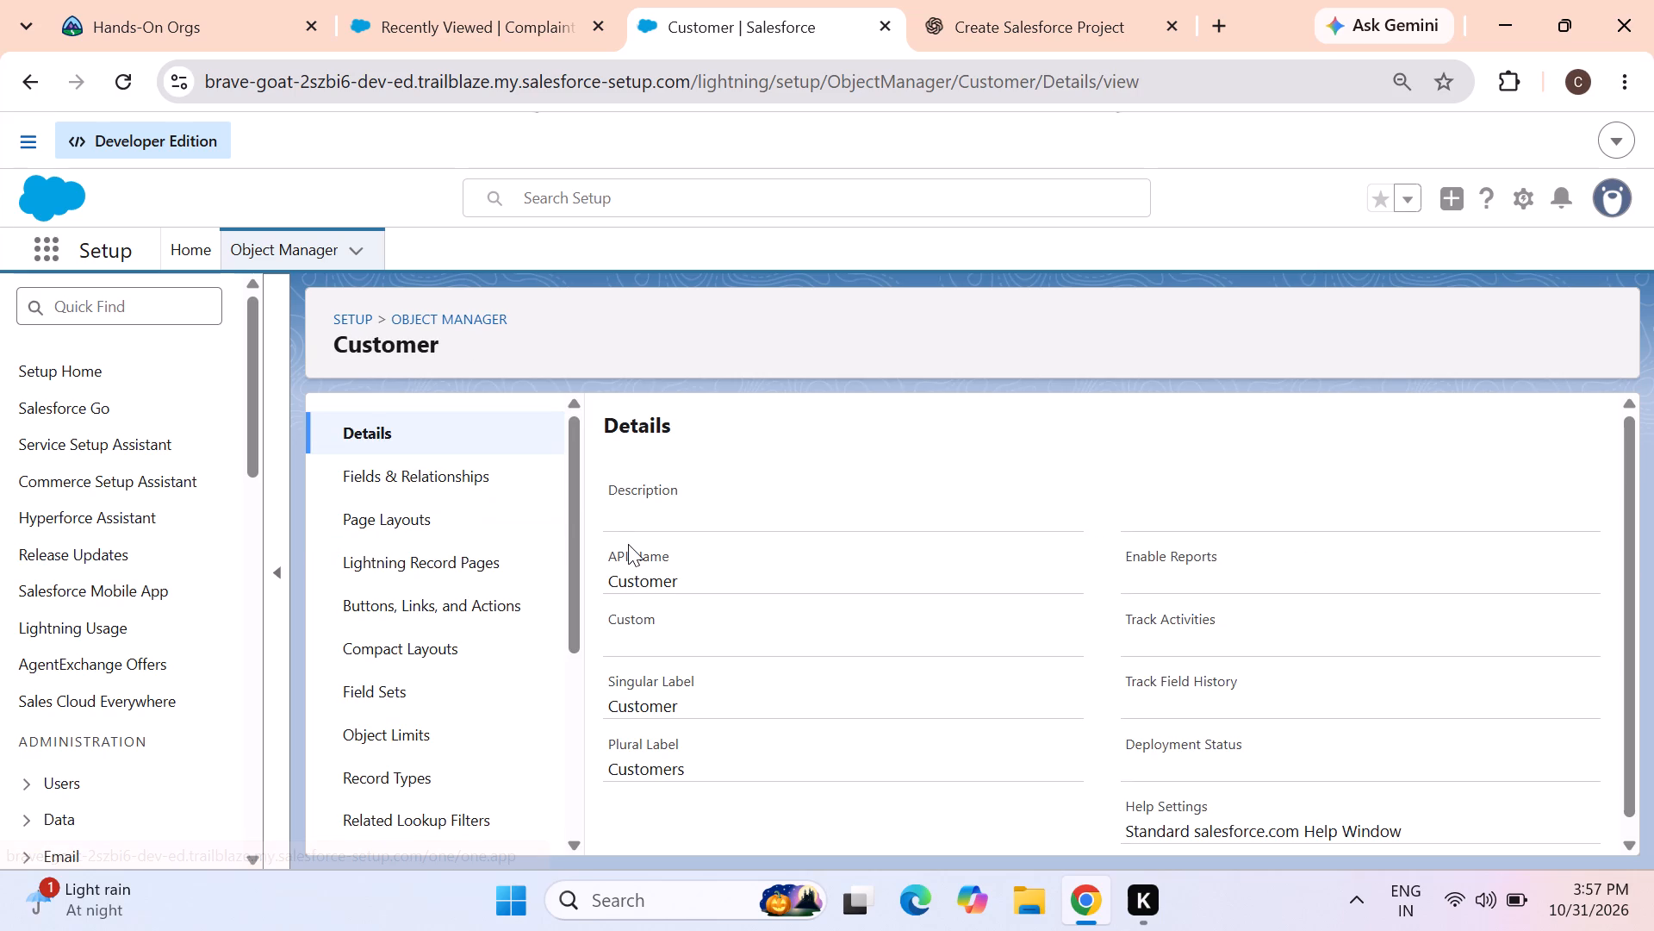
# Review the full list of fields and relationships on the standard Customer object.
pyautogui.scroll(-3, 926, 556)
pyautogui.click(478, 473)
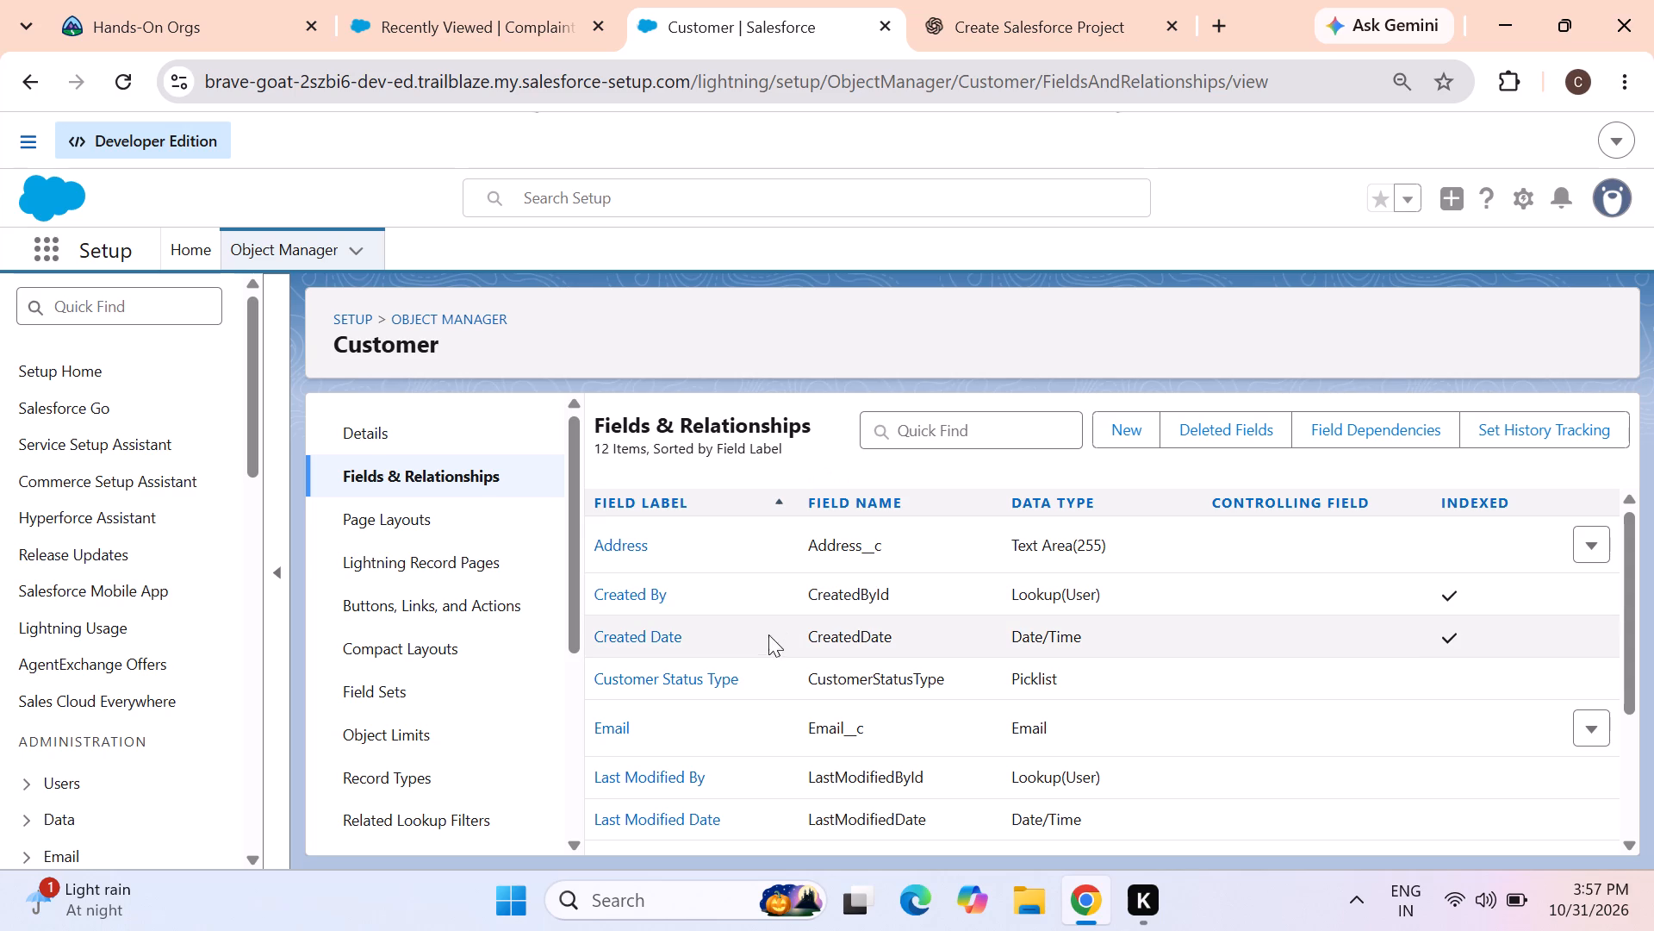
pyautogui.scroll(-5, 747, 650)
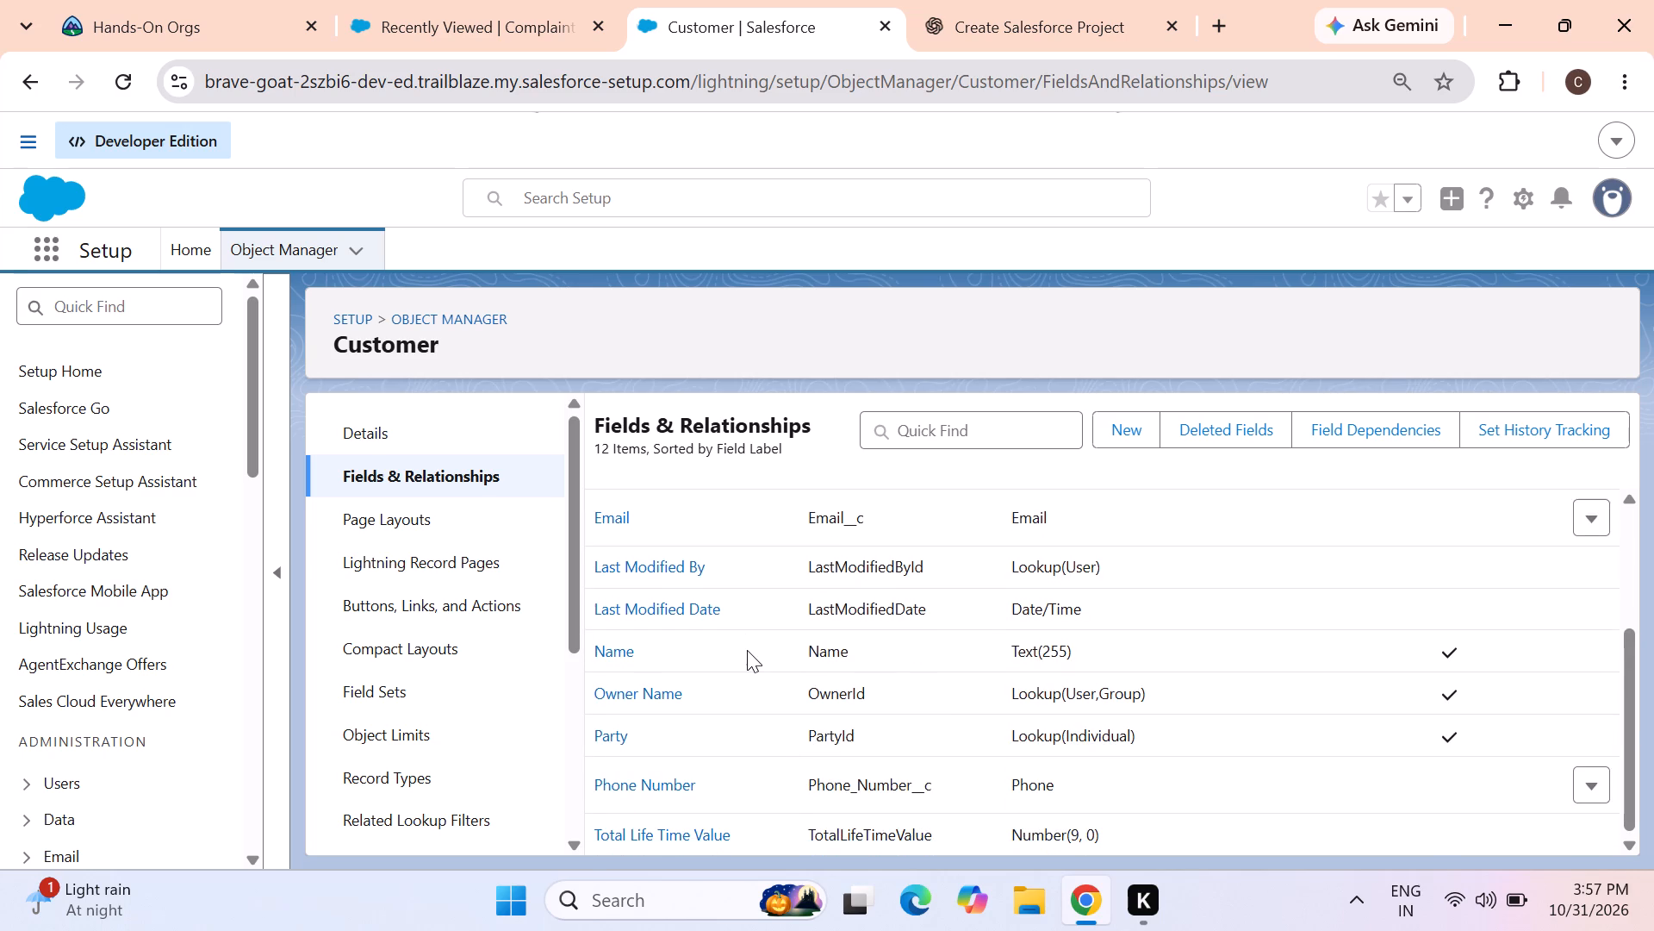
pyautogui.scroll(4, 747, 650)
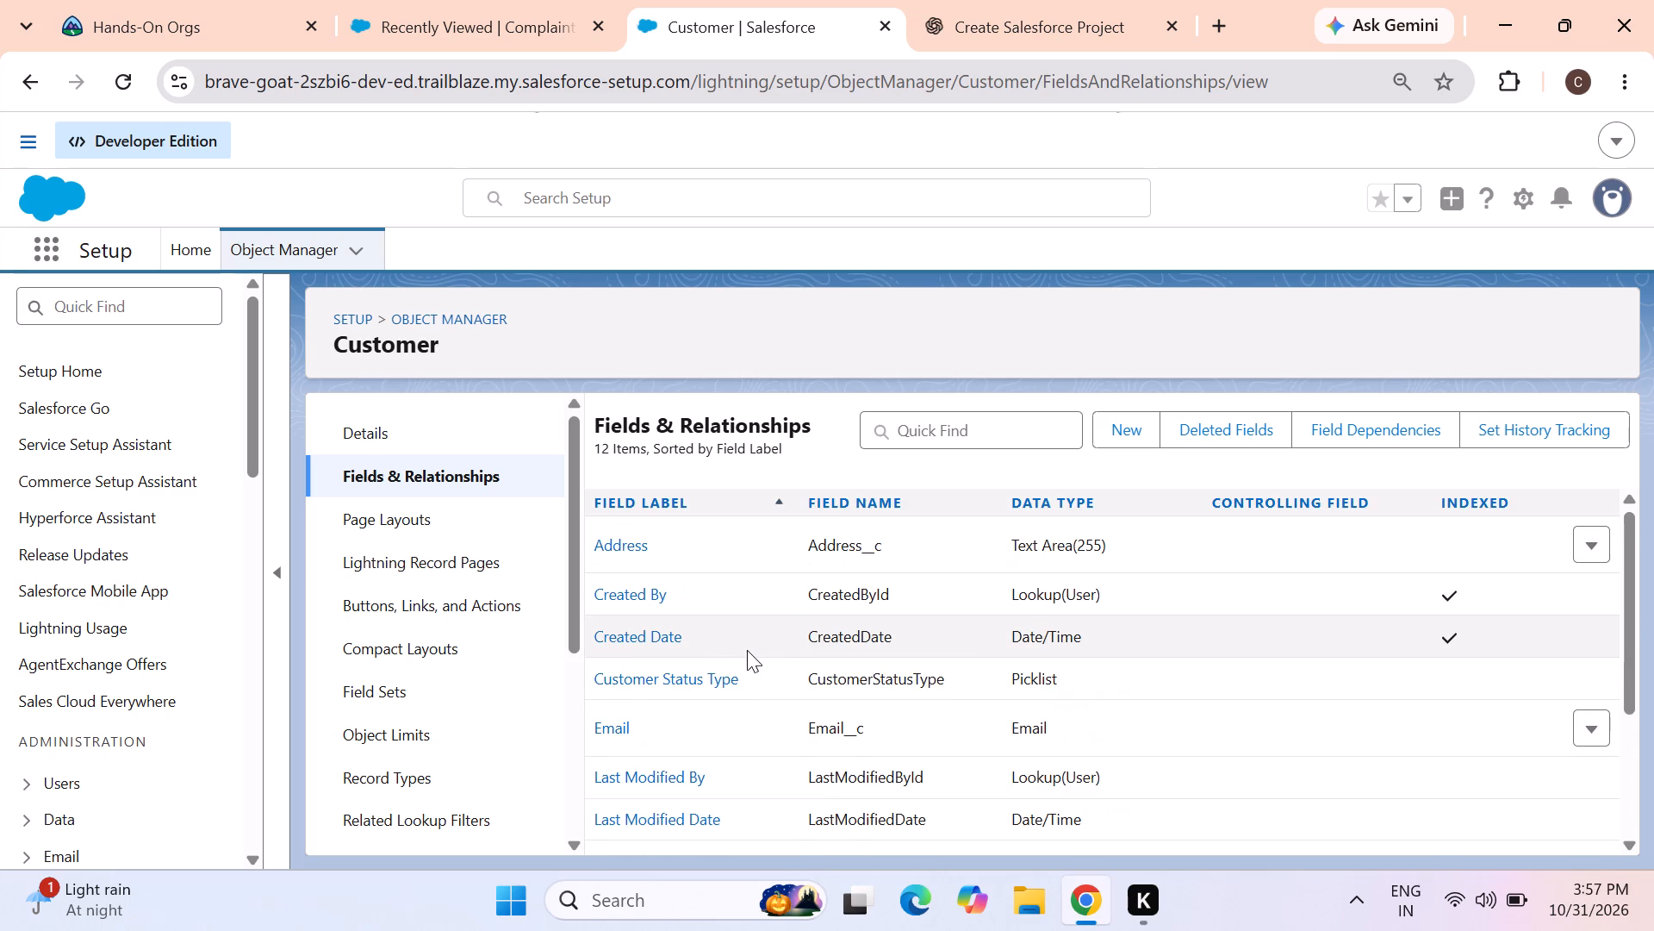
pyautogui.scroll(-1, 747, 650)
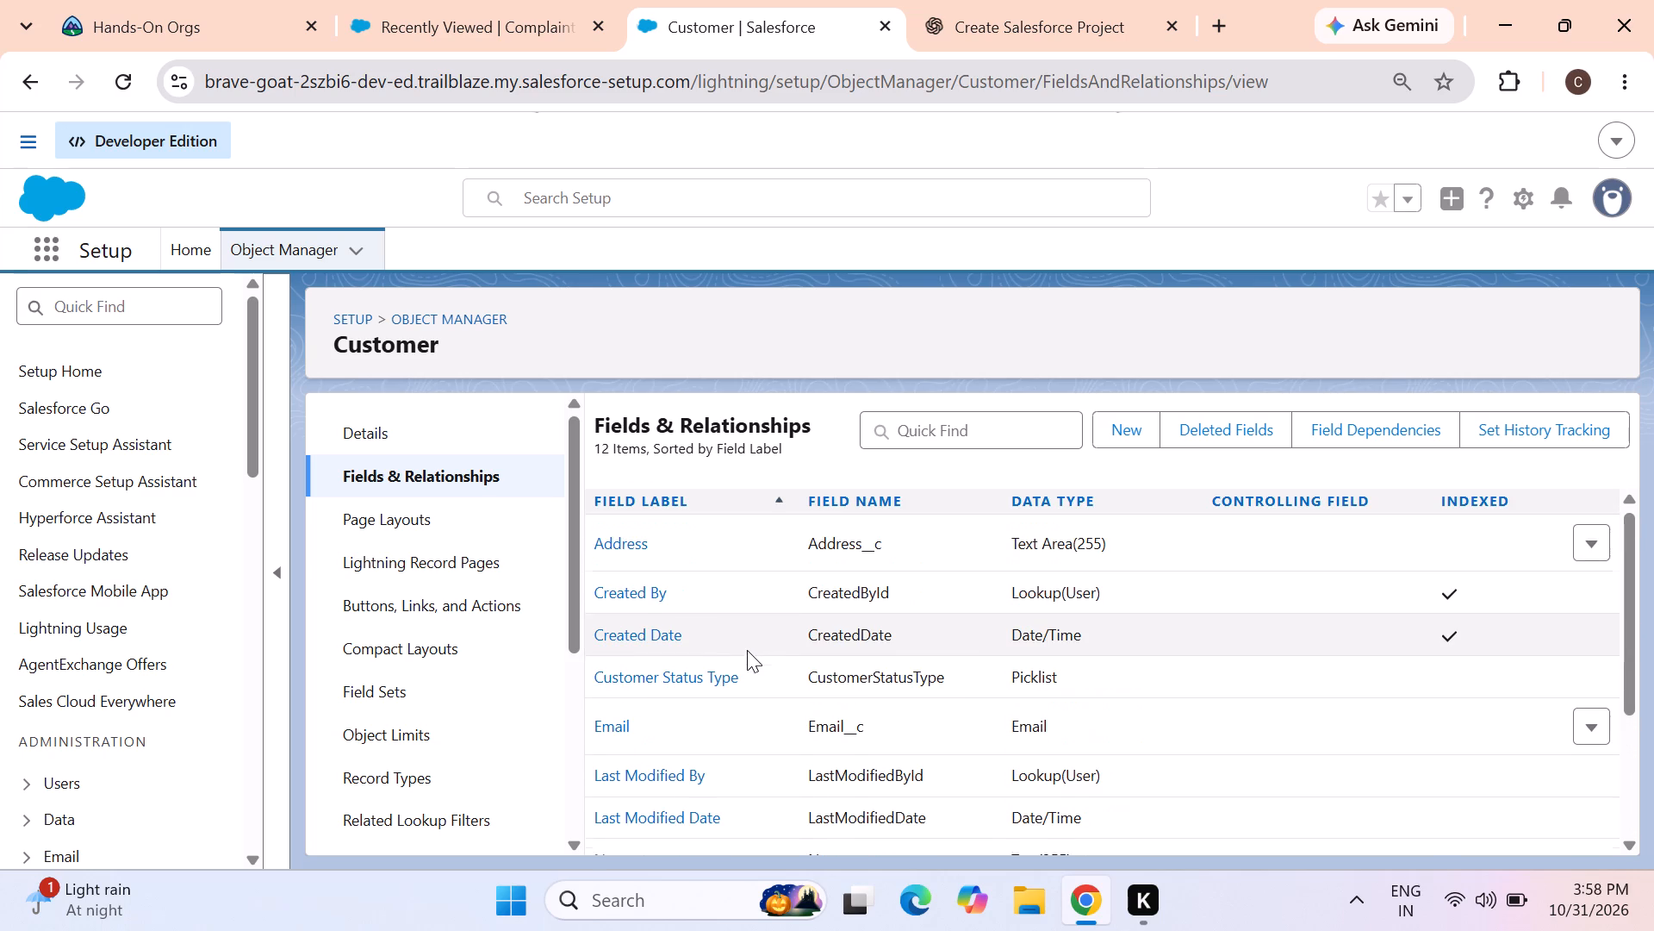
pyautogui.scroll(-7, 747, 650)
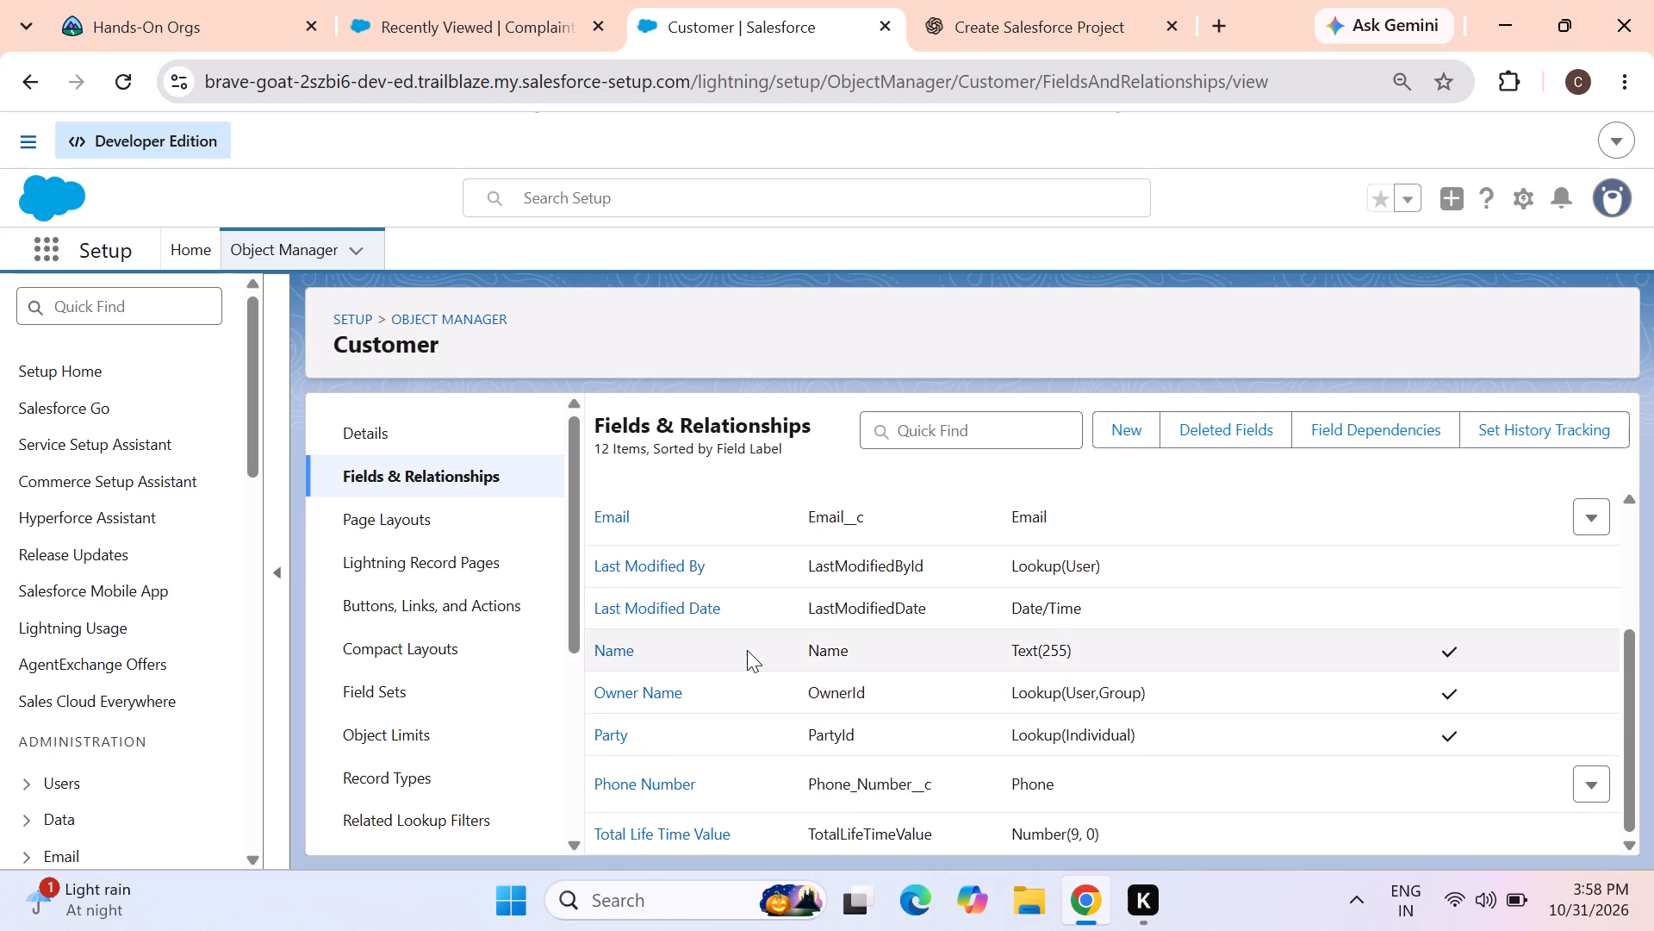
pyautogui.scroll(8, 747, 650)
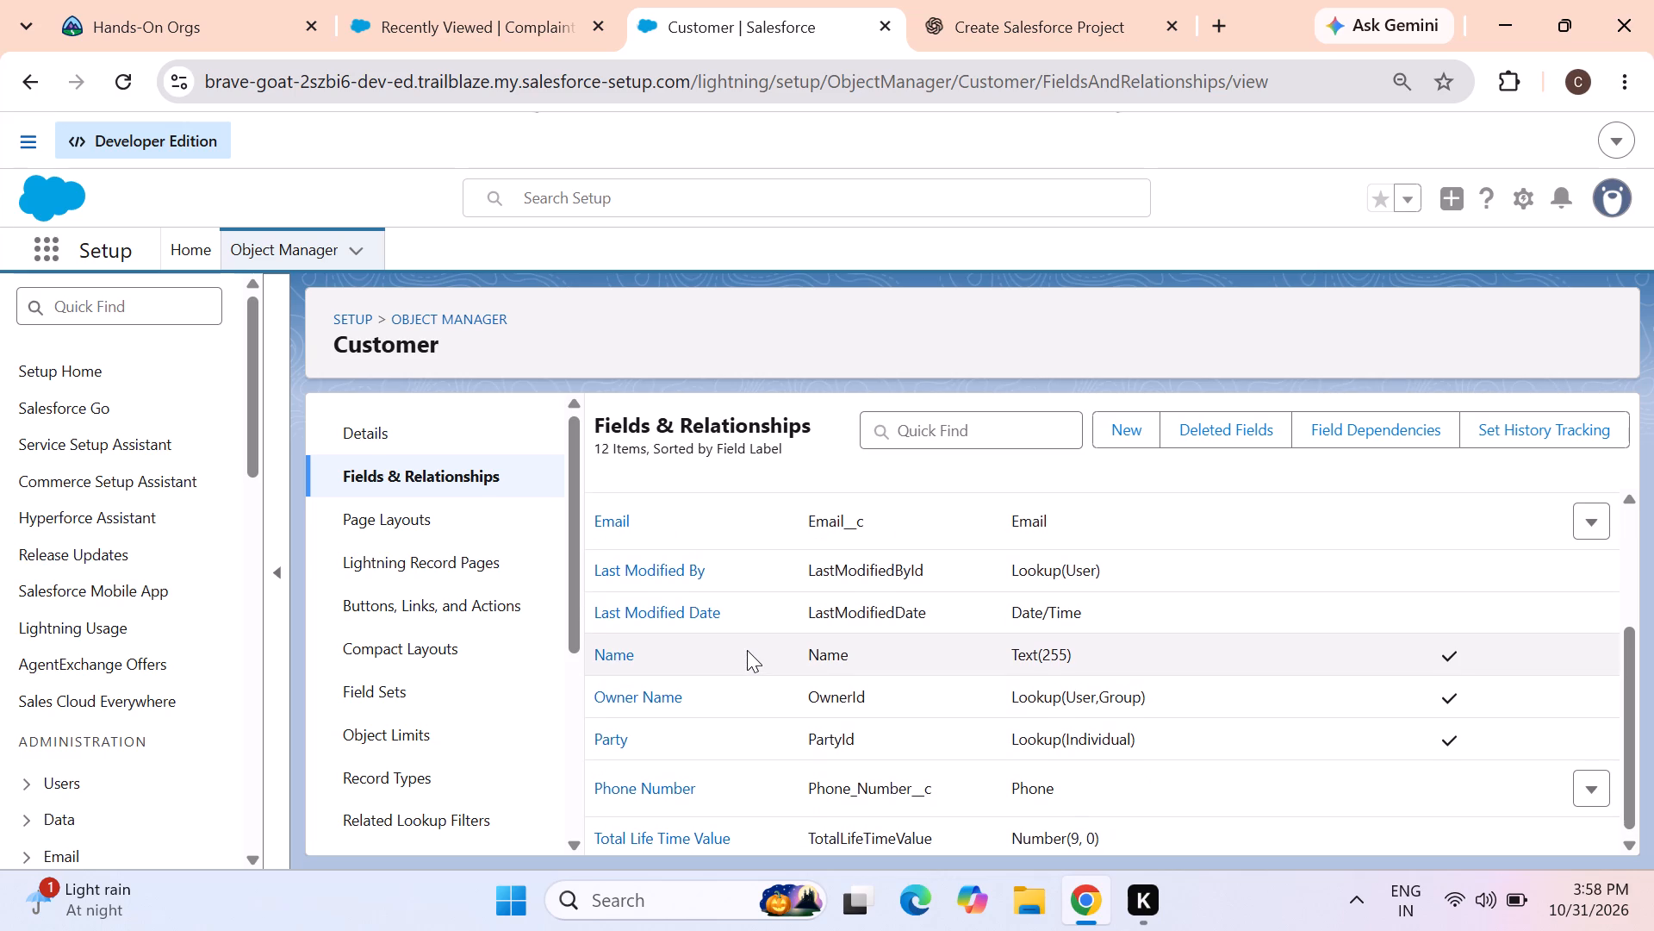
pyautogui.scroll(-8, 747, 650)
# Check the standard Customer object's page layouts, Lightning record pages, buttons and actions, compact layouts, field sets and object limits.
pyautogui.click(376, 522)
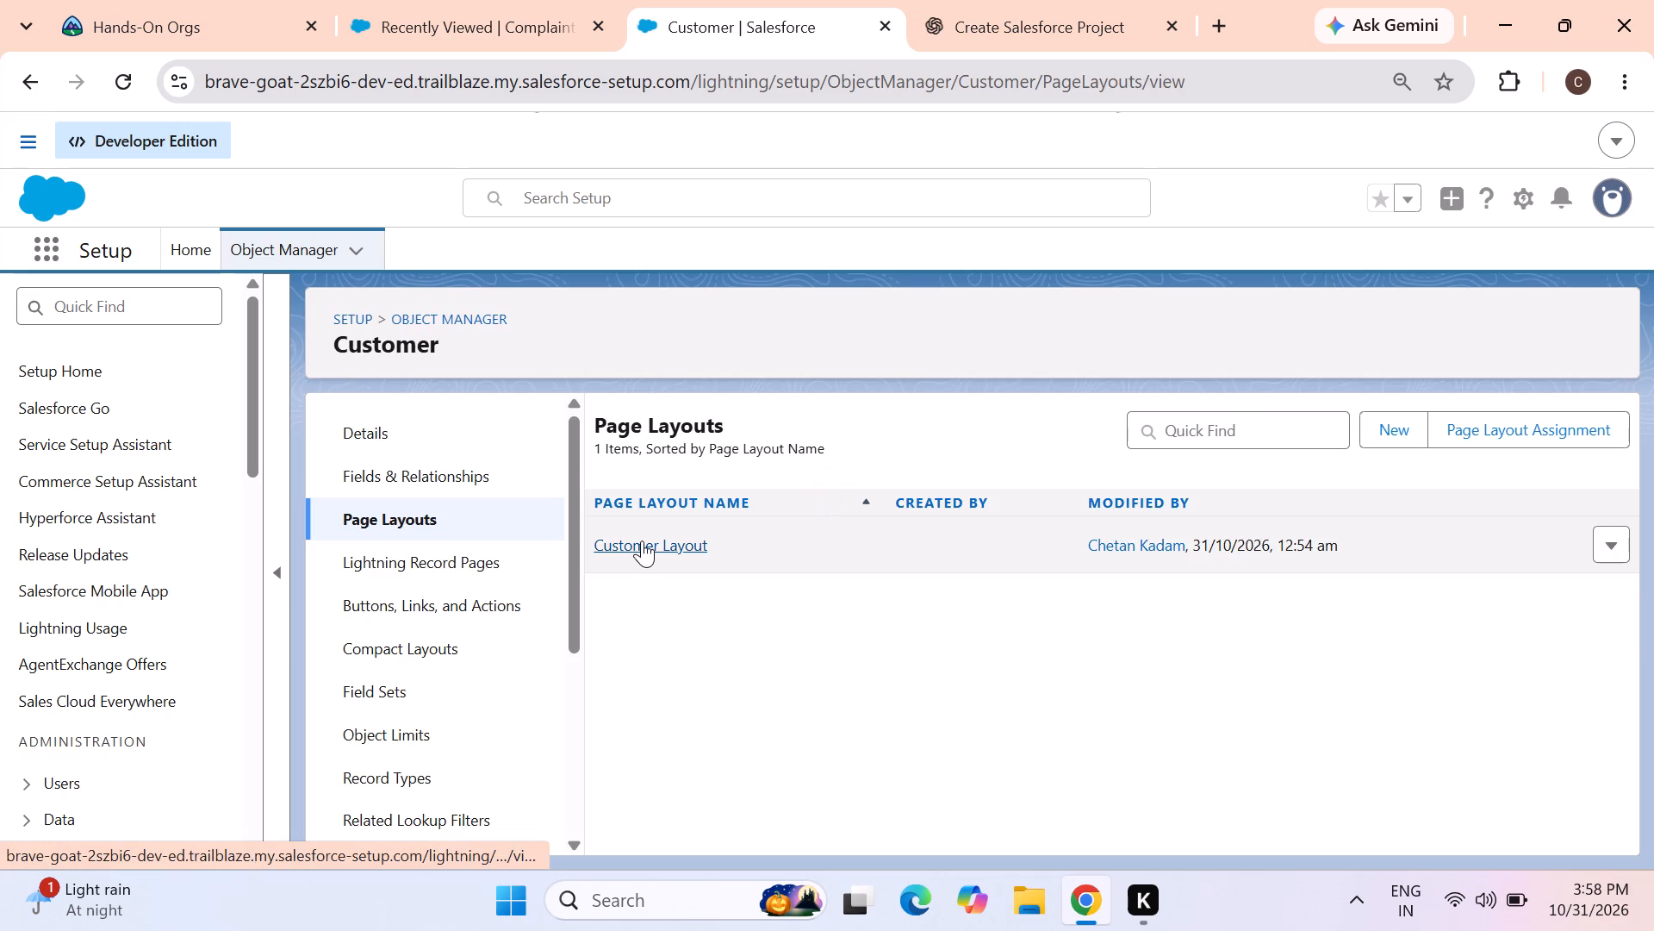
pyautogui.click(413, 552)
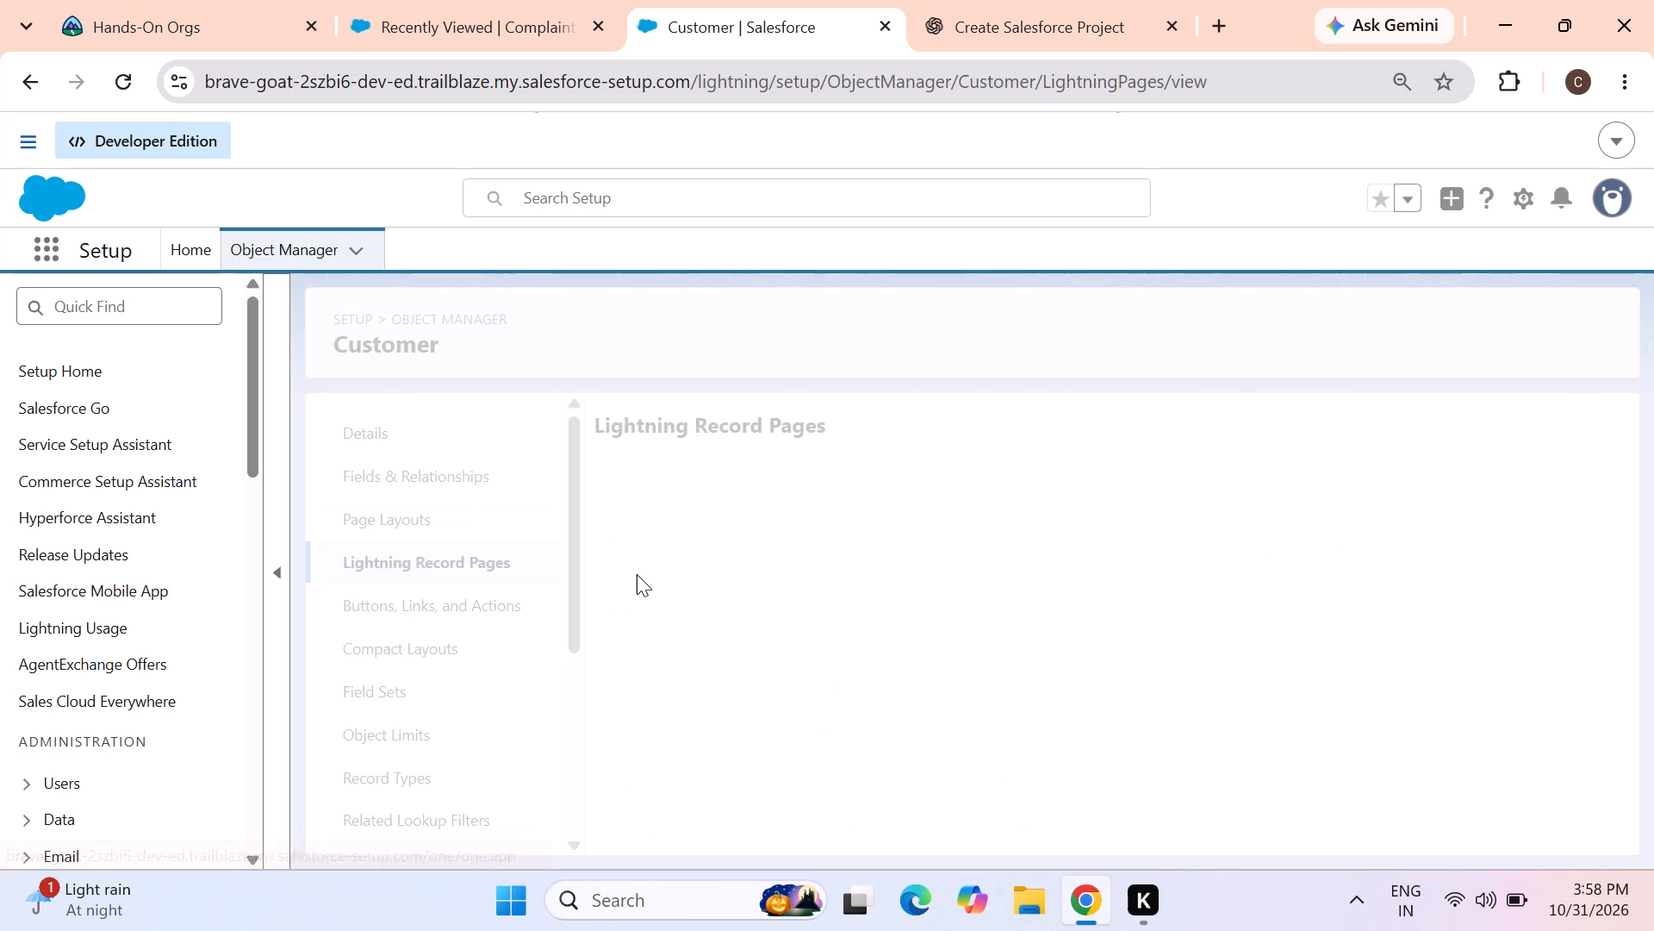
pyautogui.click(492, 601)
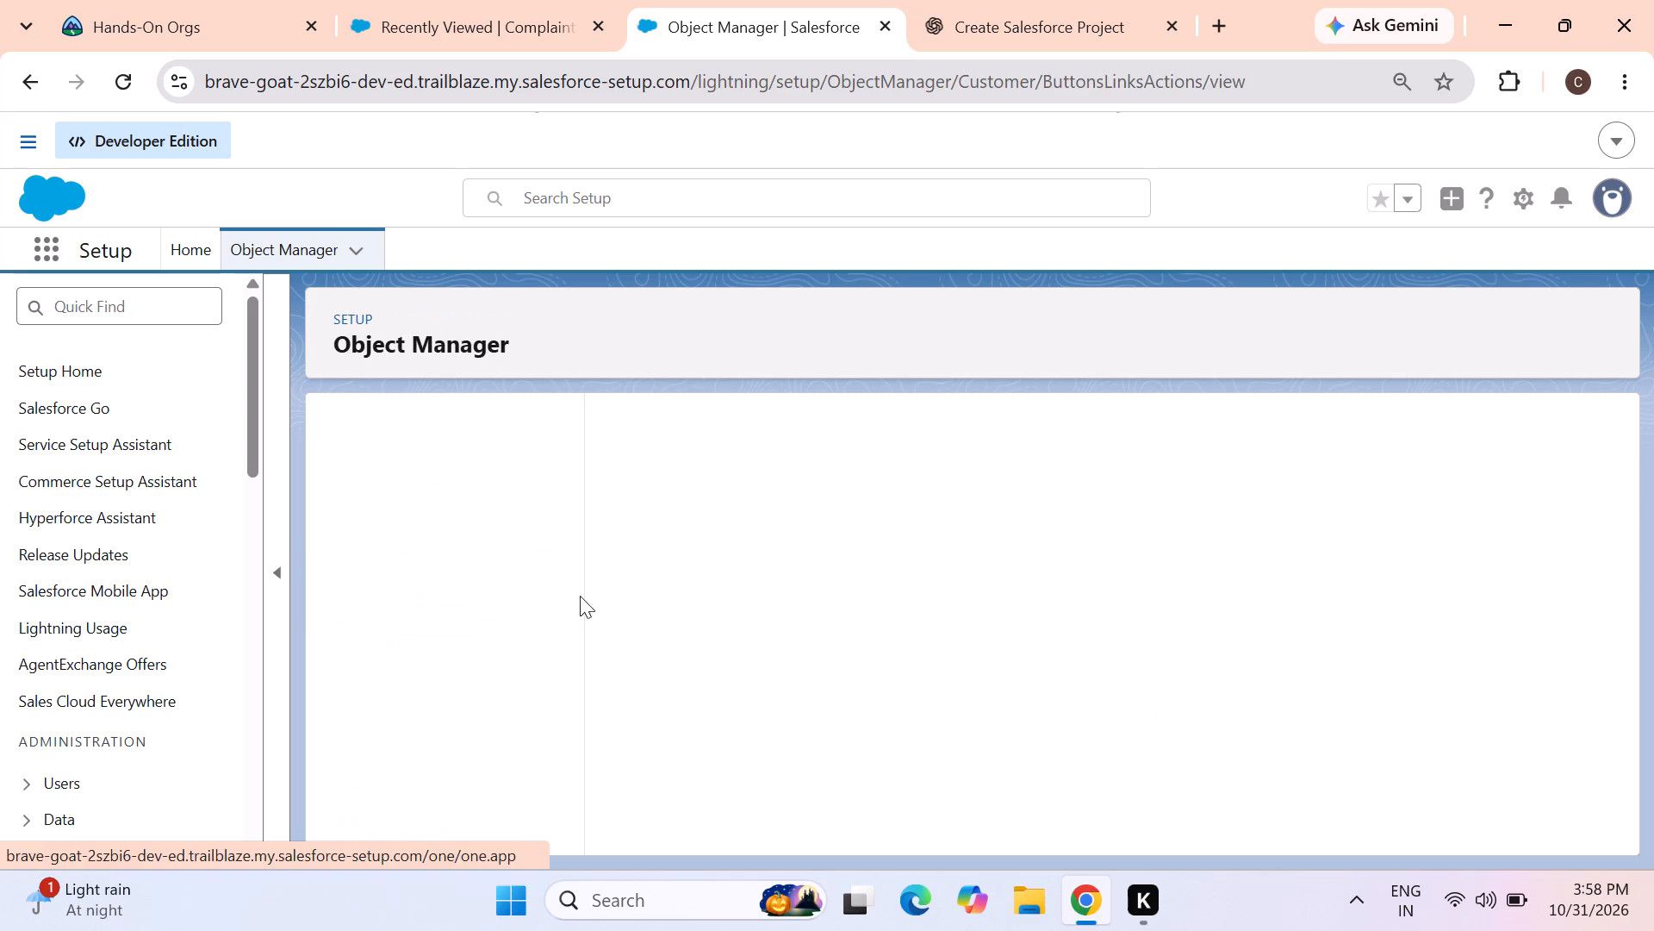
pyautogui.scroll(-5, 728, 593)
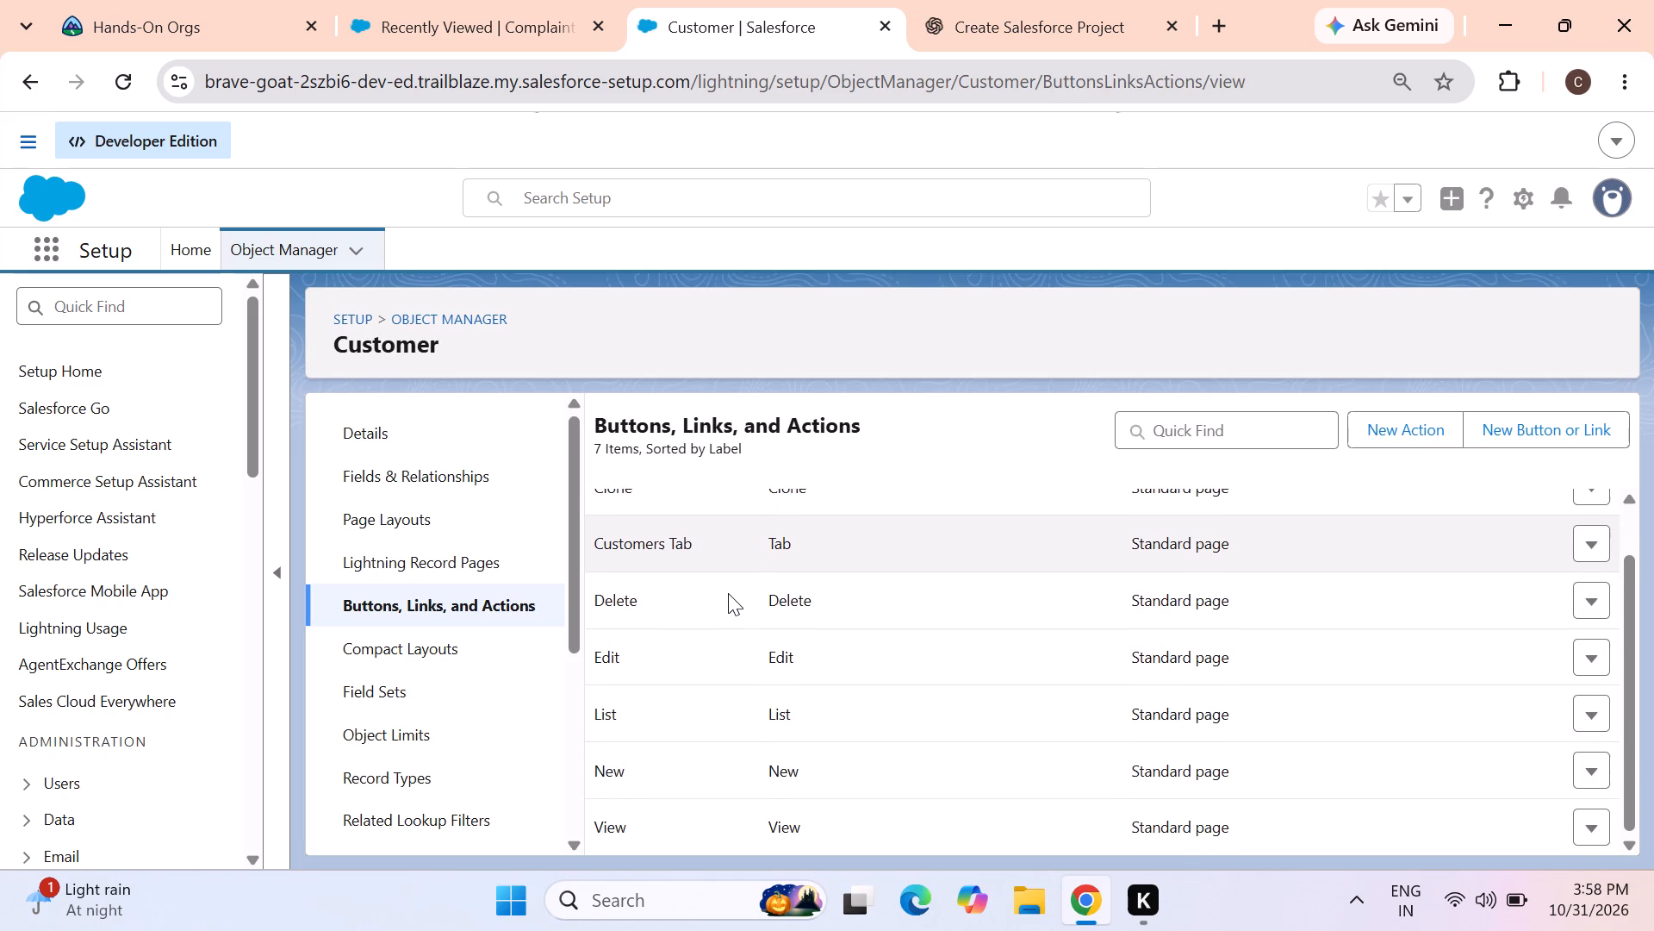
pyautogui.scroll(4, 728, 593)
pyautogui.scroll(-5, 728, 593)
pyautogui.click(374, 644)
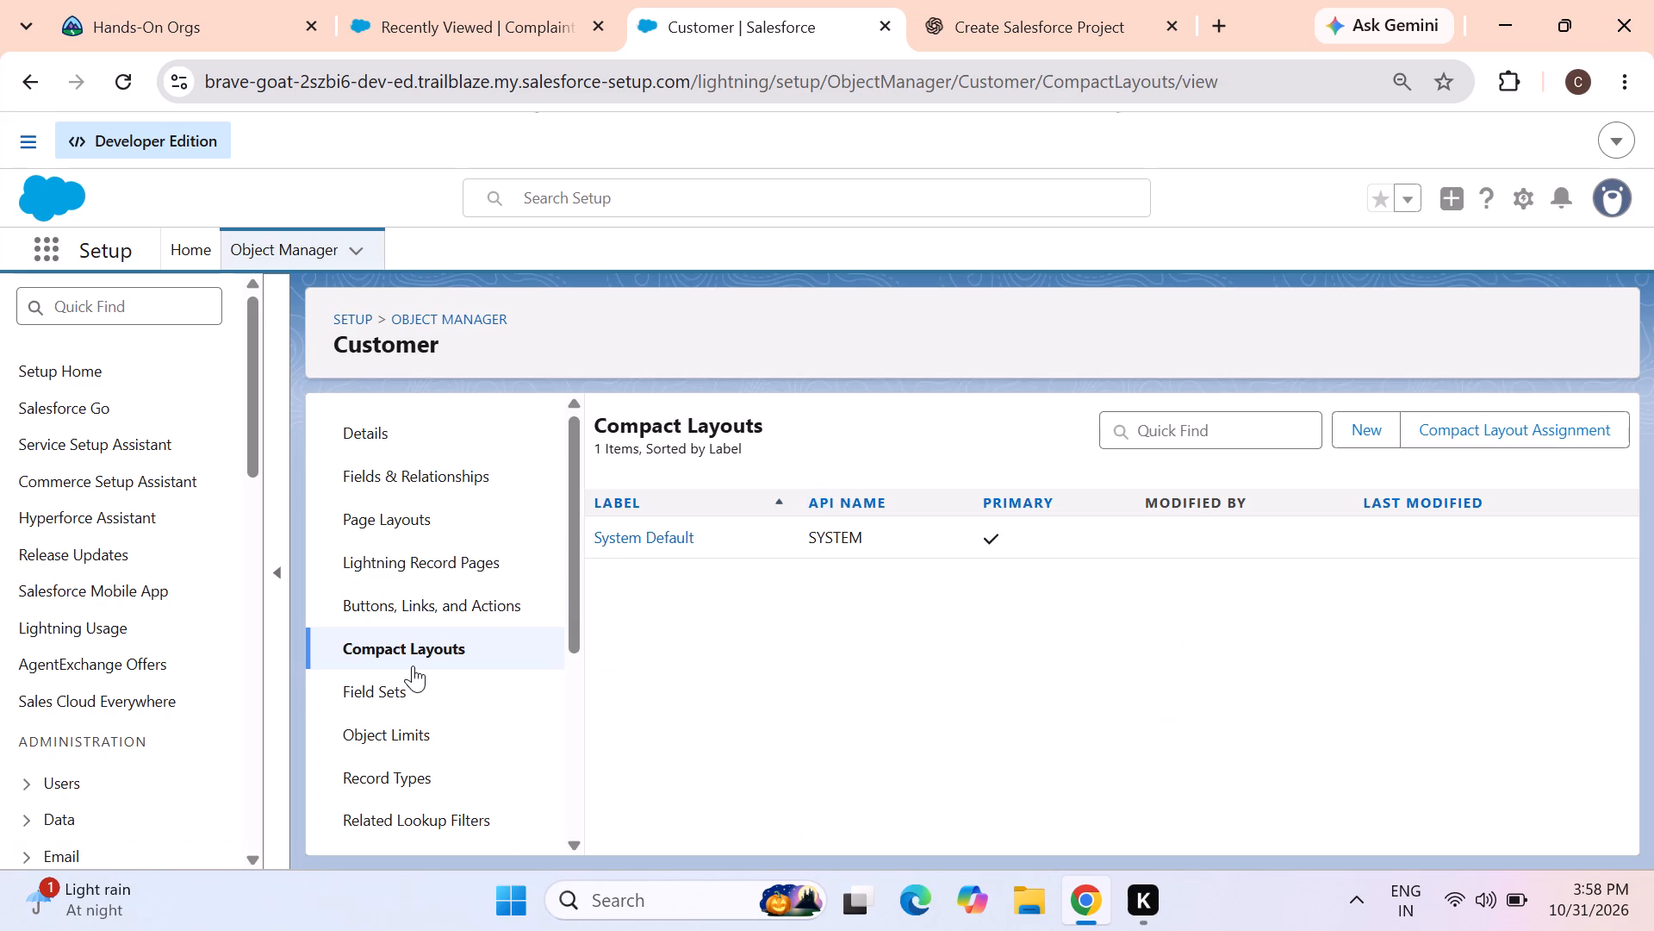
pyautogui.click(410, 679)
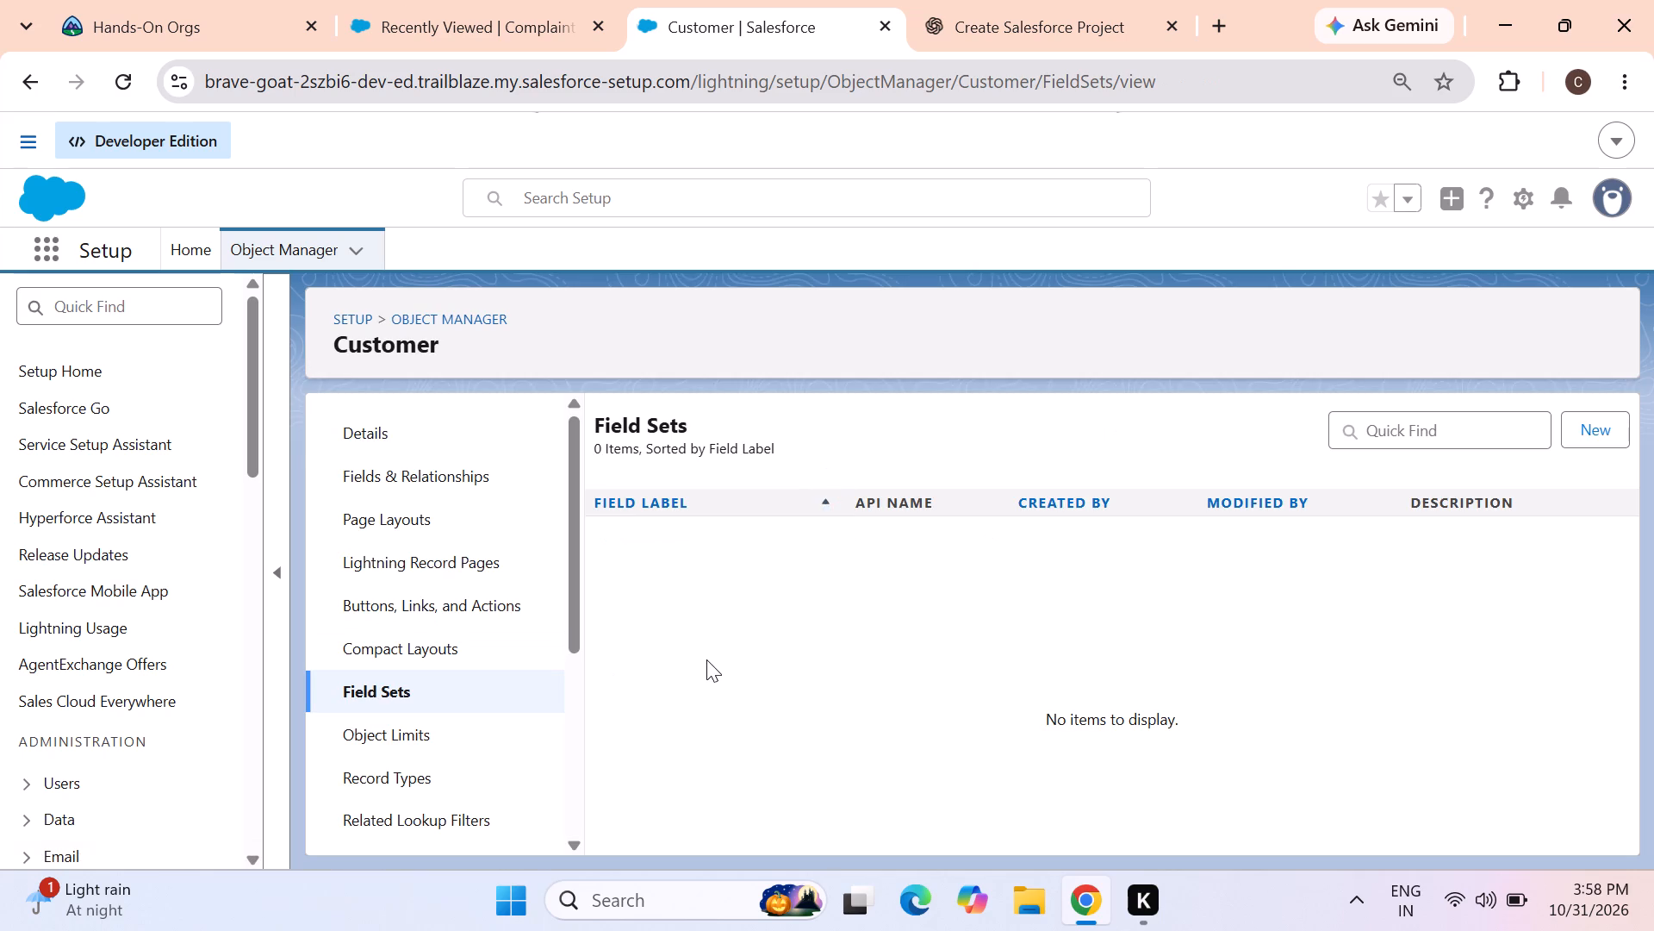
pyautogui.click(376, 748)
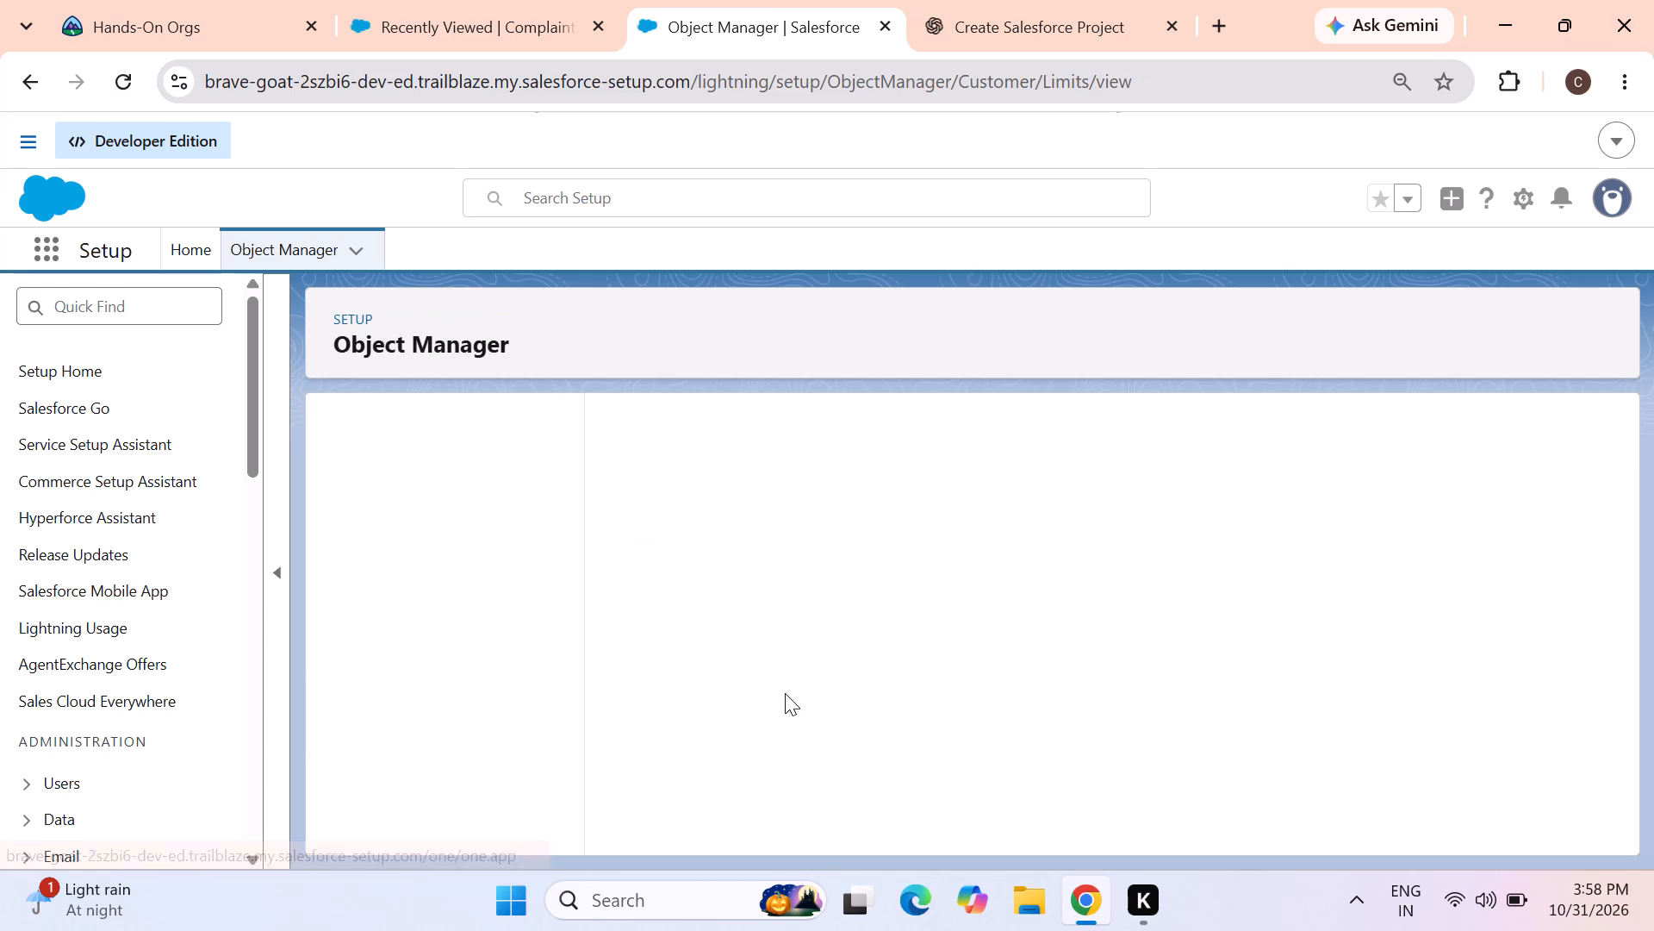
pyautogui.scroll(-3, 487, 742)
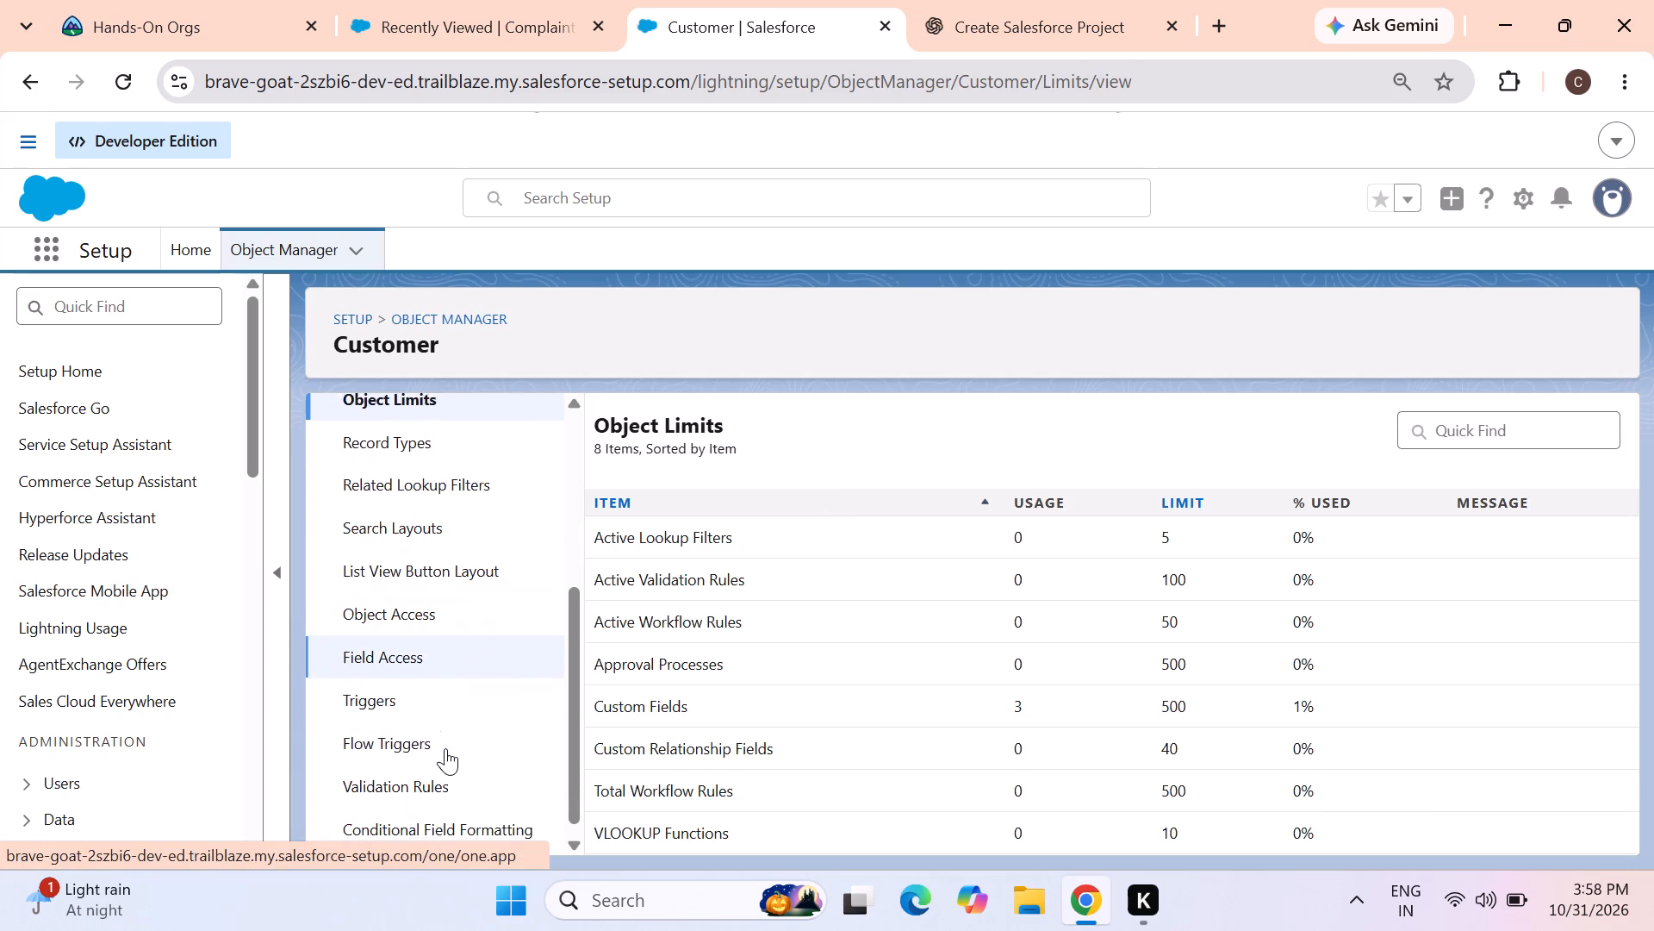
pyautogui.scroll(-2, 445, 748)
pyautogui.scroll(5, 445, 748)
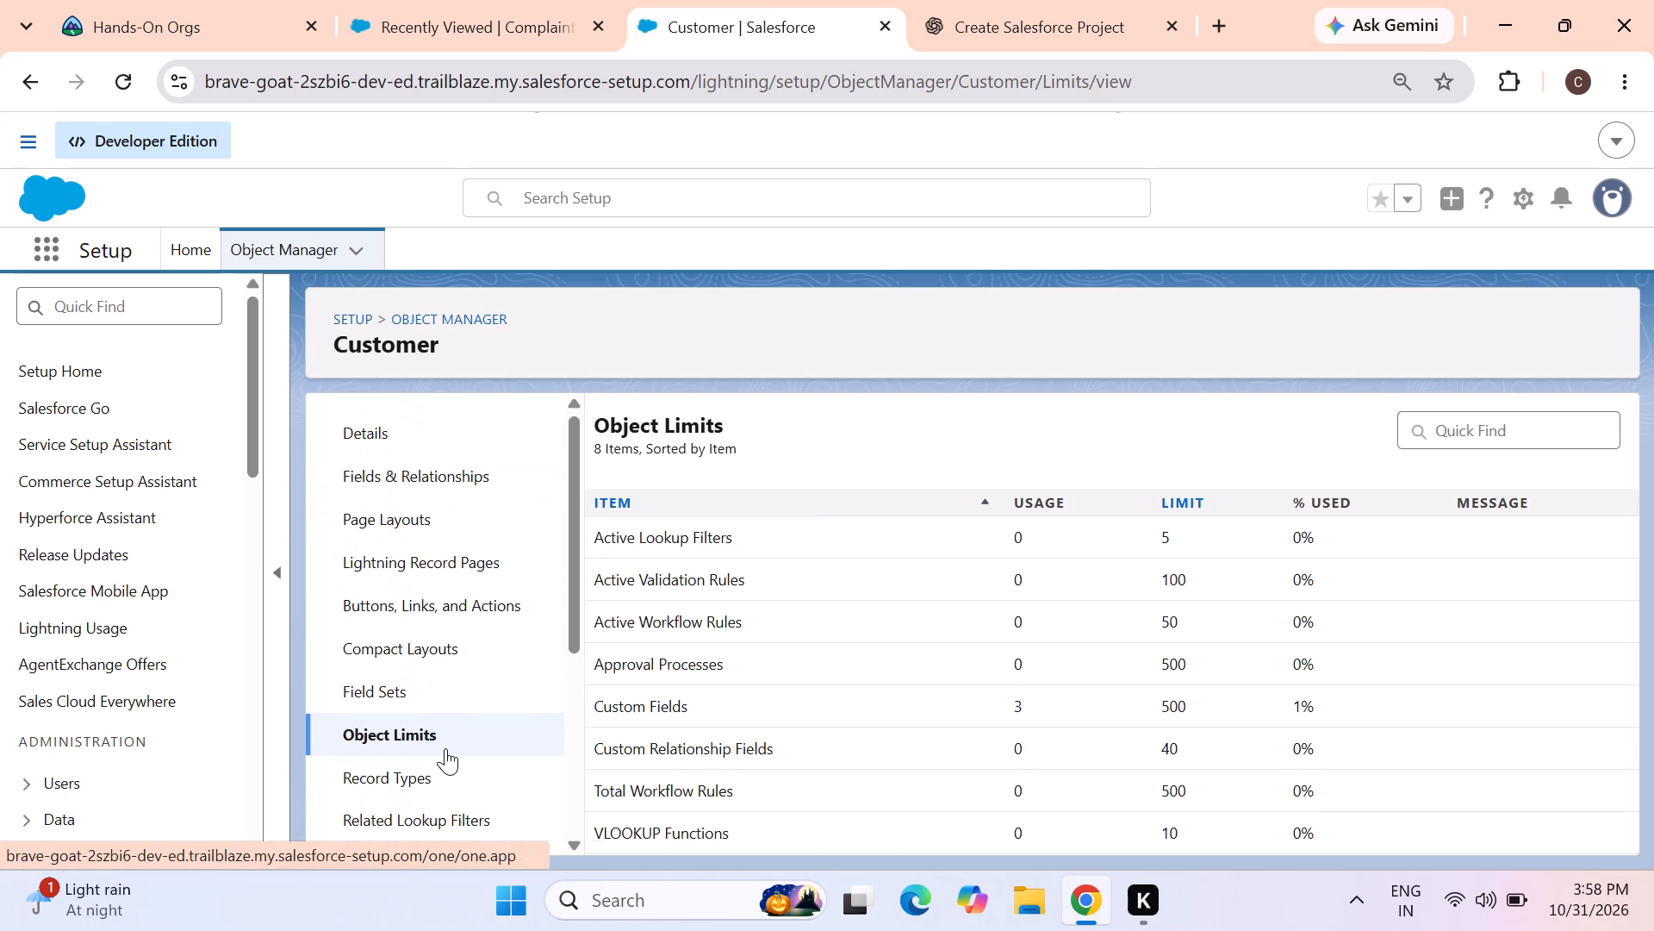
pyautogui.hscroll(13, 445, 748)
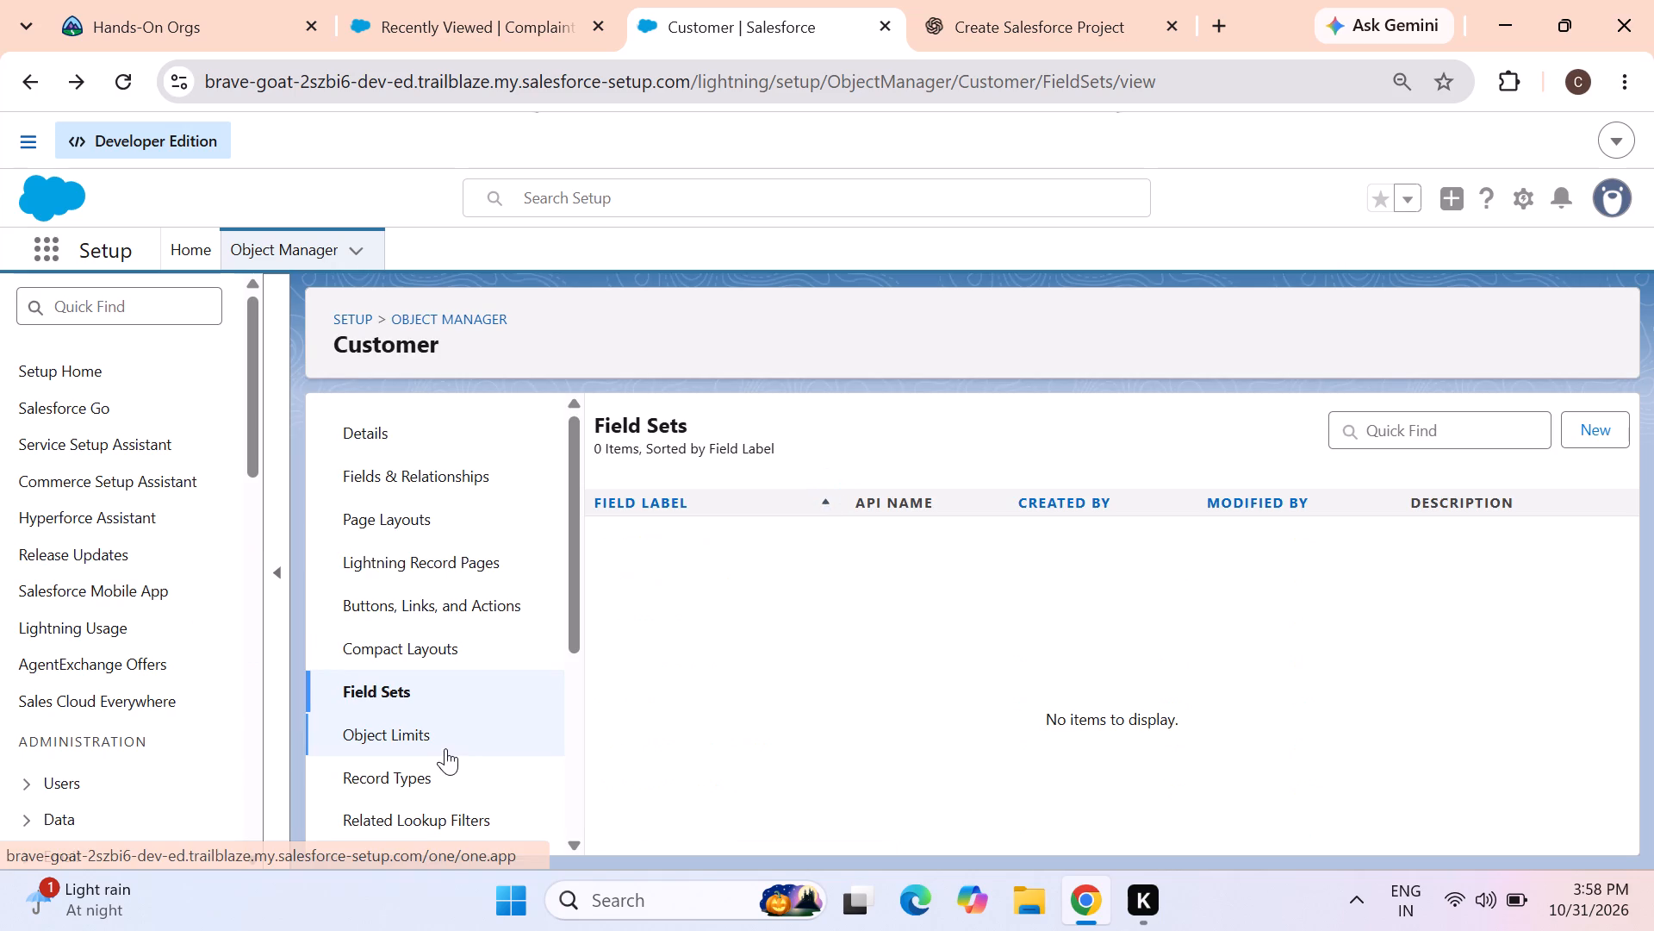
pyautogui.hscroll(10, 445, 748)
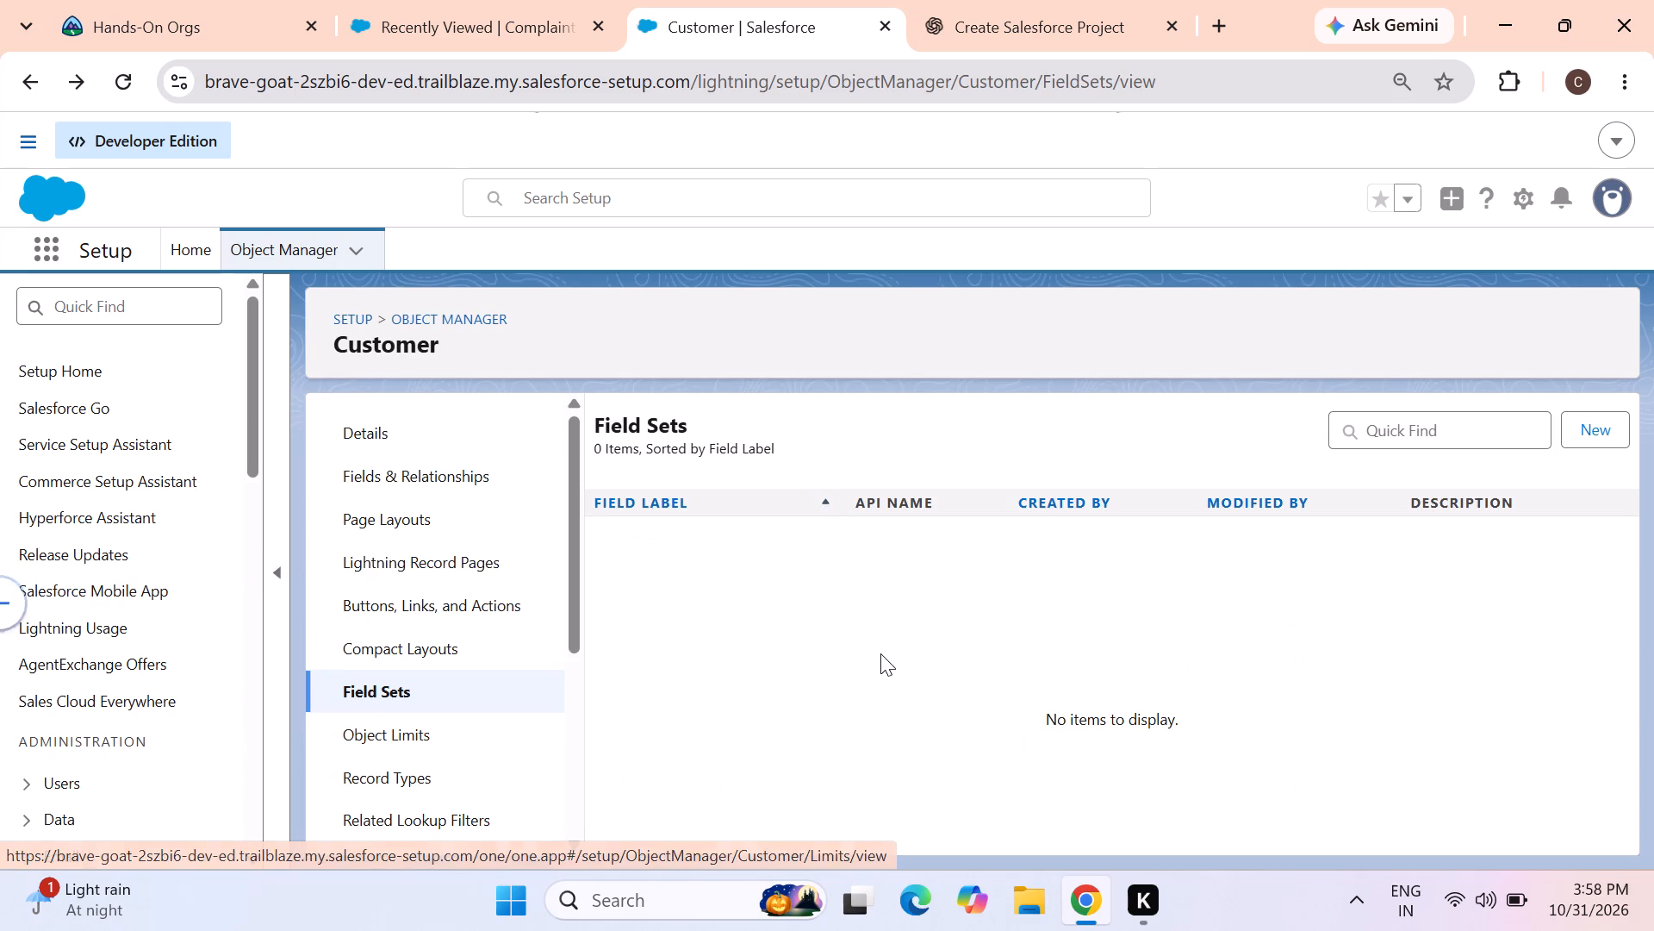
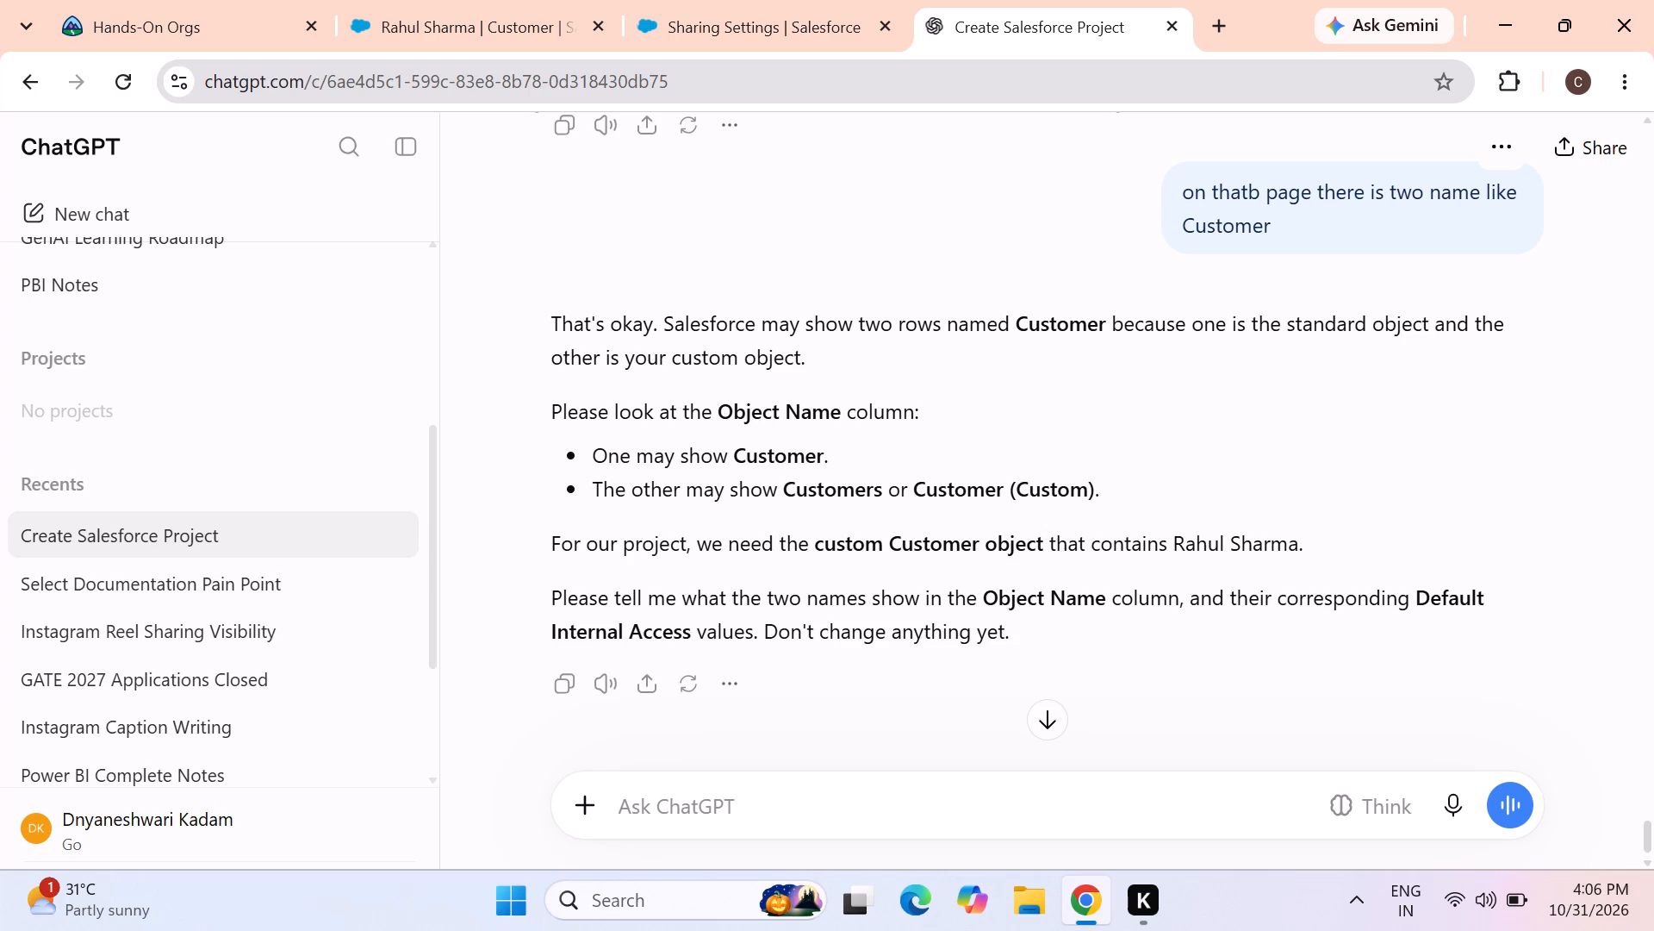
pyautogui.click(720, 1)
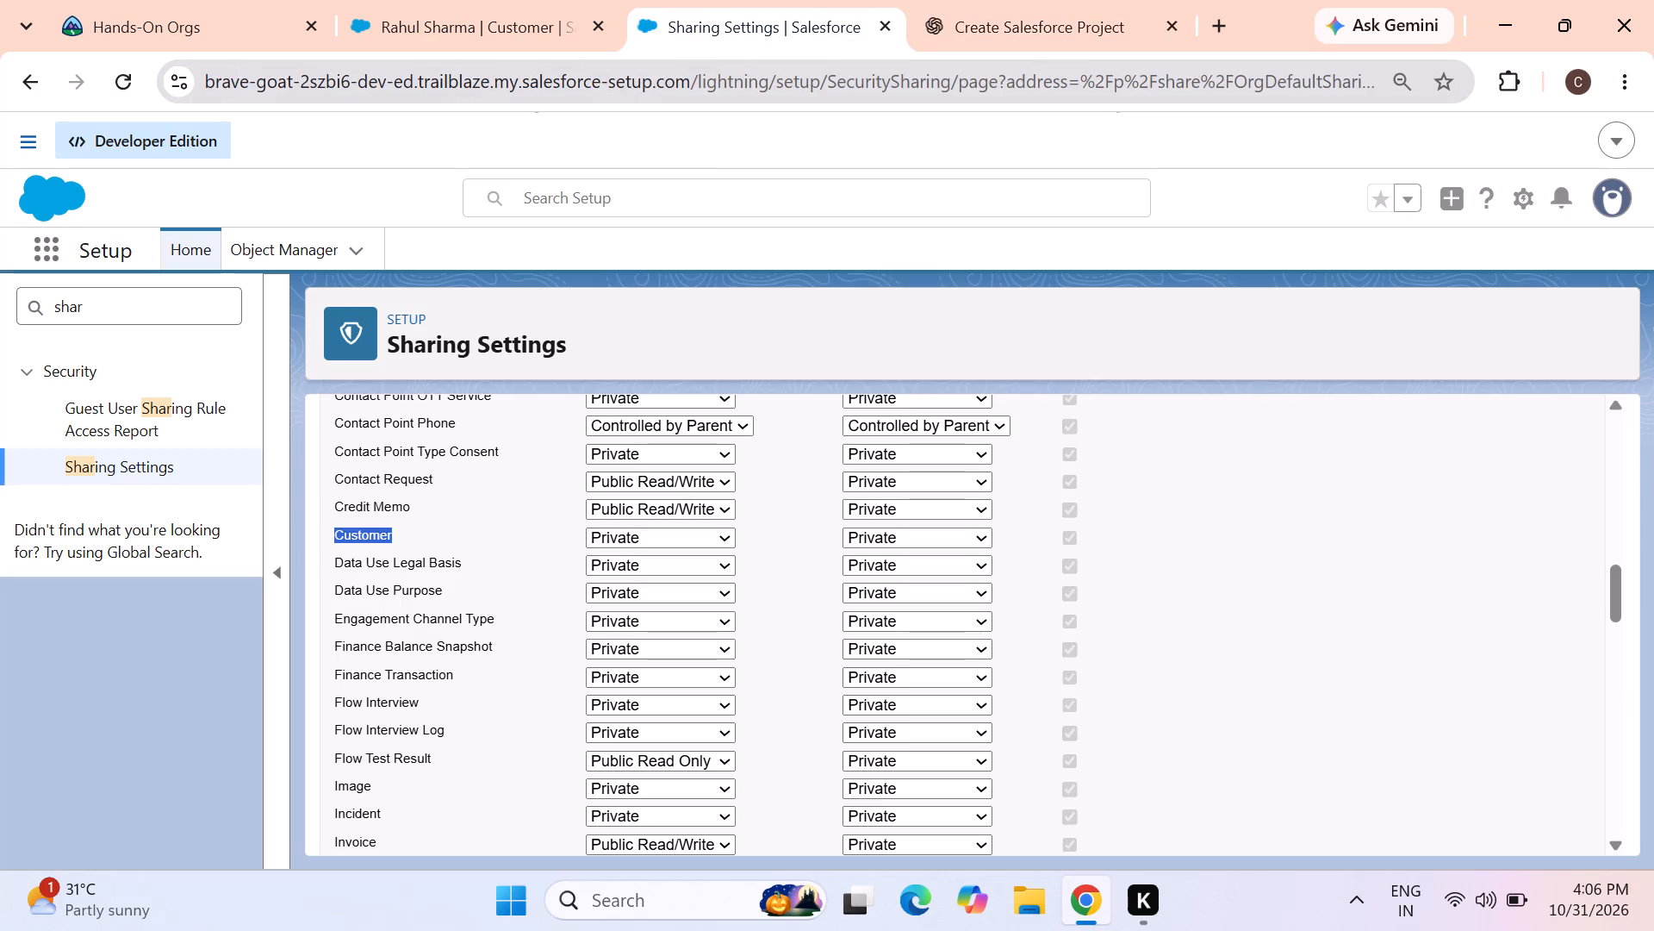
pyautogui.moveTo(1177, 604); pyautogui.dragTo(1169, 609)
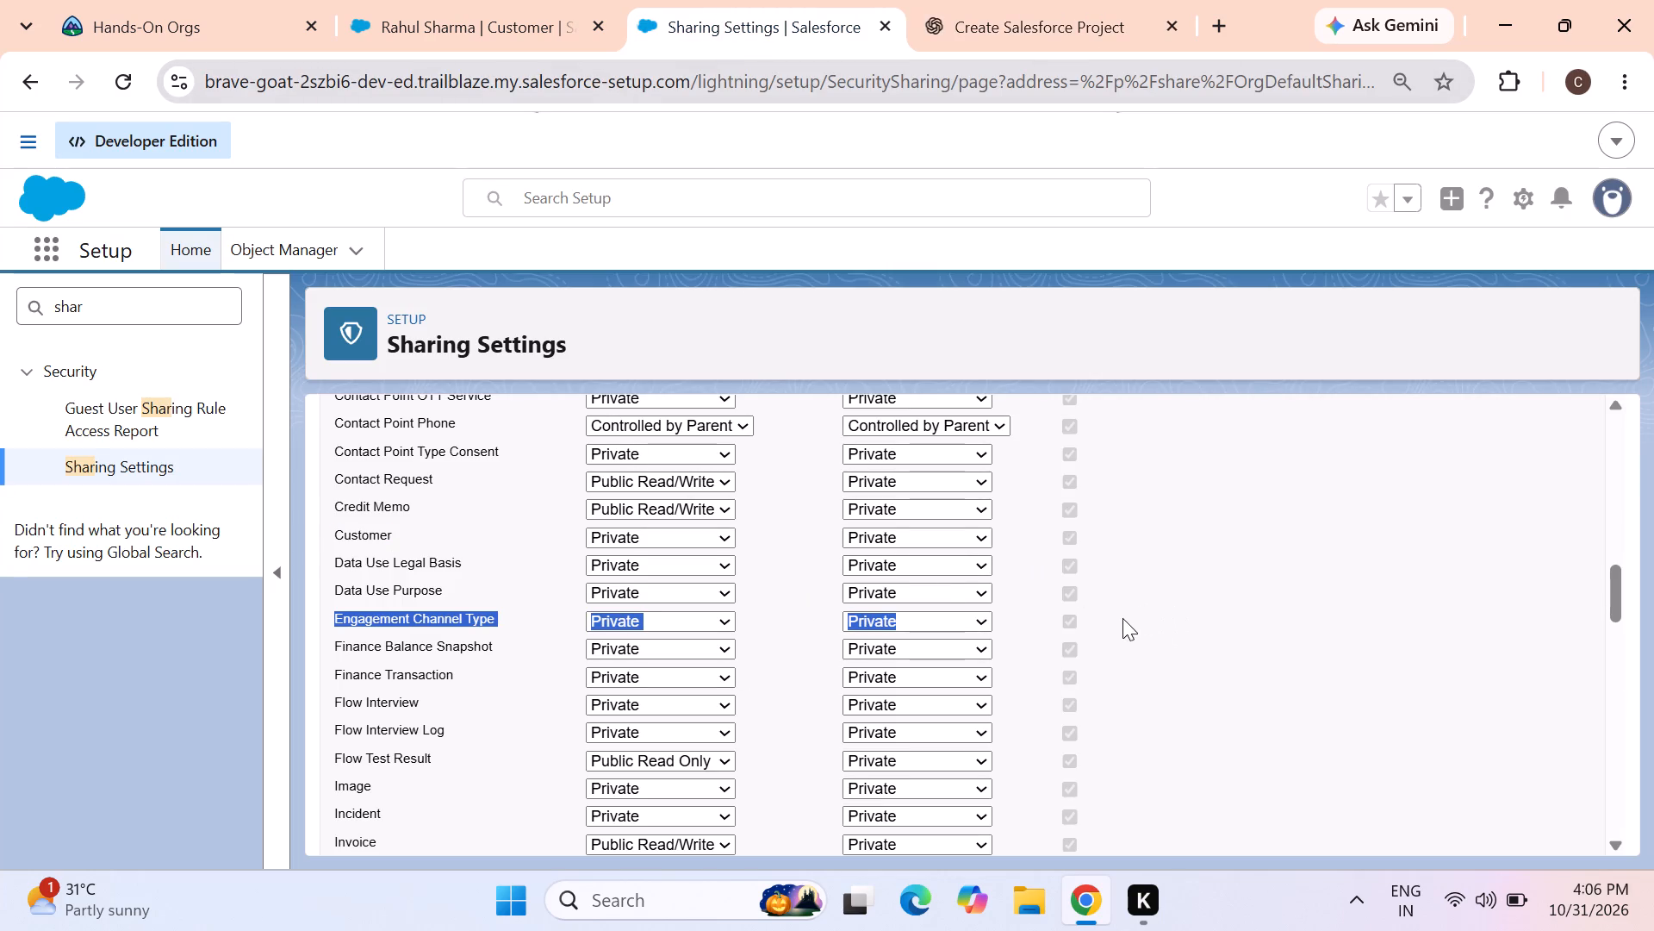
pyautogui.click(1186, 584)
pyautogui.click(433, 553)
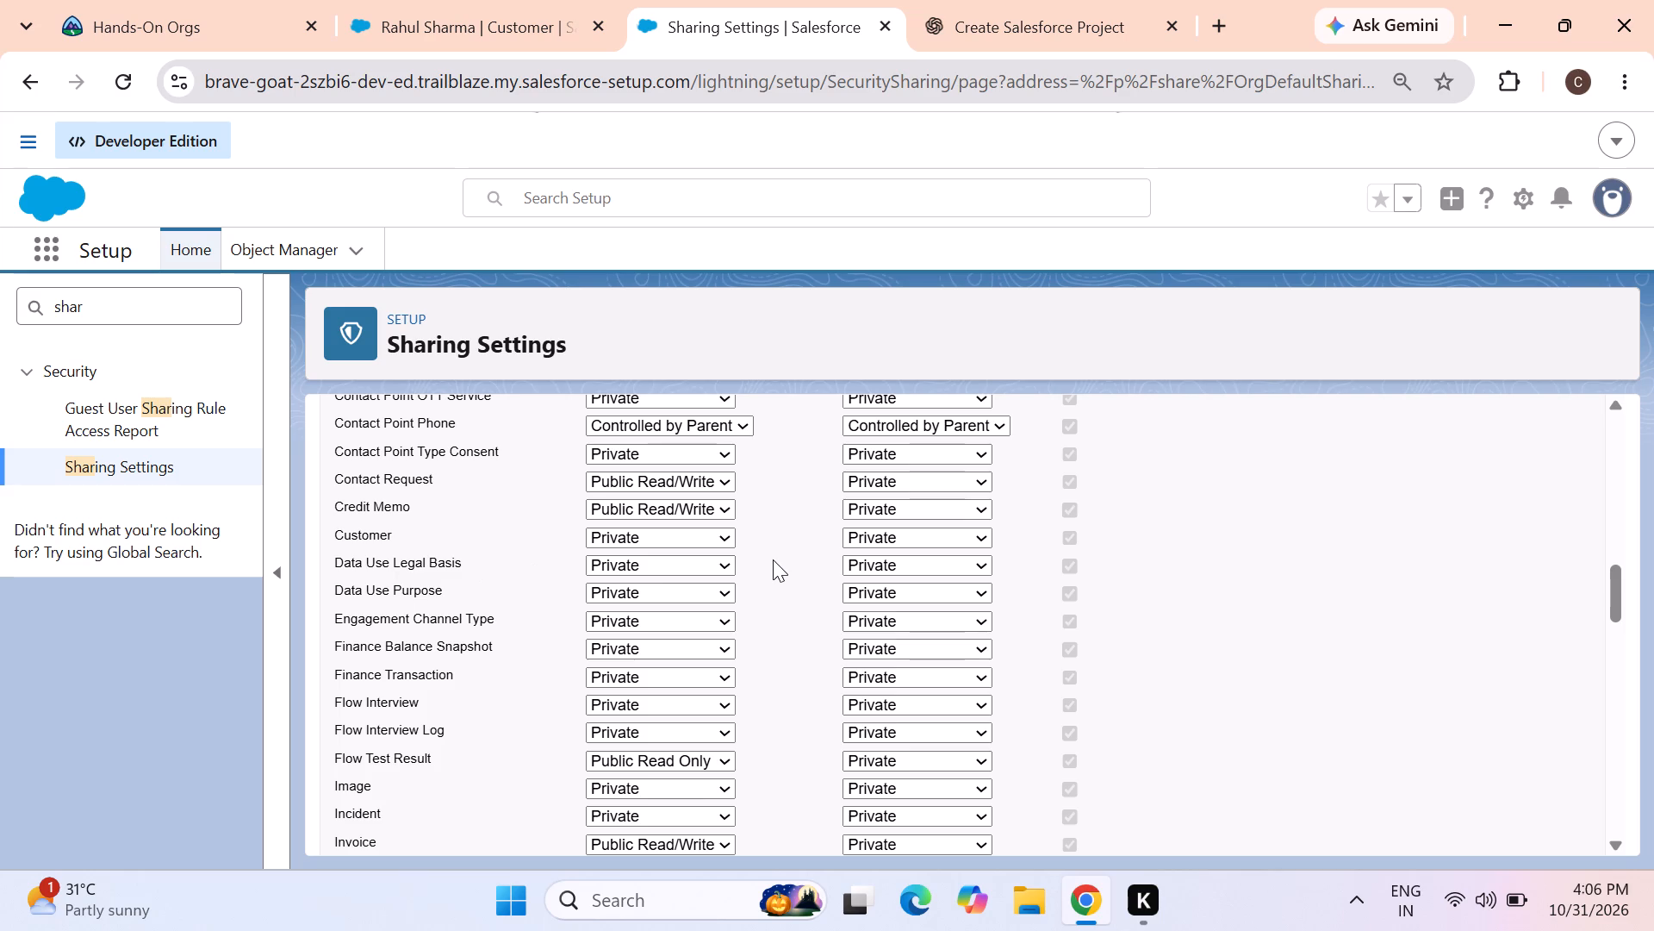
pyautogui.scroll(-3, 773, 559)
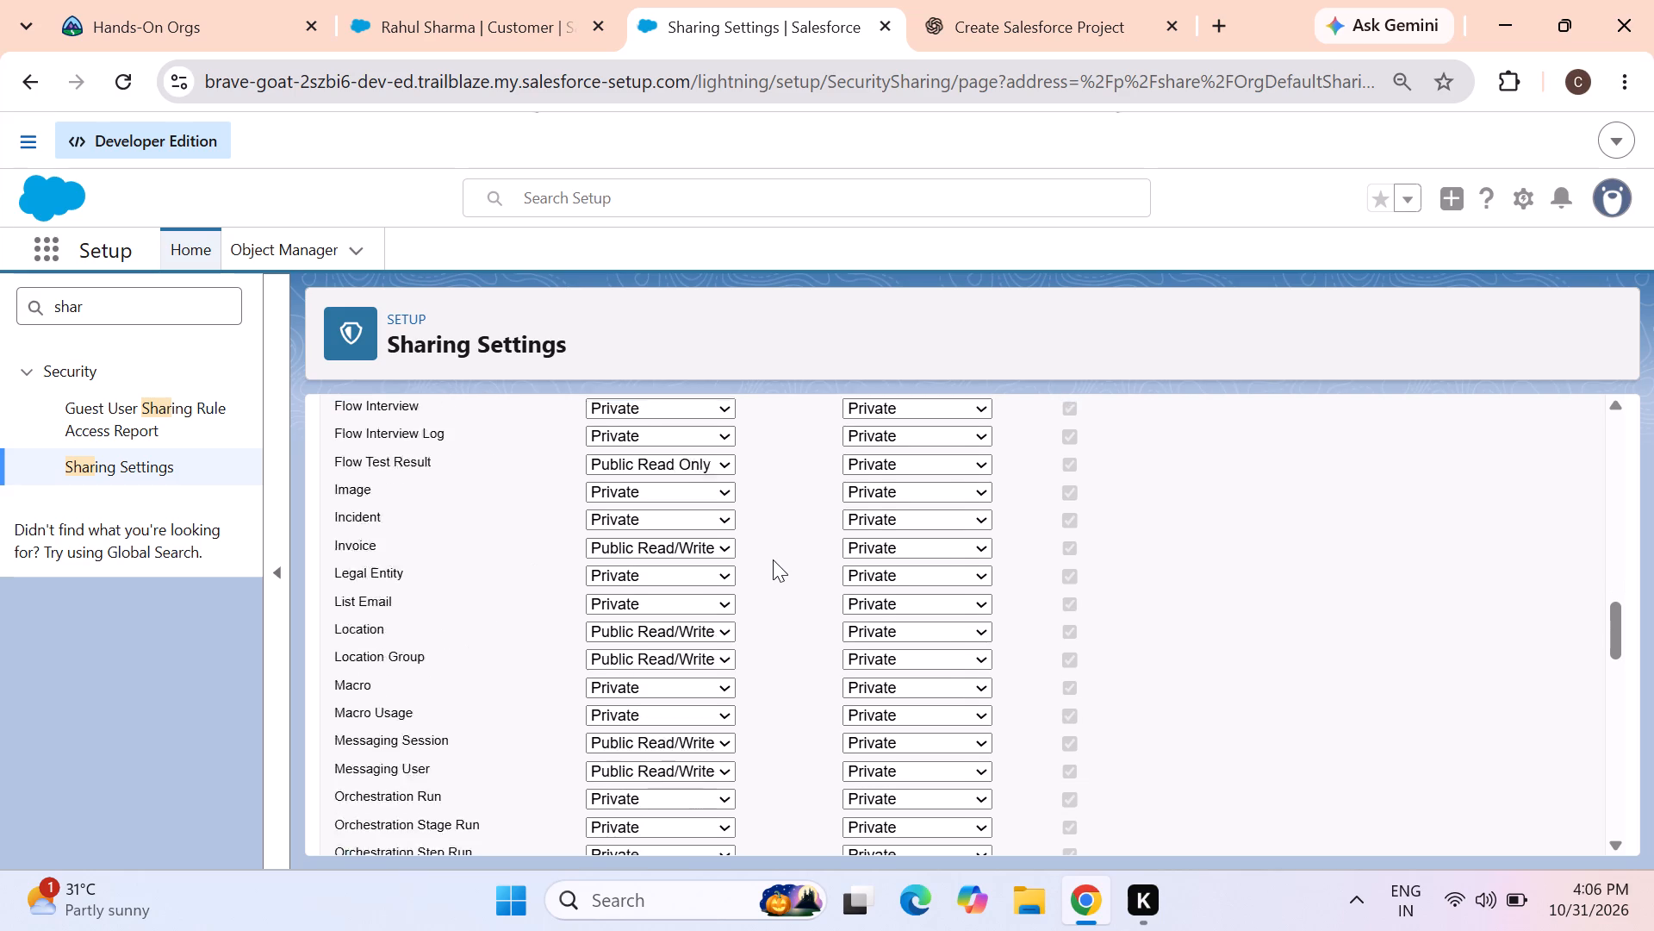
pyautogui.scroll(-6, 773, 559)
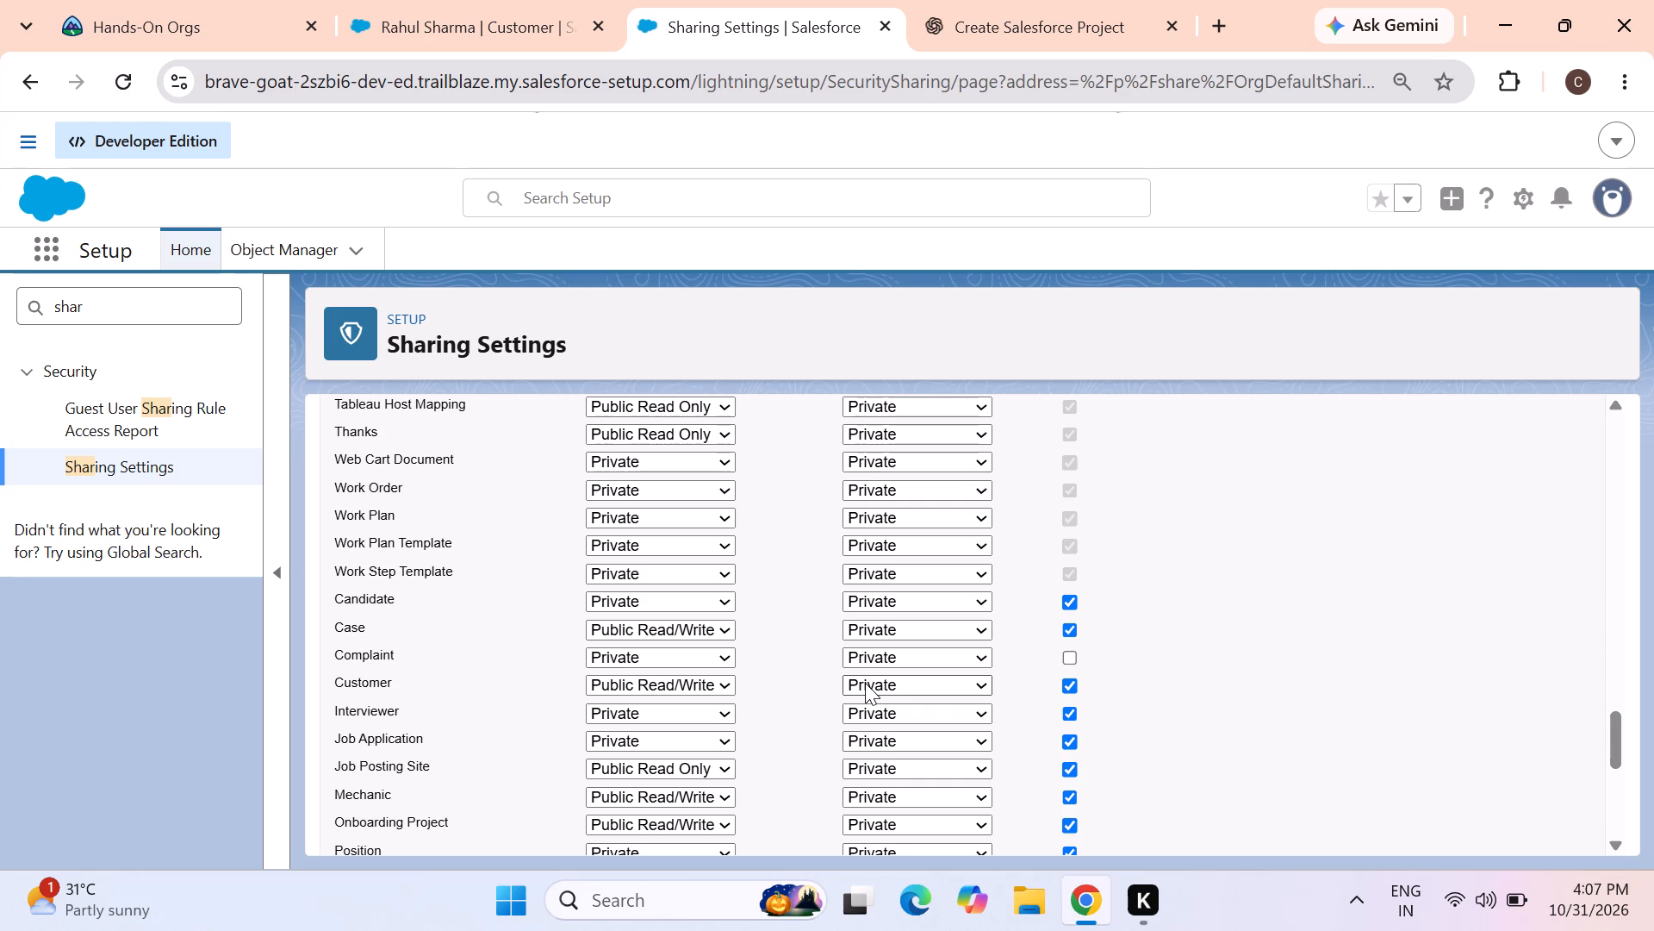
pyautogui.scroll(2, 865, 683)
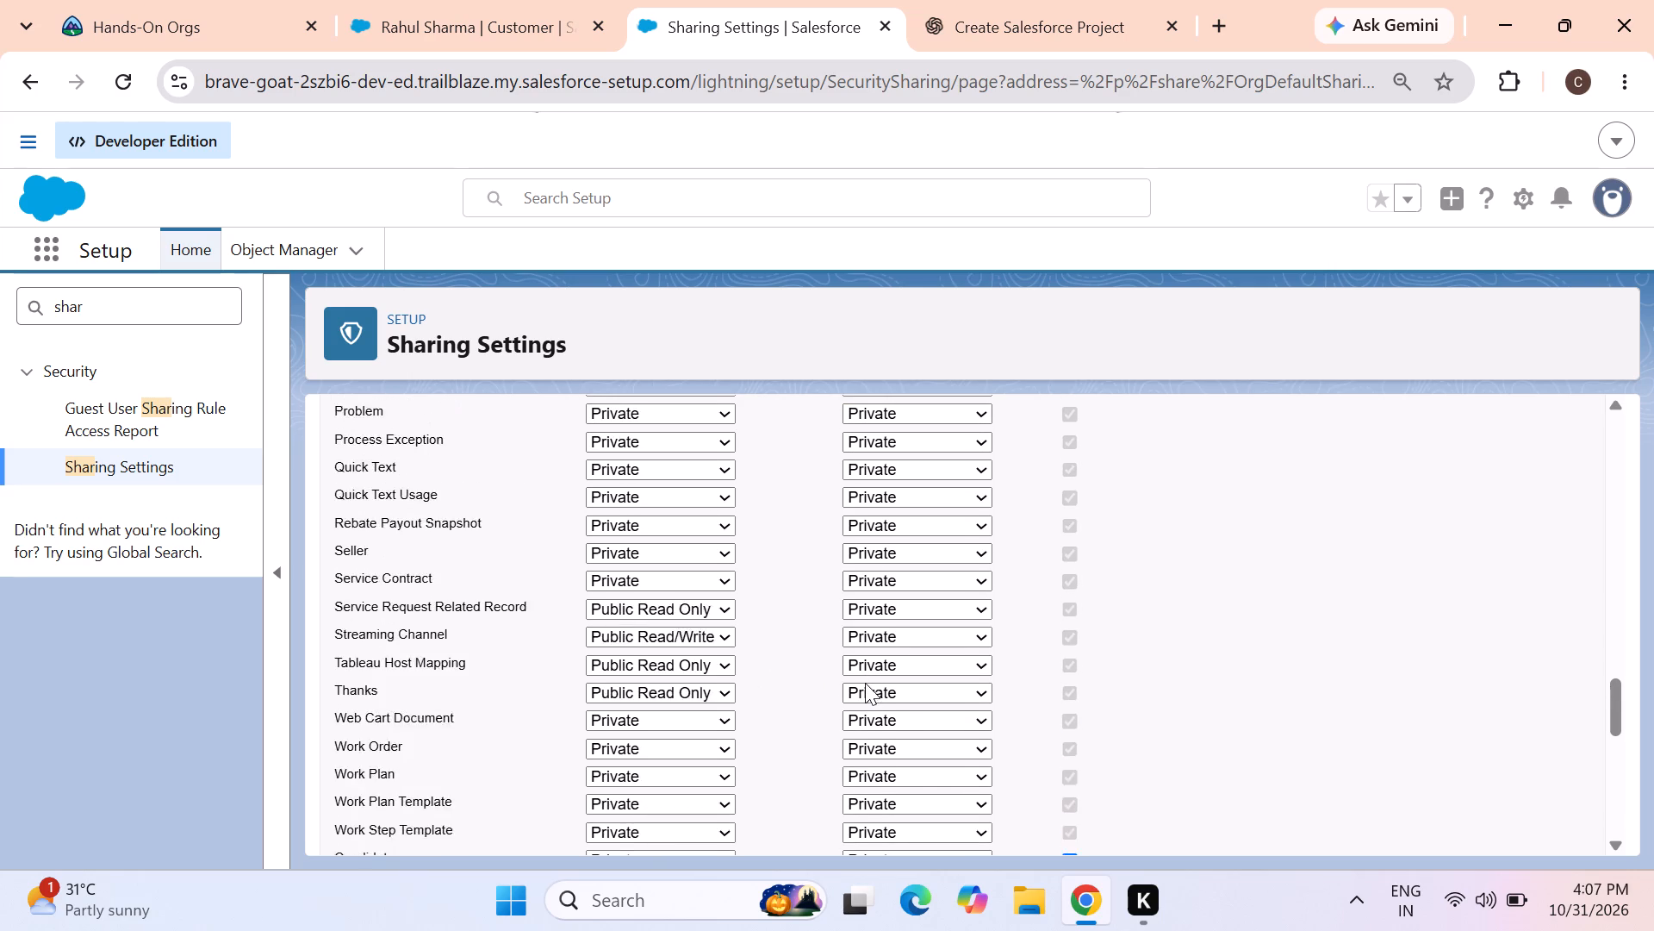
pyautogui.scroll(19, 865, 683)
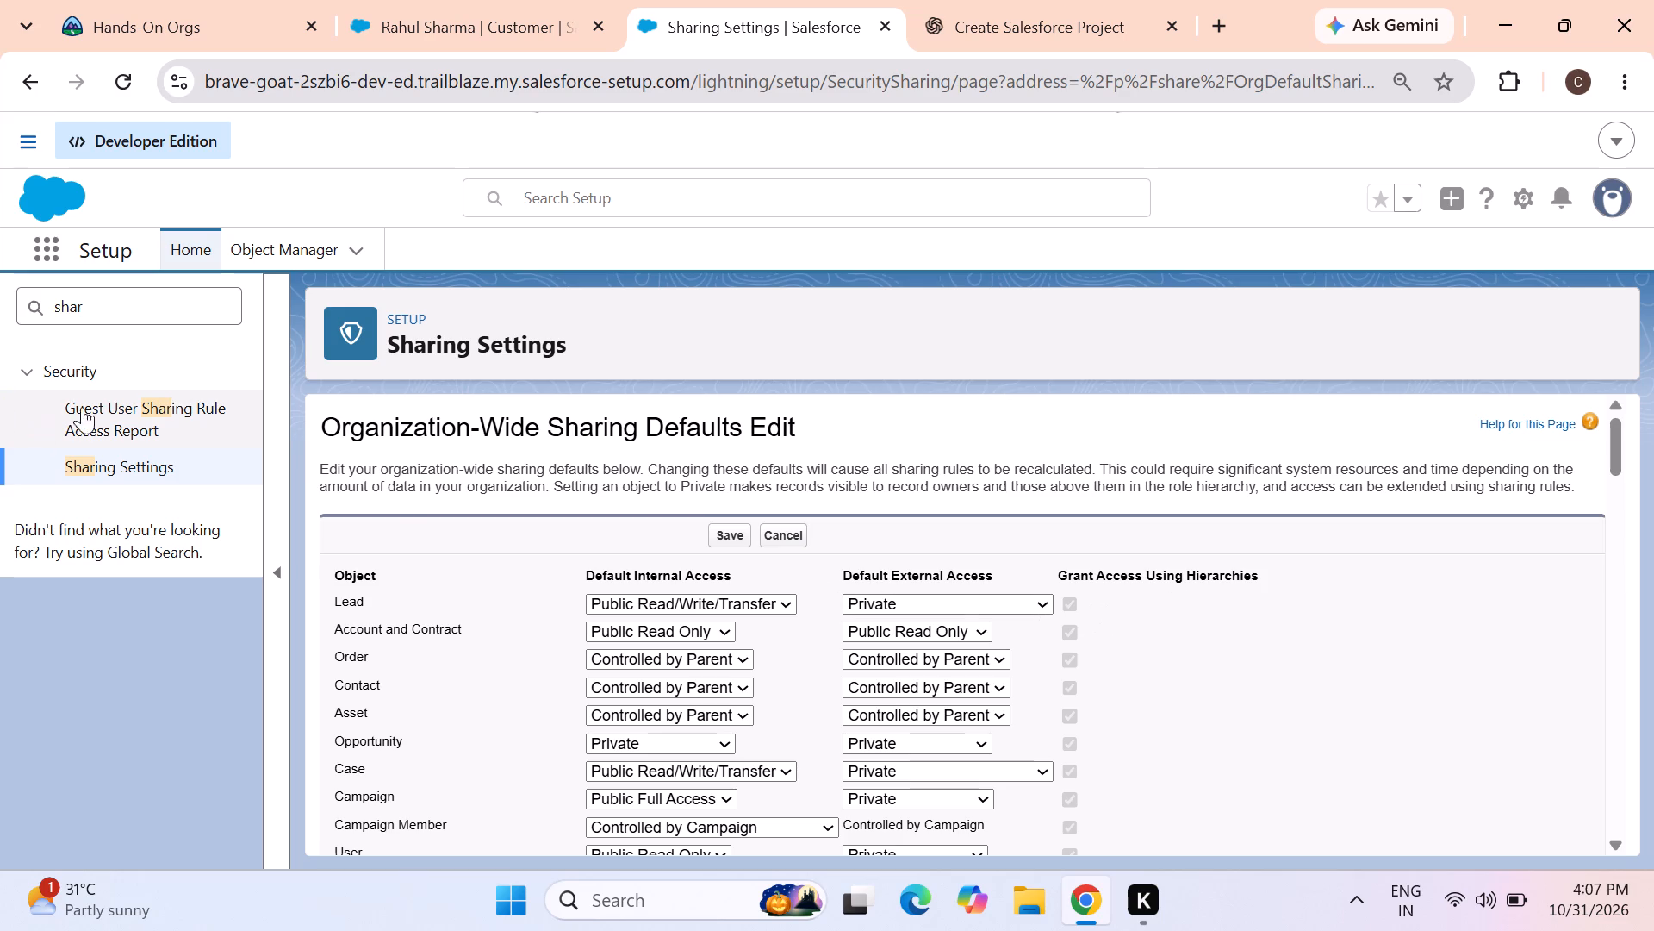
# Review ChatGPT's request and examine the Complaint row and the Customer row below it in the Organization-Wide Sharing Defaults.
pyautogui.click(459, 14)
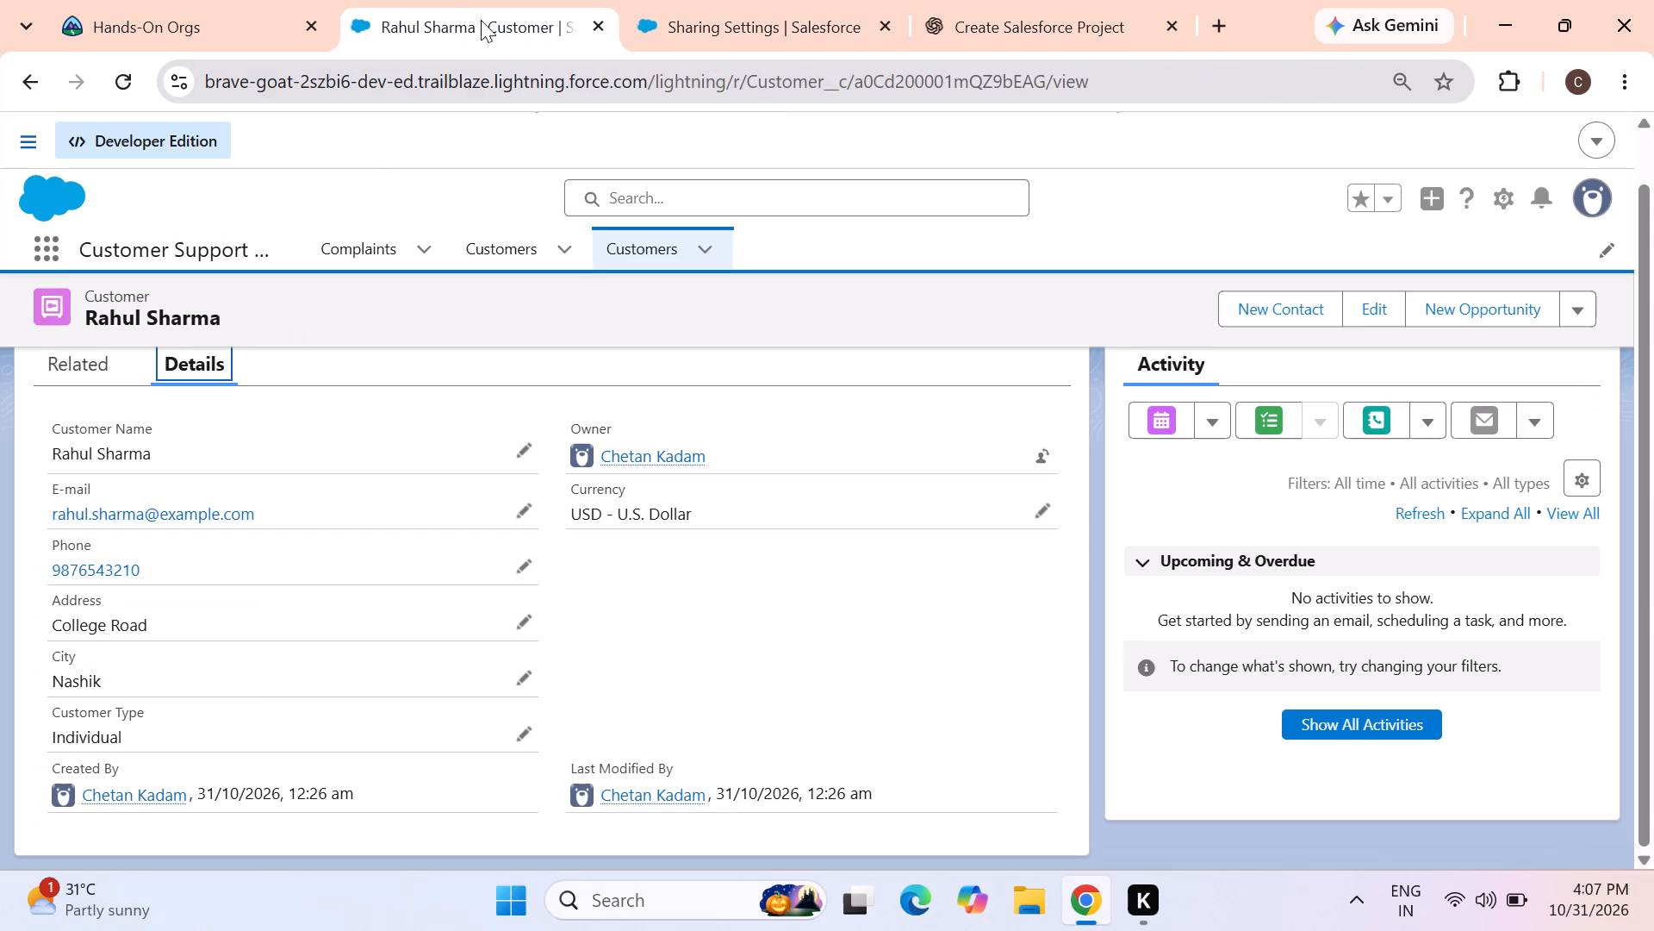
pyautogui.click(993, 35)
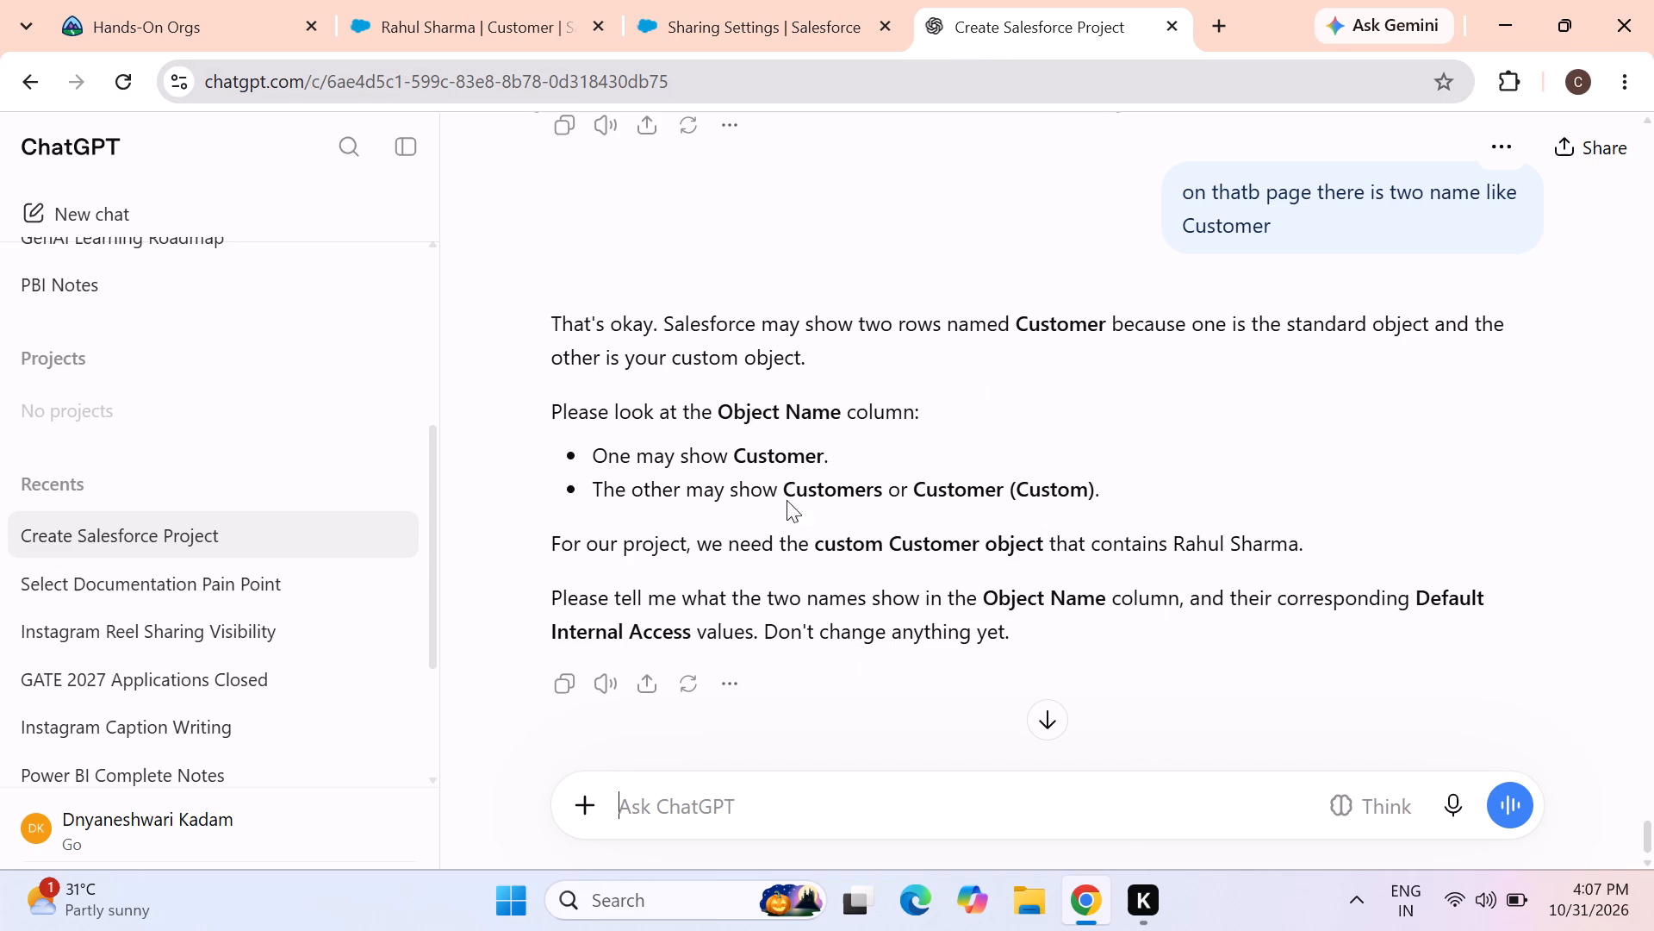
pyautogui.click(710, 7)
pyautogui.scroll(-6, 774, 608)
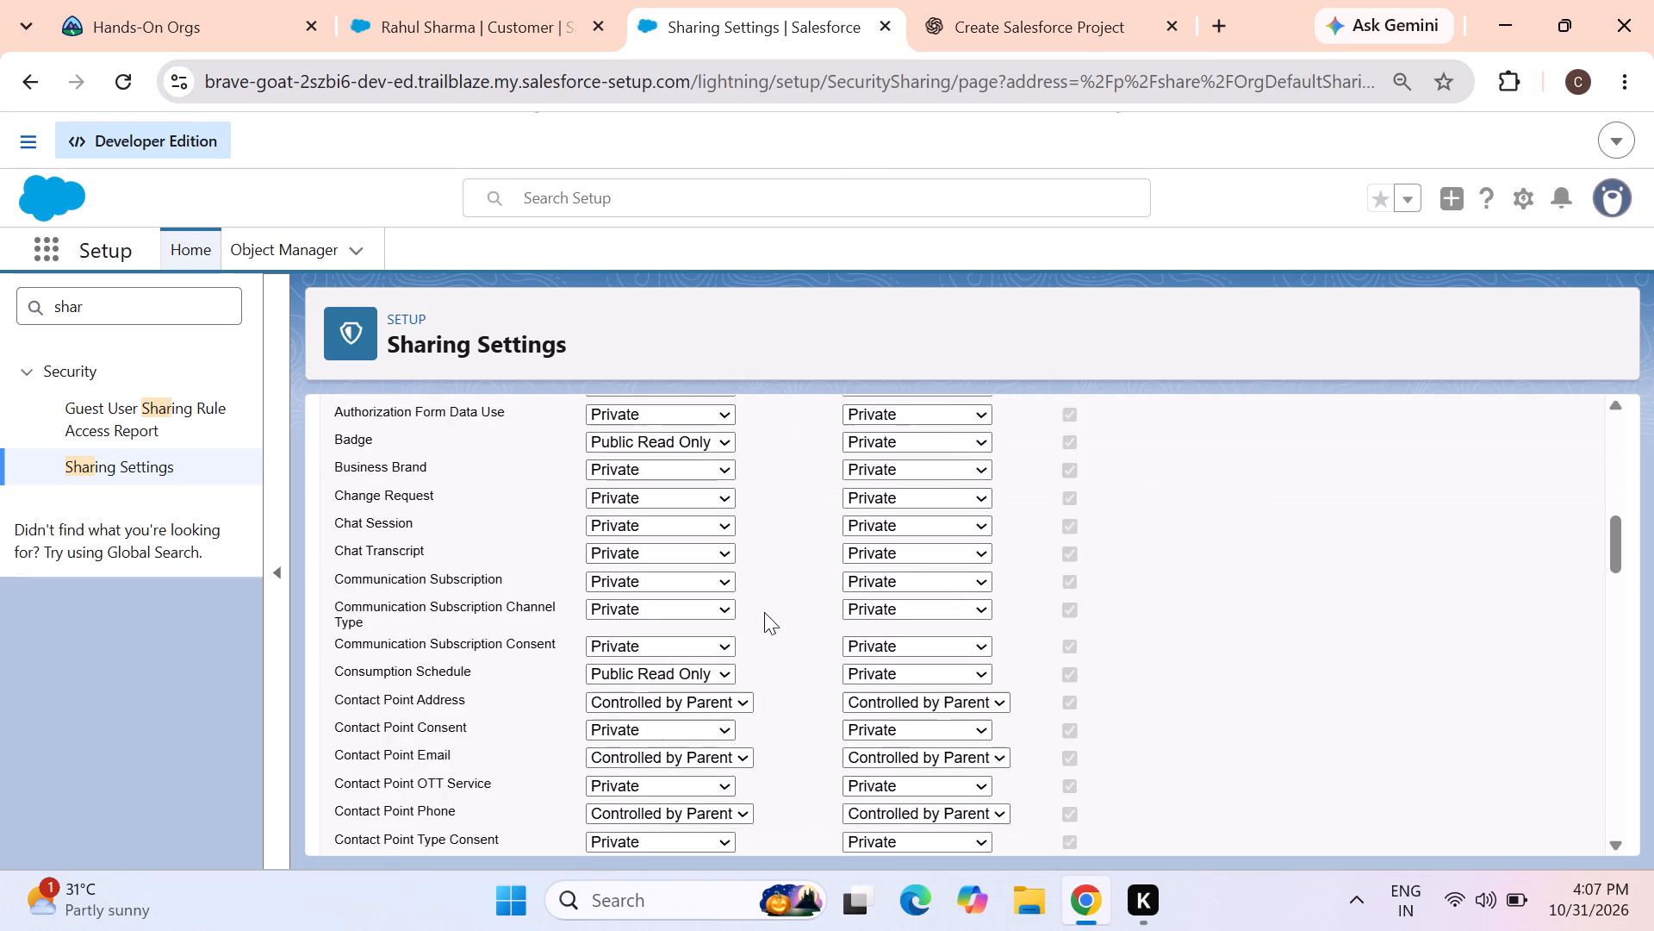
pyautogui.scroll(-15, 764, 612)
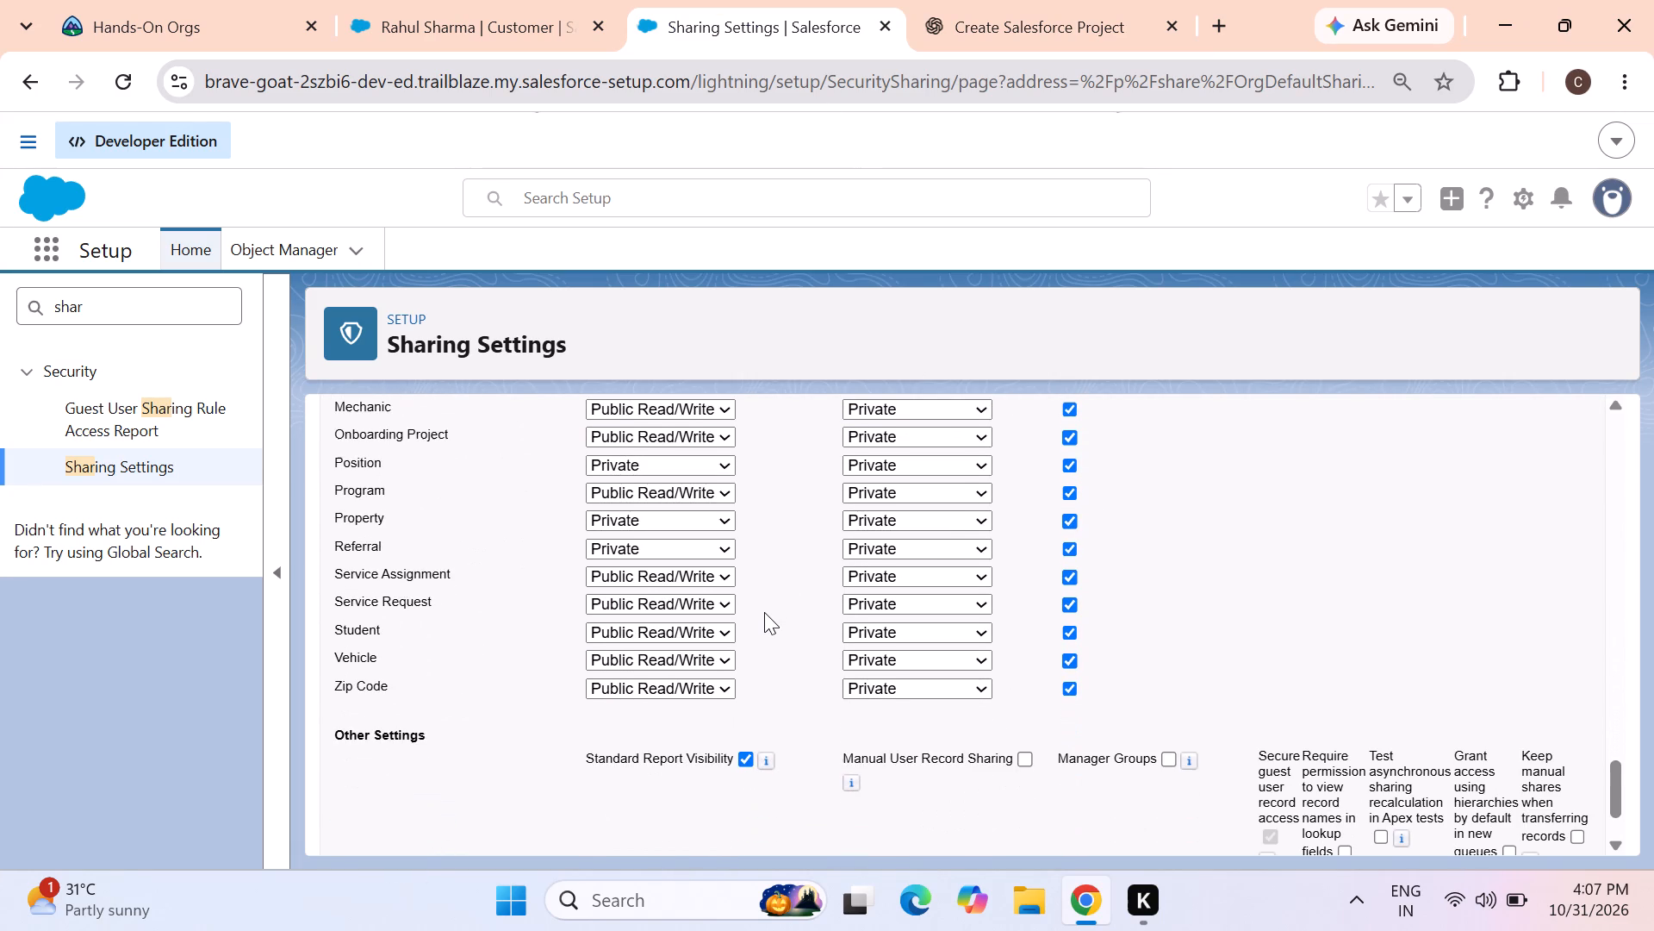
pyautogui.scroll(-4, 764, 612)
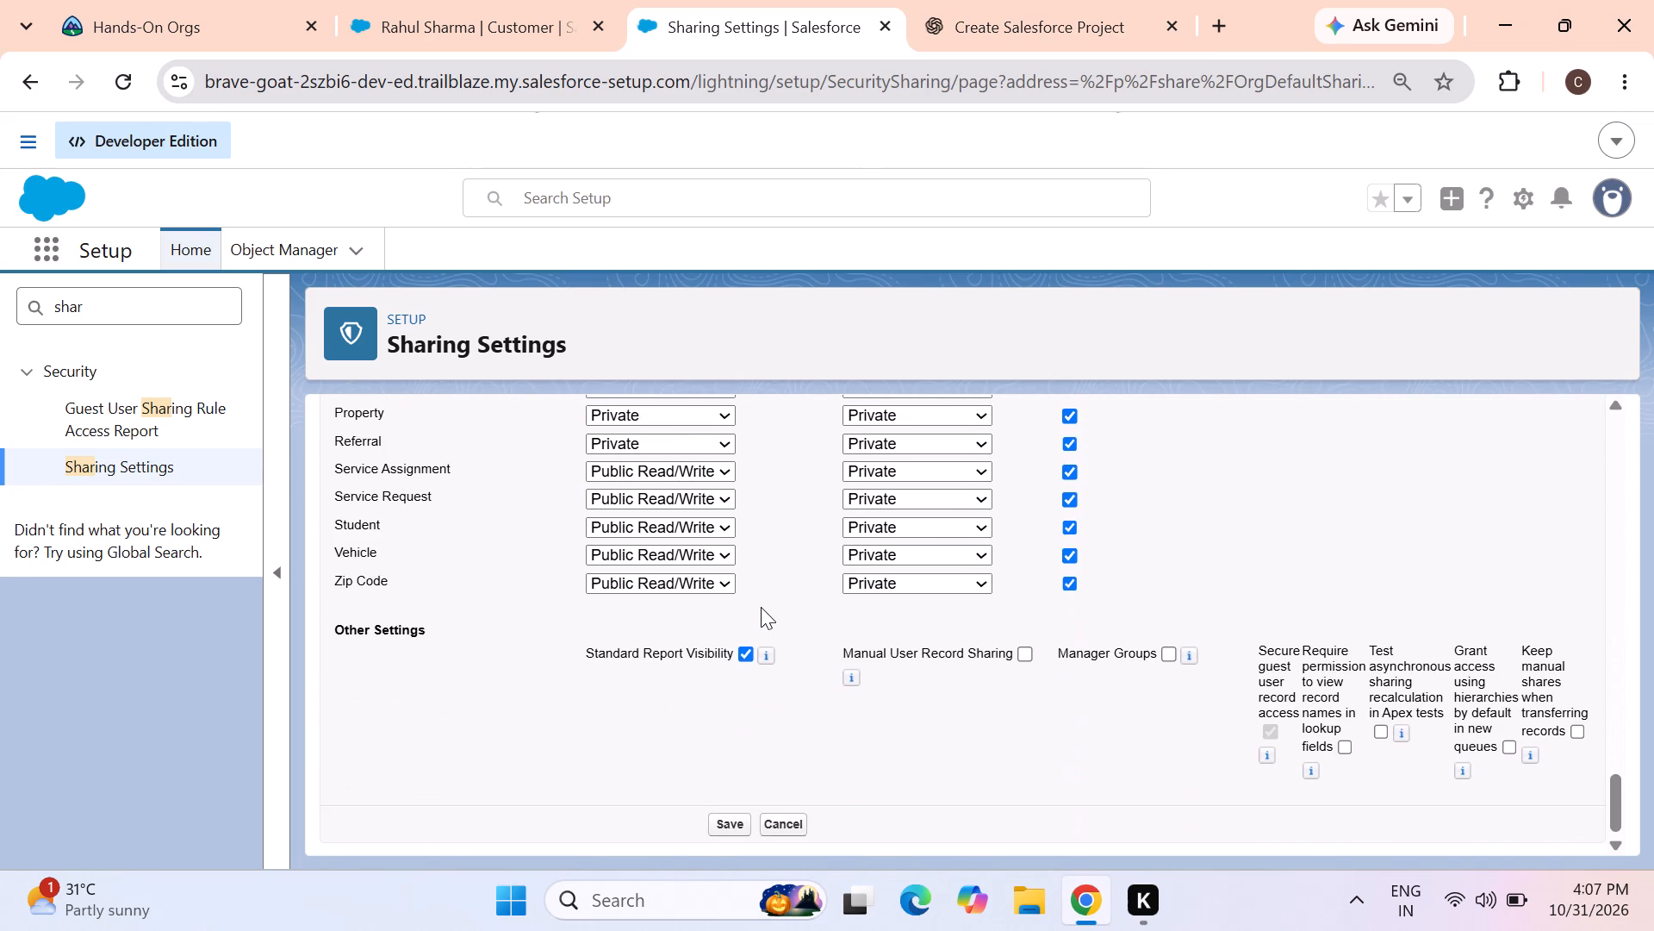
pyautogui.scroll(4, 761, 606)
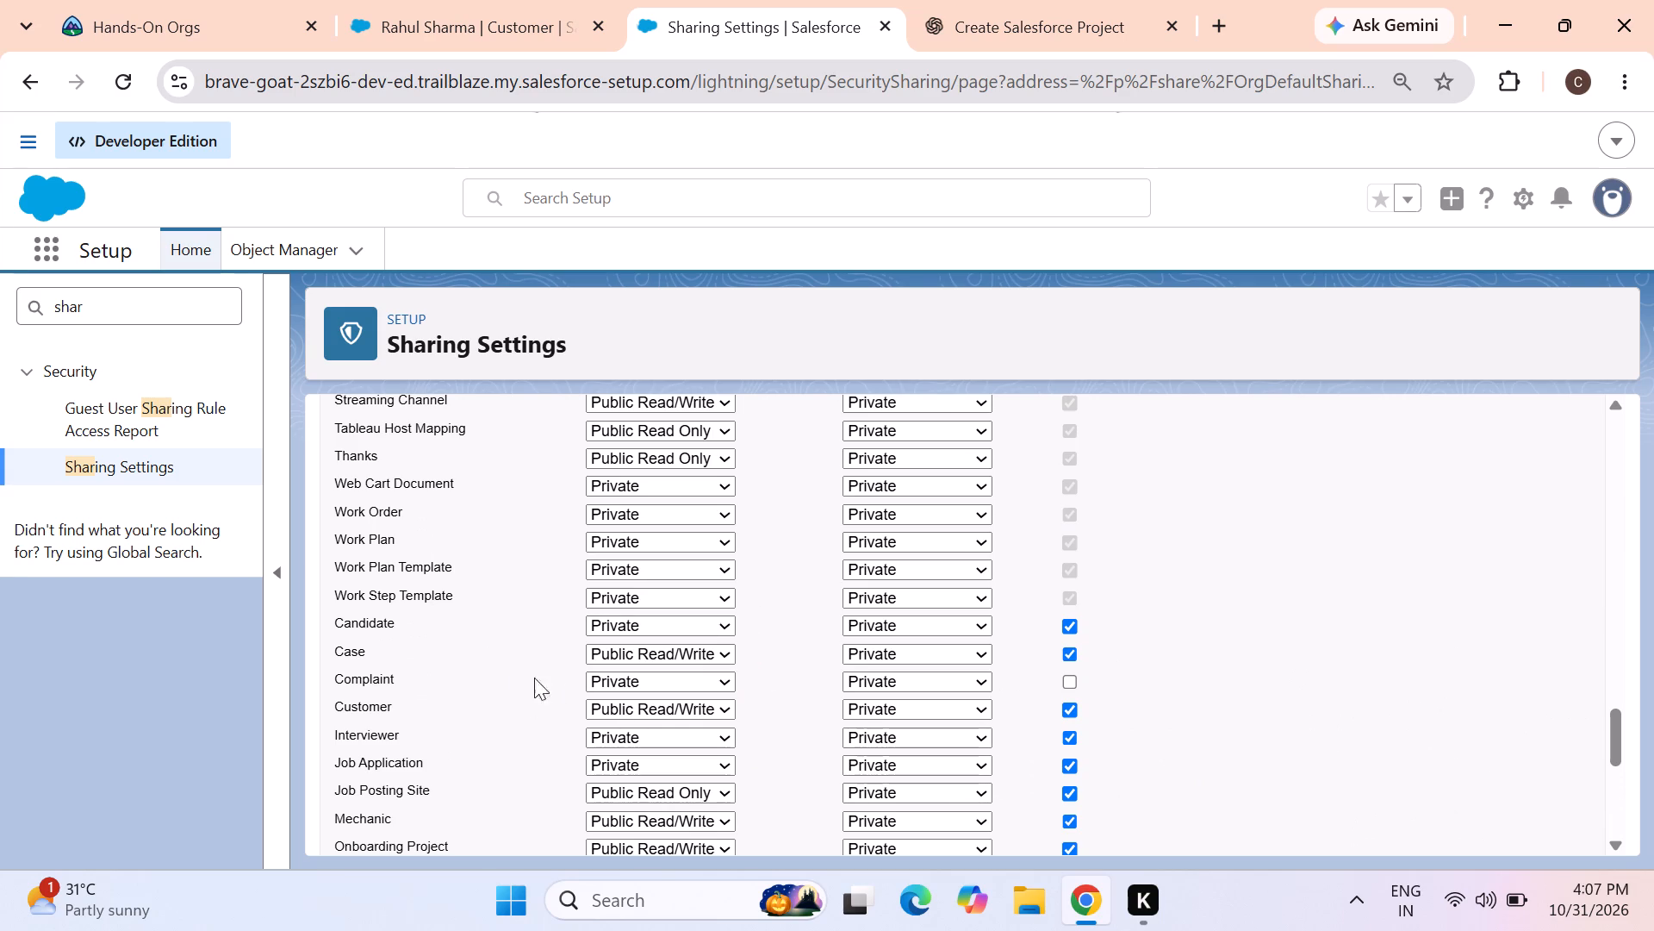
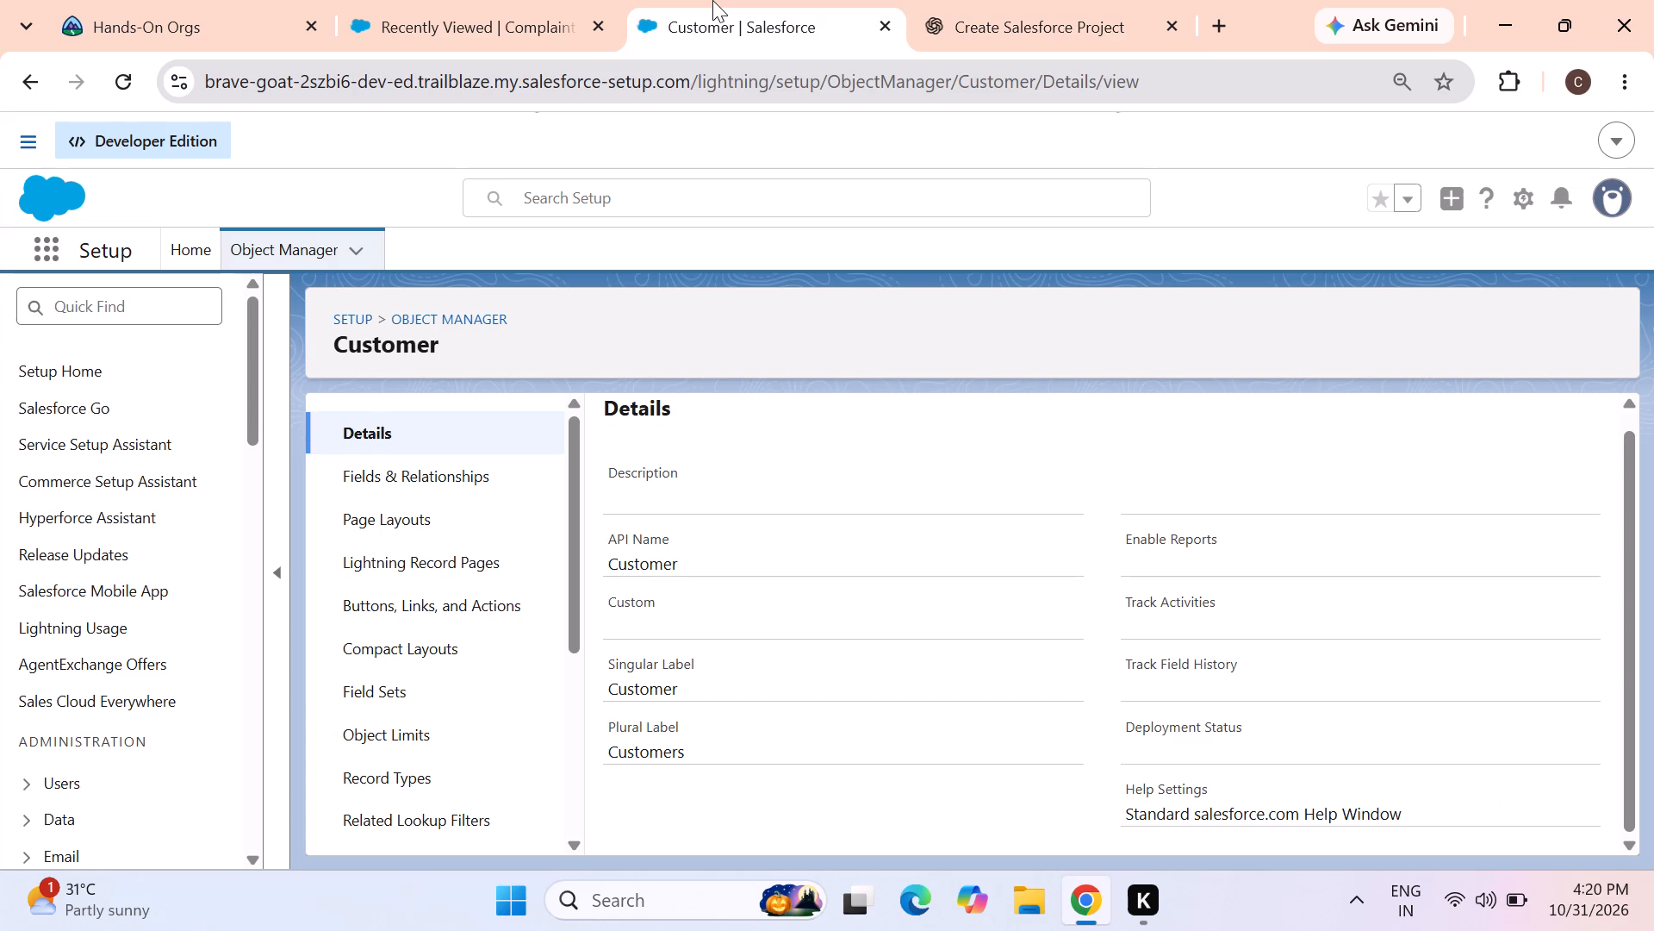
pyautogui.scroll(3, 697, 584)
pyautogui.click(430, 482)
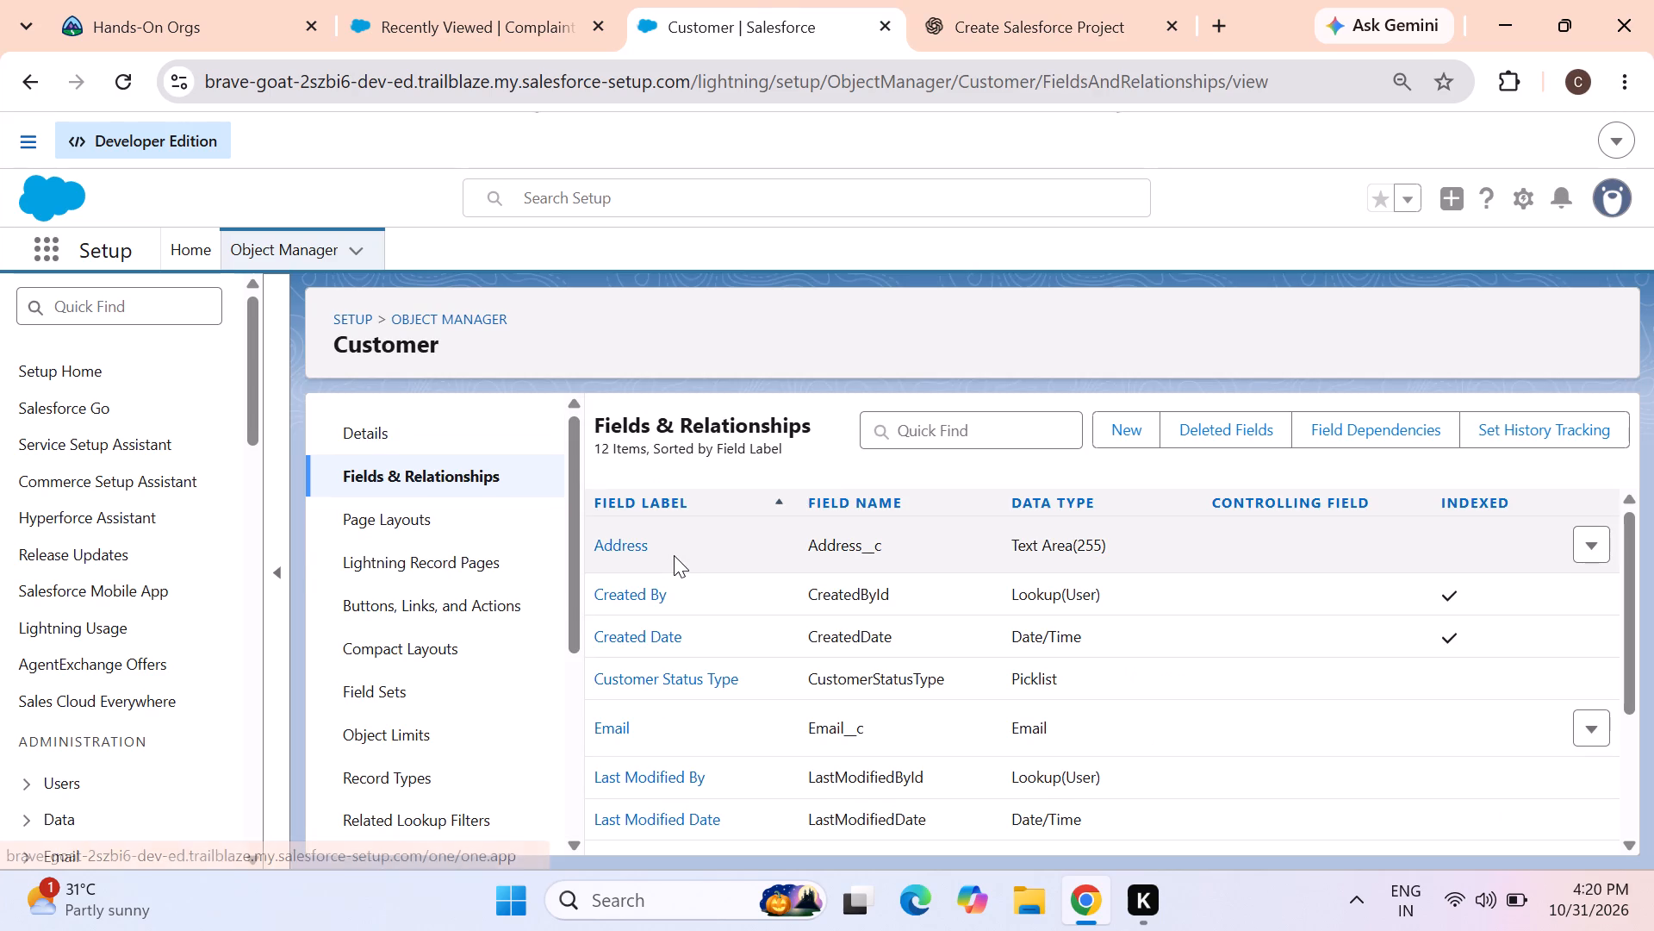
pyautogui.scroll(-1, 674, 555)
pyautogui.scroll(1, 674, 555)
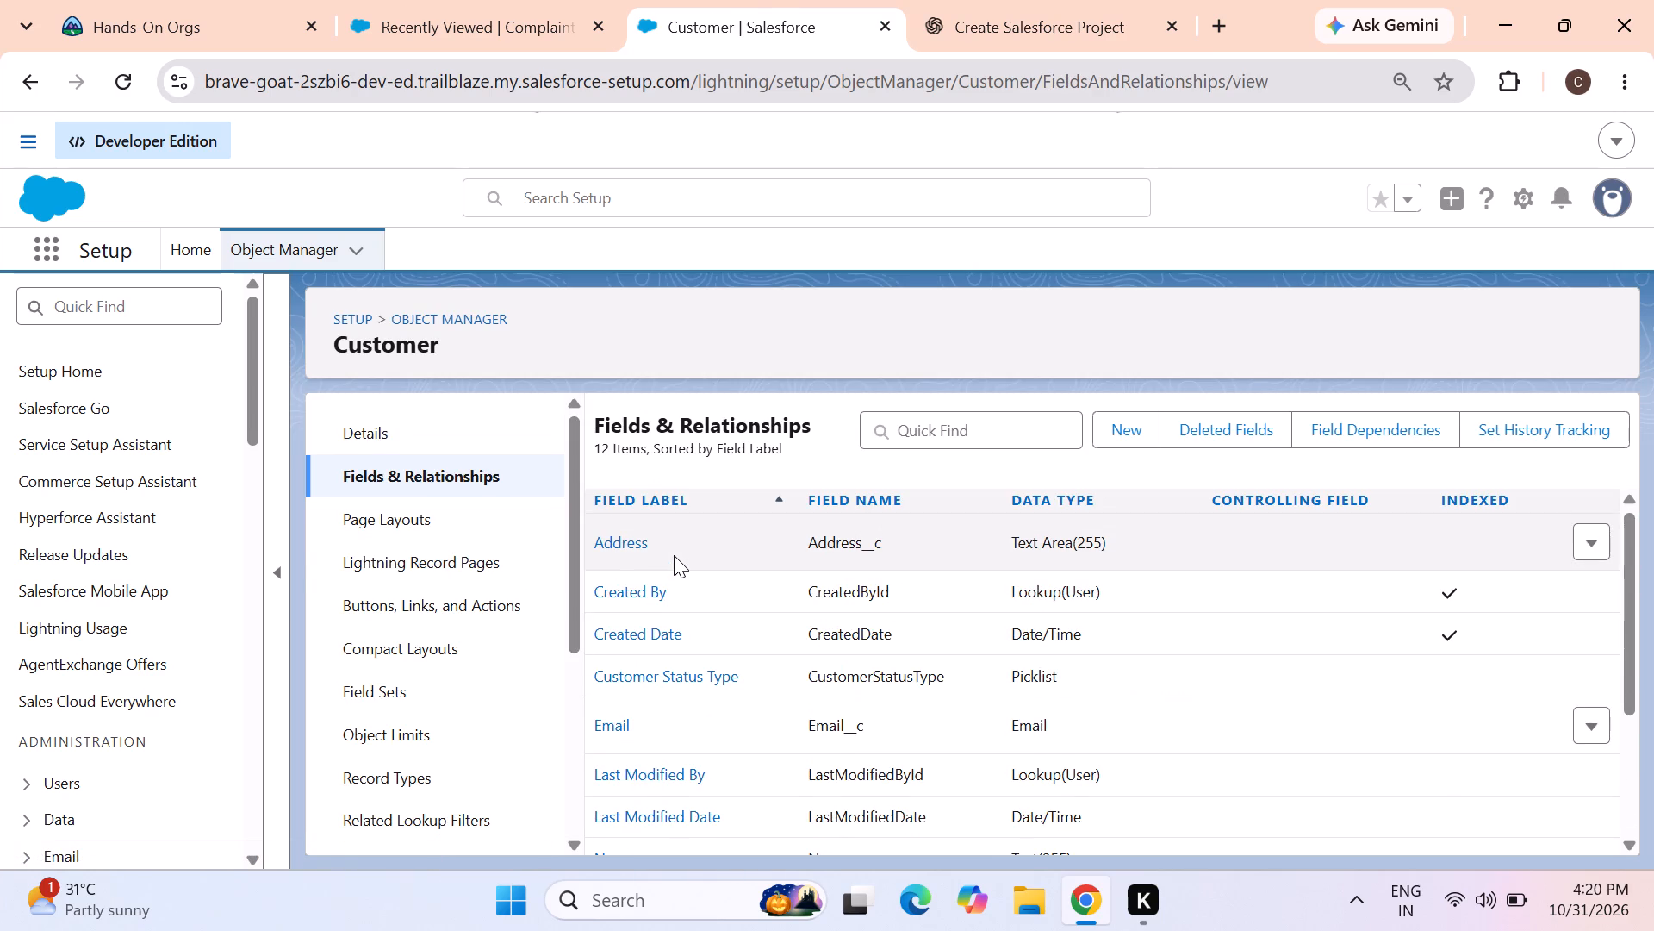
pyautogui.scroll(-5, 674, 555)
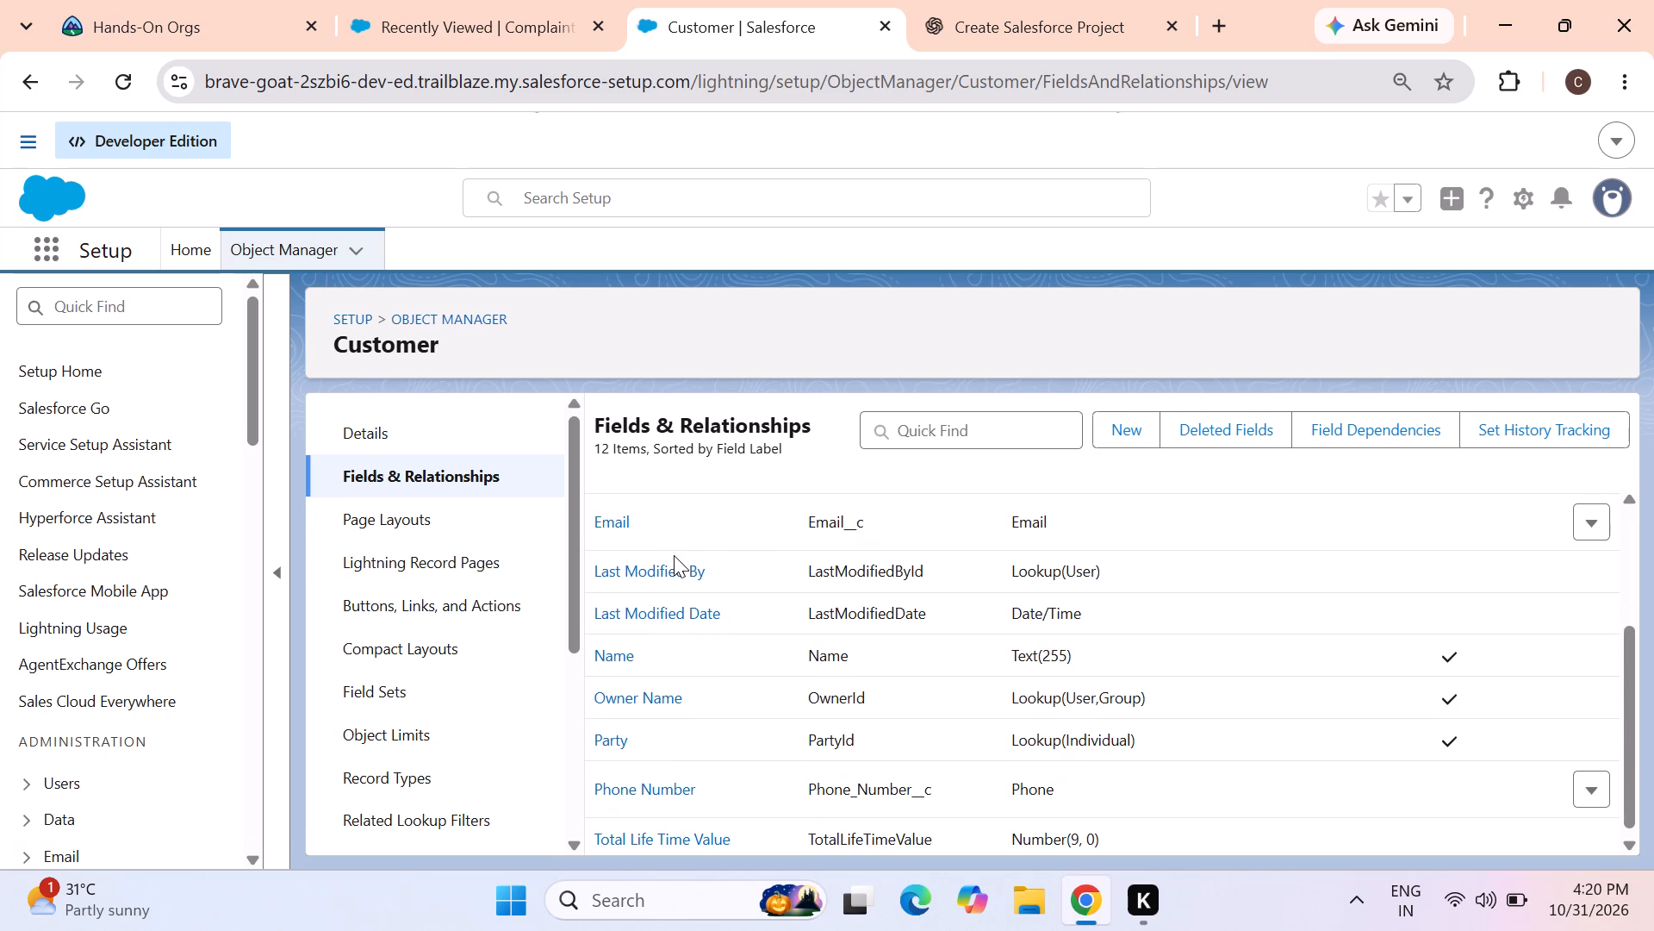
pyautogui.scroll(-8, 674, 555)
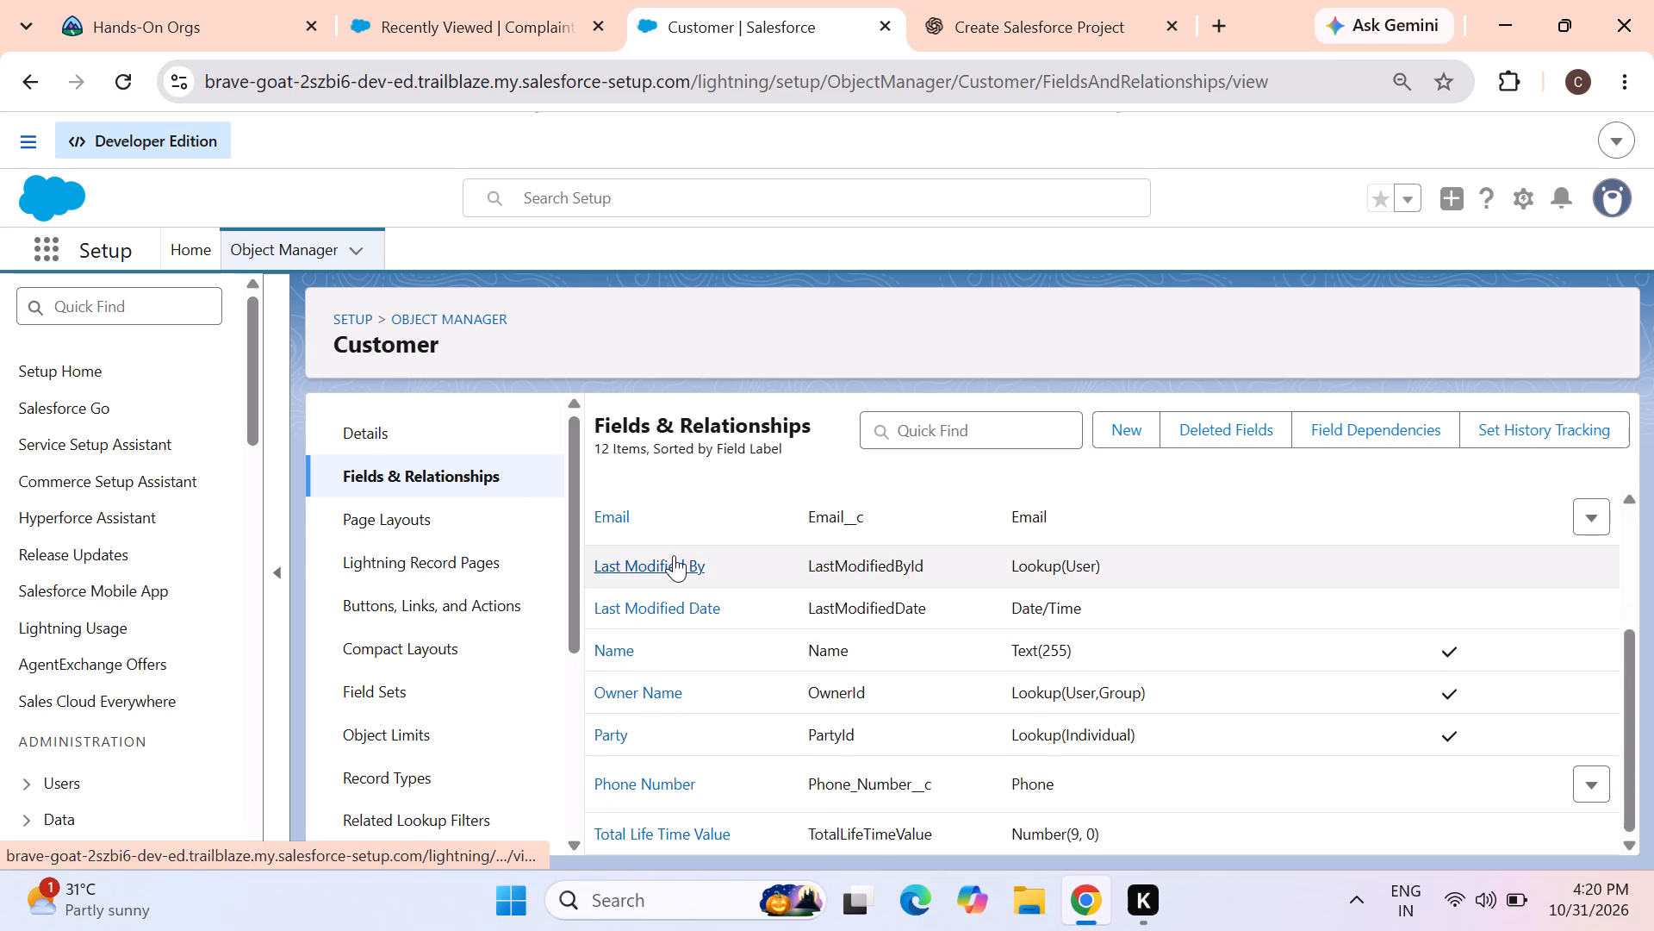
pyautogui.scroll(-1, 674, 555)
pyautogui.scroll(-4, 1050, 750)
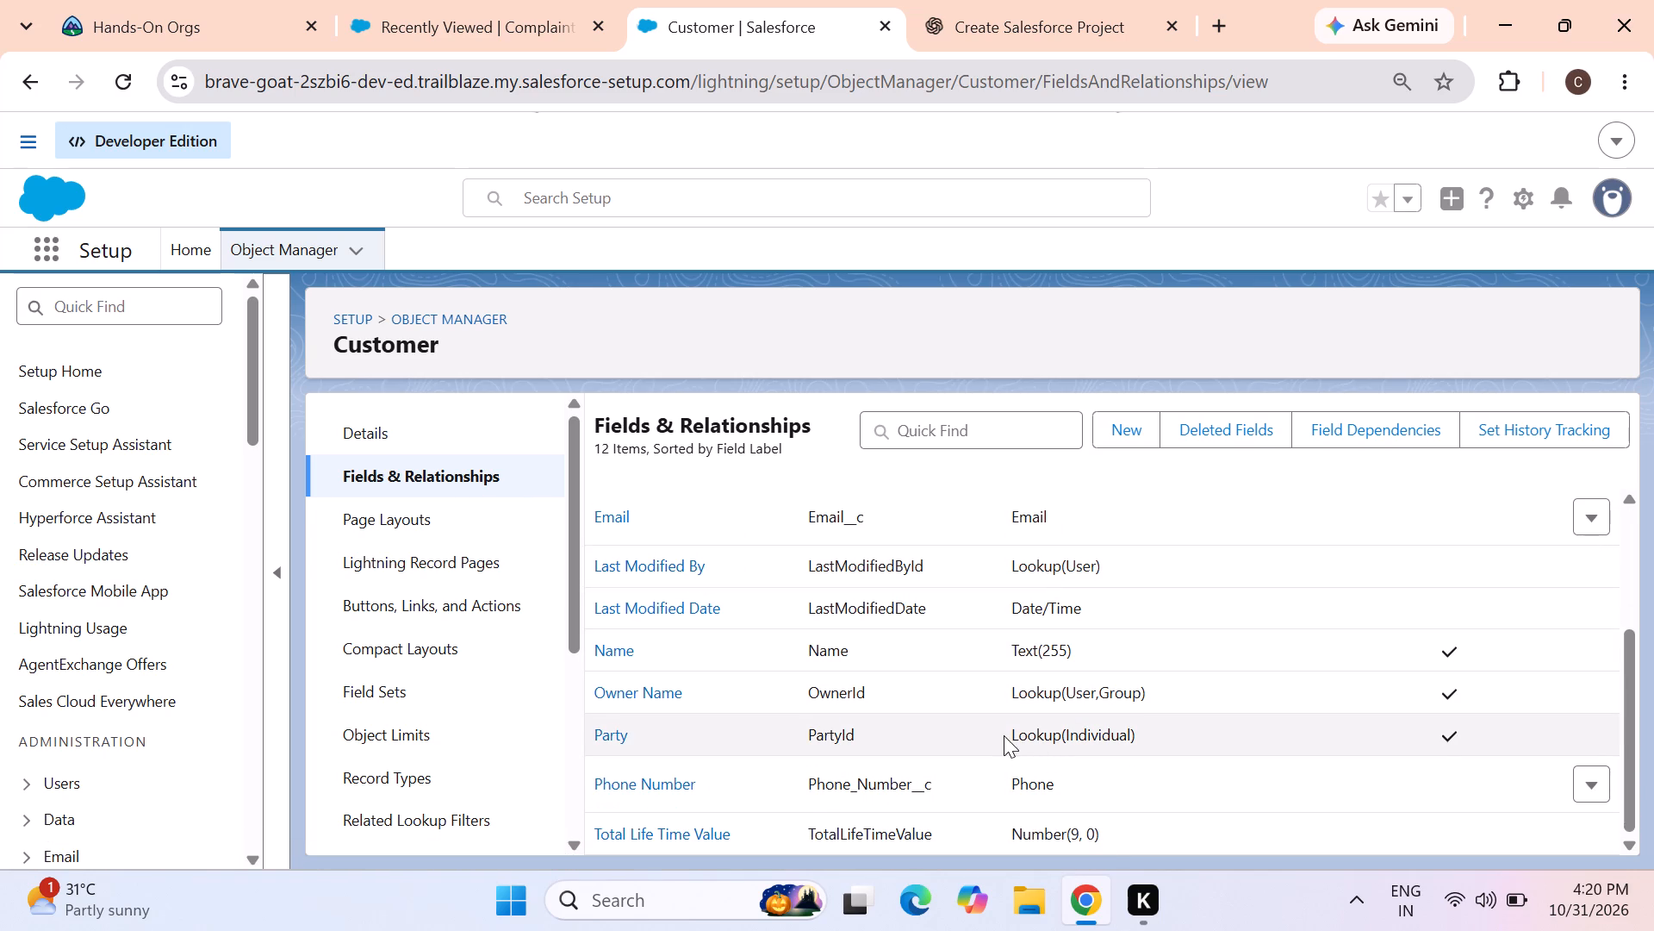
pyautogui.scroll(2, 989, 689)
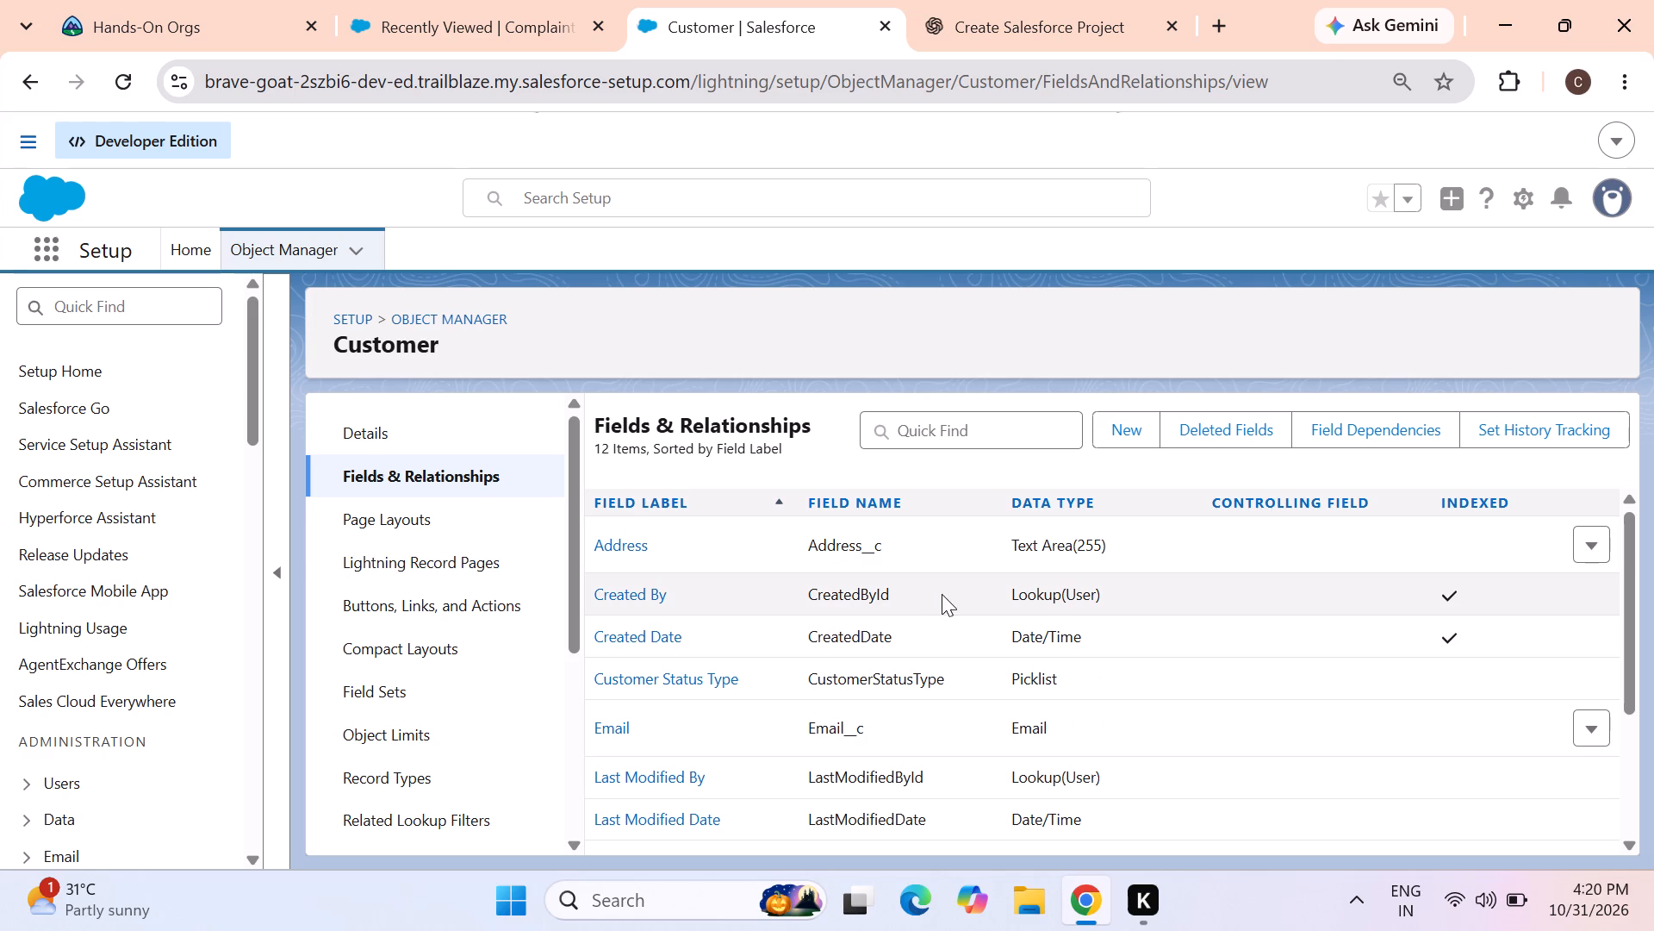
# Open the Customer object's Created By field, review its field-level security by profile, and leave without saving.
pyautogui.click(1046, 590)
pyautogui.click(635, 596)
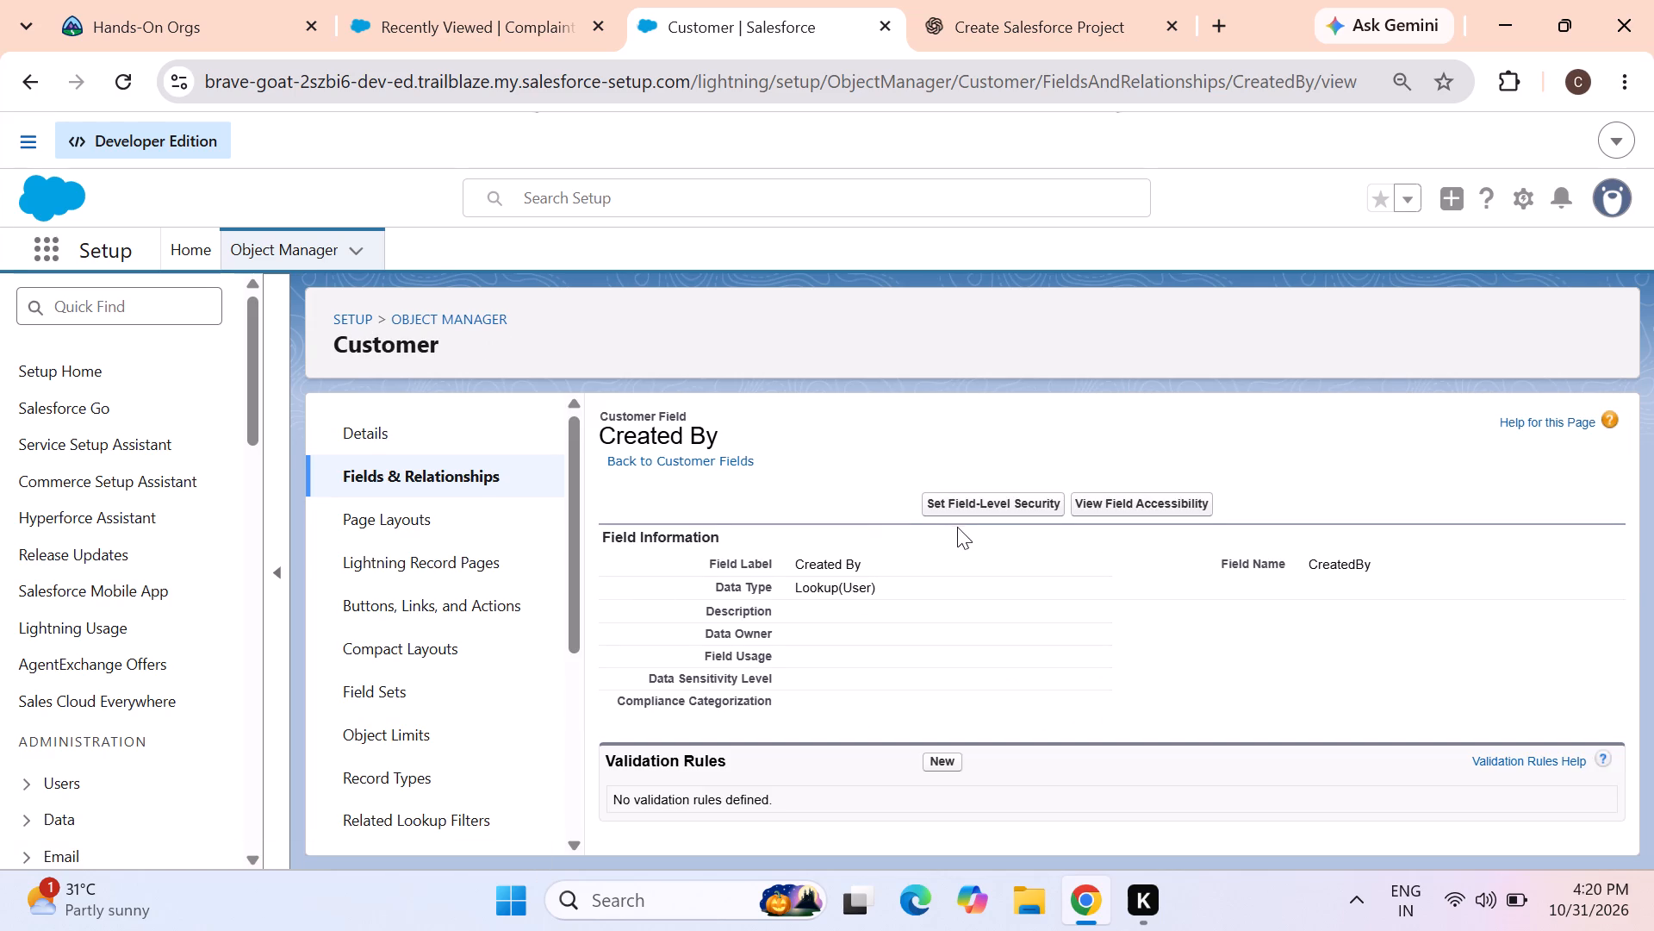
pyautogui.scroll(-3, 988, 661)
pyautogui.click(973, 502)
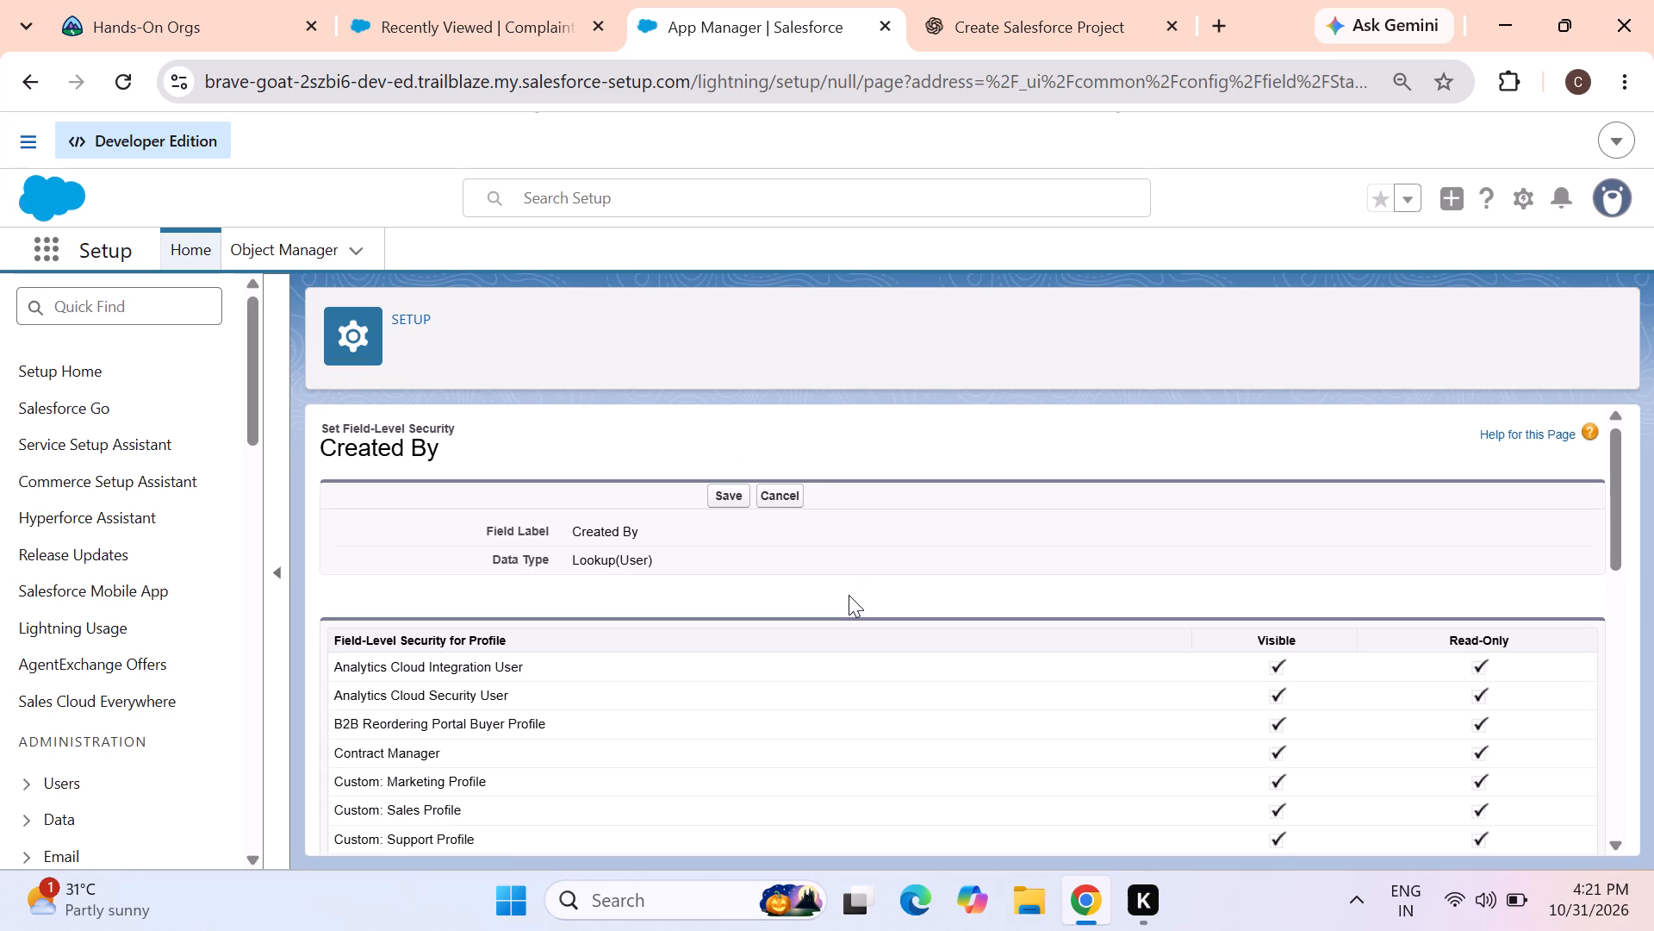
pyautogui.scroll(-9, 849, 595)
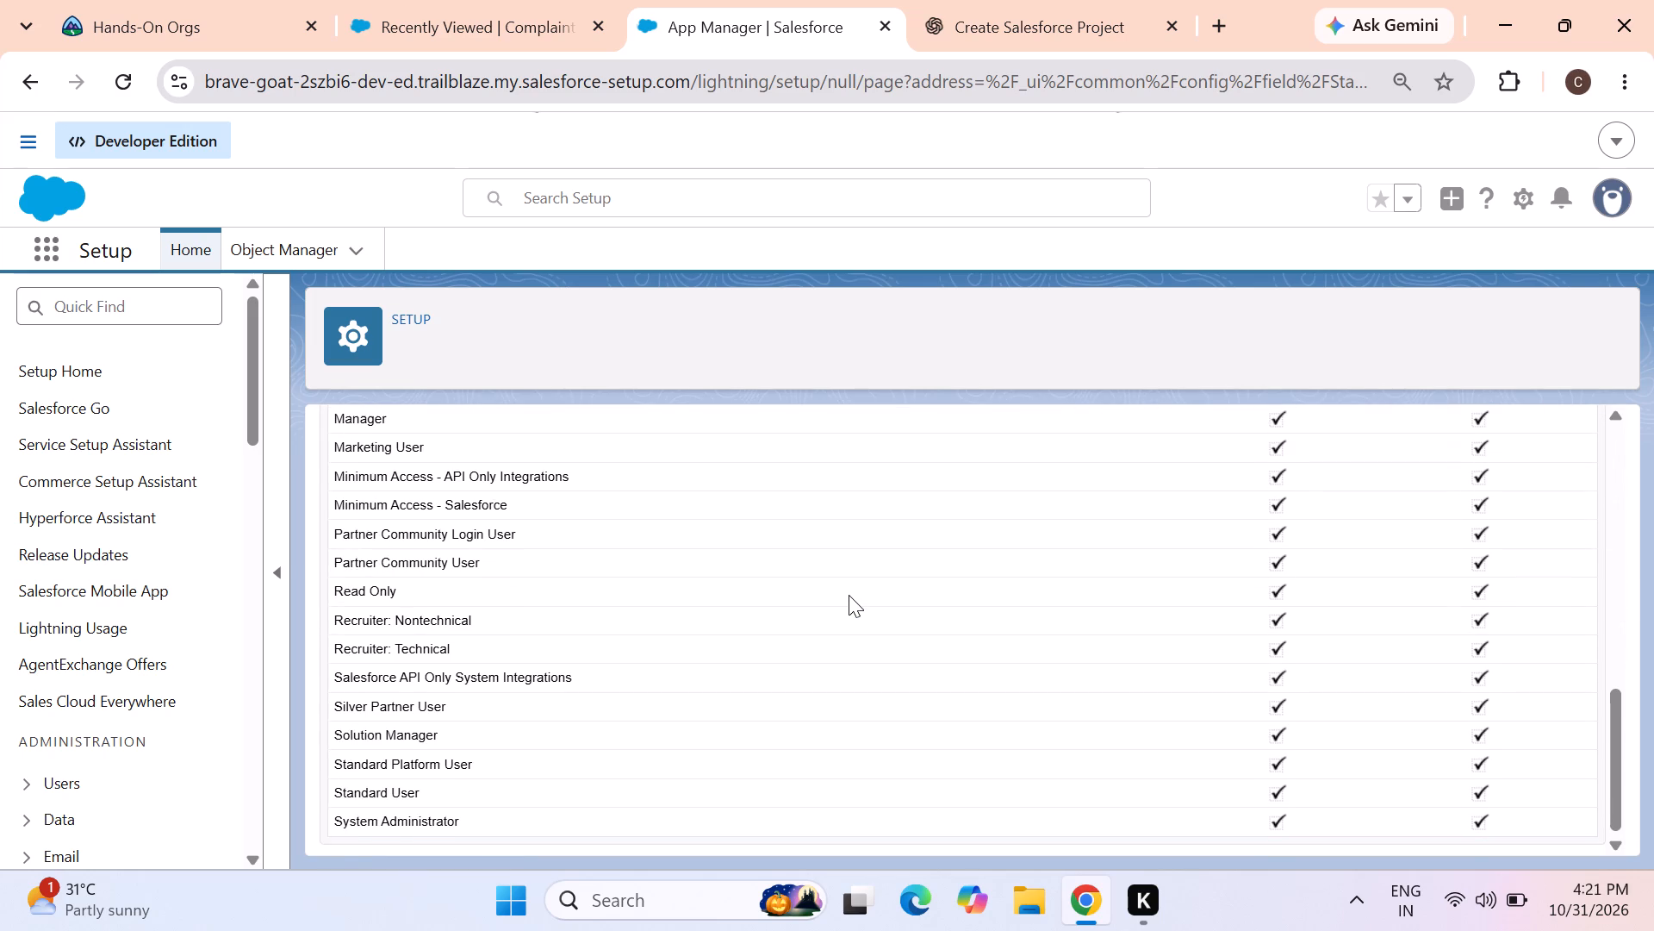
pyautogui.scroll(11, 692, 695)
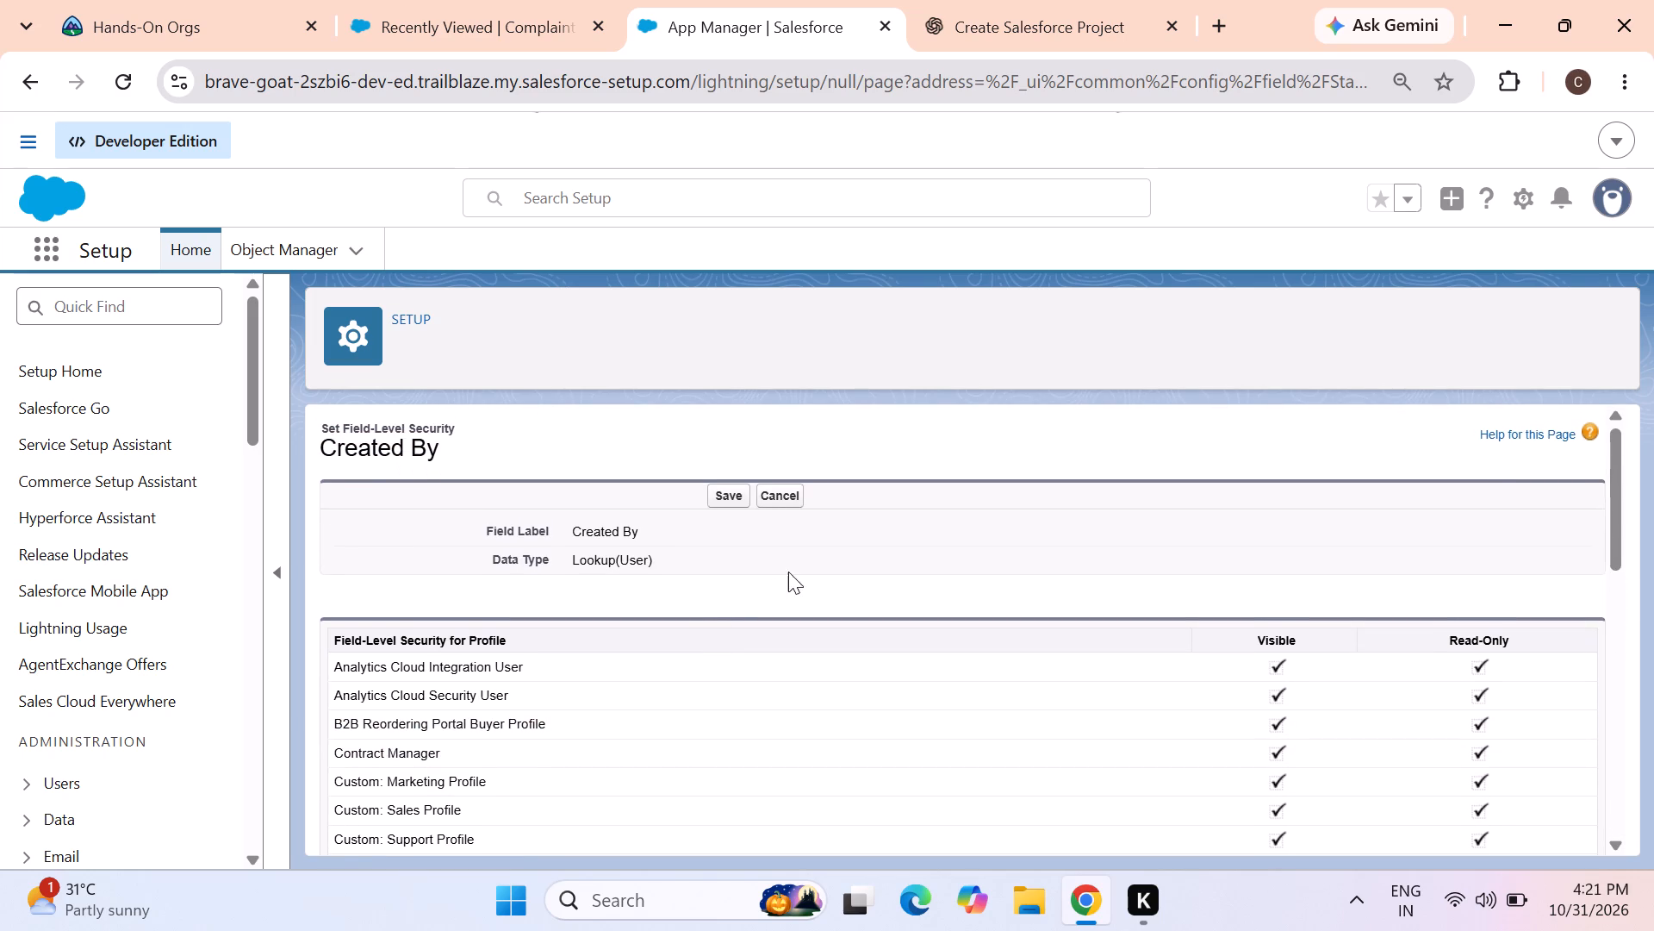
pyautogui.click(783, 494)
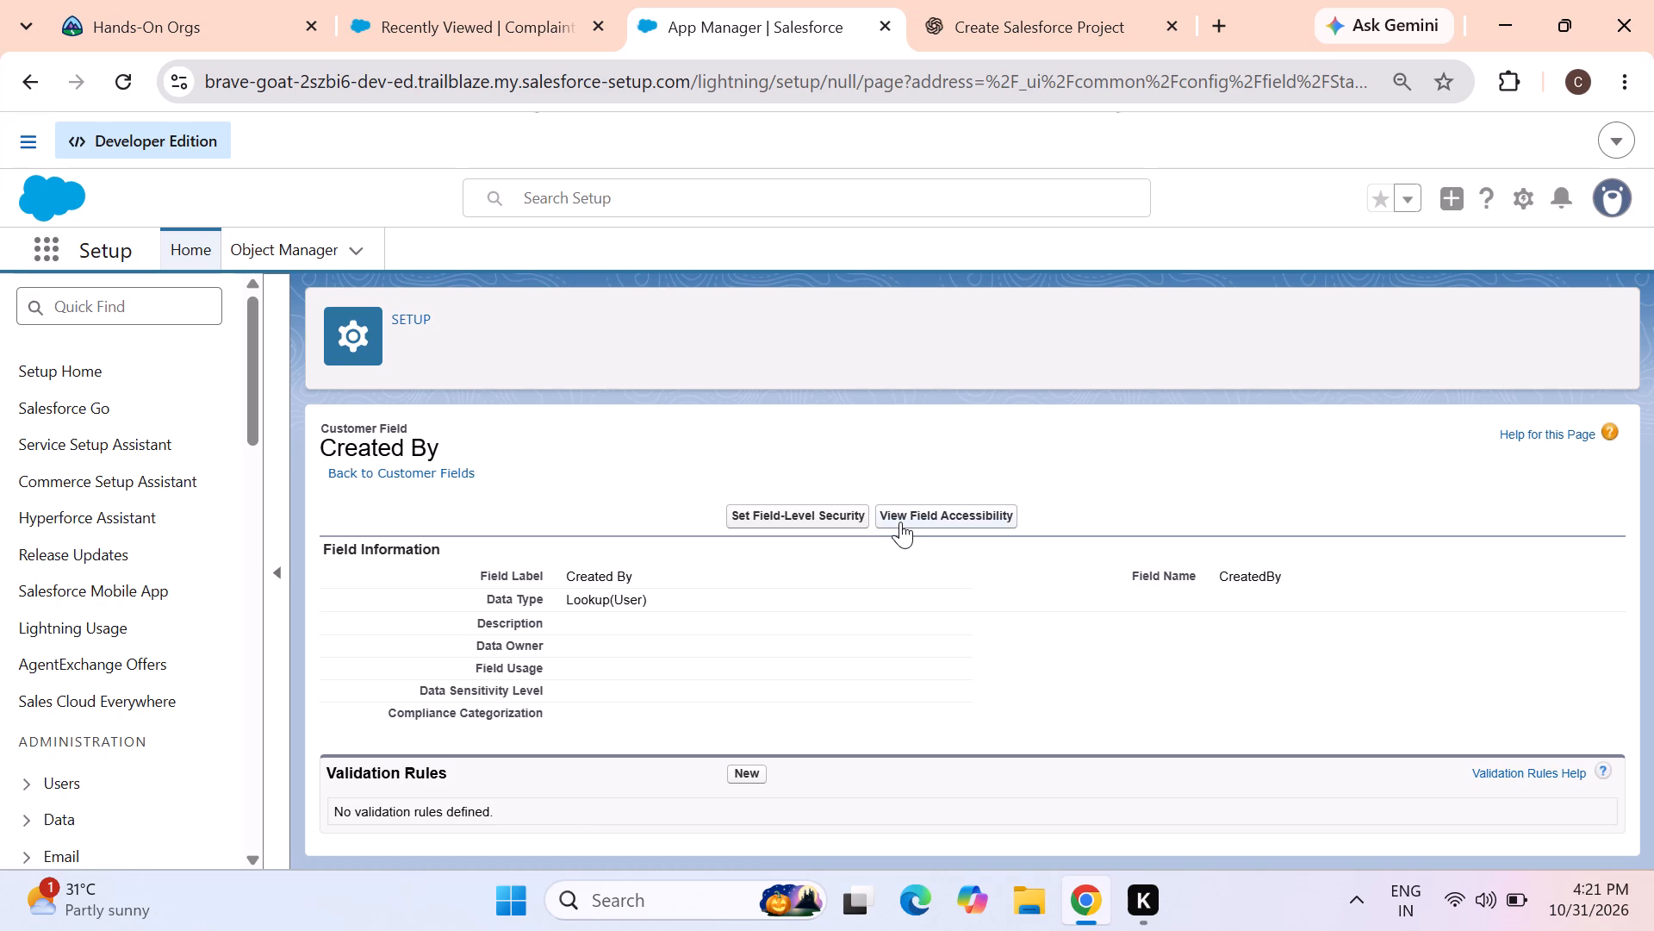
# View the Customer object's field accessibility page and look through the available fields without choosing one.
pyautogui.click(900, 522)
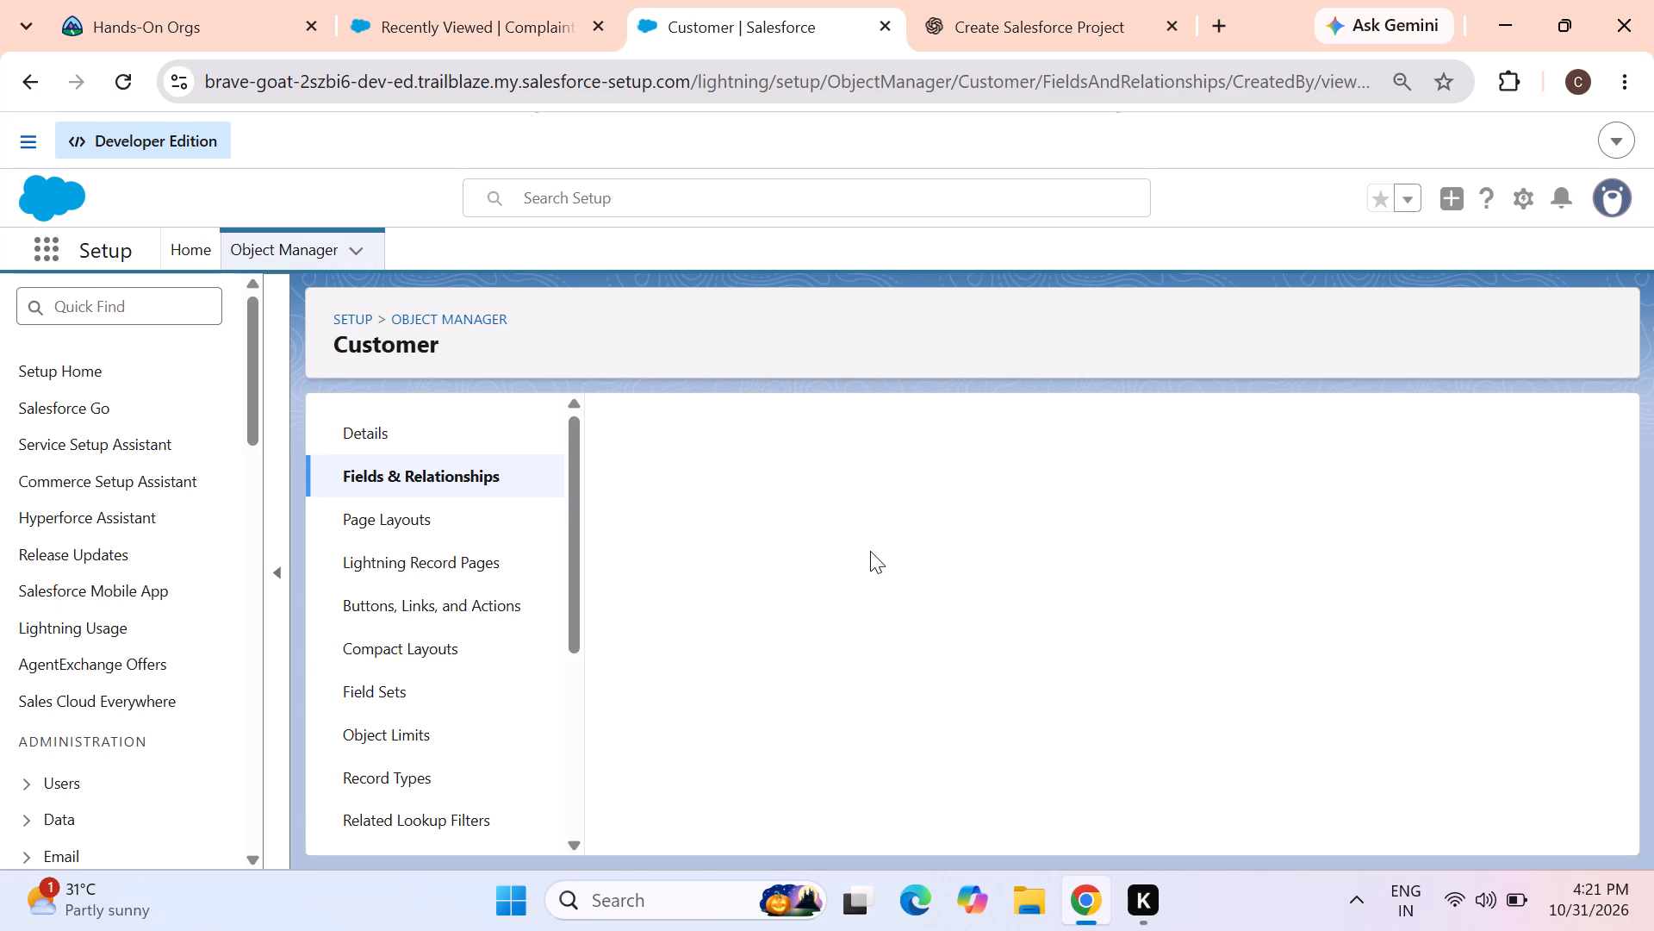
pyautogui.scroll(-10, 870, 551)
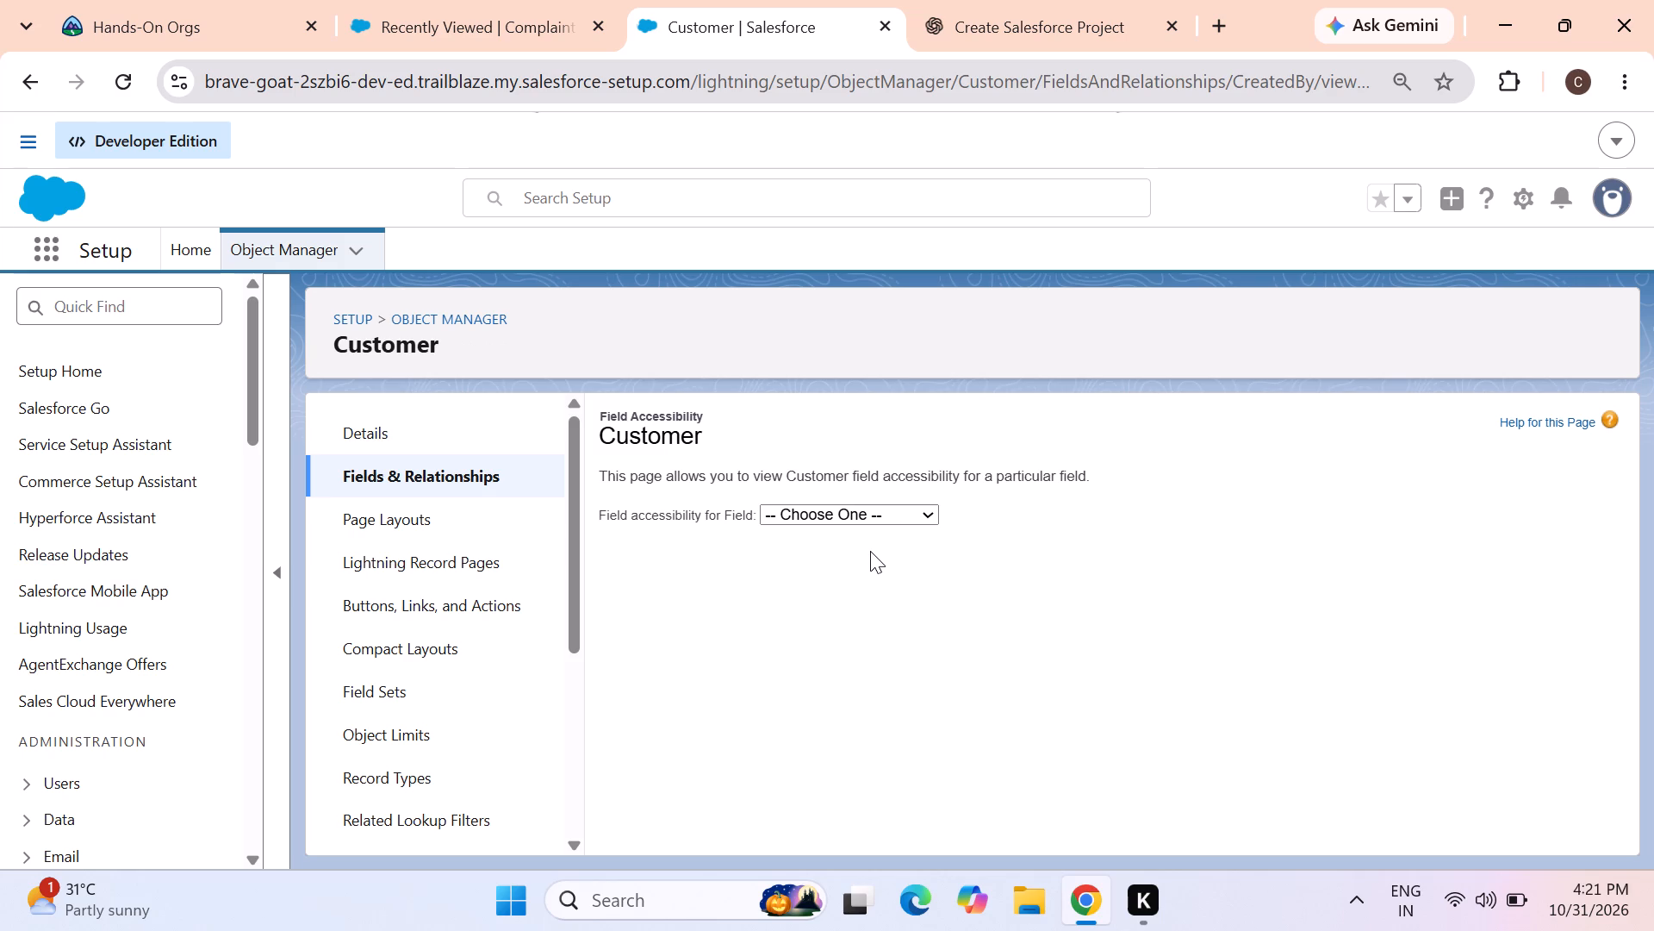
pyautogui.click(874, 515)
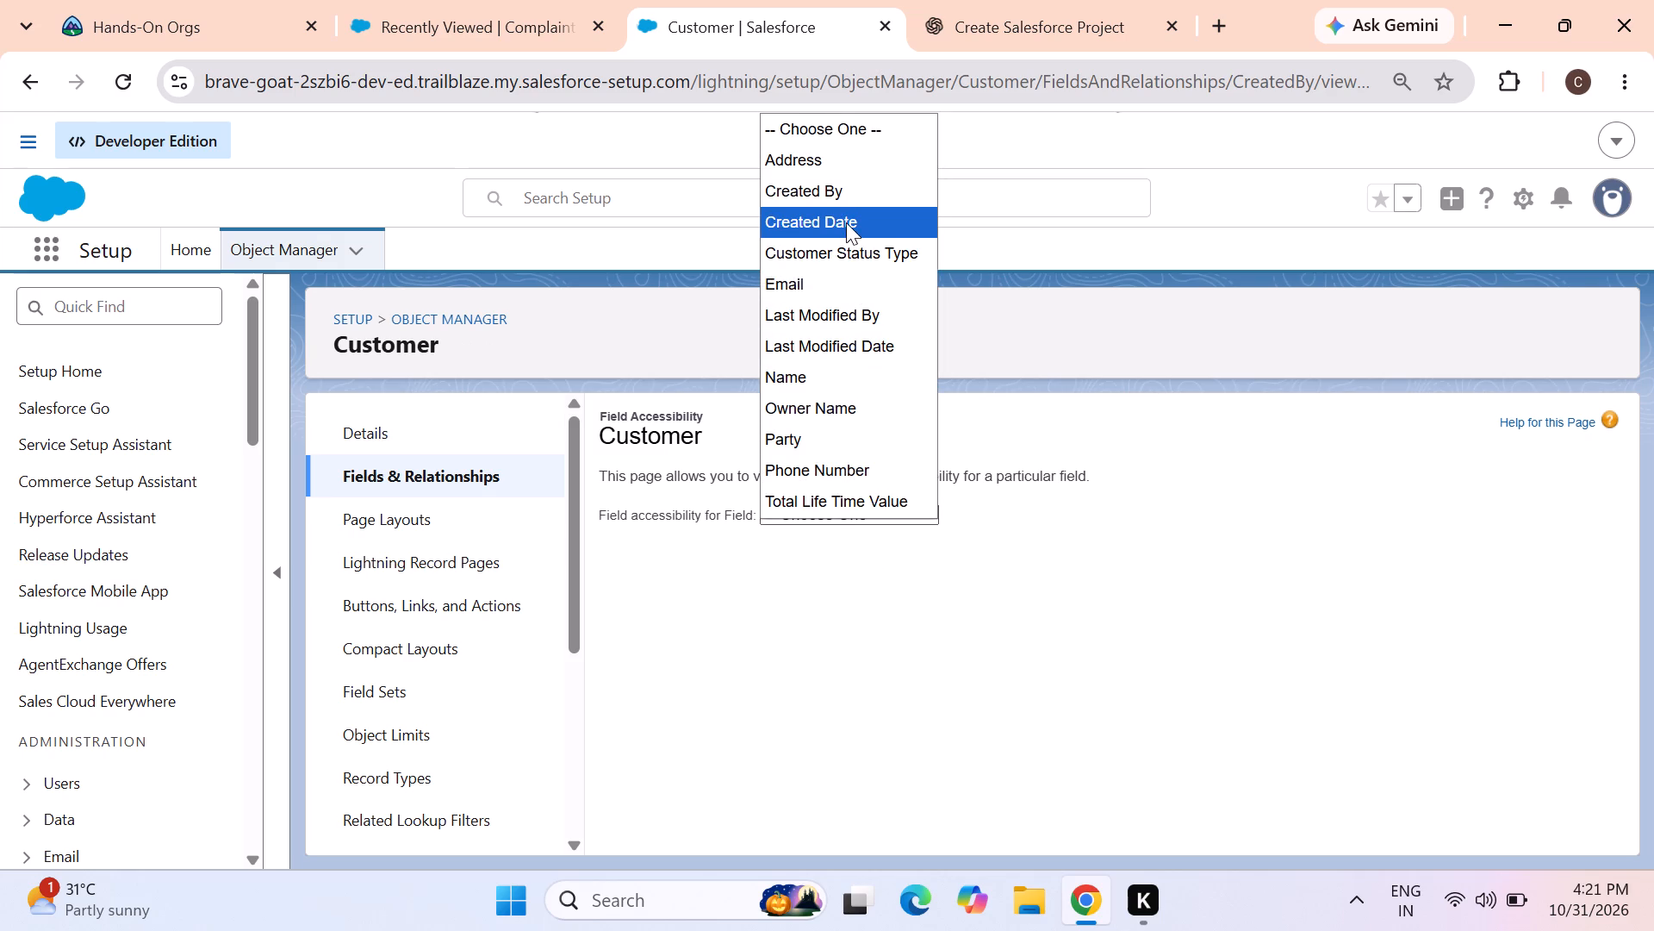
pyautogui.scroll(-4, 818, 336)
pyautogui.click(1033, 765)
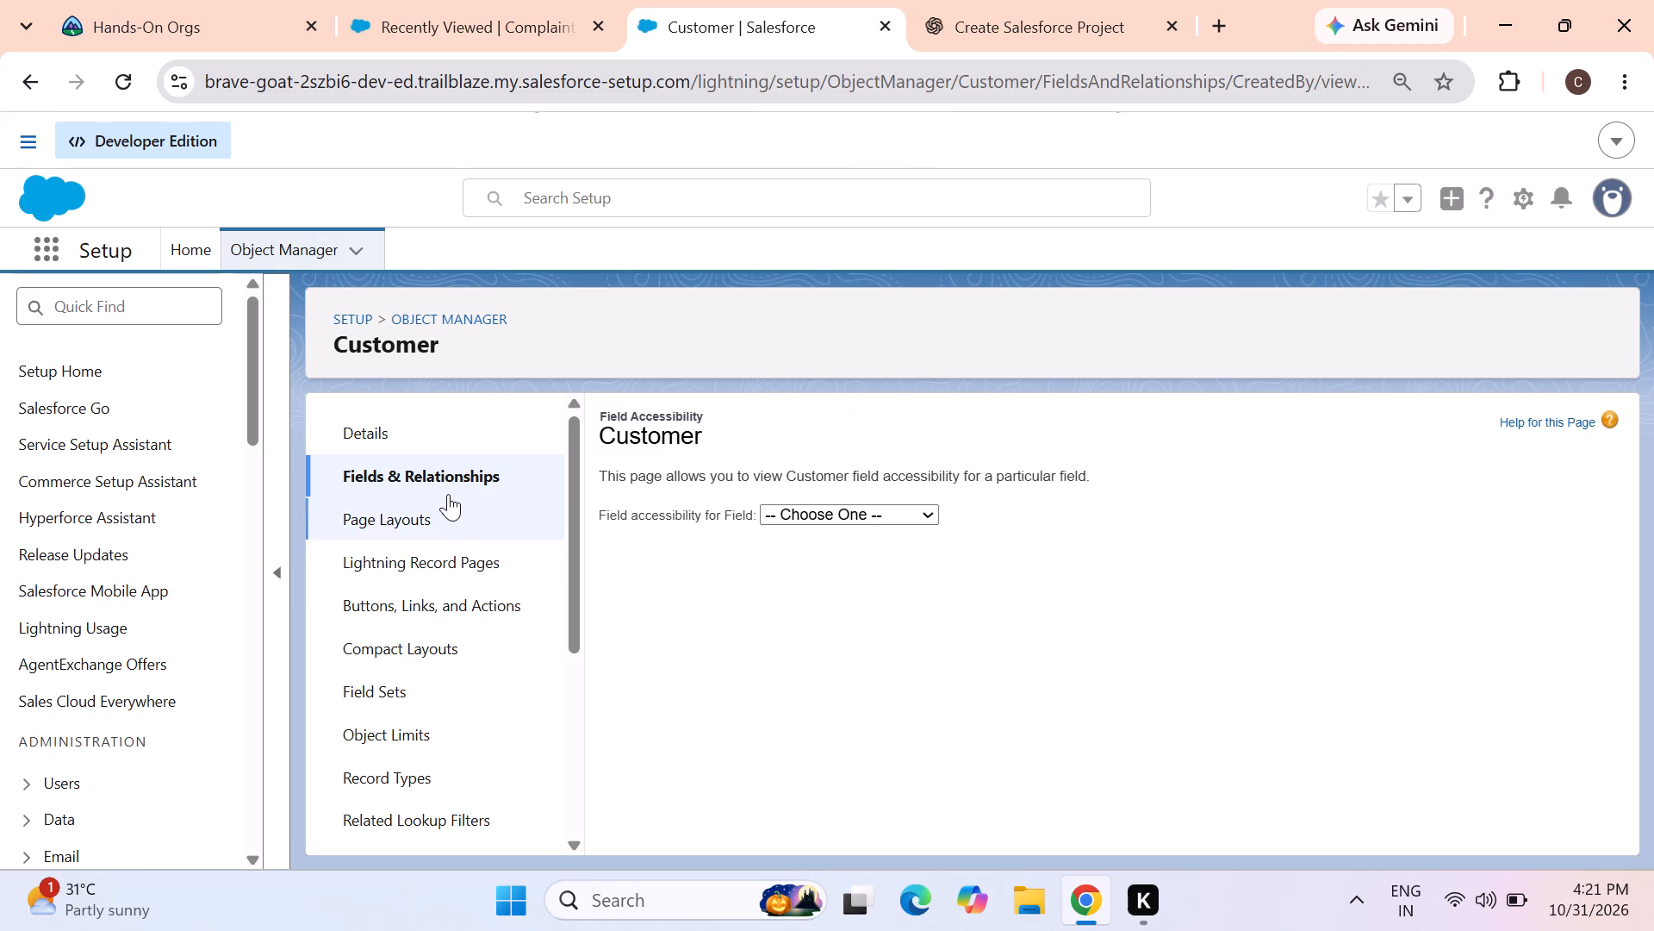
# Look through the Customer object's Page Layouts, Lightning Record Pages, Buttons, Links, and Actions, Compact Layouts and Field Sets, and the remaining section names.
pyautogui.click(410, 523)
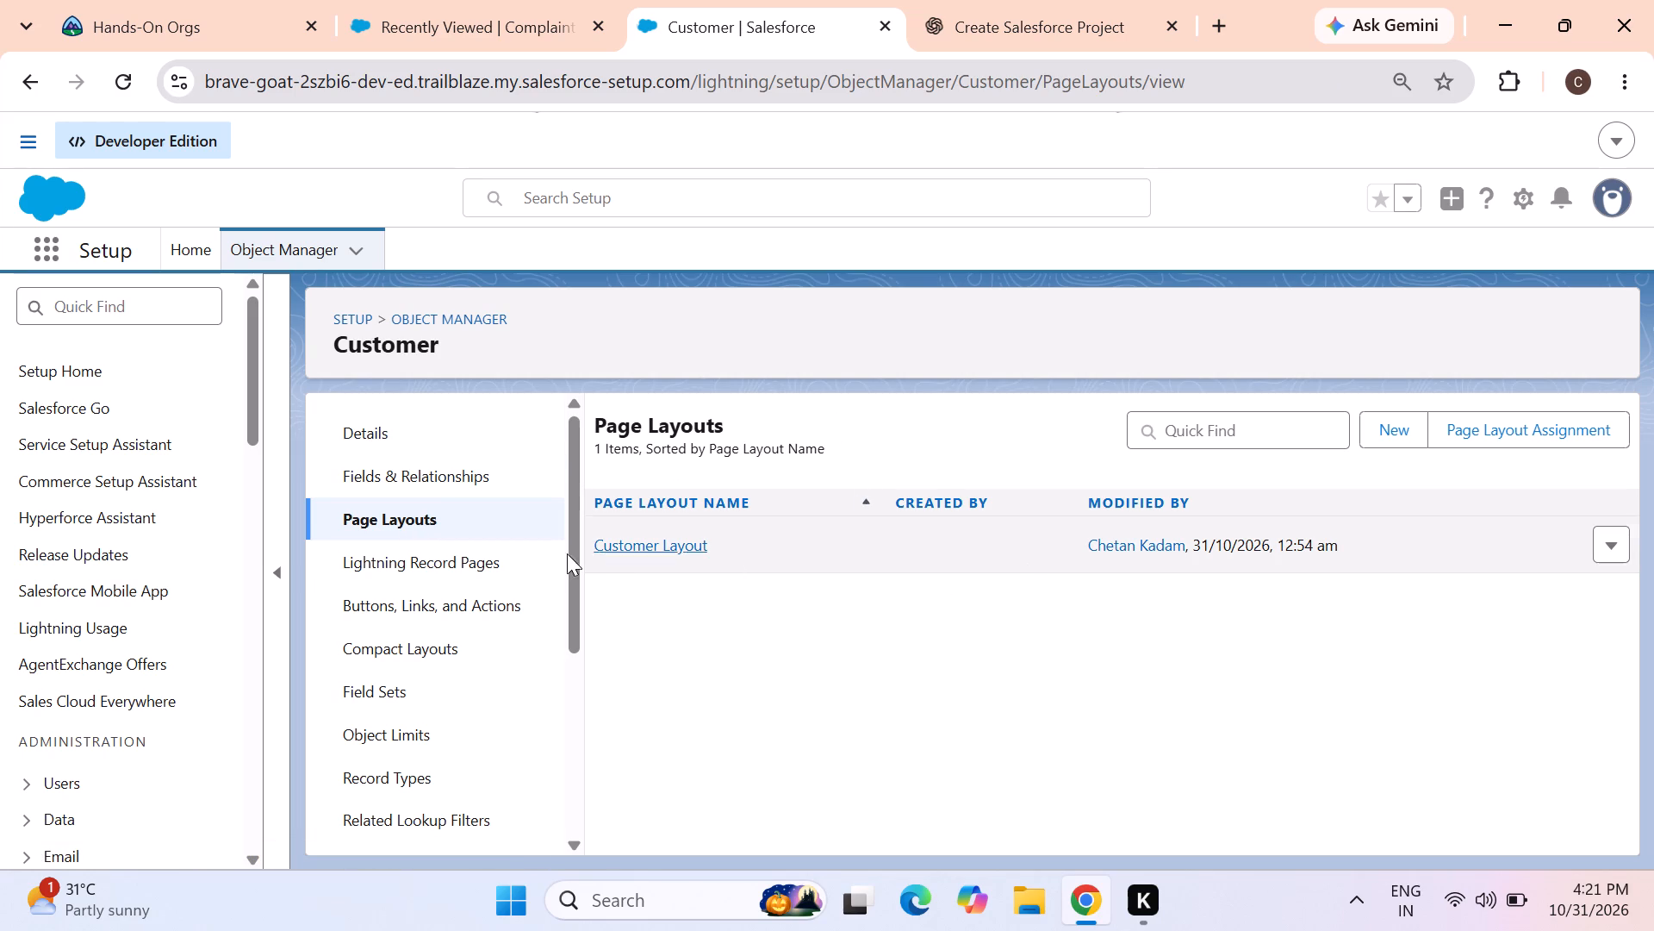
pyautogui.click(438, 554)
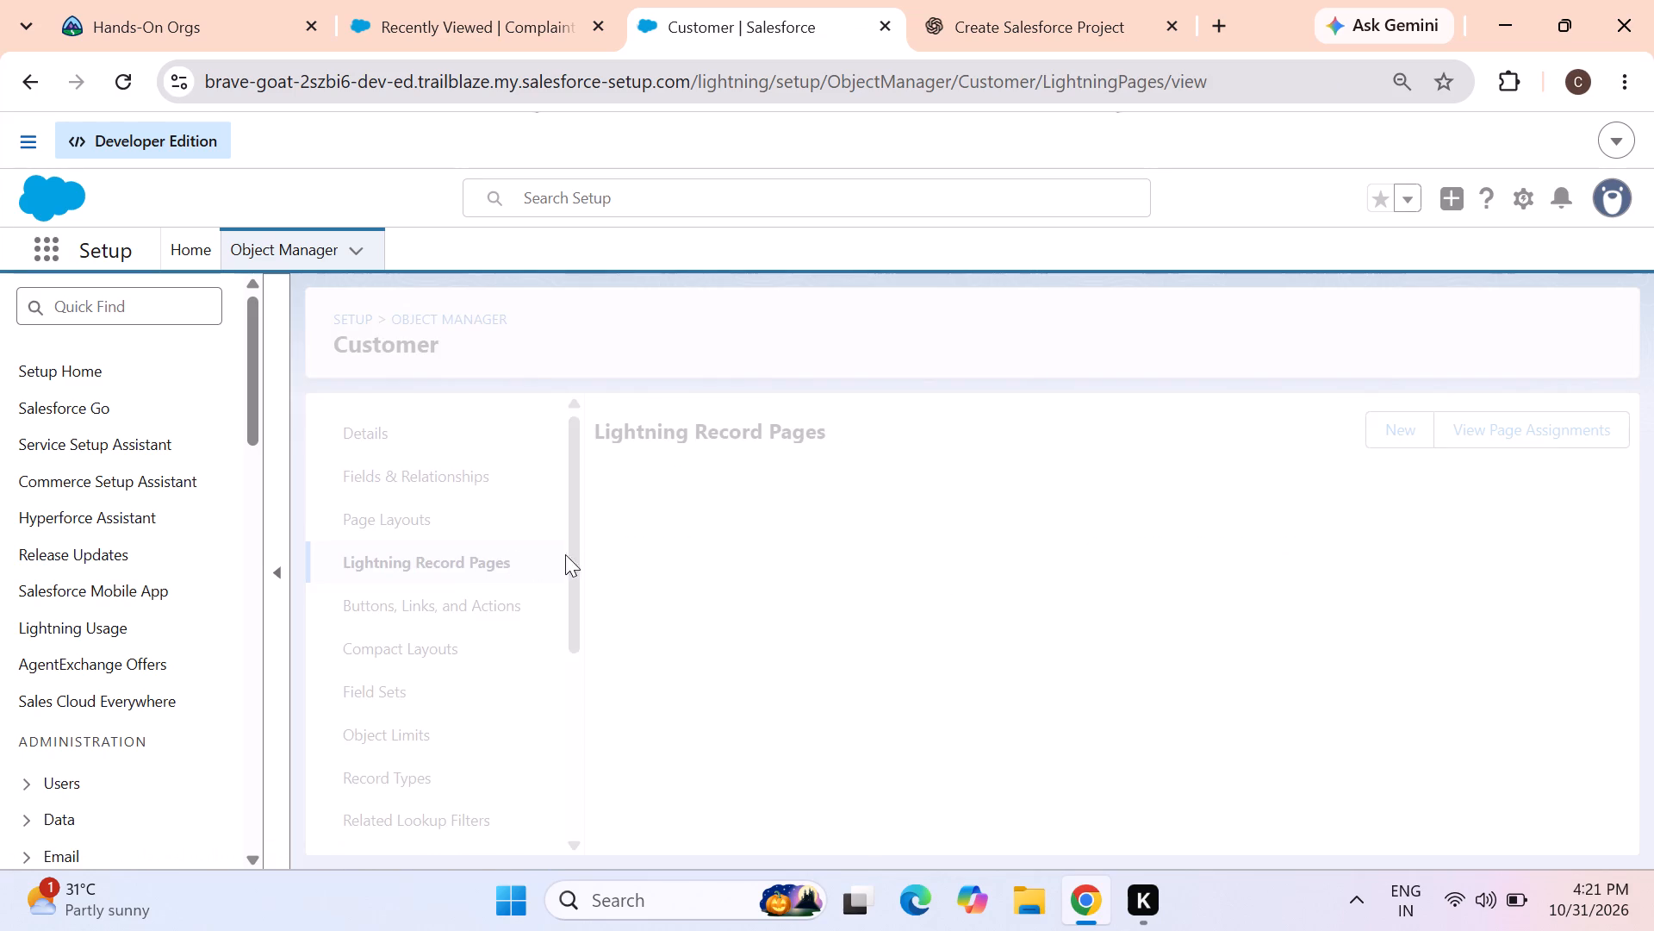
pyautogui.scroll(-1, 762, 550)
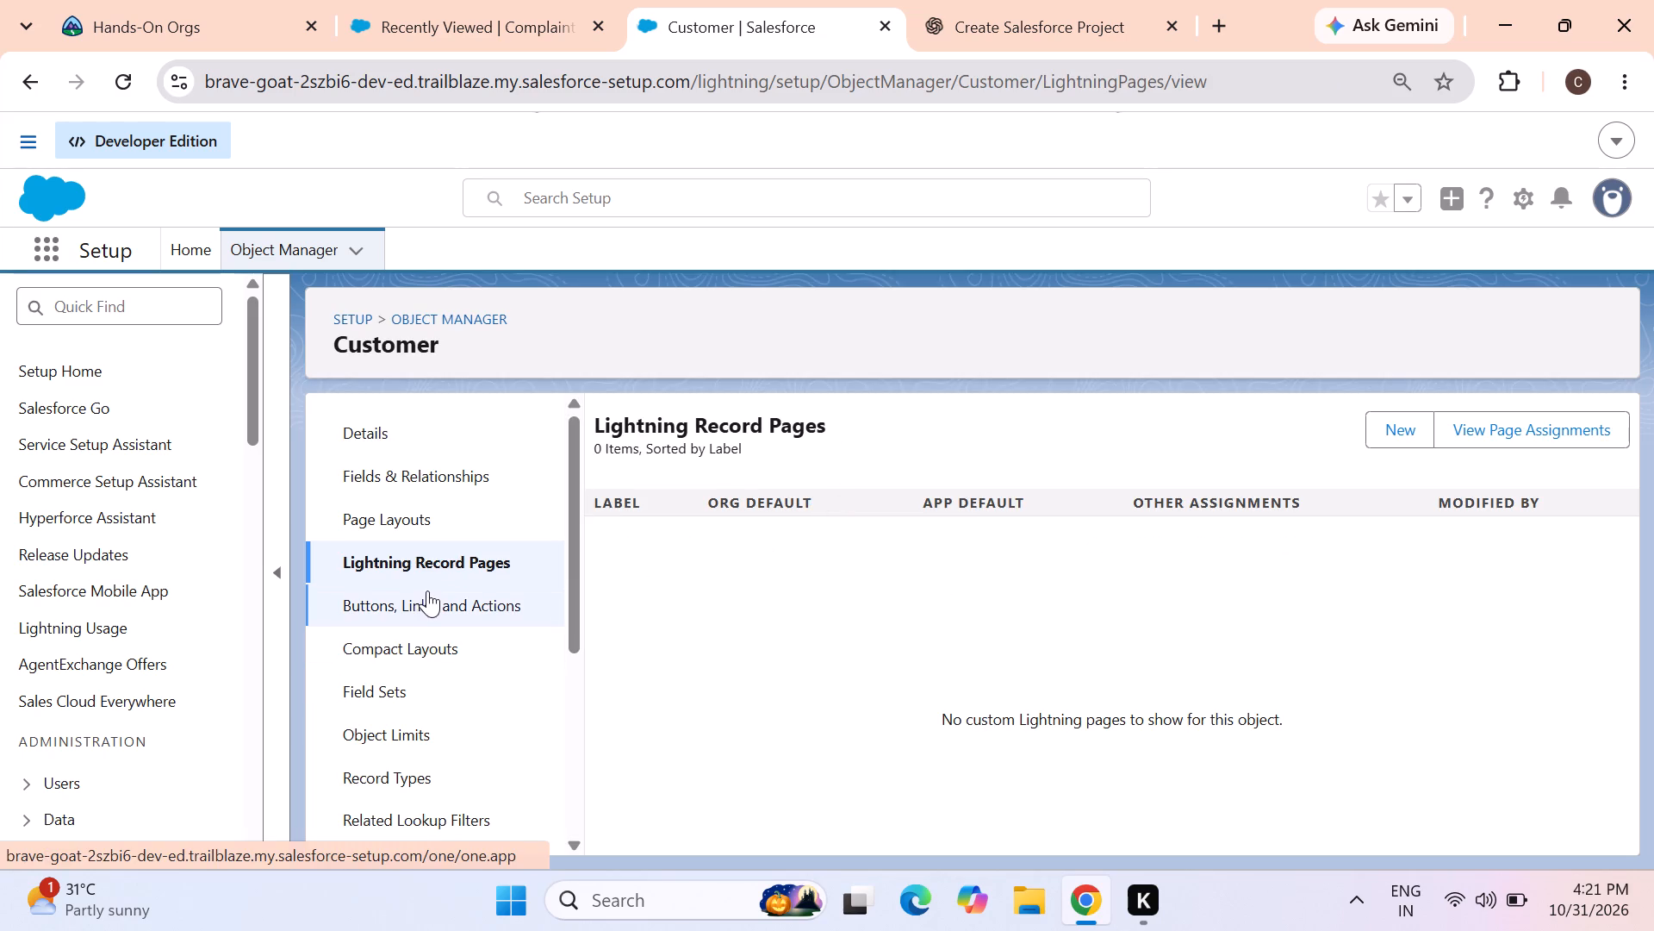
pyautogui.click(425, 590)
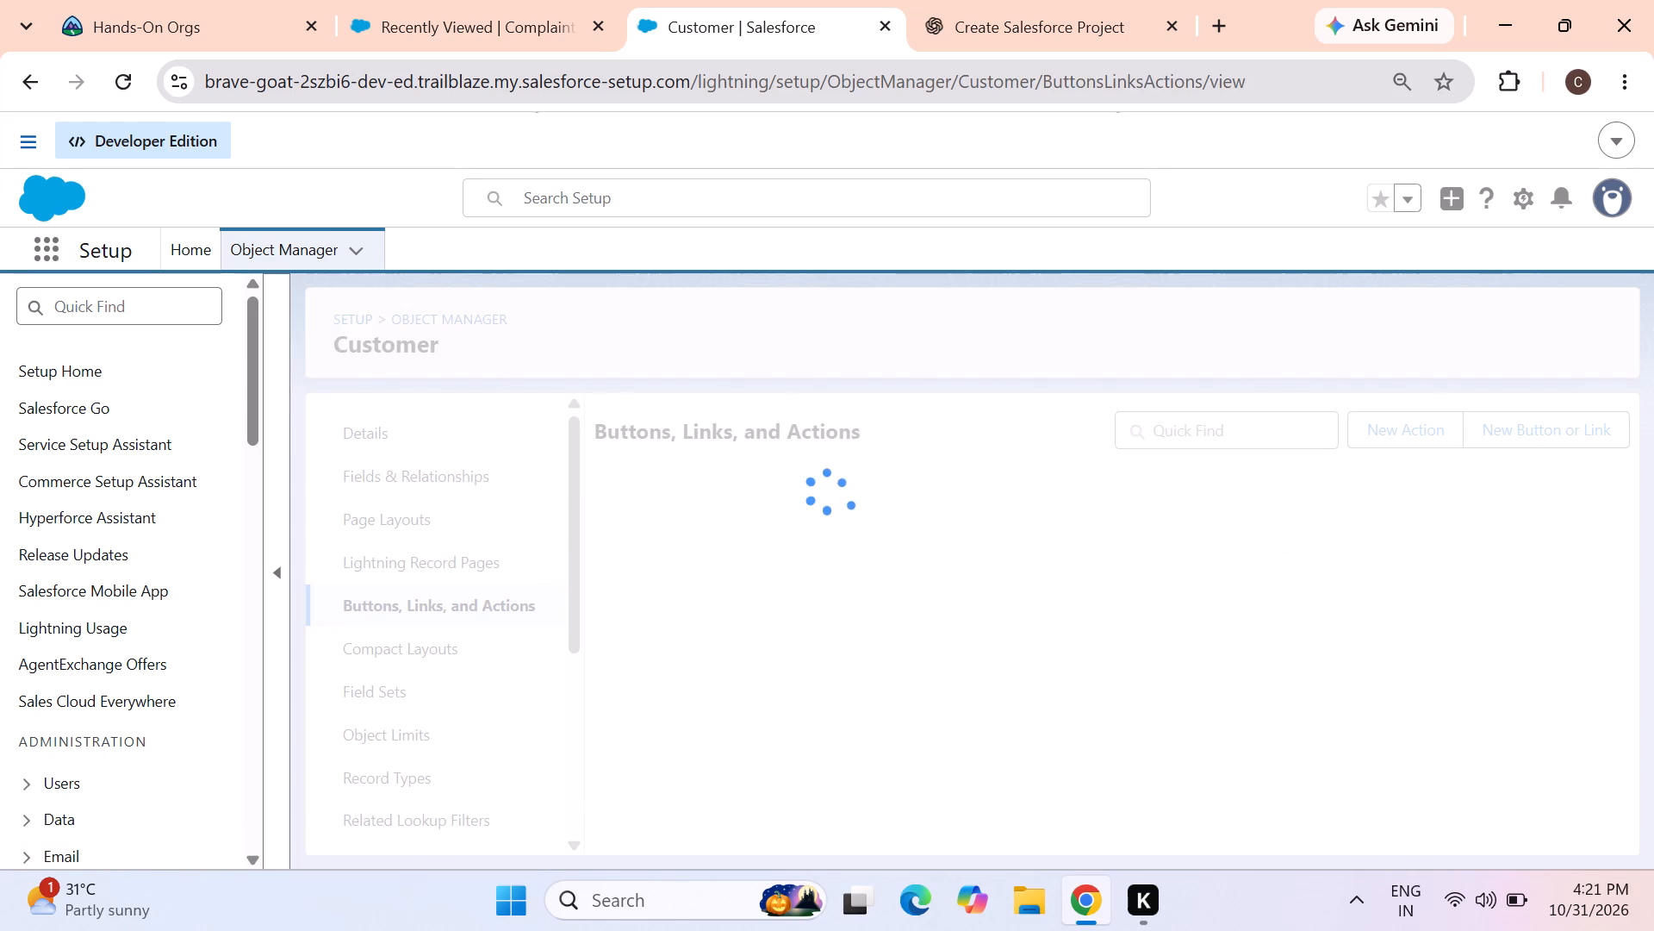
pyautogui.scroll(-6, 755, 583)
pyautogui.click(413, 654)
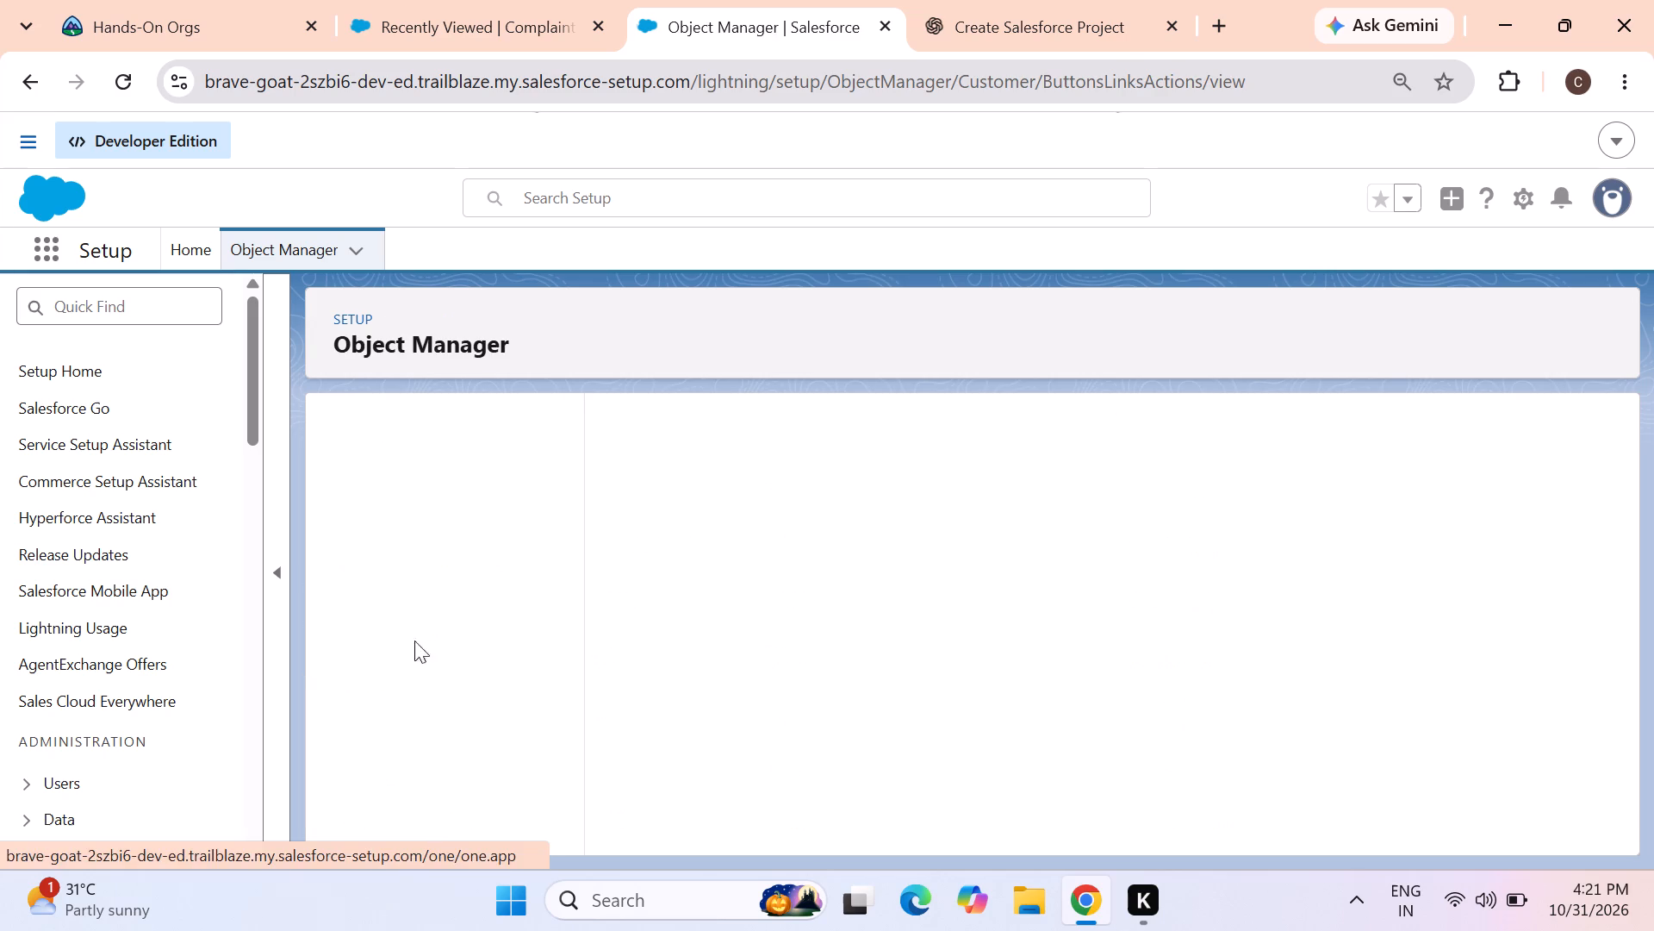
pyautogui.scroll(-3, 782, 570)
pyautogui.click(399, 684)
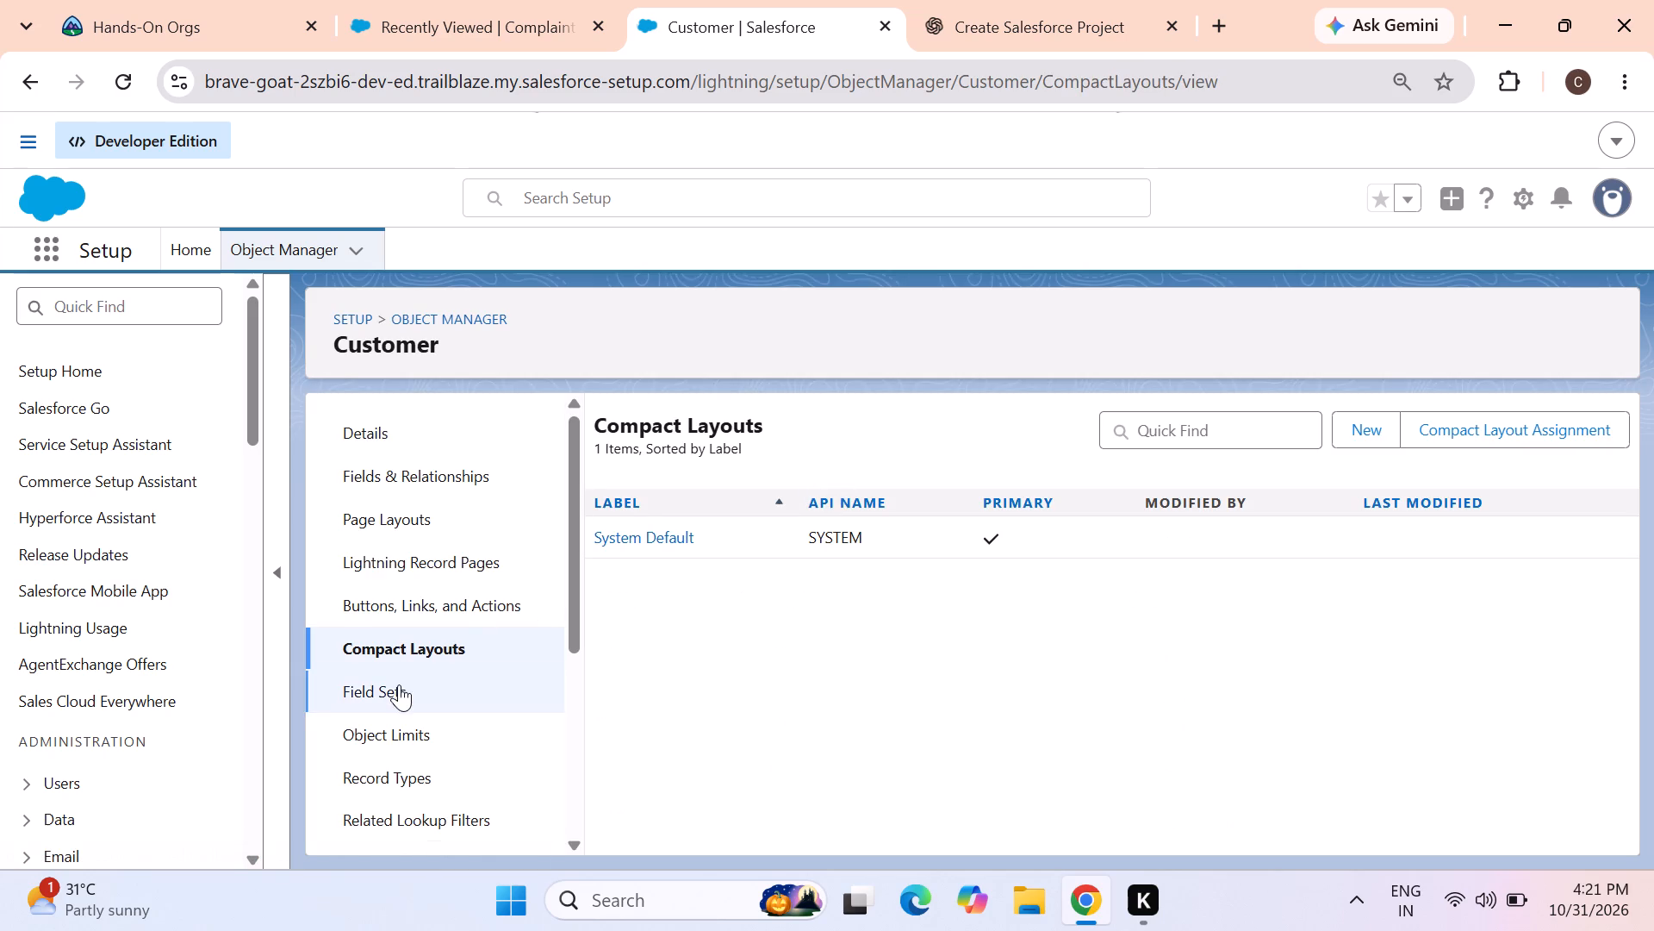
pyautogui.scroll(-3, 757, 544)
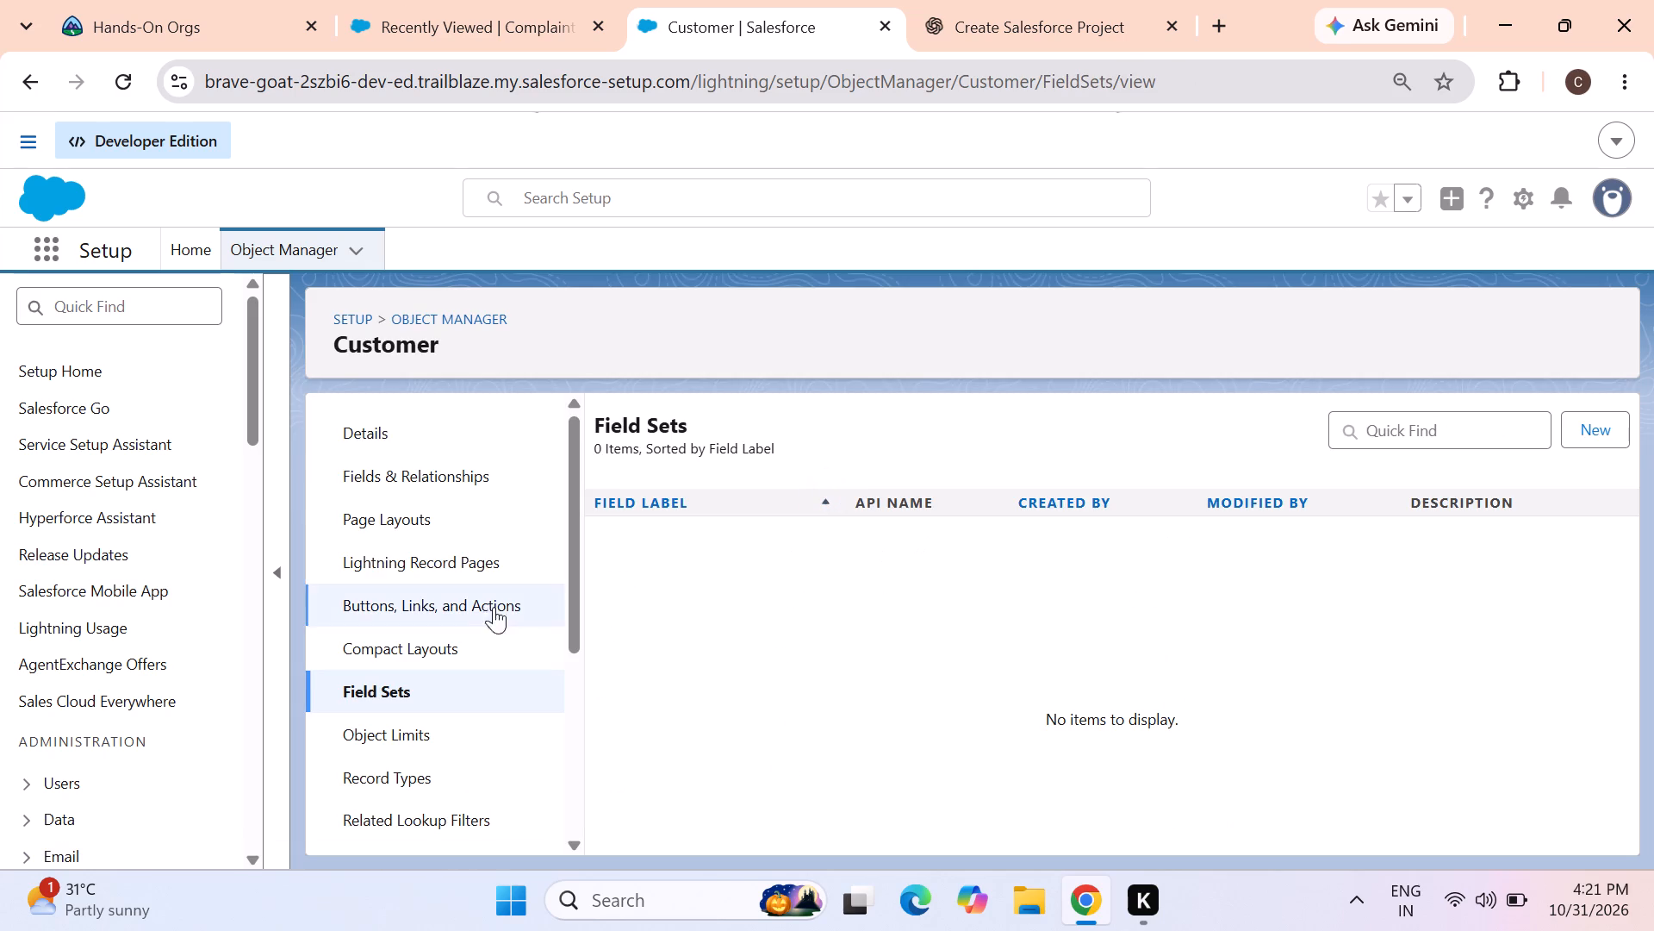
pyautogui.scroll(-3, 372, 665)
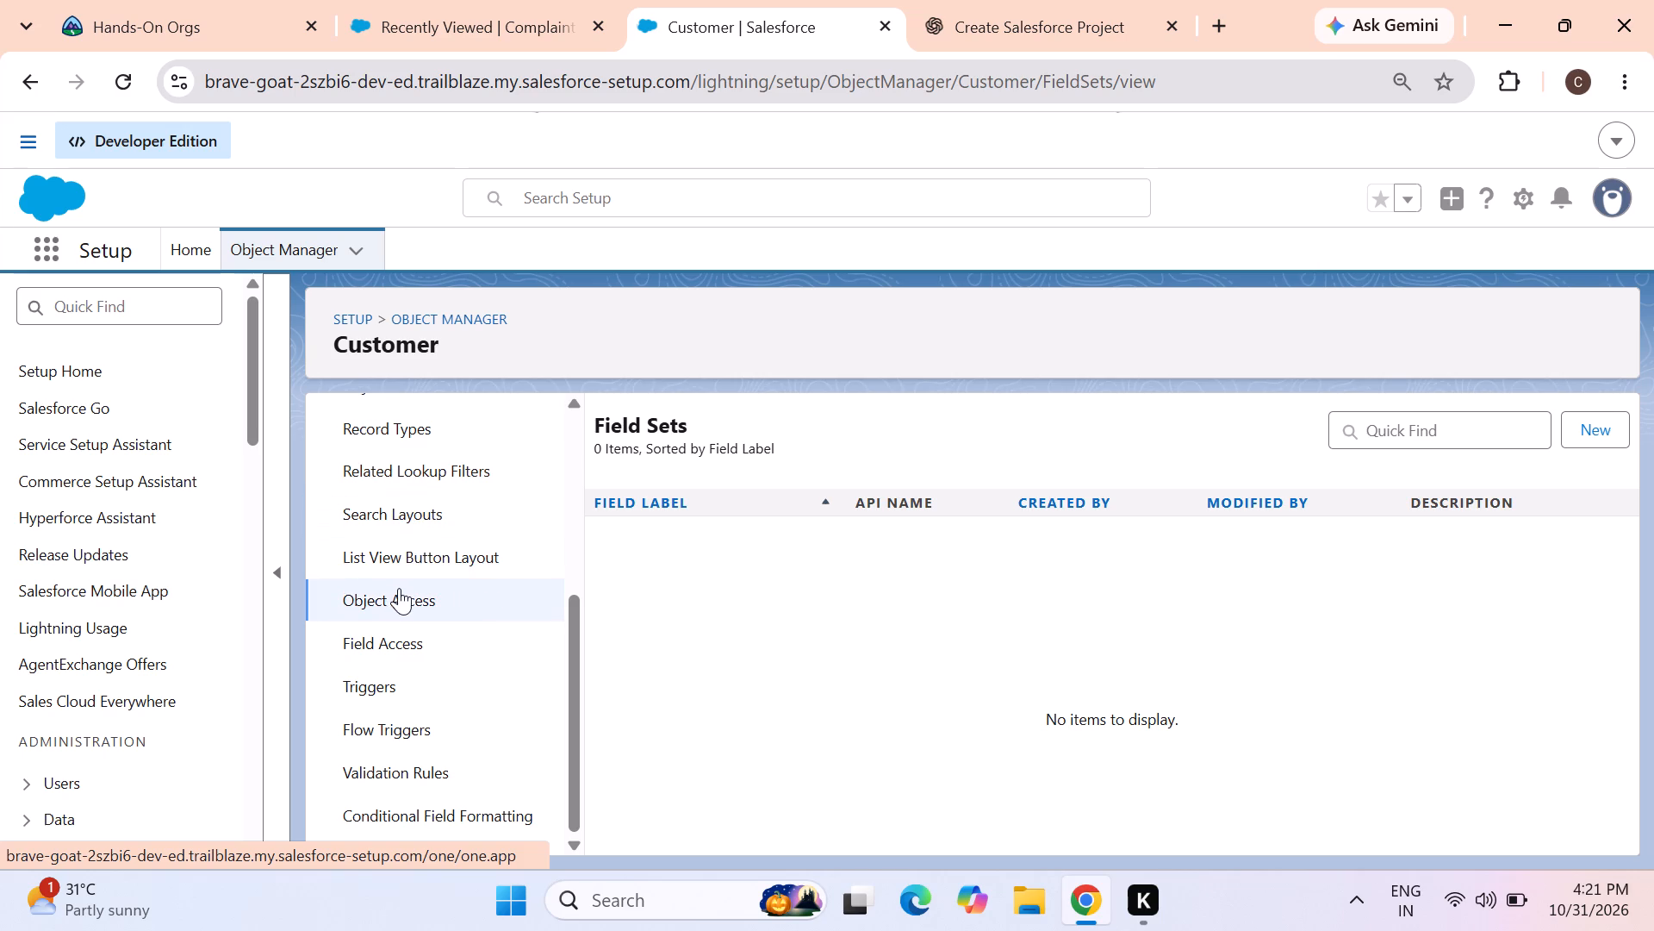
pyautogui.scroll(-3, 397, 597)
pyautogui.scroll(10, 426, 749)
# Recheck the Customer object's Details and its Fields & Relationships list, and view the Owner Name field's definition.
pyautogui.click(386, 436)
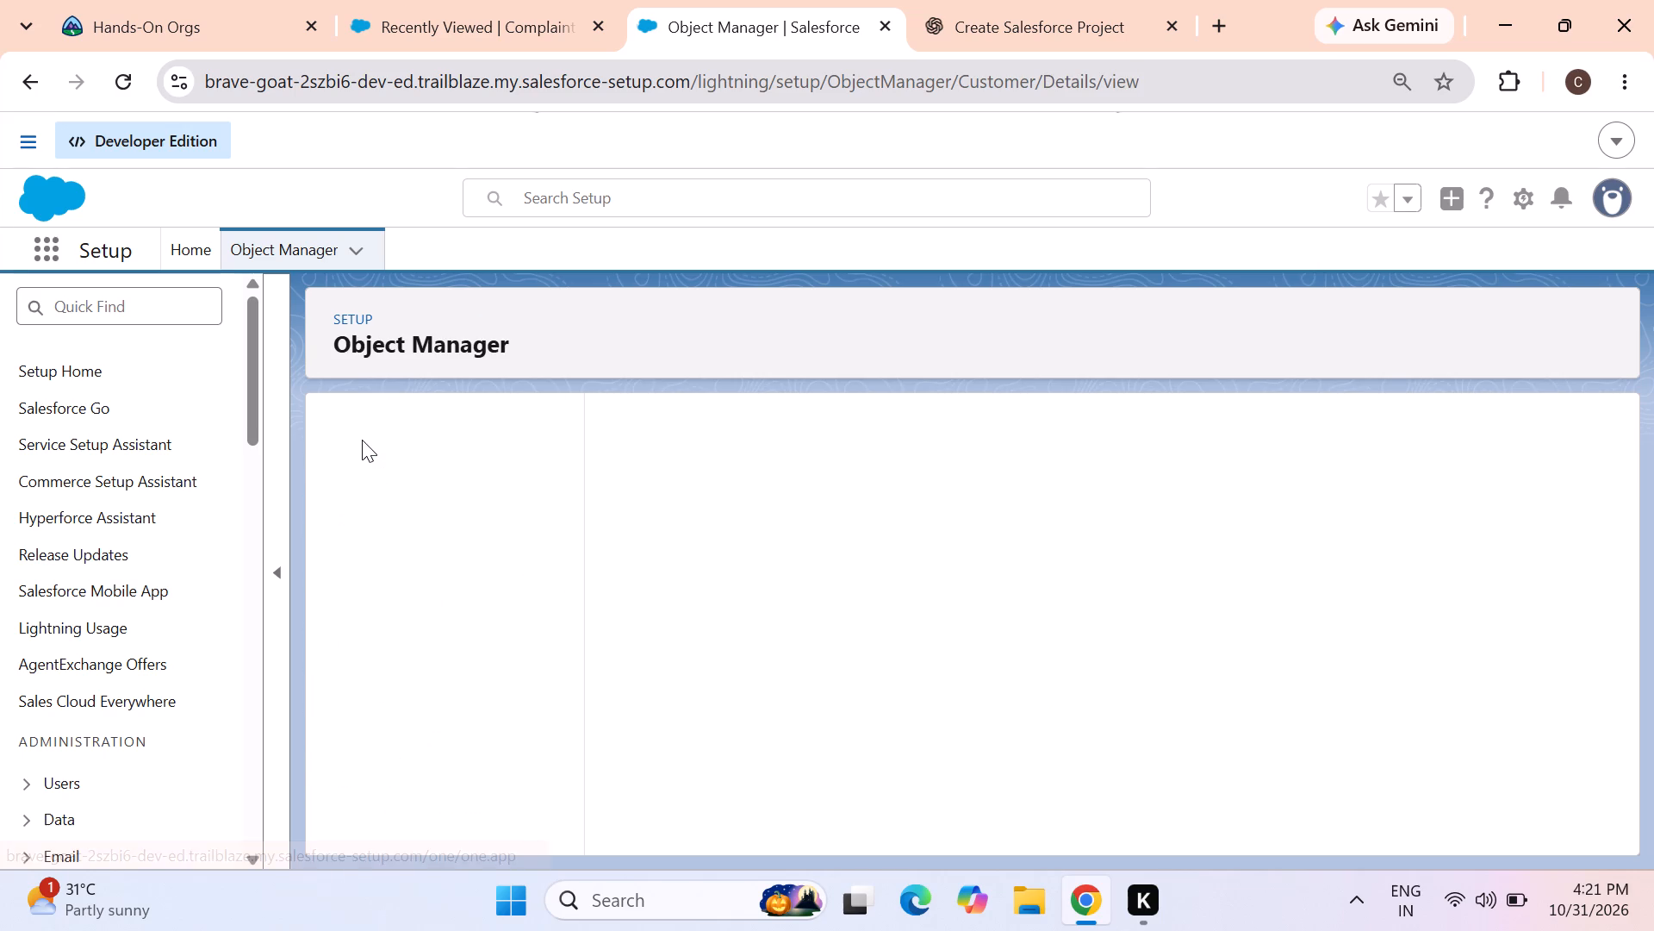
pyautogui.scroll(-2, 787, 602)
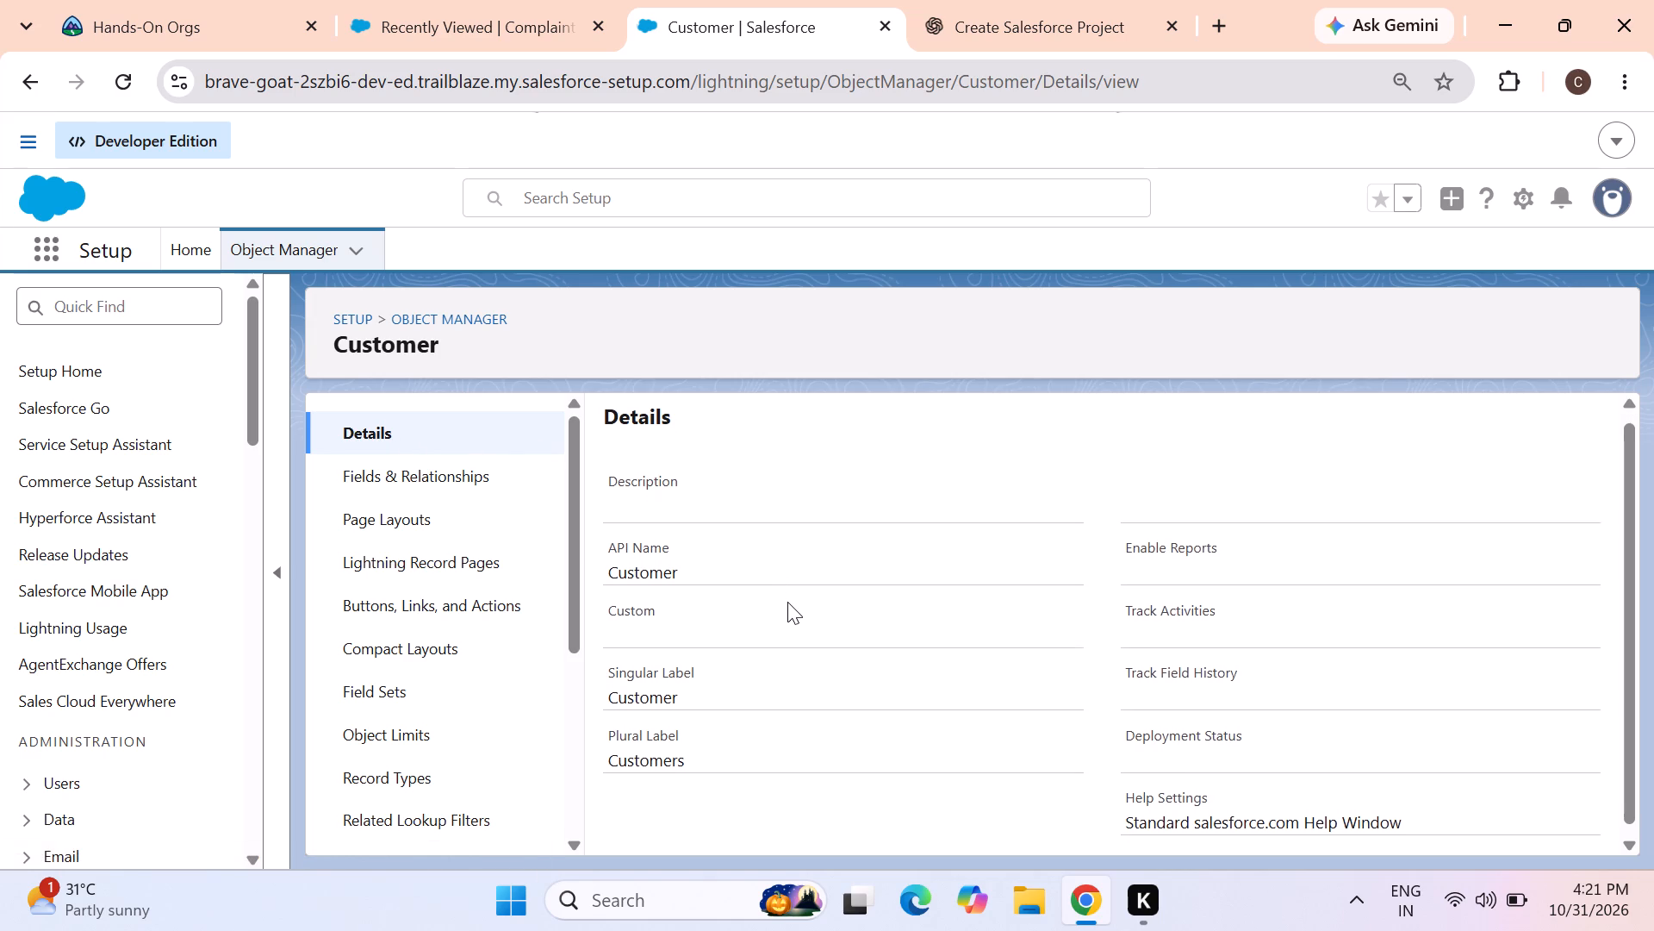
pyautogui.scroll(-3, 787, 602)
pyautogui.scroll(4, 787, 602)
pyautogui.click(413, 475)
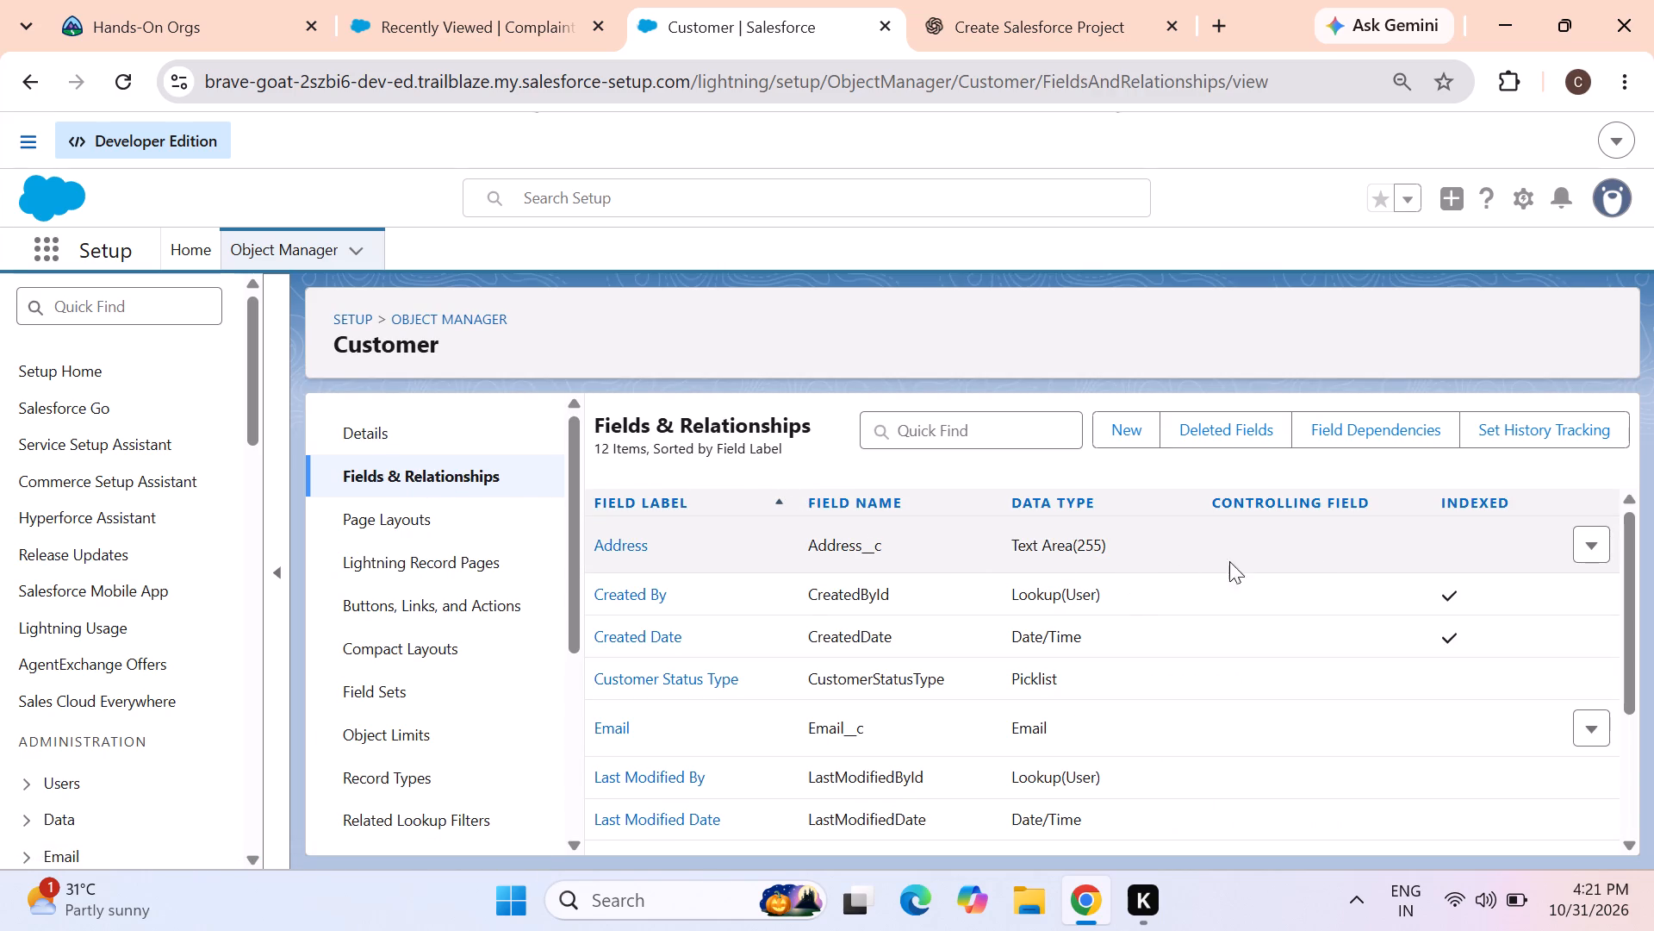
pyautogui.scroll(-3, 1340, 690)
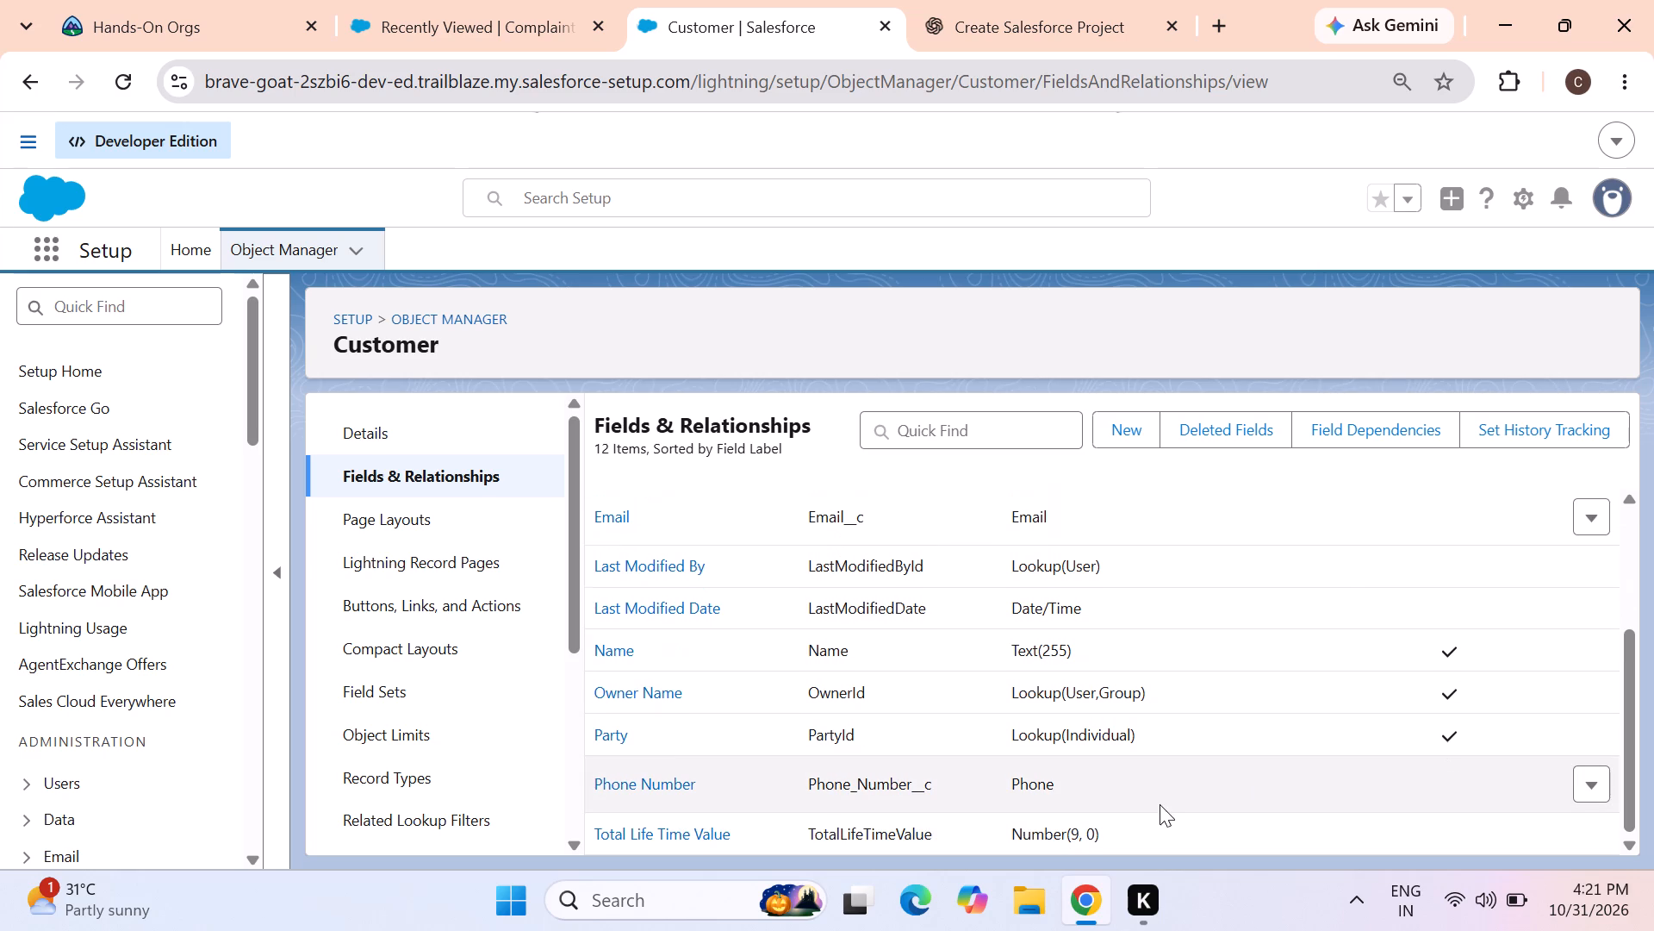
pyautogui.rightClick(1233, 732)
pyautogui.click(1233, 732)
pyautogui.click(639, 697)
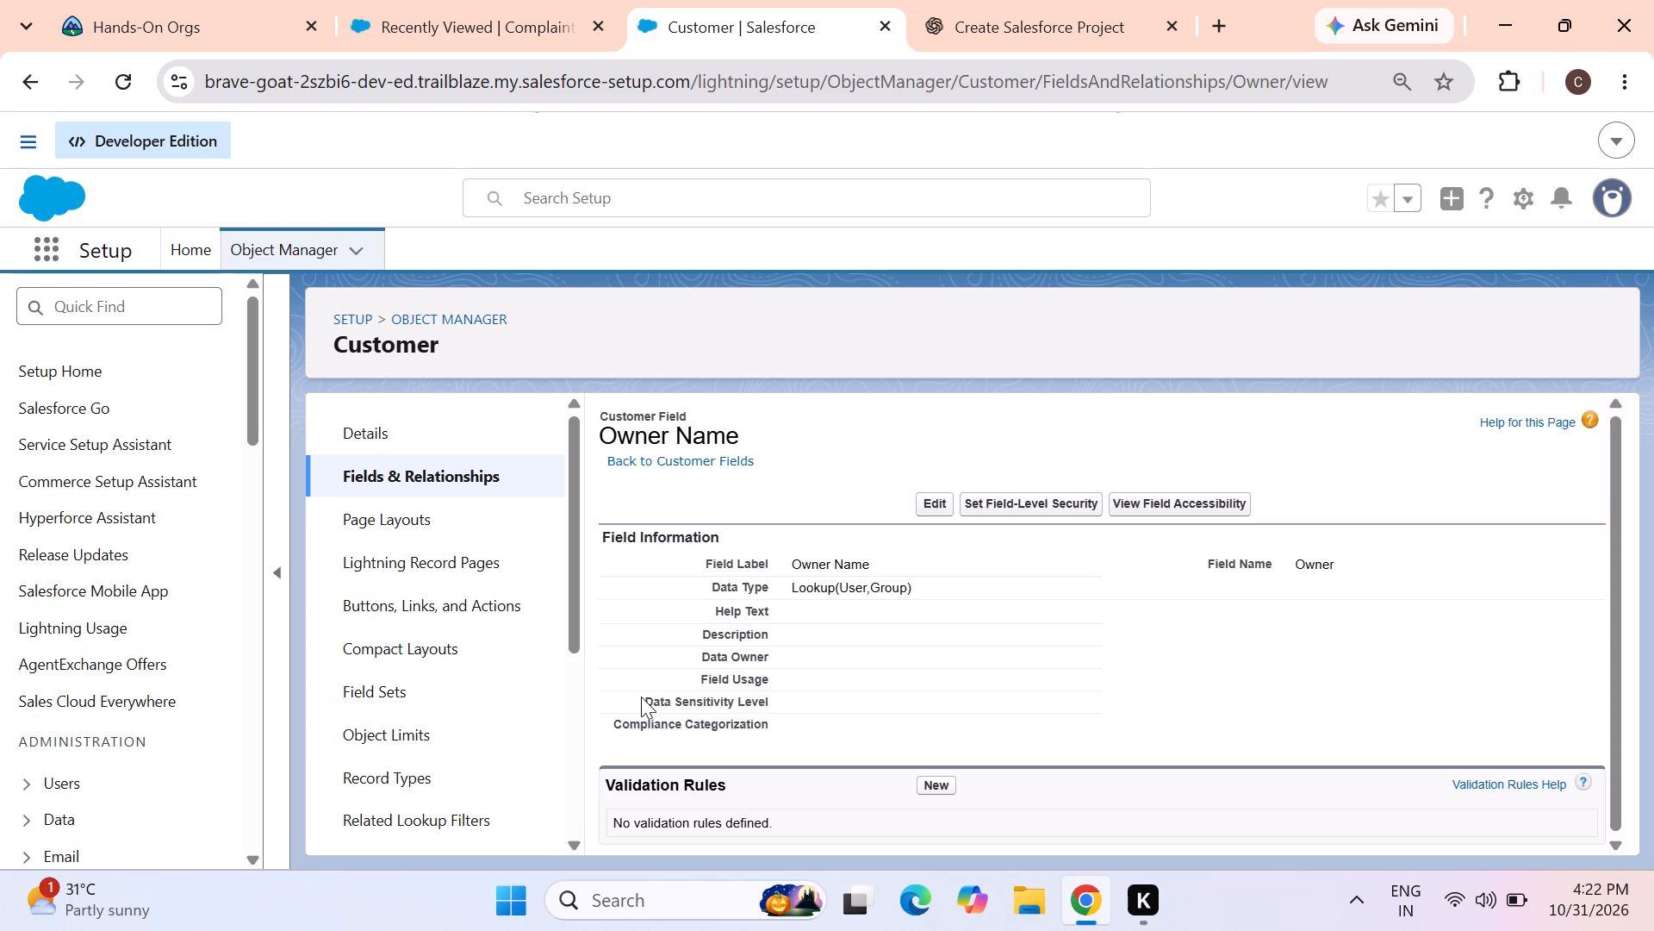
pyautogui.scroll(-5, 910, 621)
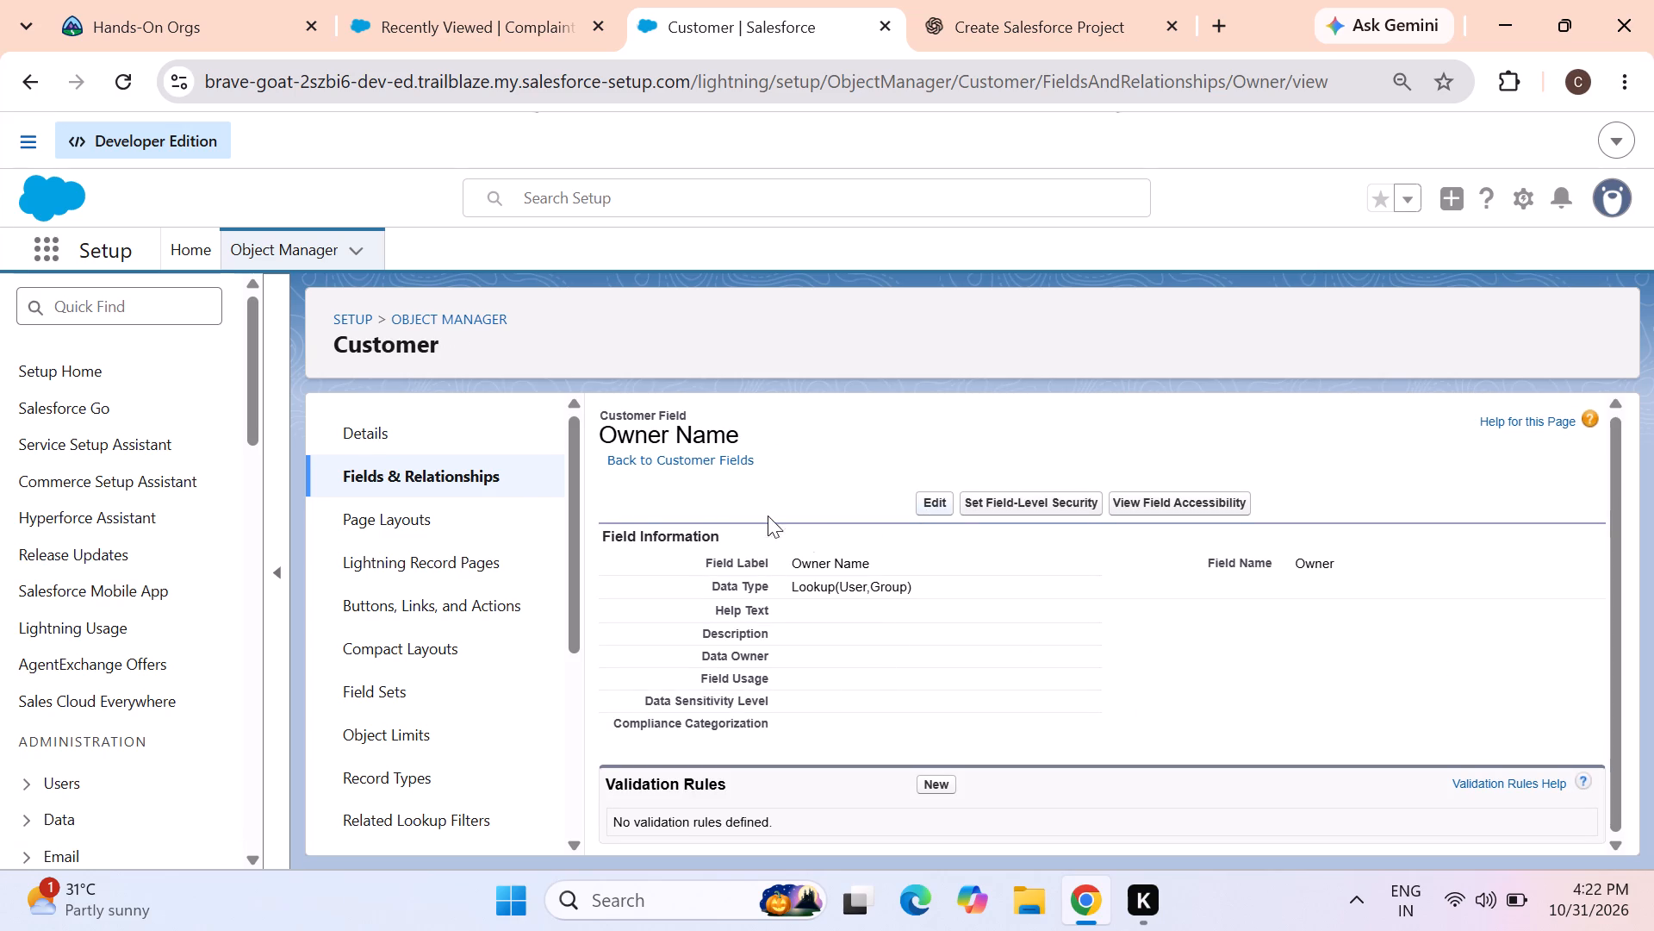
# Review the Customer object's Details again, and check the Address field's row actions in Fields & Relationships.
pyautogui.click(413, 441)
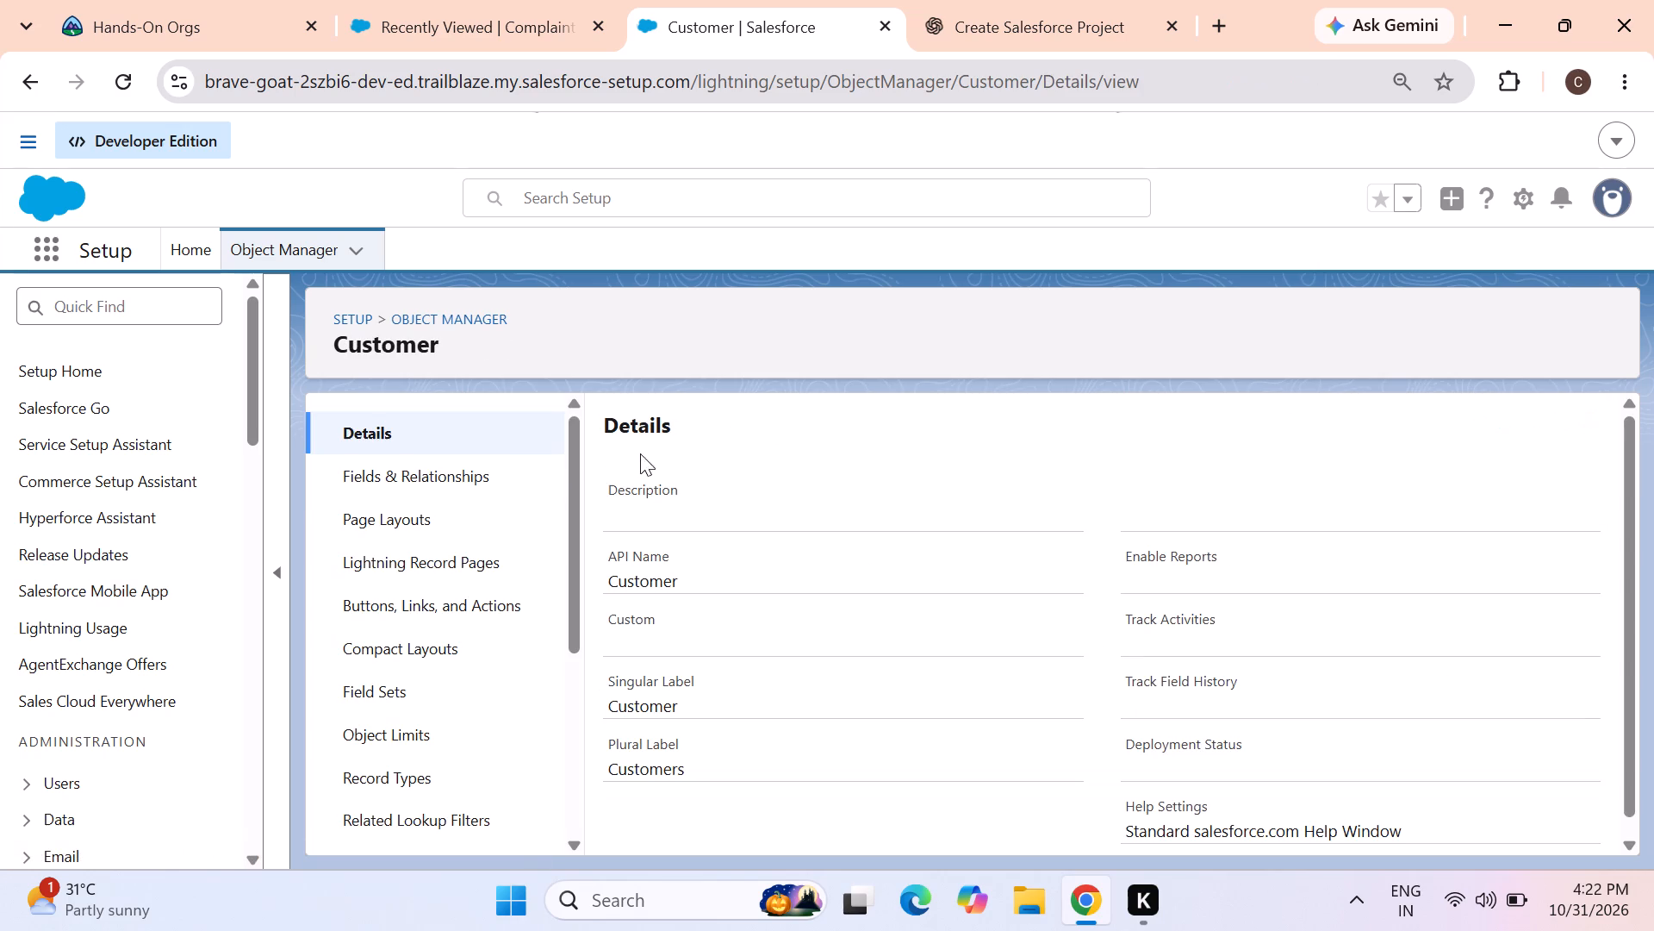
pyautogui.scroll(-5, 716, 502)
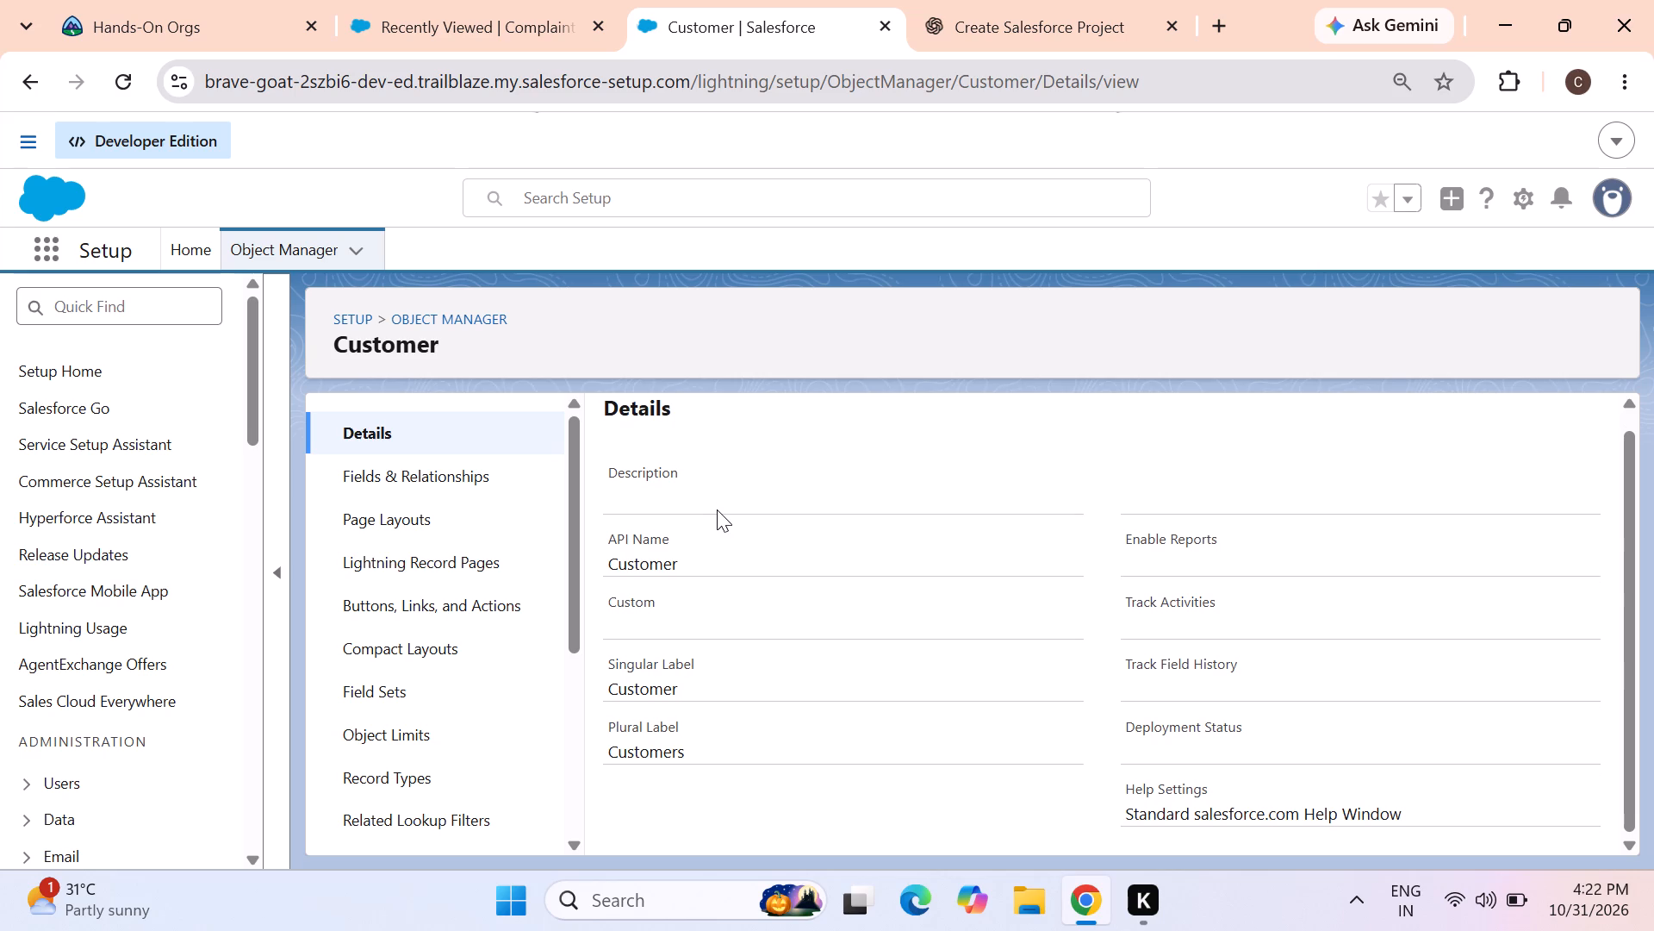
pyautogui.moveTo(653, 552); pyautogui.dragTo(651, 560)
pyautogui.click(649, 561)
pyautogui.click(407, 472)
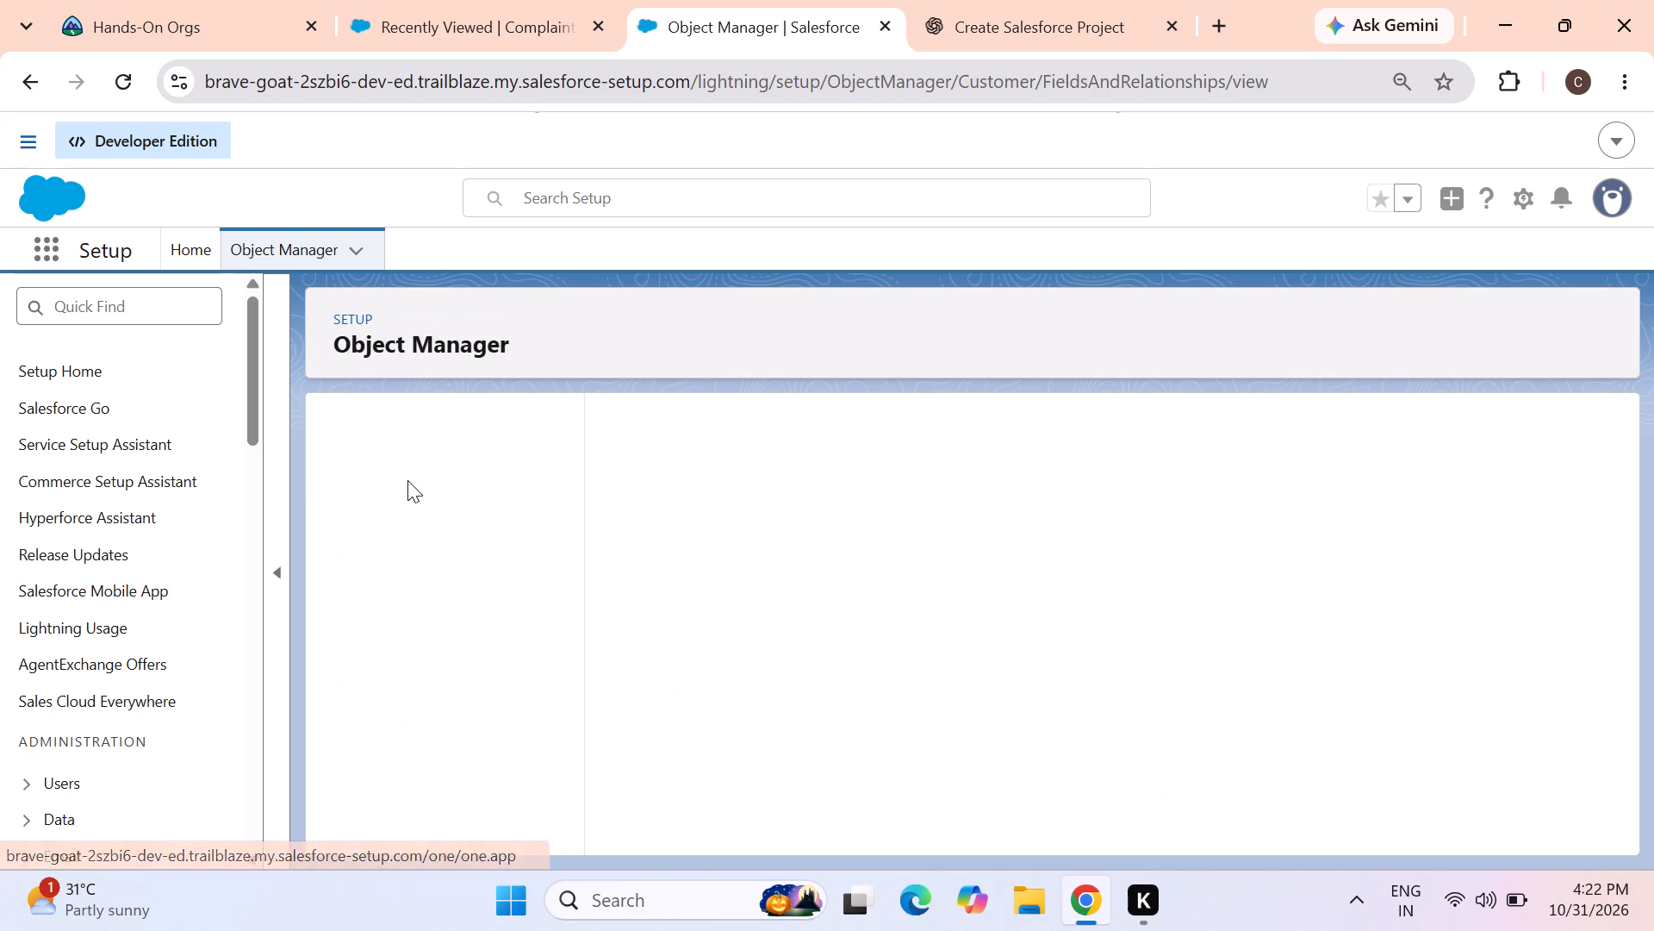
pyautogui.scroll(-1, 663, 540)
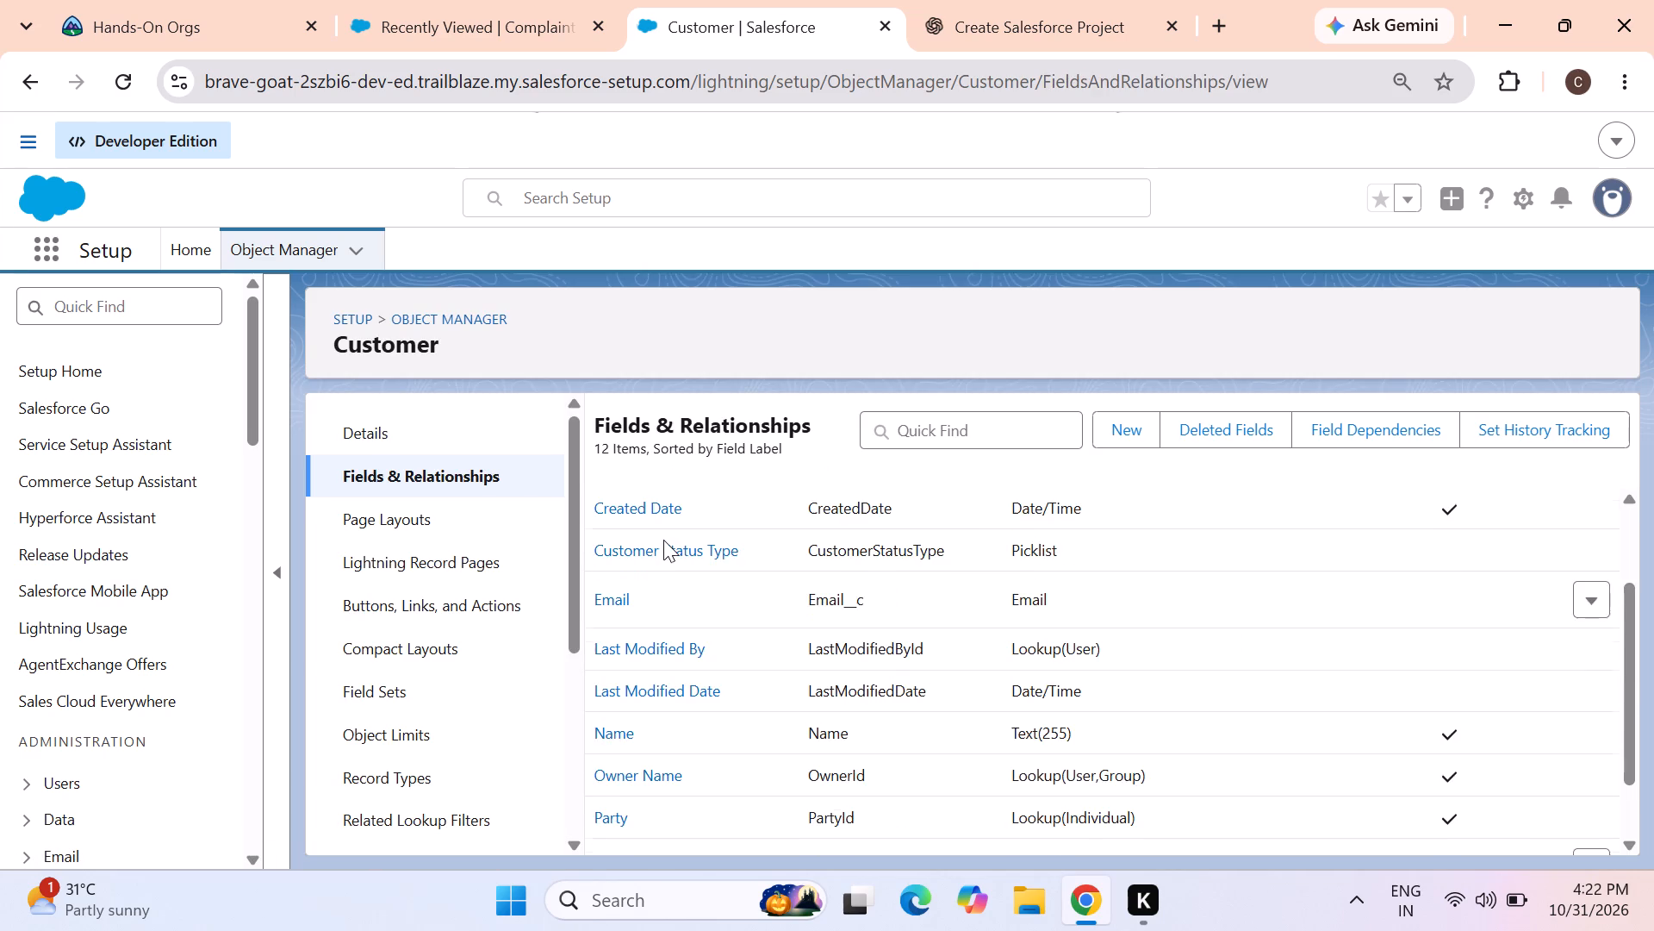
pyautogui.scroll(1, 663, 540)
pyautogui.click(1583, 530)
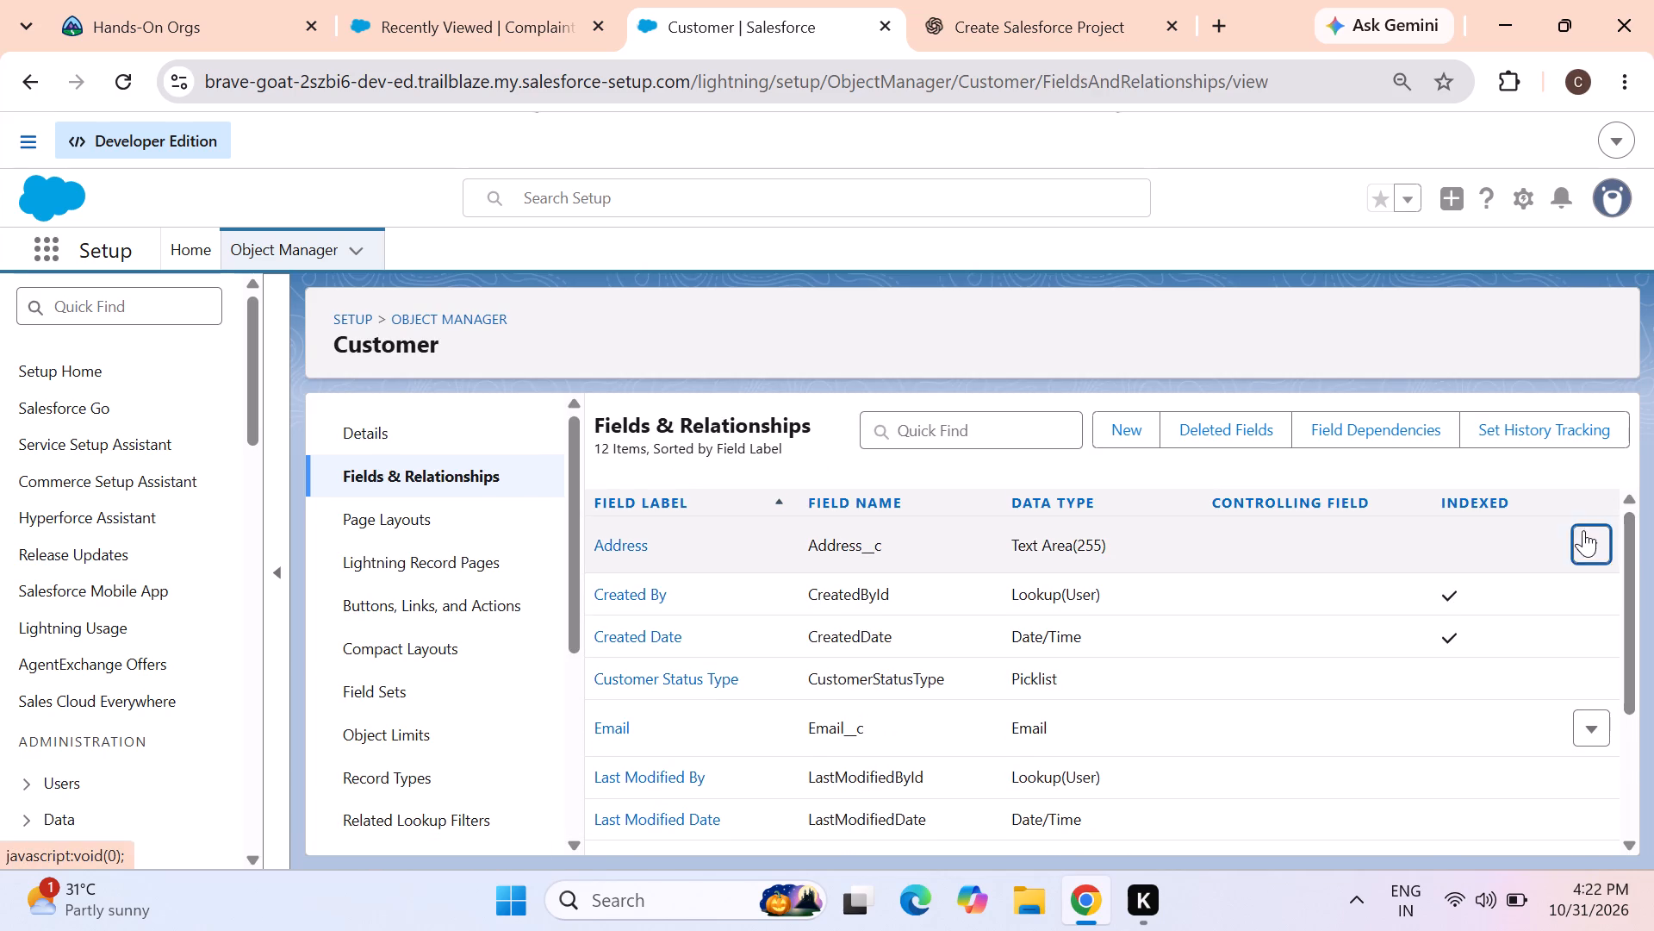
pyautogui.click(1583, 530)
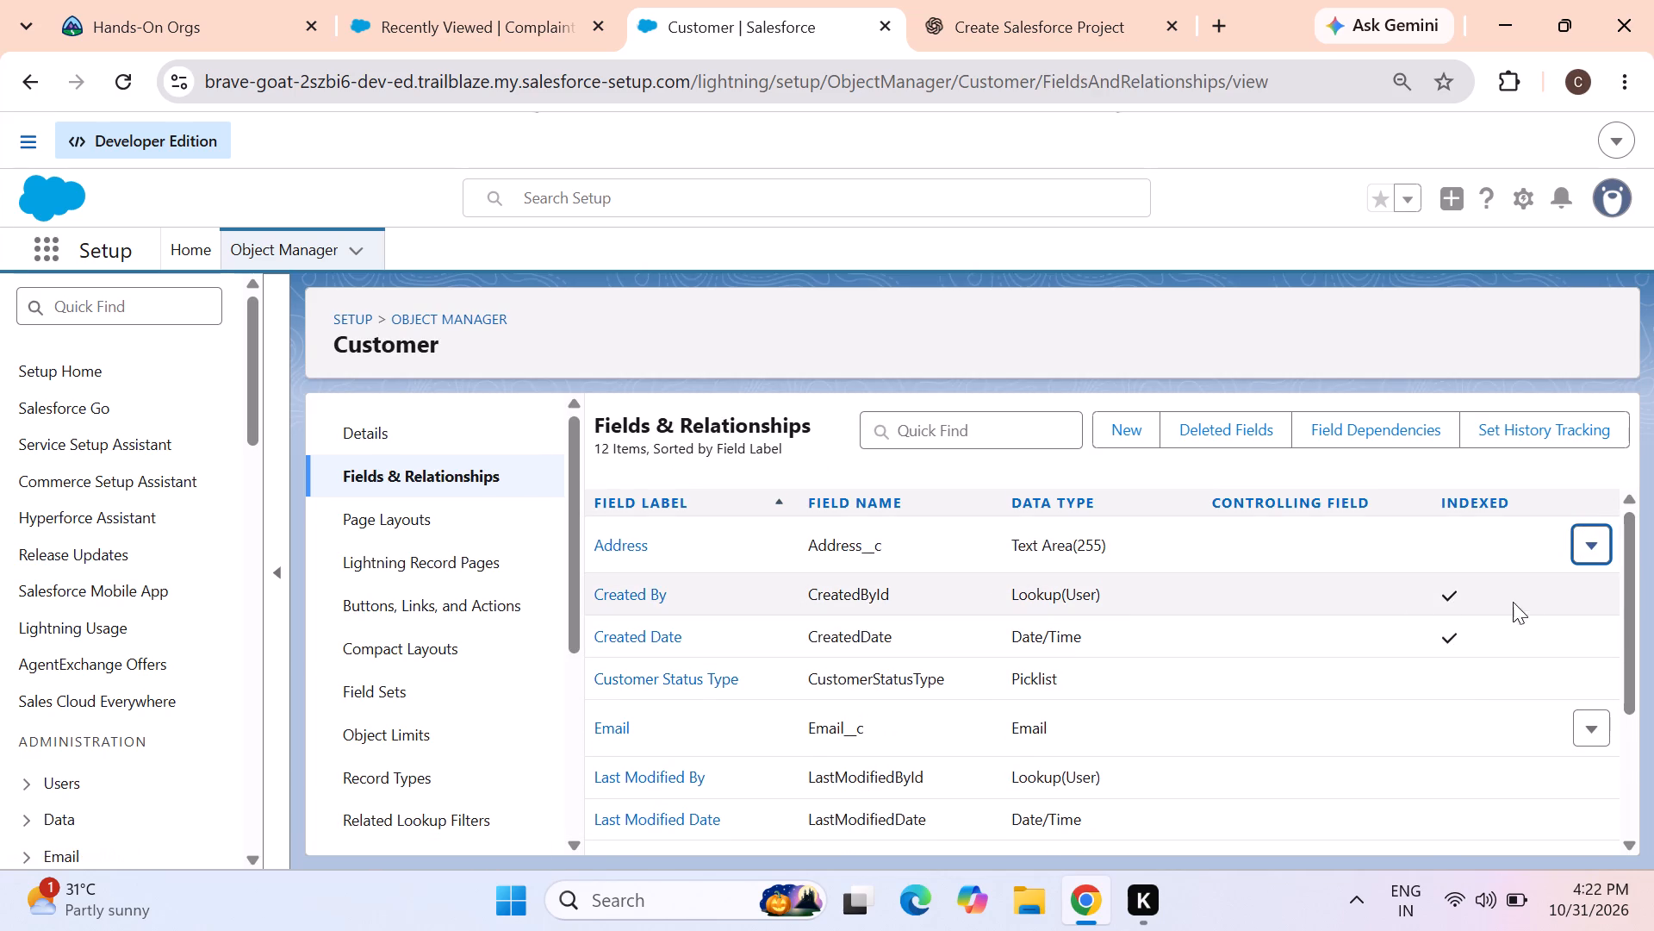
pyautogui.click(1577, 609)
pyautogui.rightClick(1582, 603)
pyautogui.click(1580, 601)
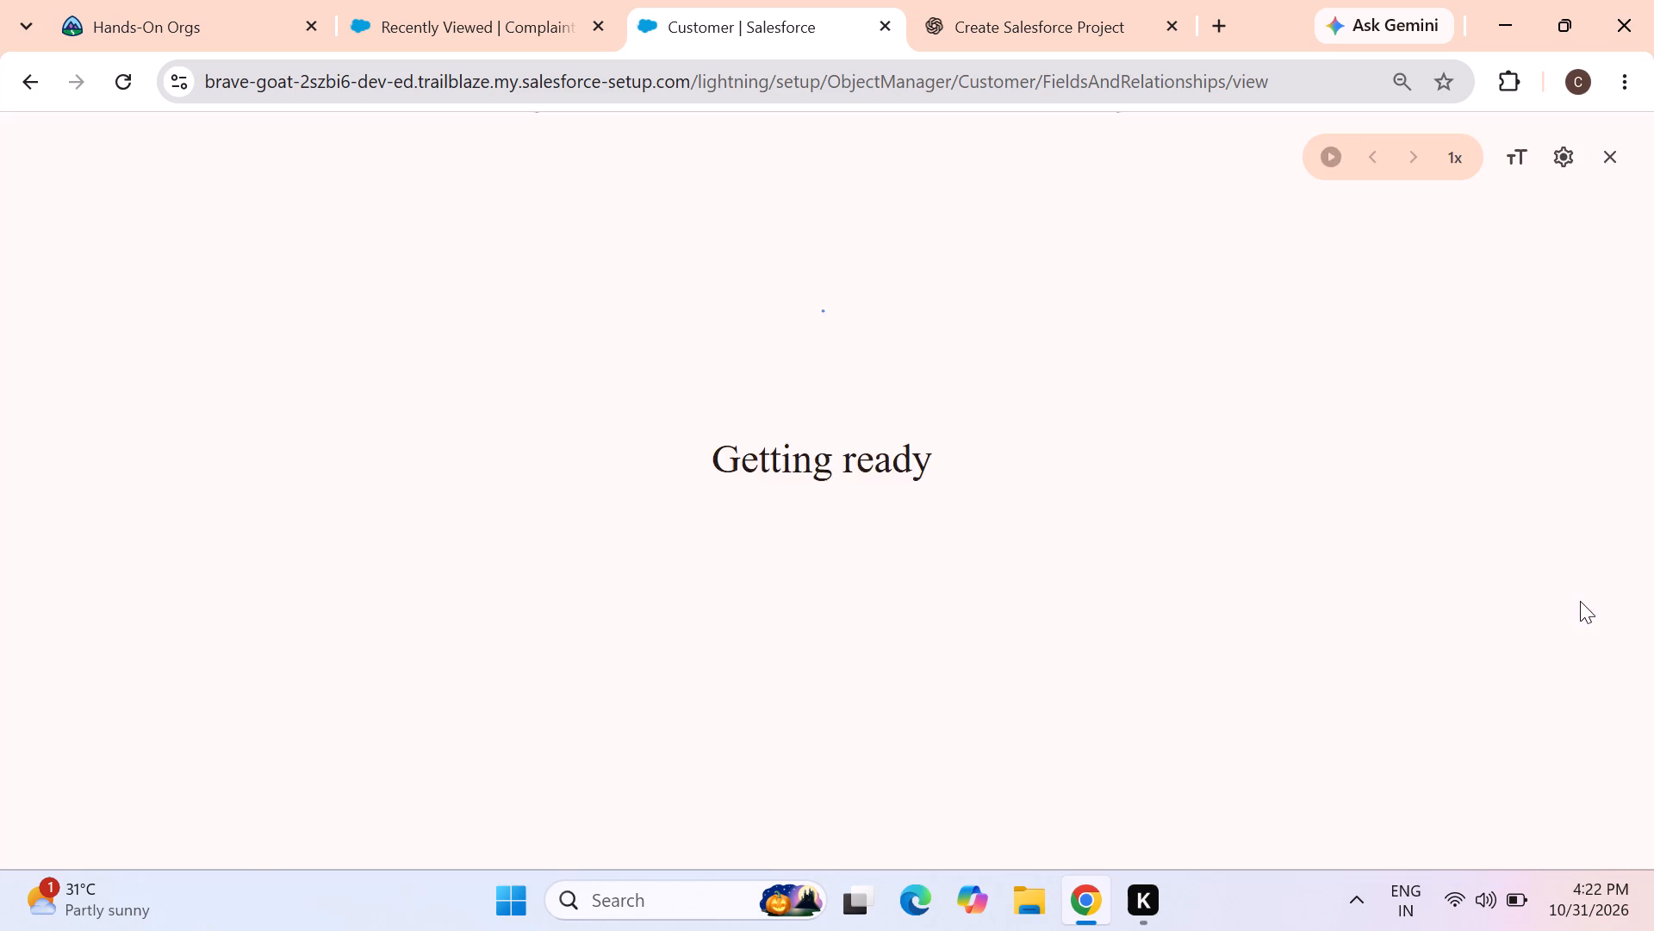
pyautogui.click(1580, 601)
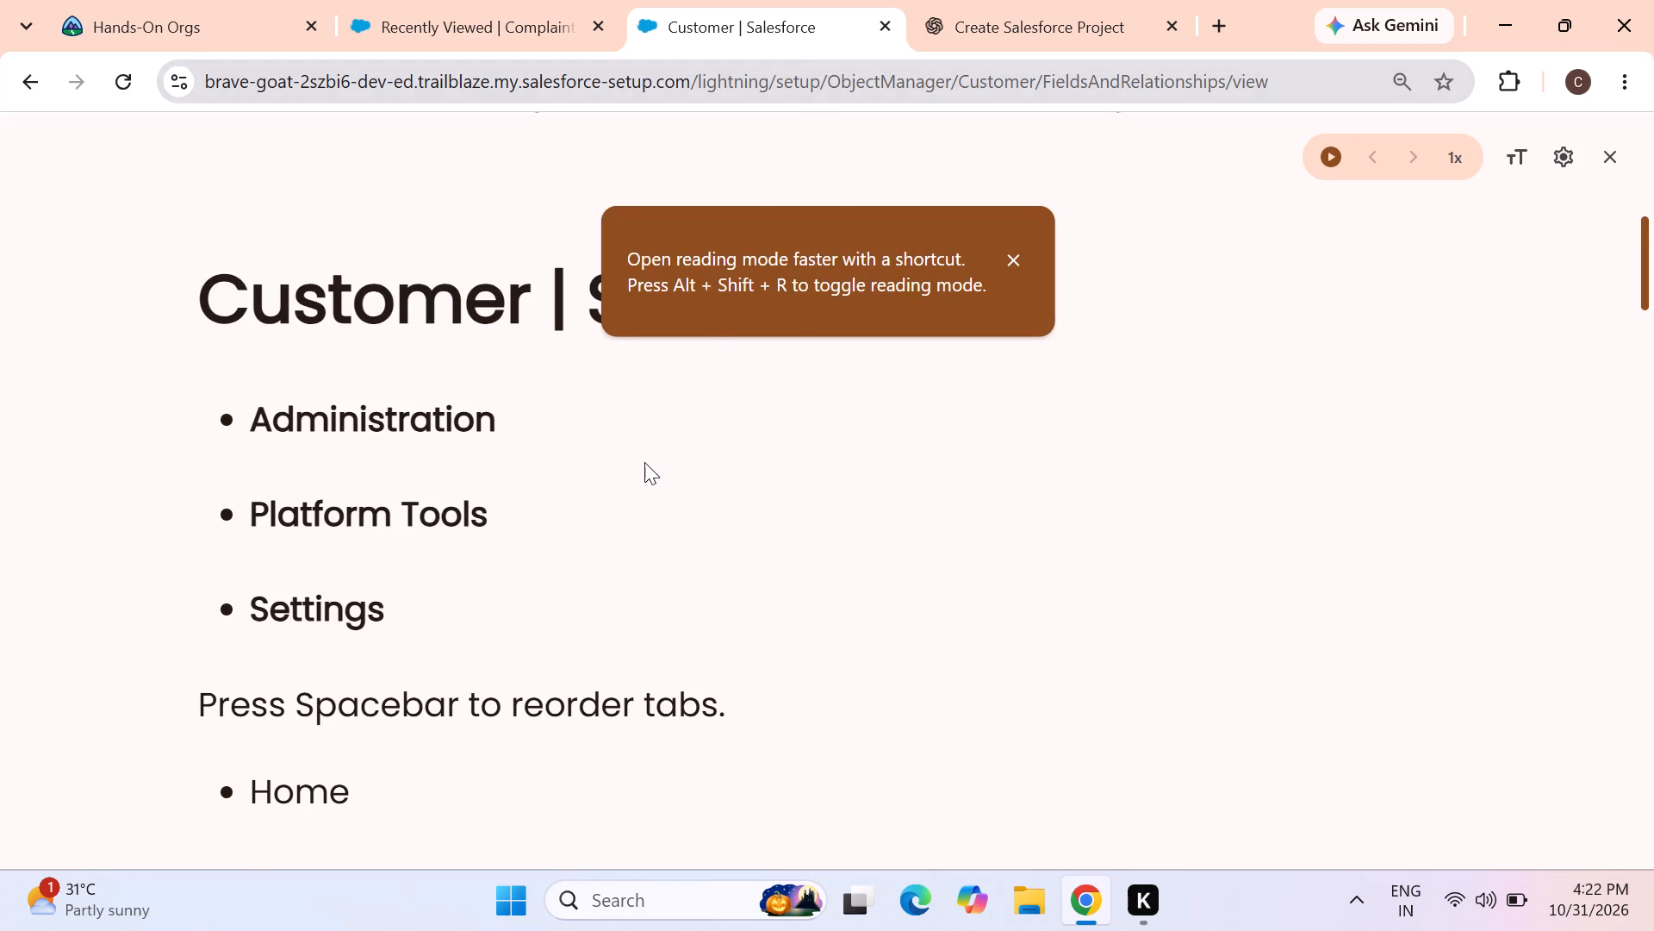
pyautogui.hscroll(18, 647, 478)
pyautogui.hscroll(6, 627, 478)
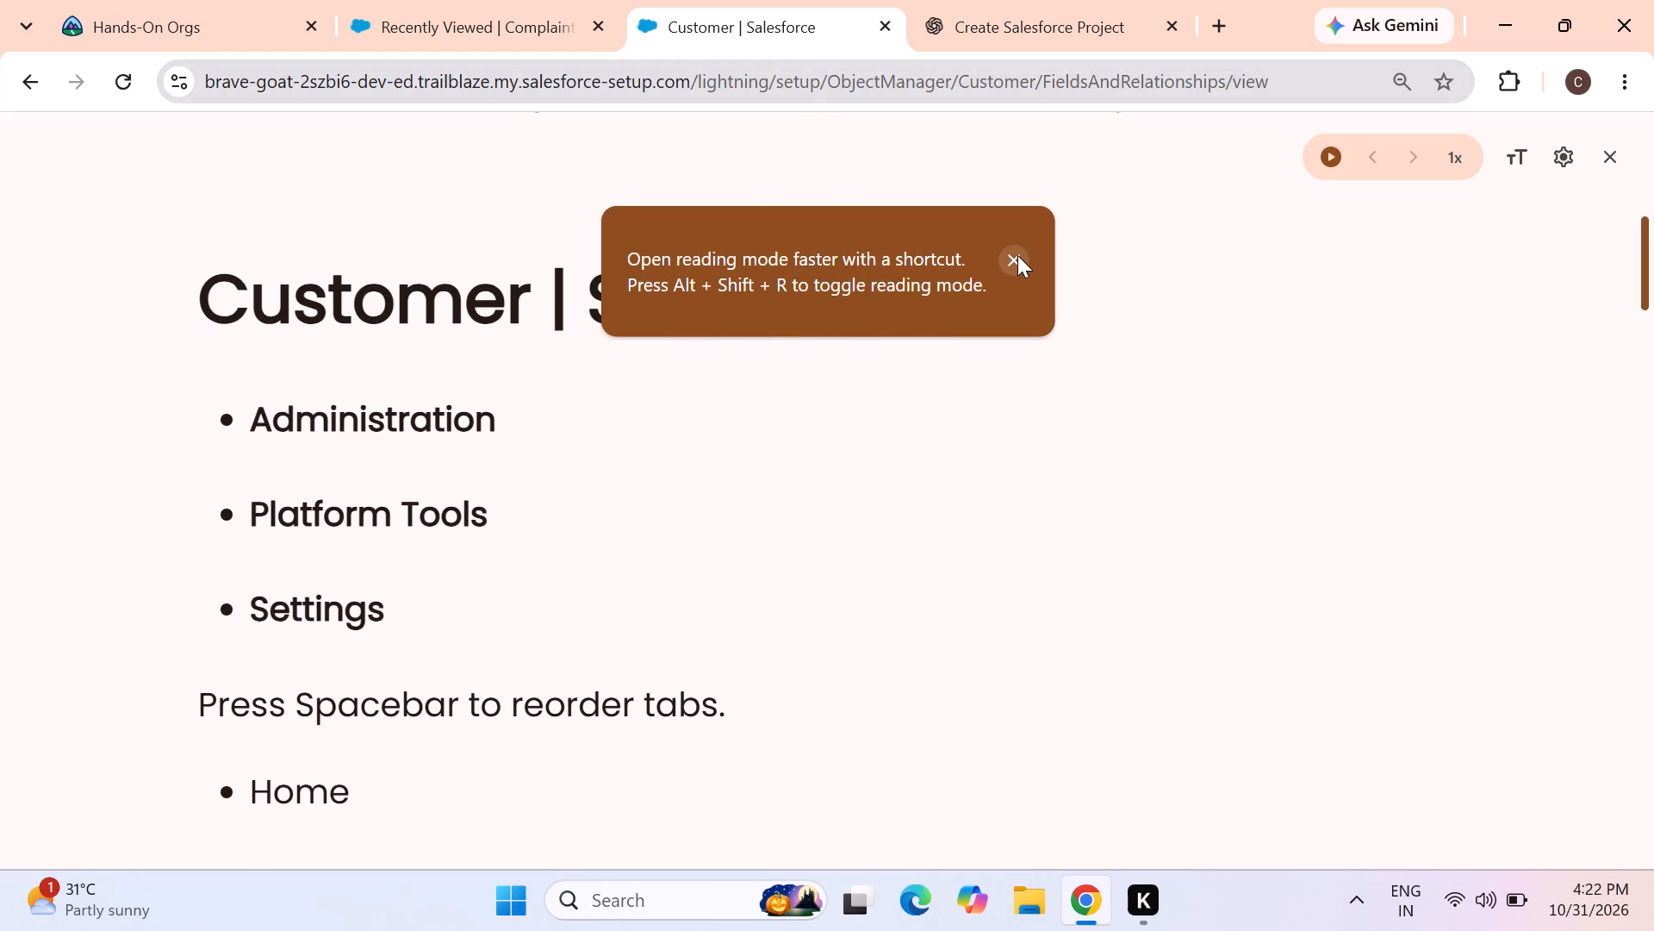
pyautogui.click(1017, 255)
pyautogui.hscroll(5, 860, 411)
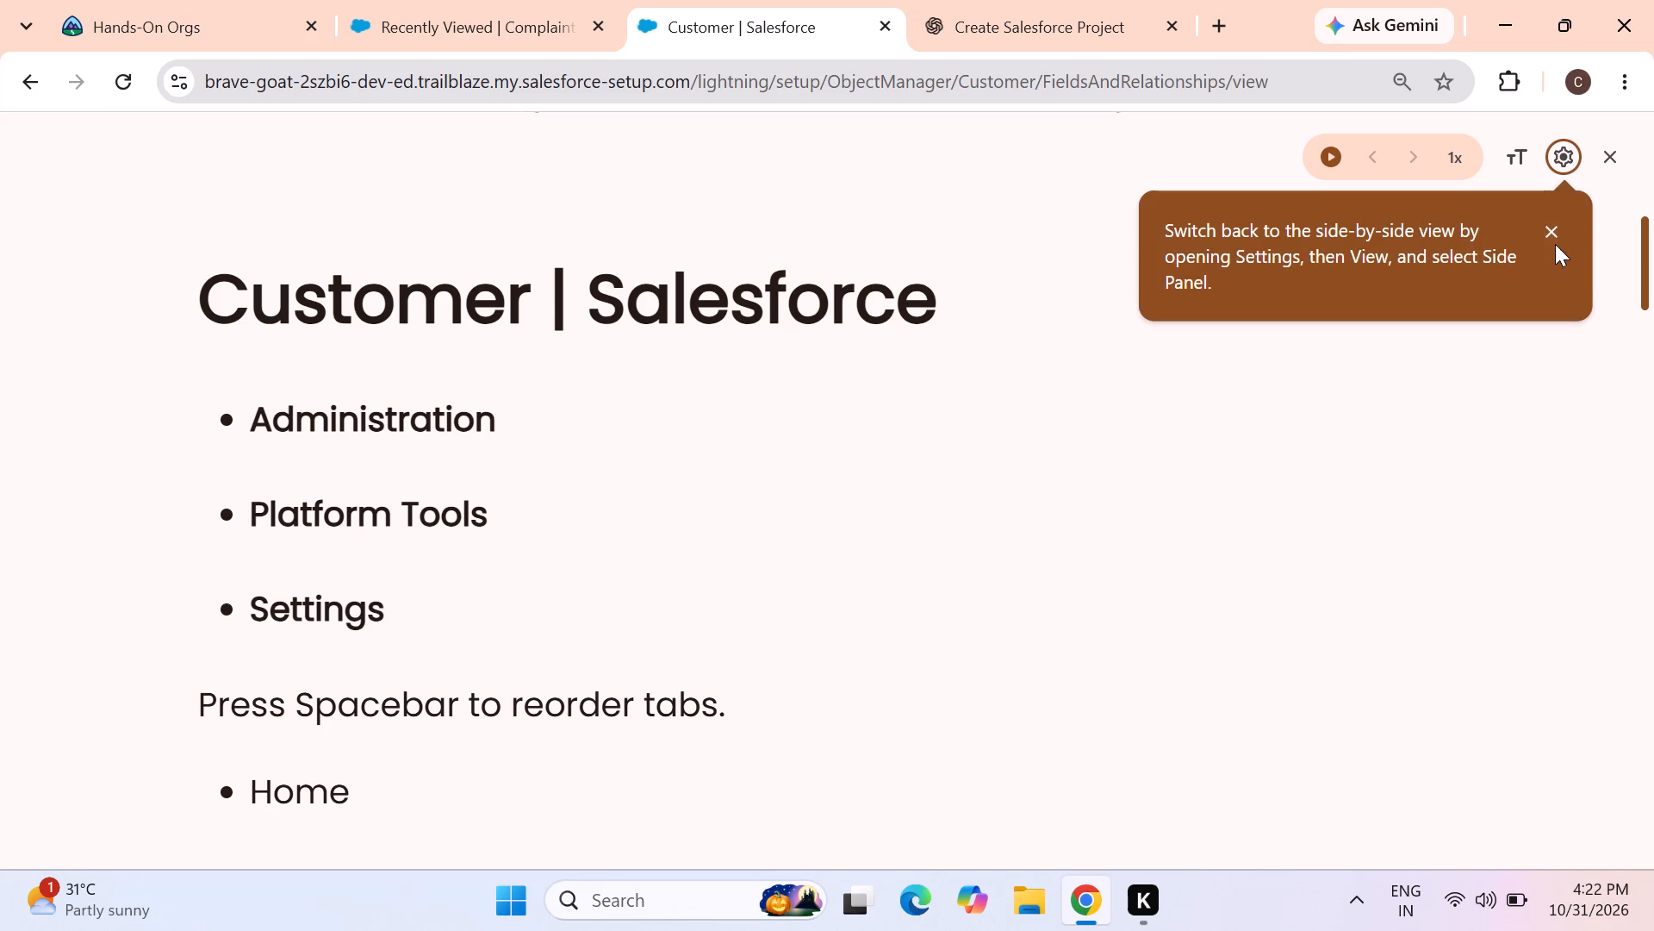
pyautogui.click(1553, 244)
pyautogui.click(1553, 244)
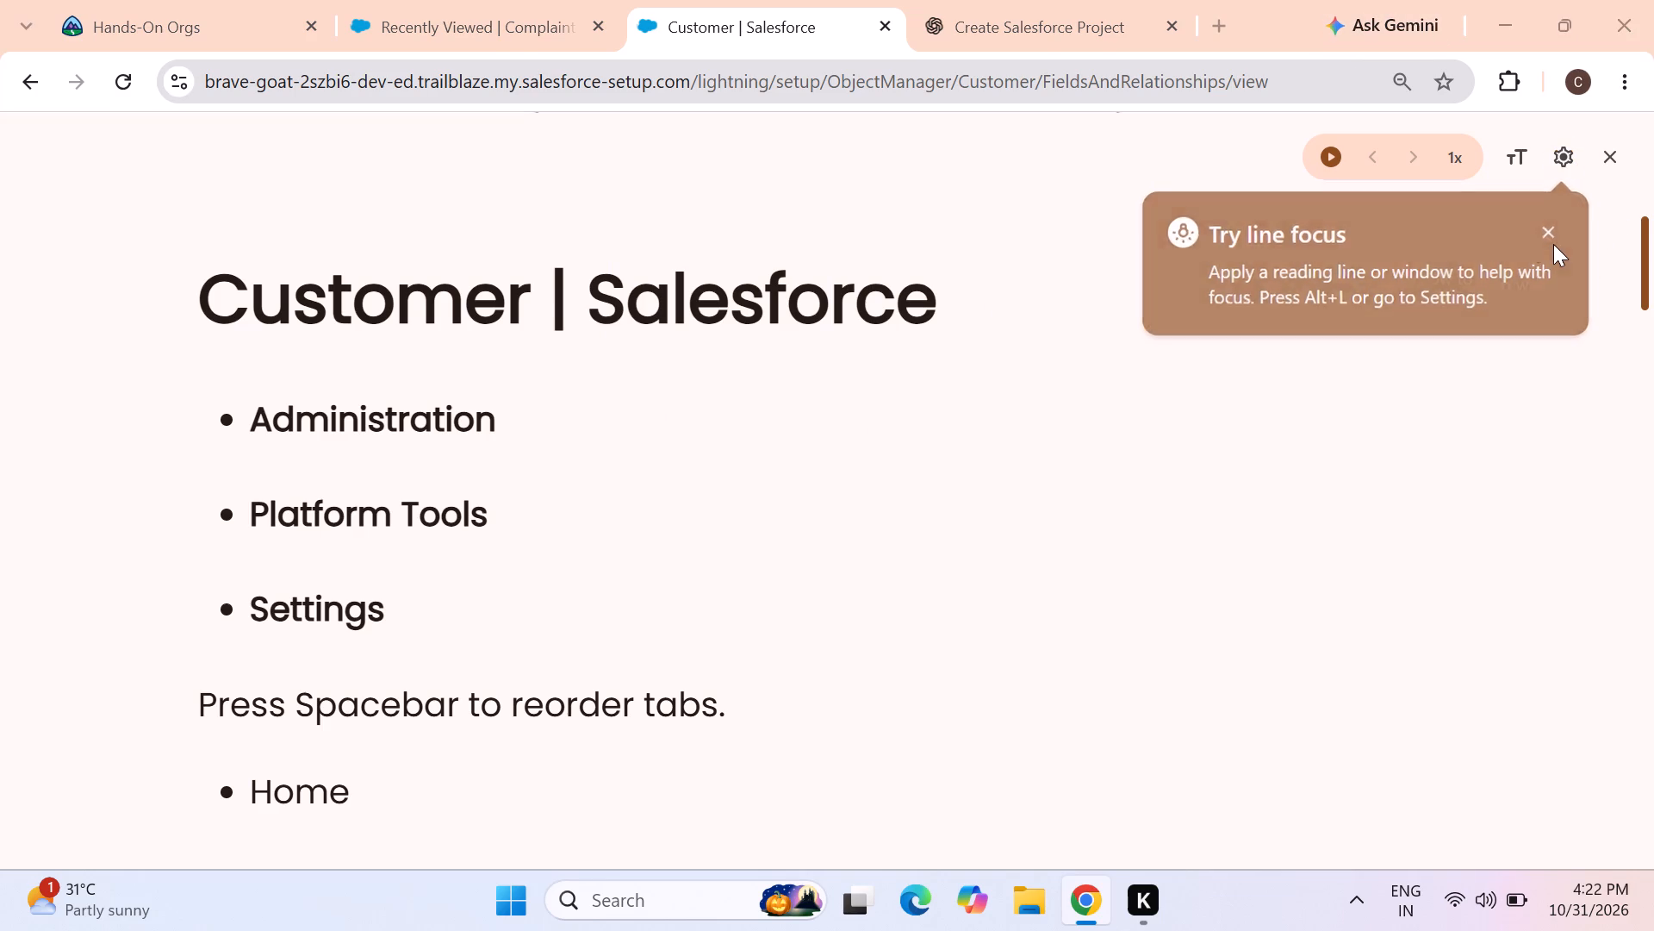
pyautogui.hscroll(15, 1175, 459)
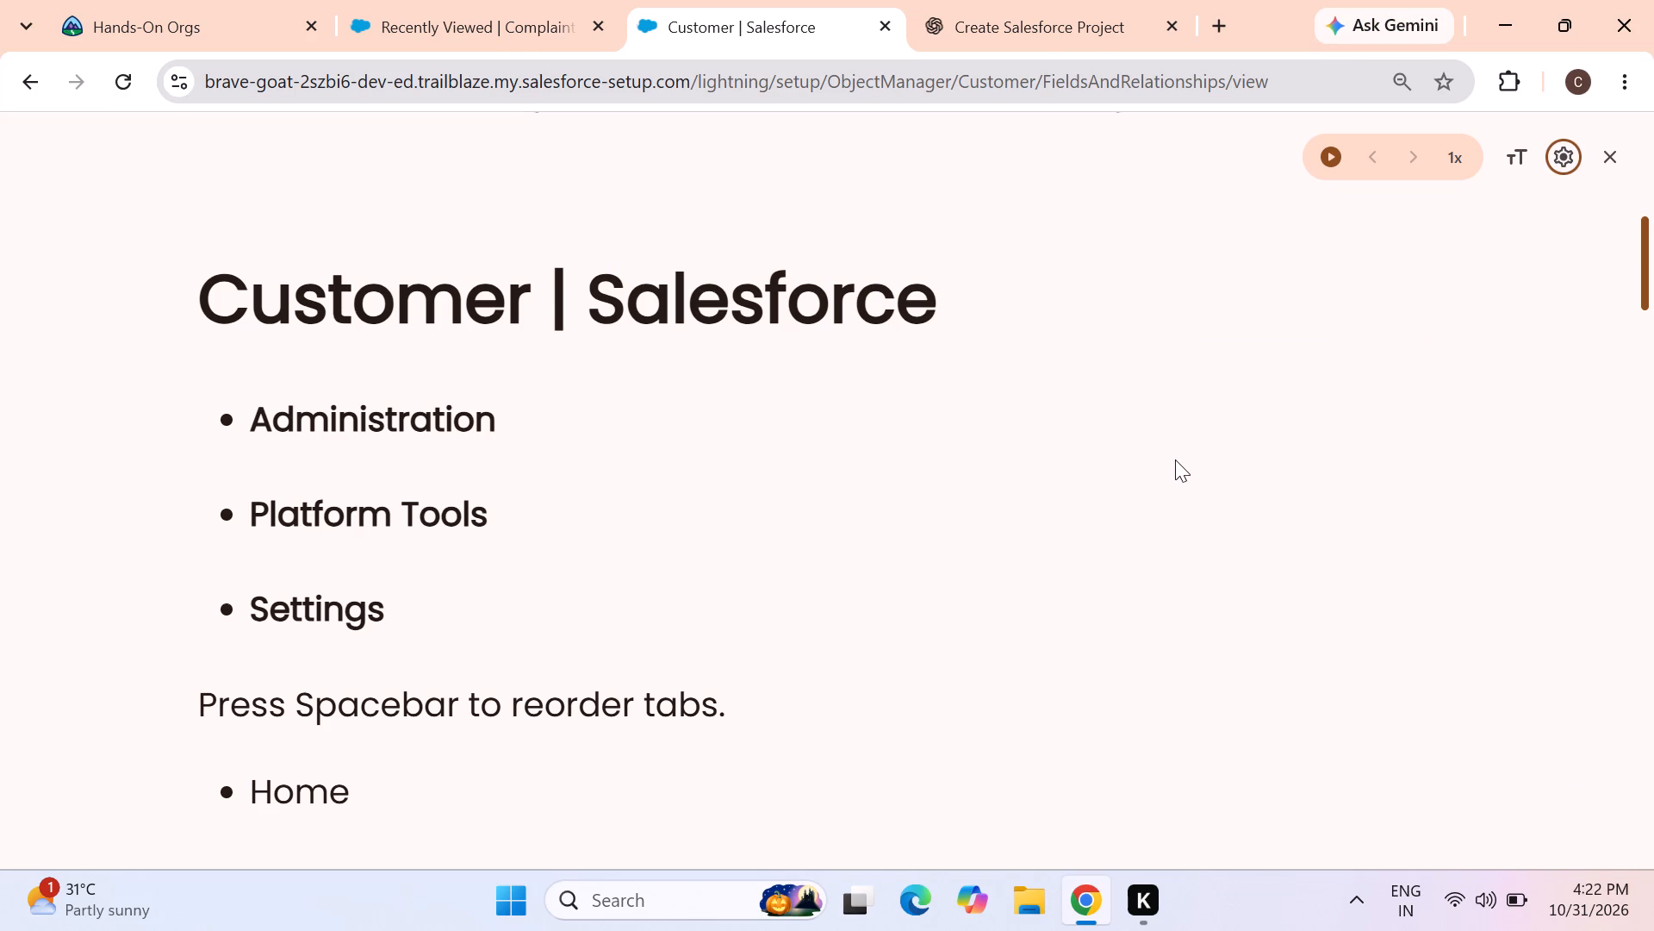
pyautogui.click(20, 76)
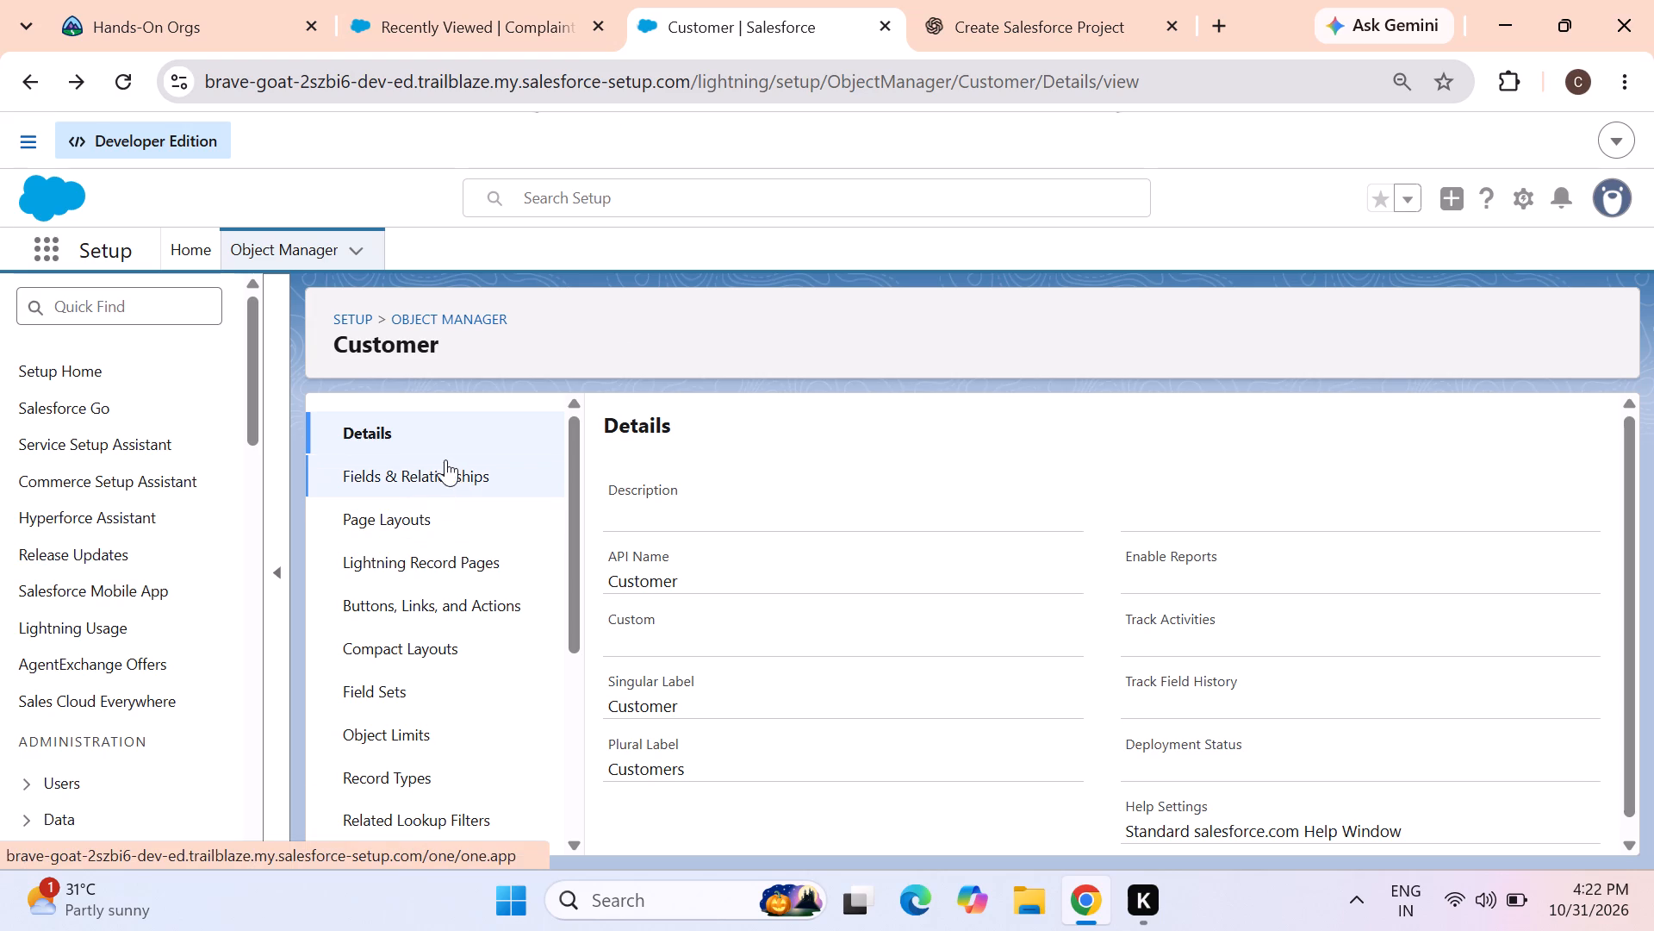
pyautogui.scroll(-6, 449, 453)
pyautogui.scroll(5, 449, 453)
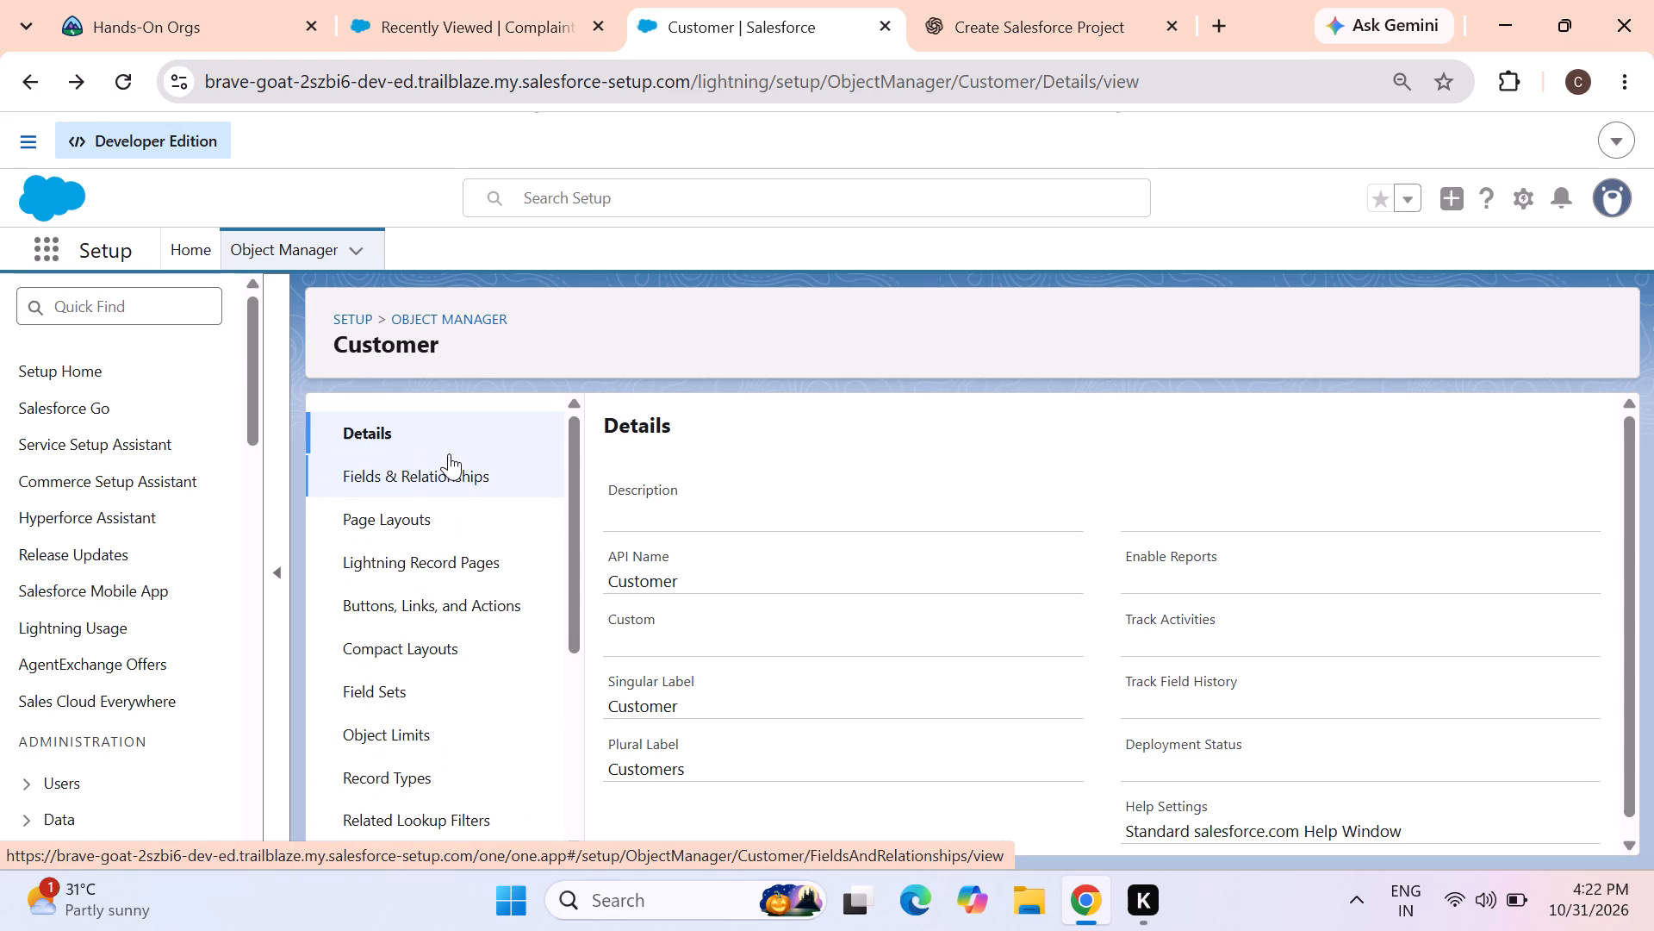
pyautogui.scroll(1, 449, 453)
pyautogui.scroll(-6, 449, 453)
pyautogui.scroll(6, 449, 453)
# Search Setup for "app" and open the App Manager.
pyautogui.click(450, 39)
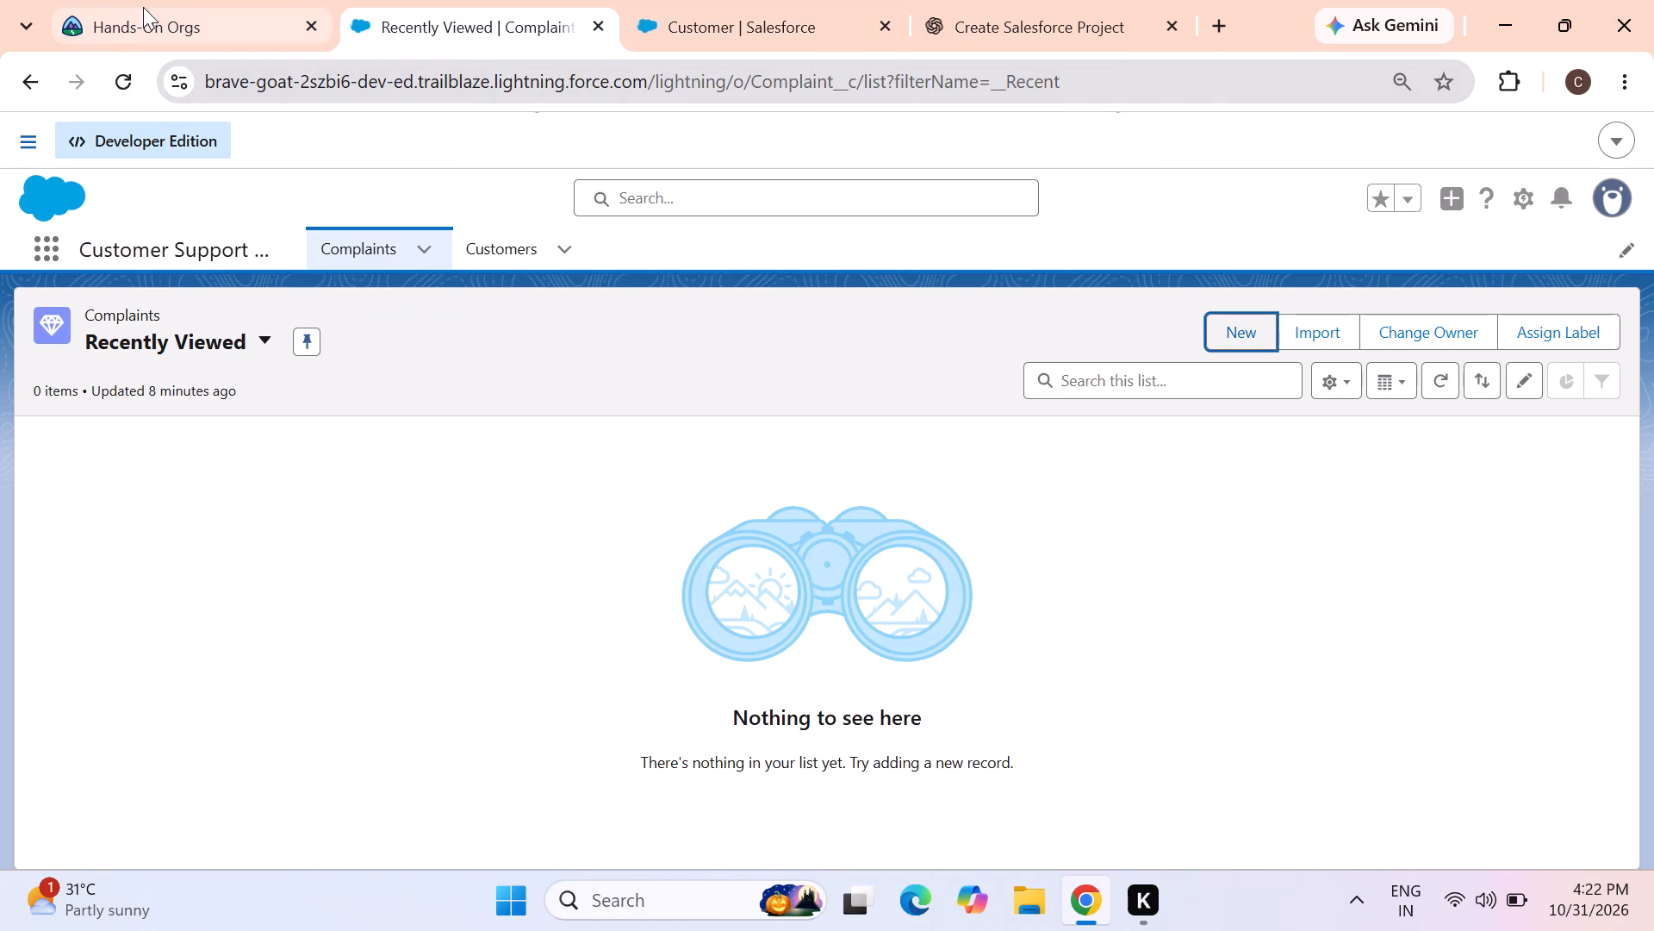
pyautogui.click(694, 24)
pyautogui.click(53, 307)
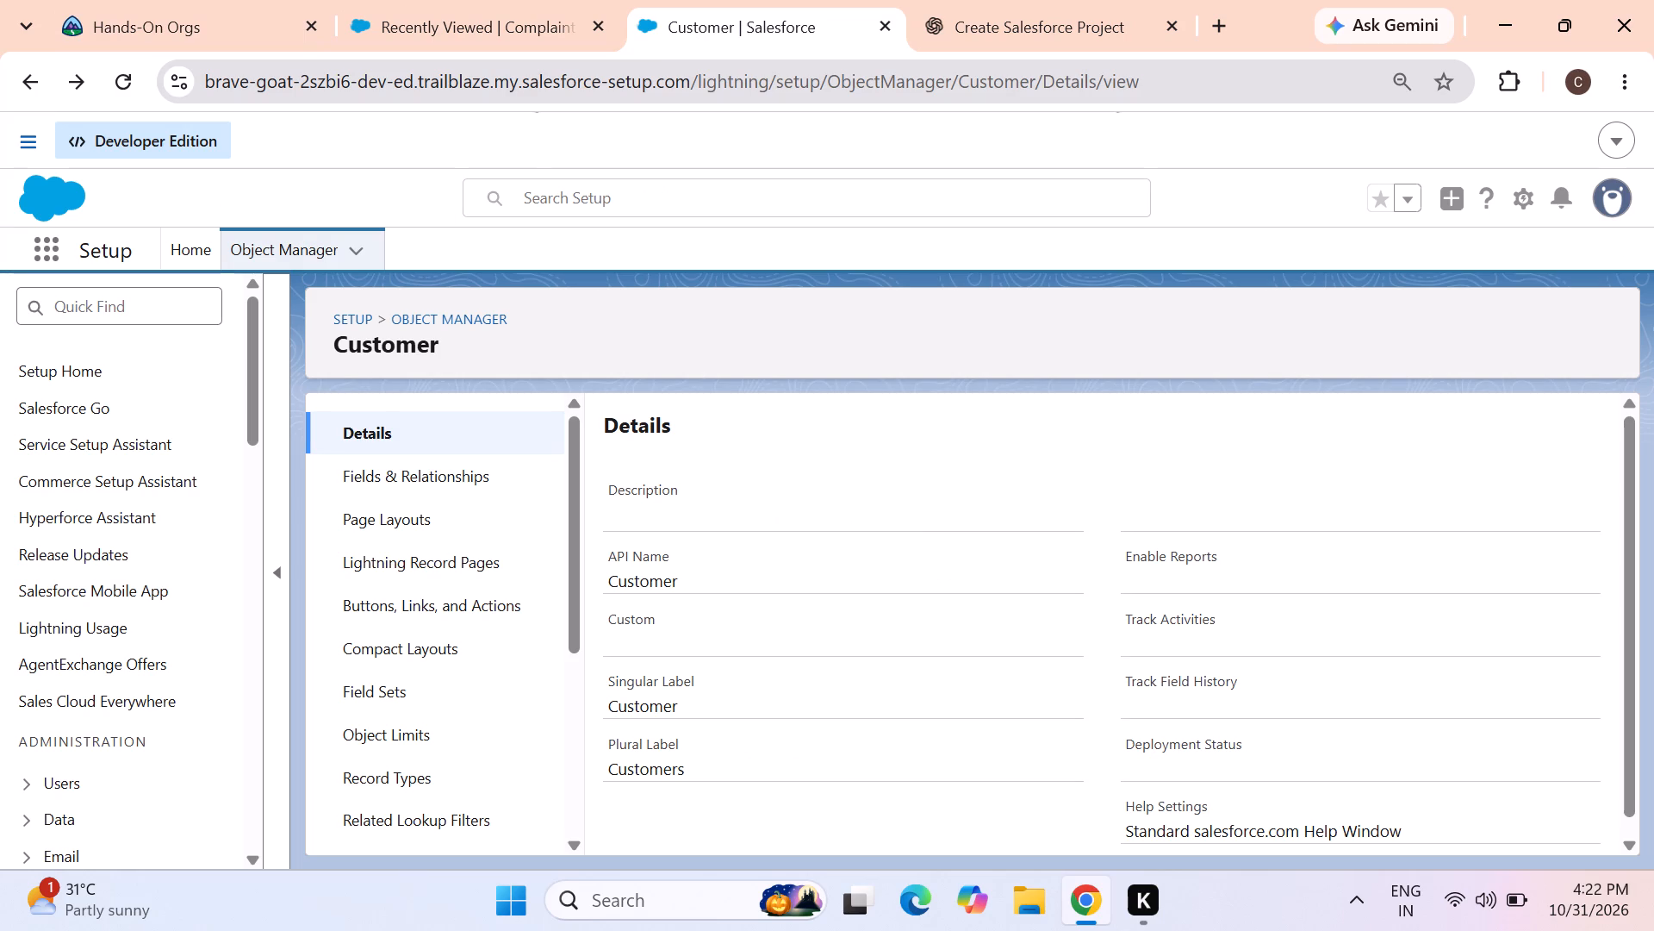
pyautogui.write('app')
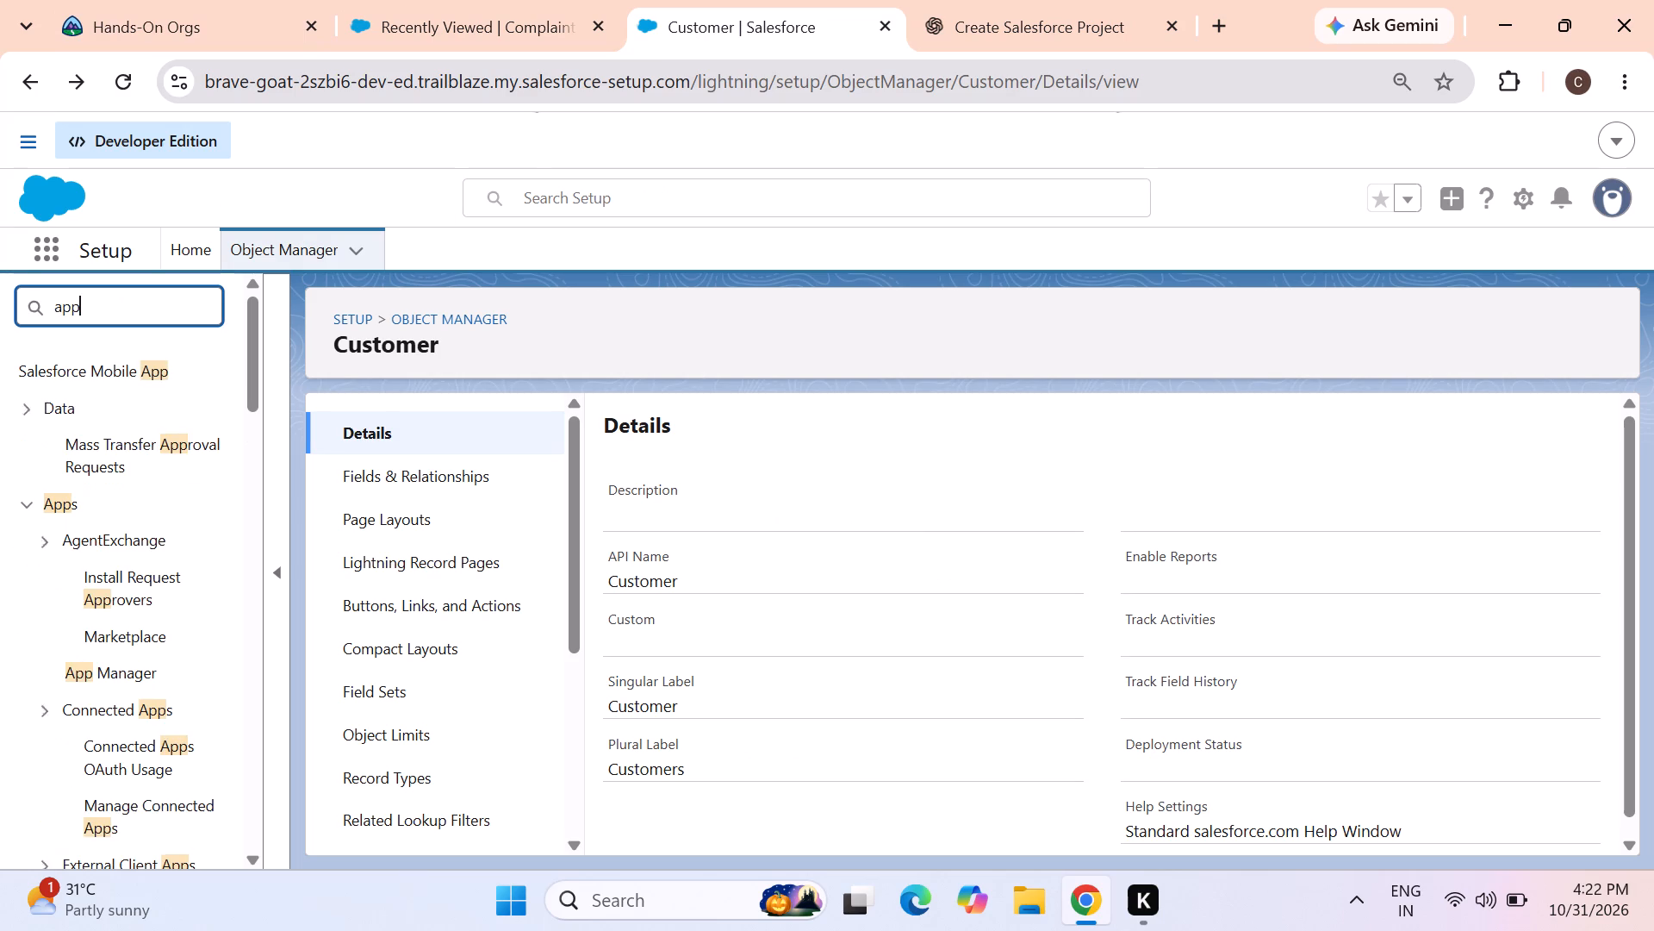
pyautogui.click(90, 684)
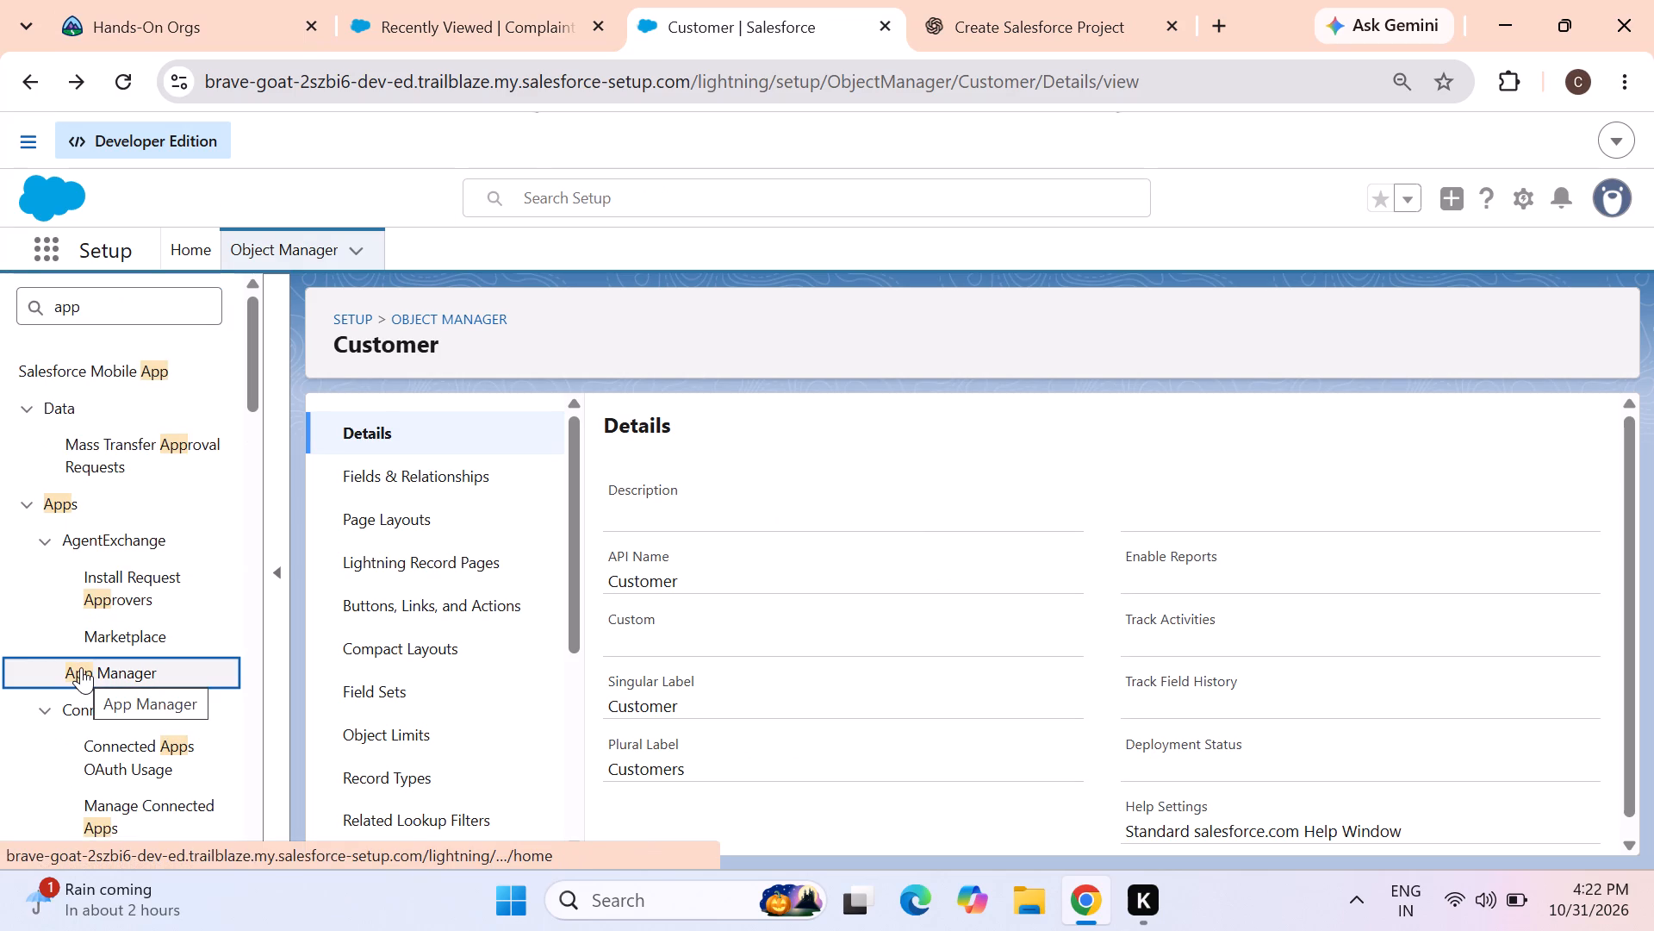
pyautogui.click(83, 667)
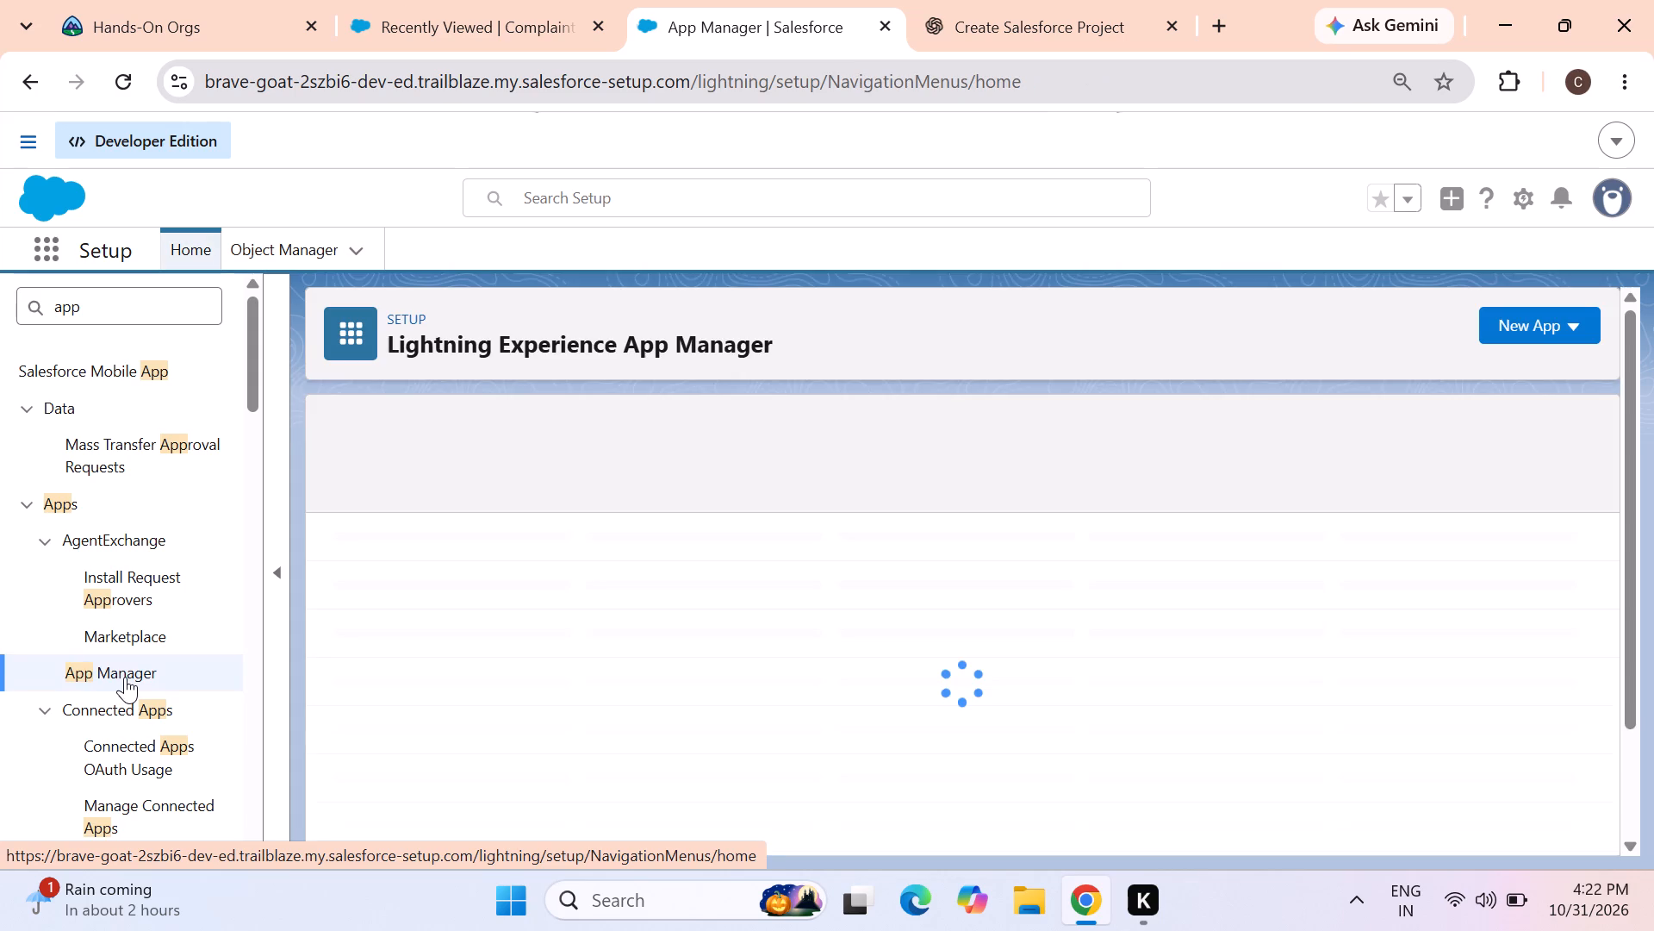
# Look through the full list of apps in the Lightning Experience App Manager.
pyautogui.scroll(-1, 654, 620)
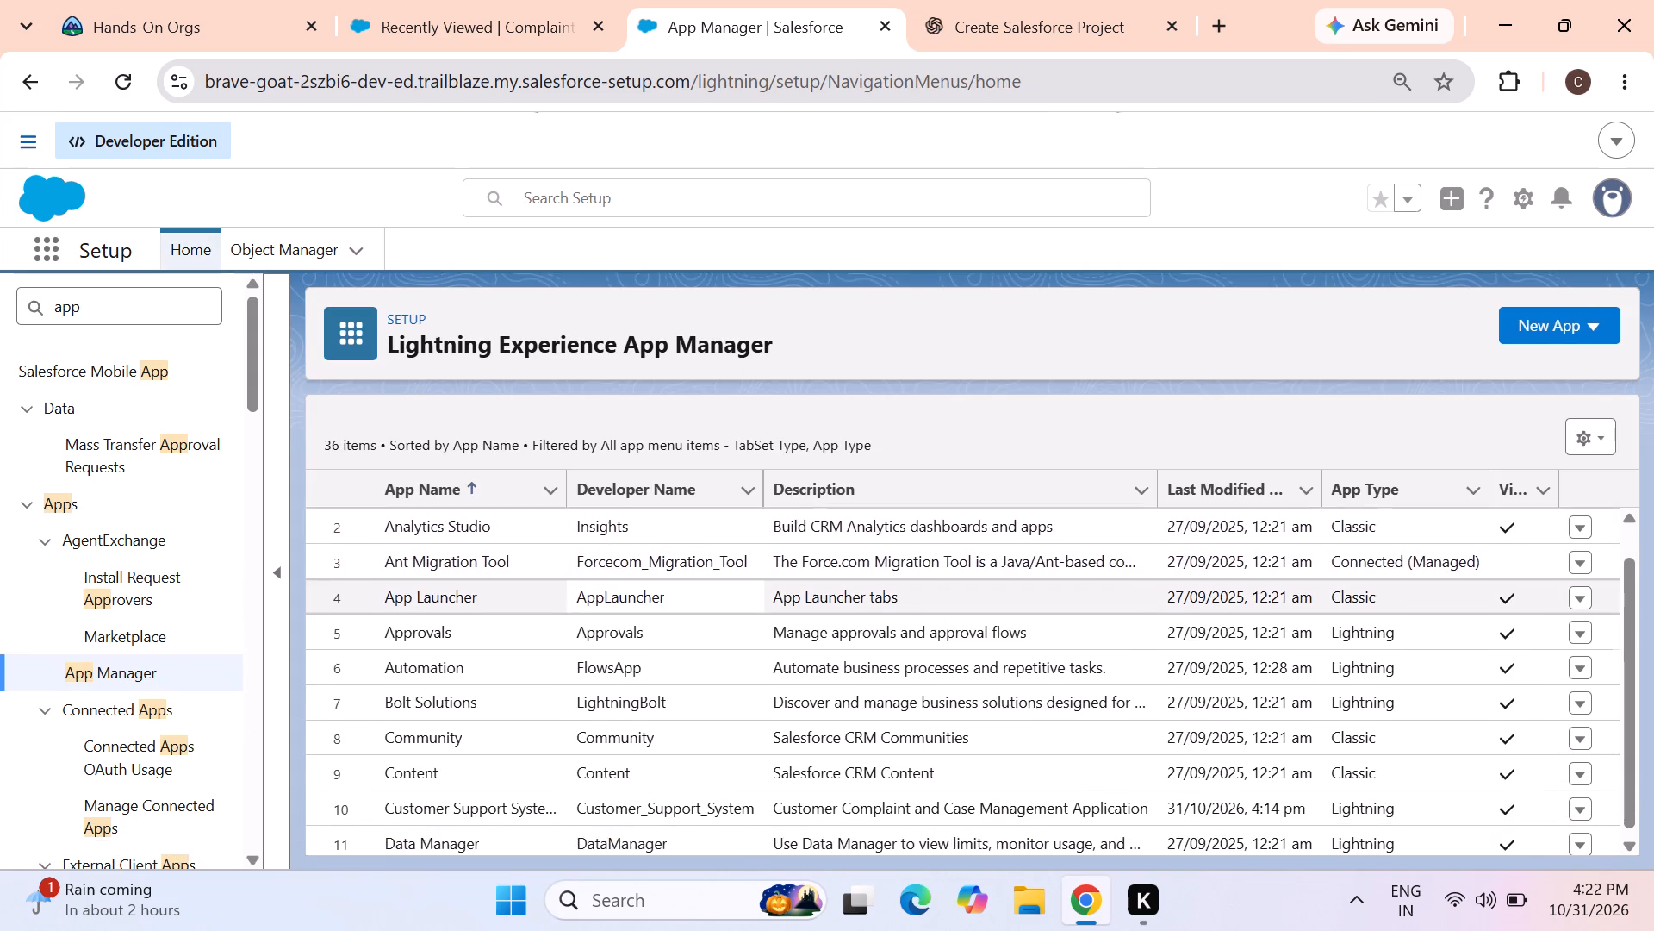
pyautogui.scroll(-1, 632, 620)
pyautogui.scroll(-1, 450, 662)
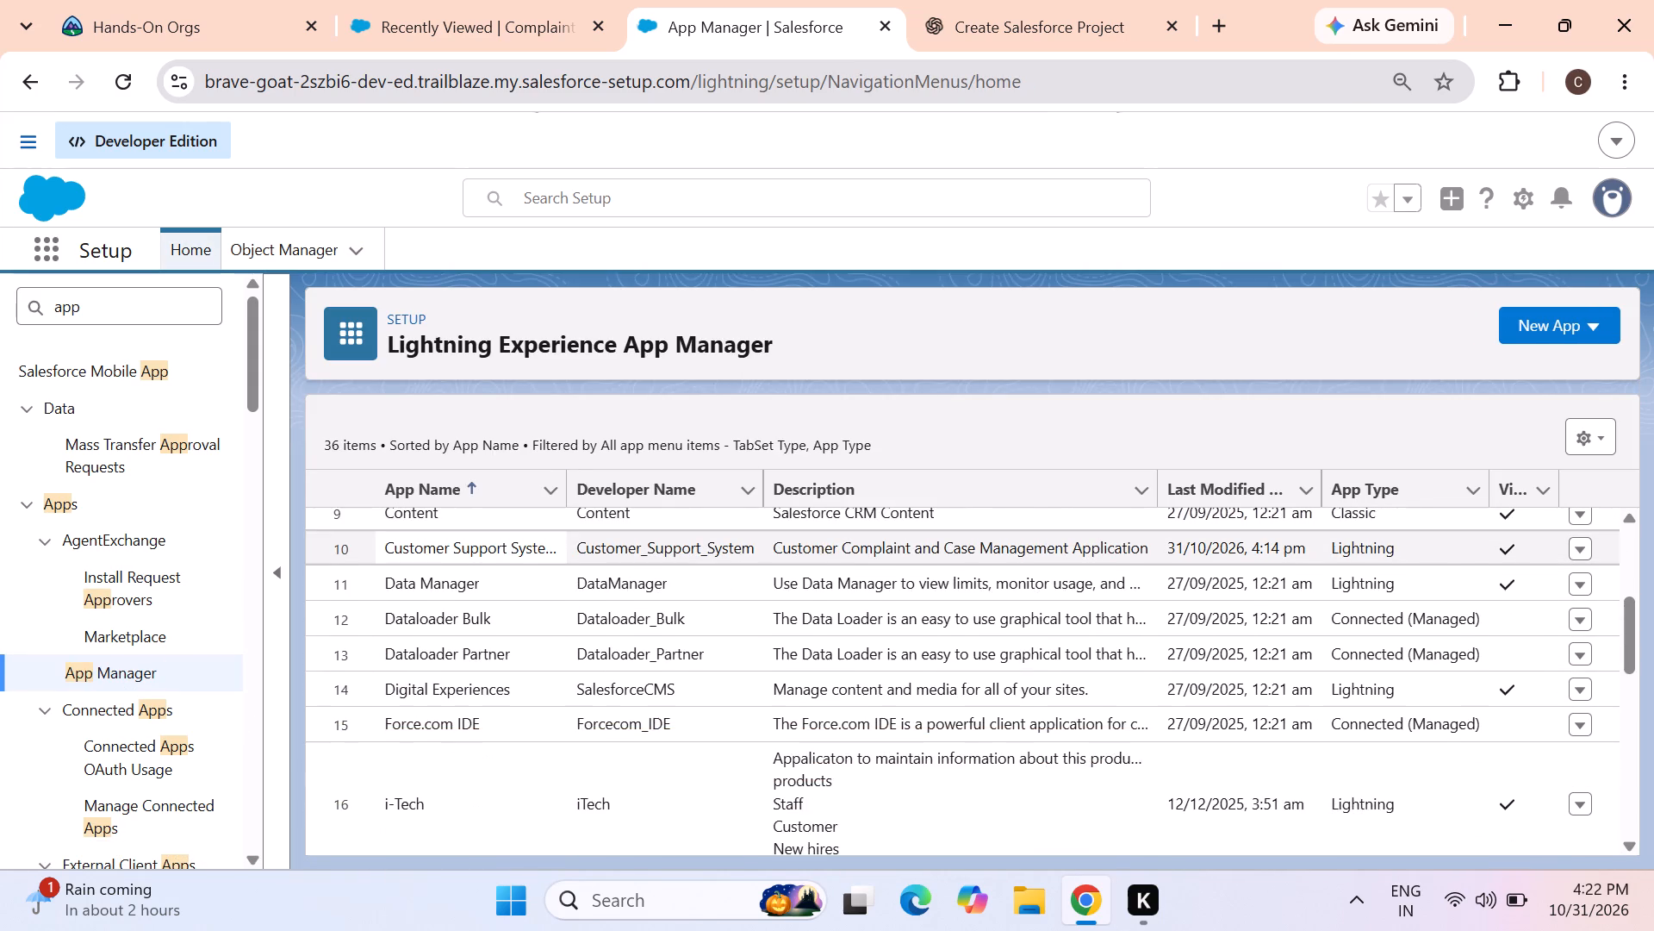
pyautogui.scroll(-5, 446, 654)
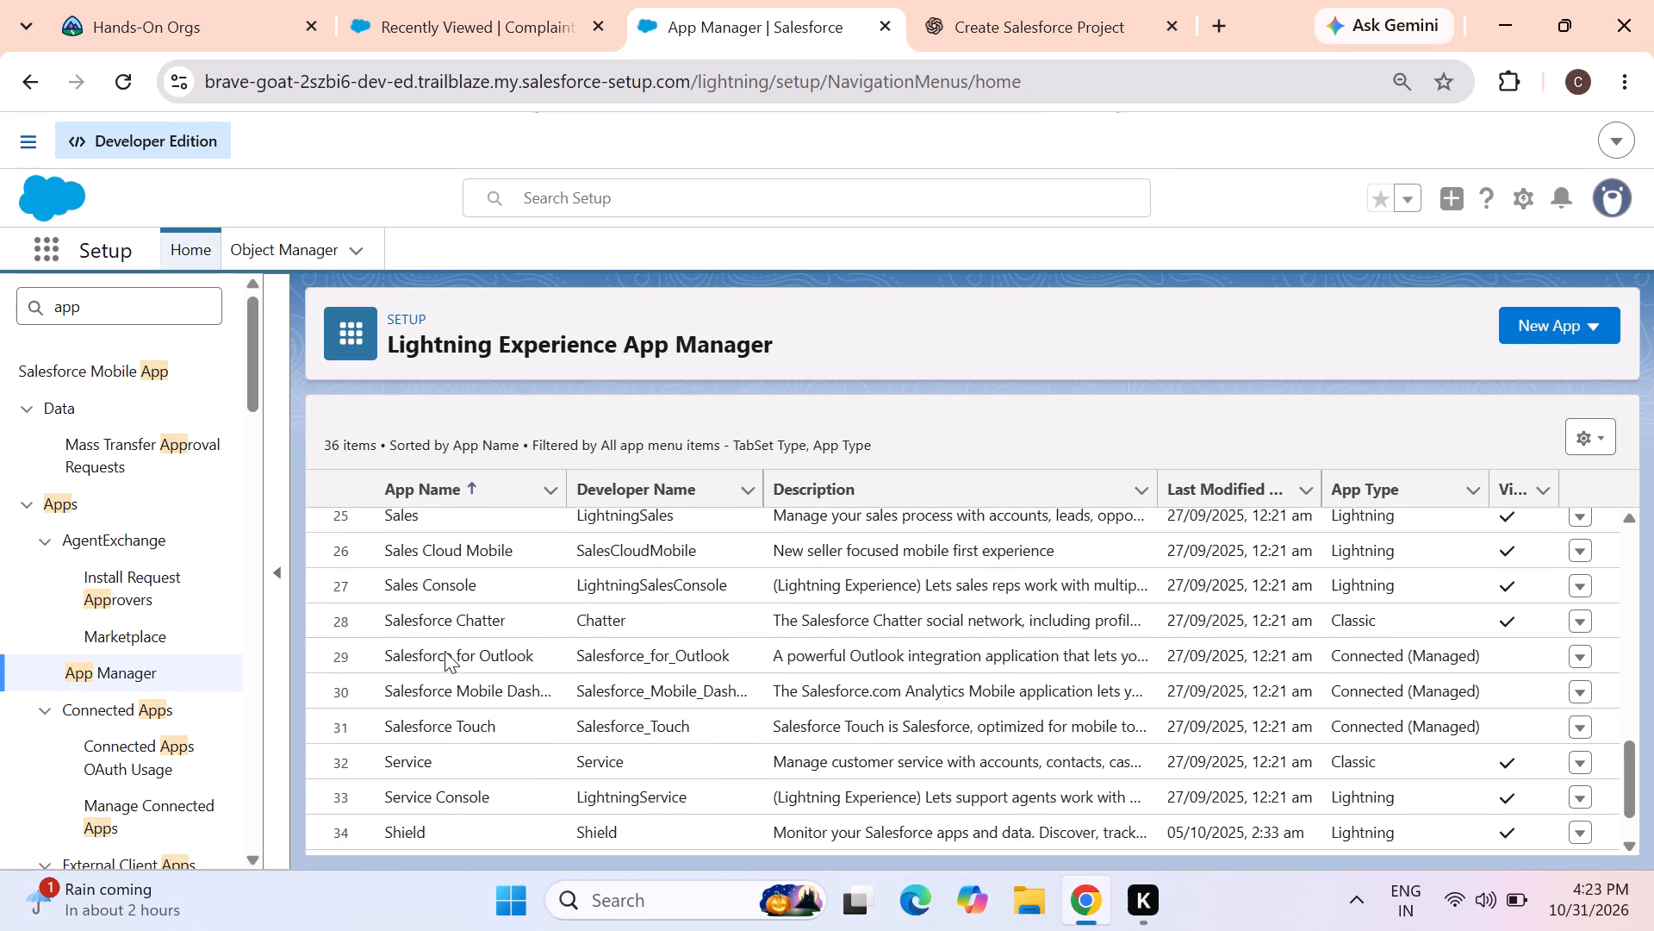
pyautogui.scroll(-9, 445, 651)
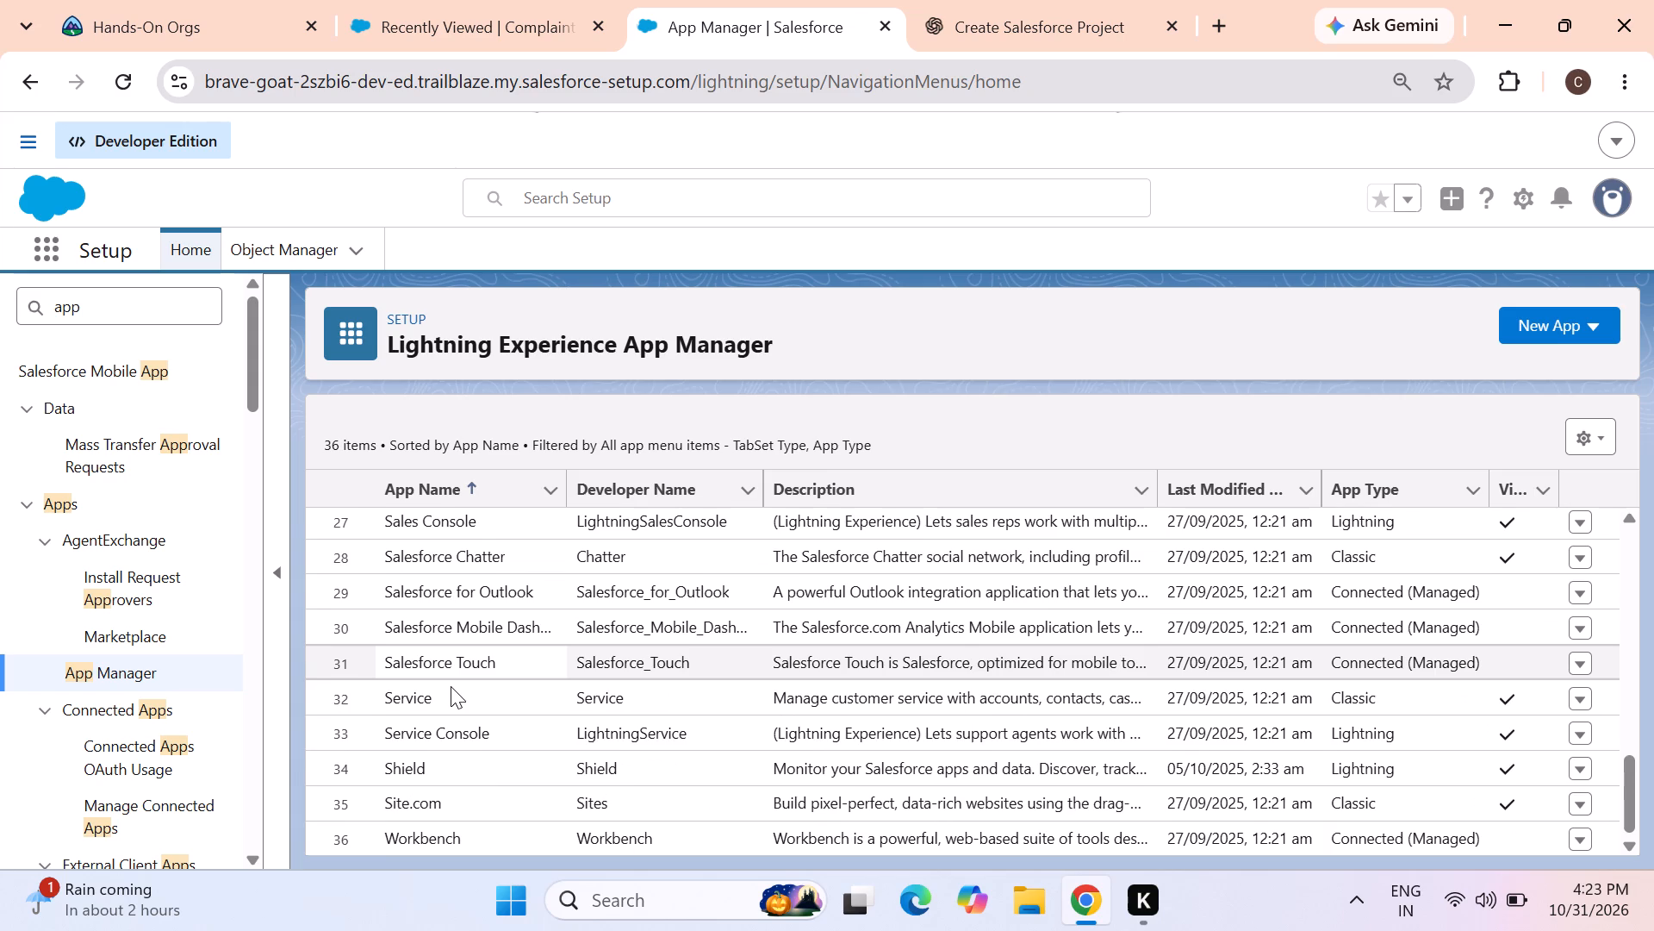
pyautogui.scroll(5, 451, 686)
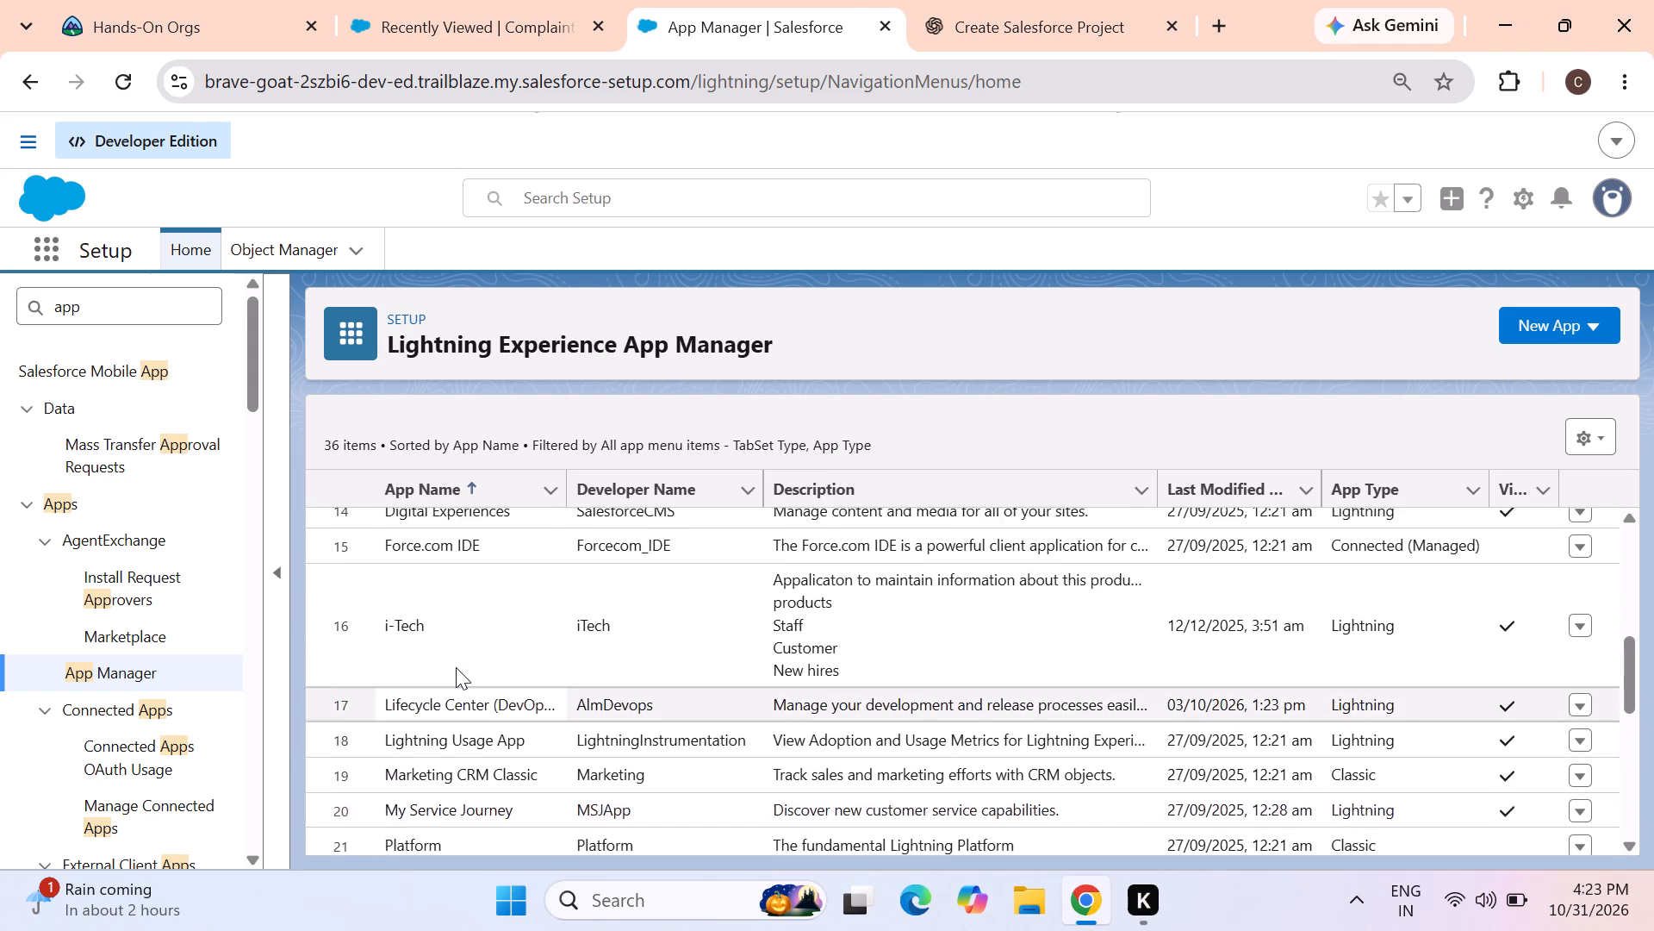
pyautogui.scroll(2, 456, 667)
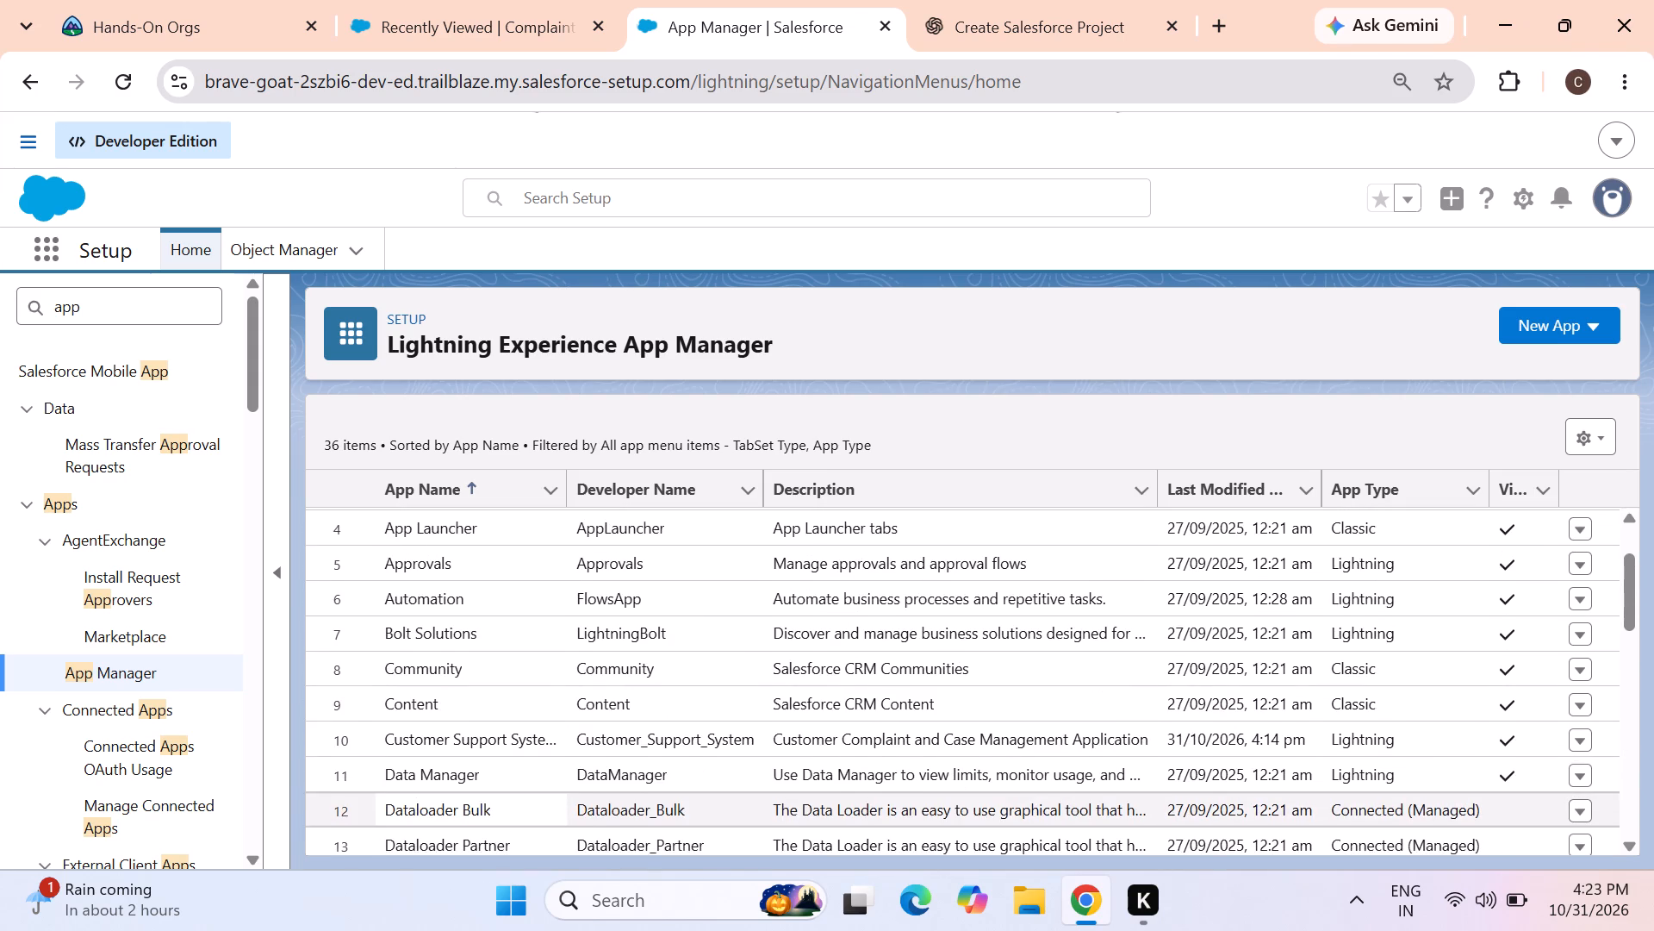
pyautogui.scroll(3, 455, 665)
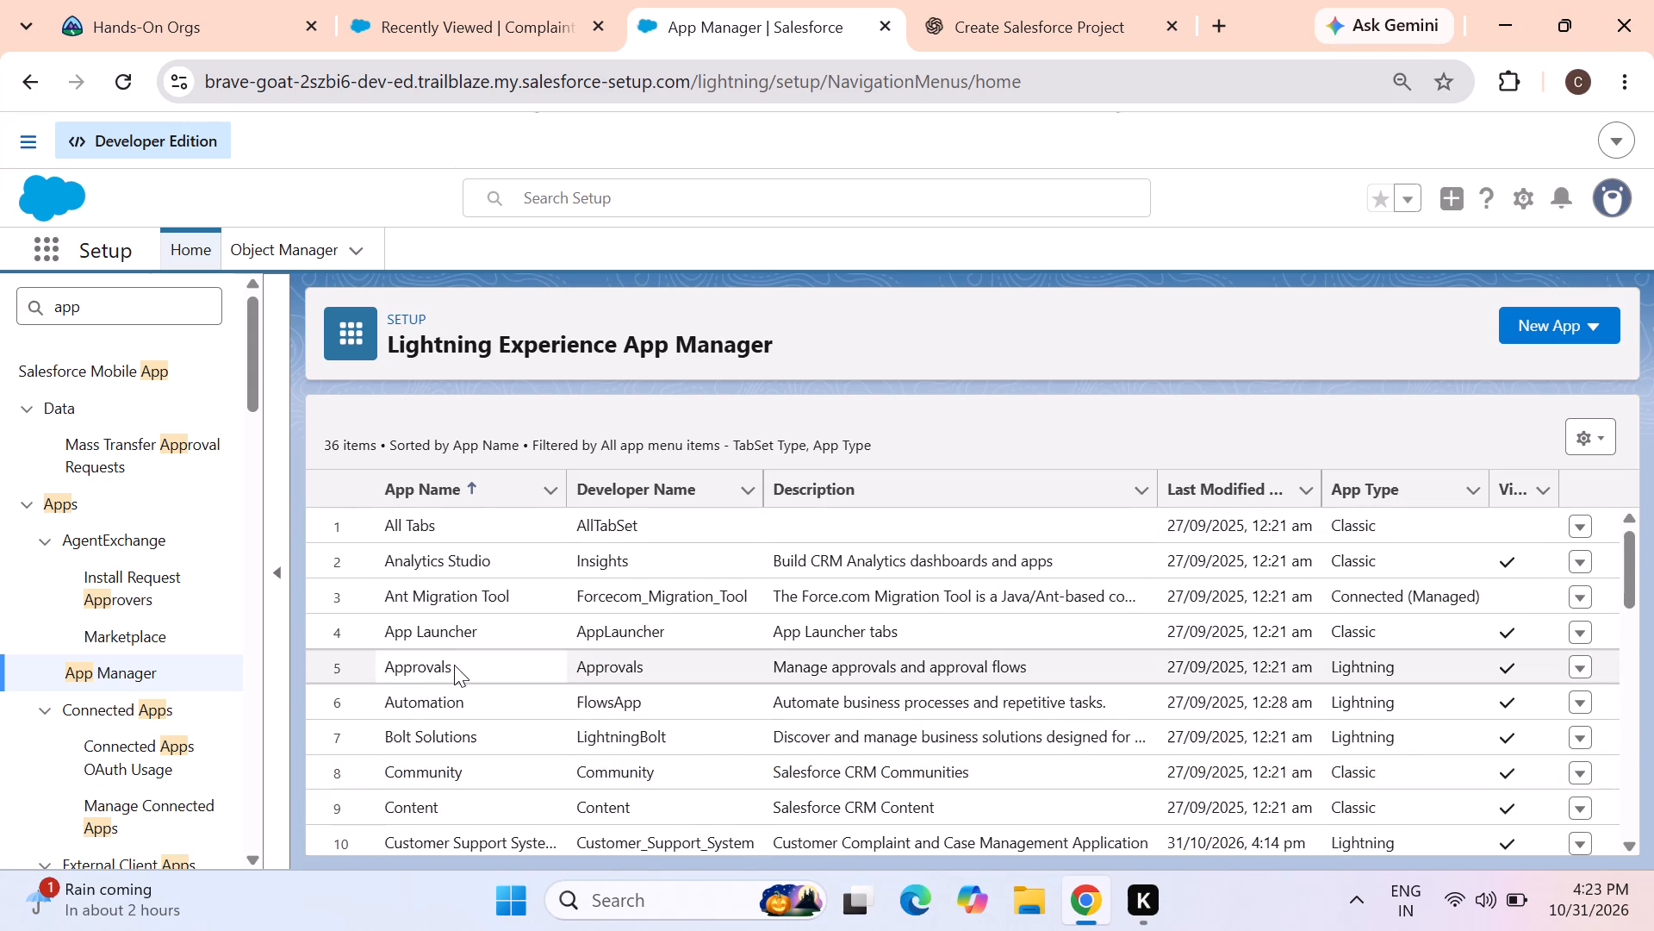
# Open the Customer Support System app for editing from its row in the App Manager.
pyautogui.scroll(-2, 454, 665)
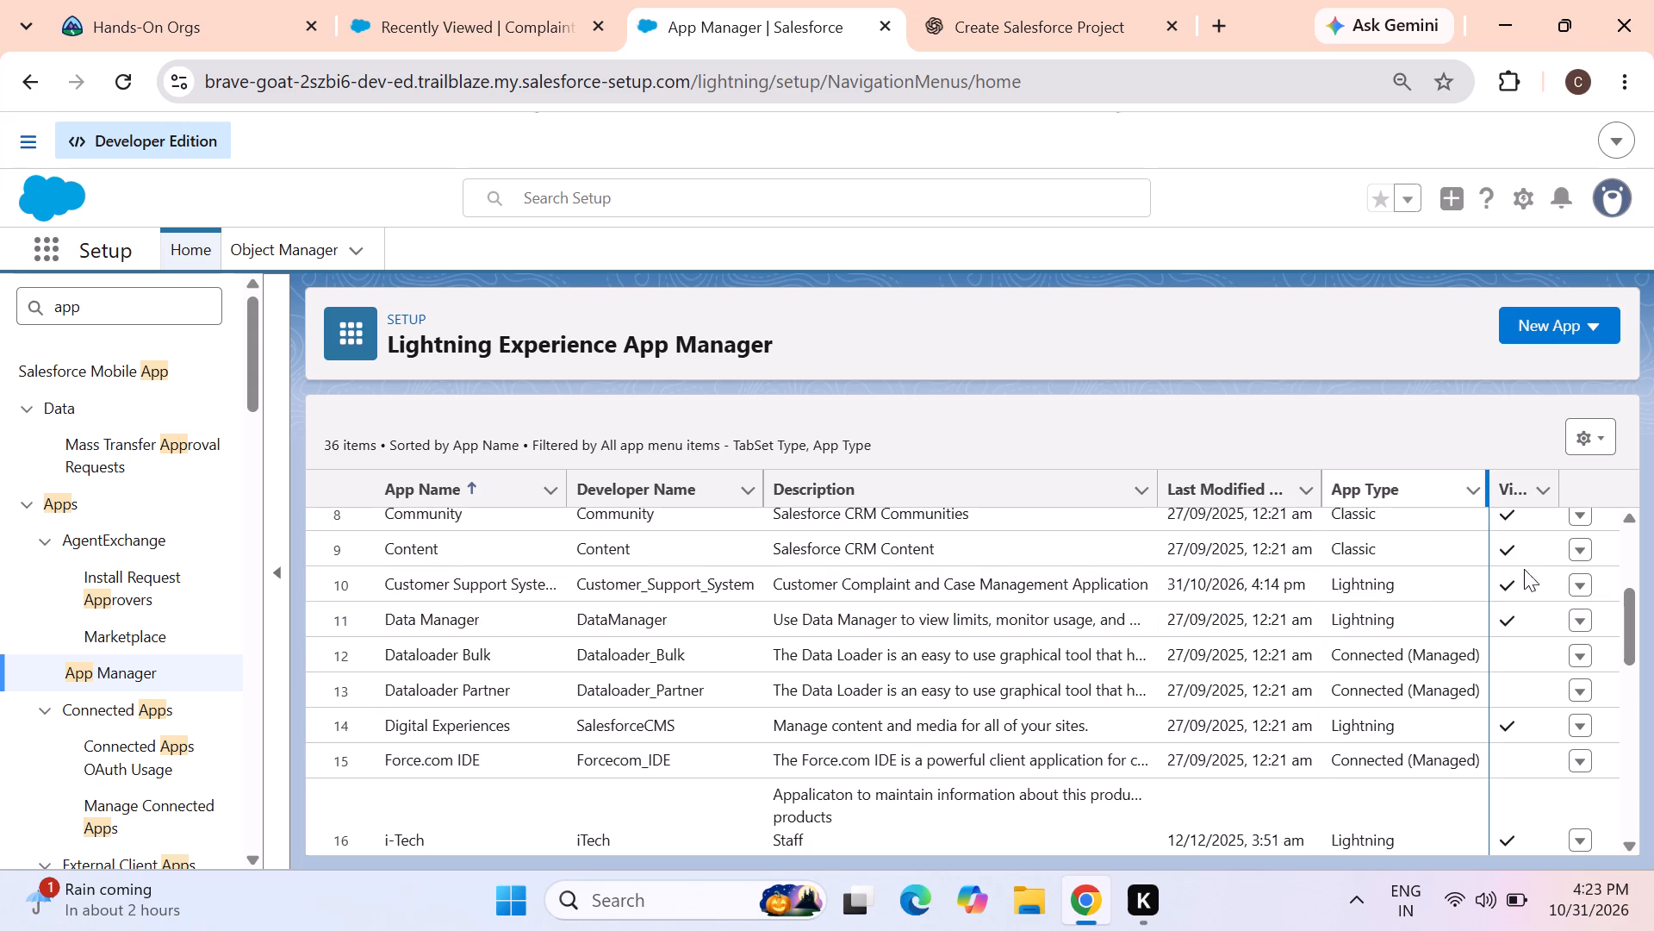
pyautogui.click(1572, 578)
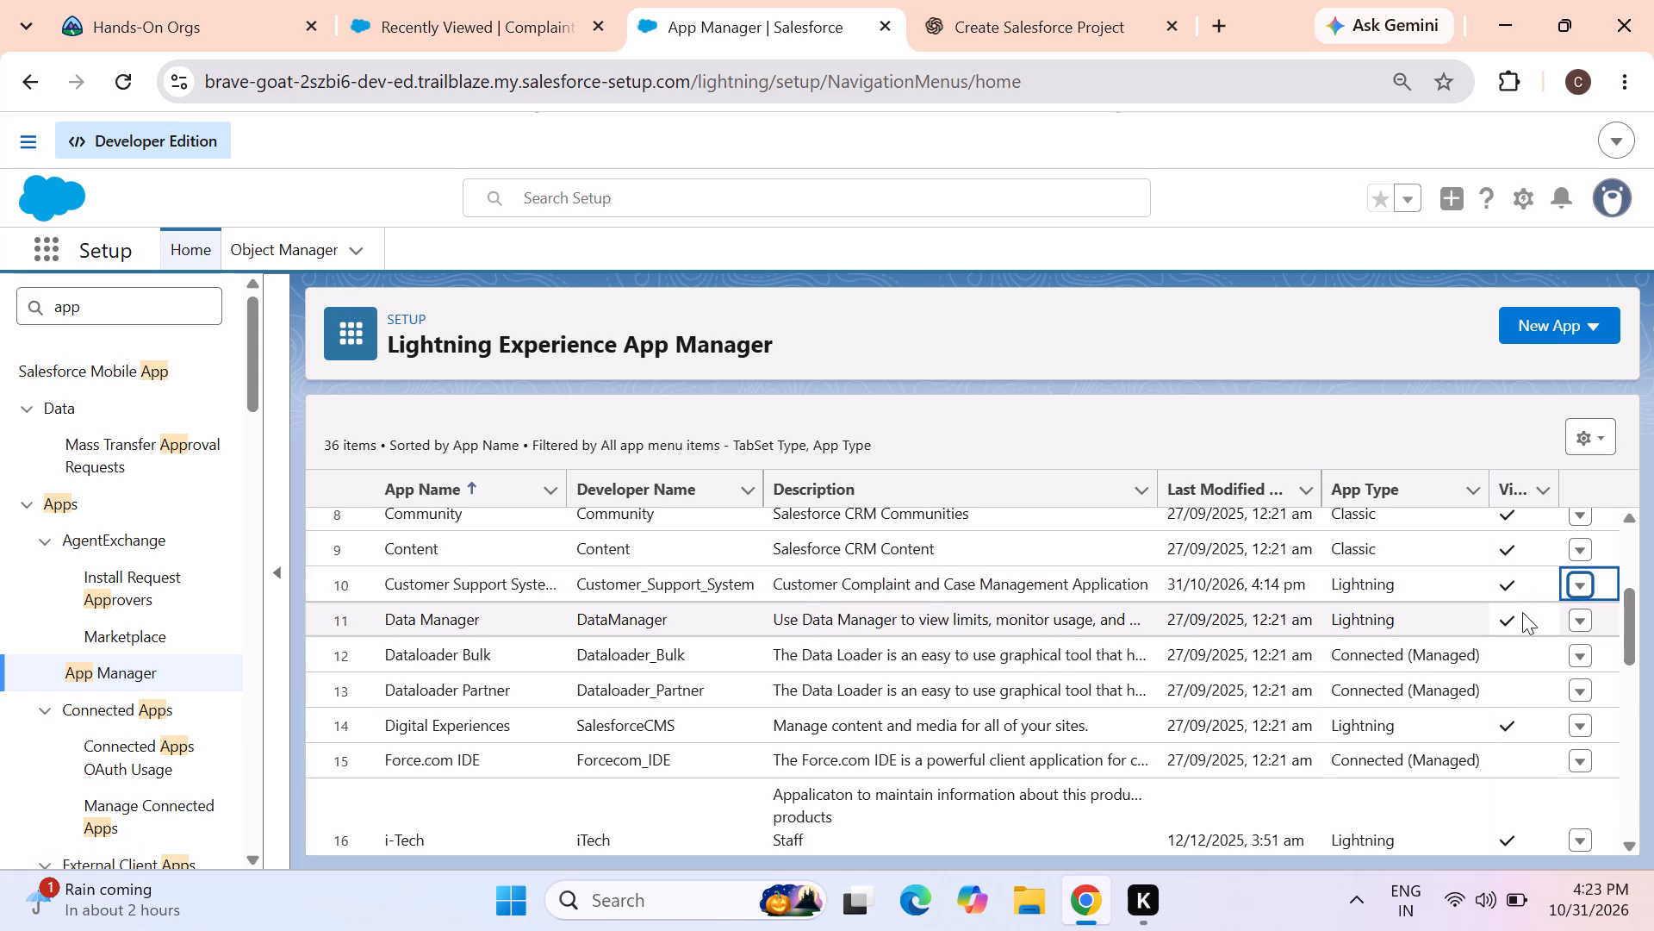
pyautogui.click(1508, 620)
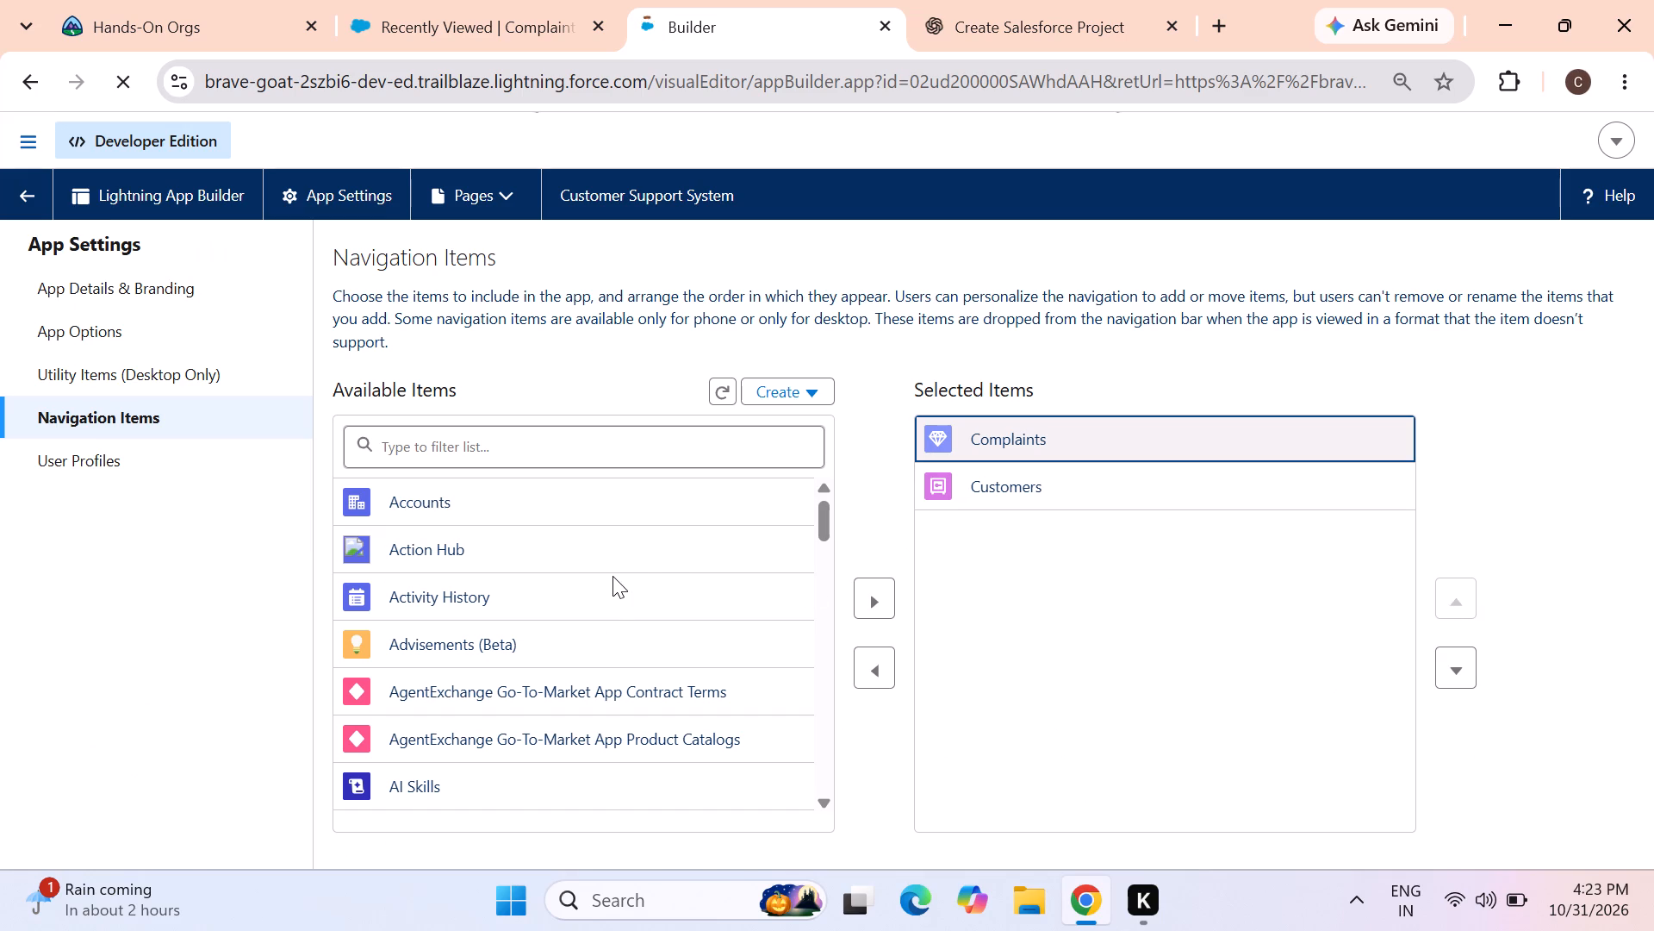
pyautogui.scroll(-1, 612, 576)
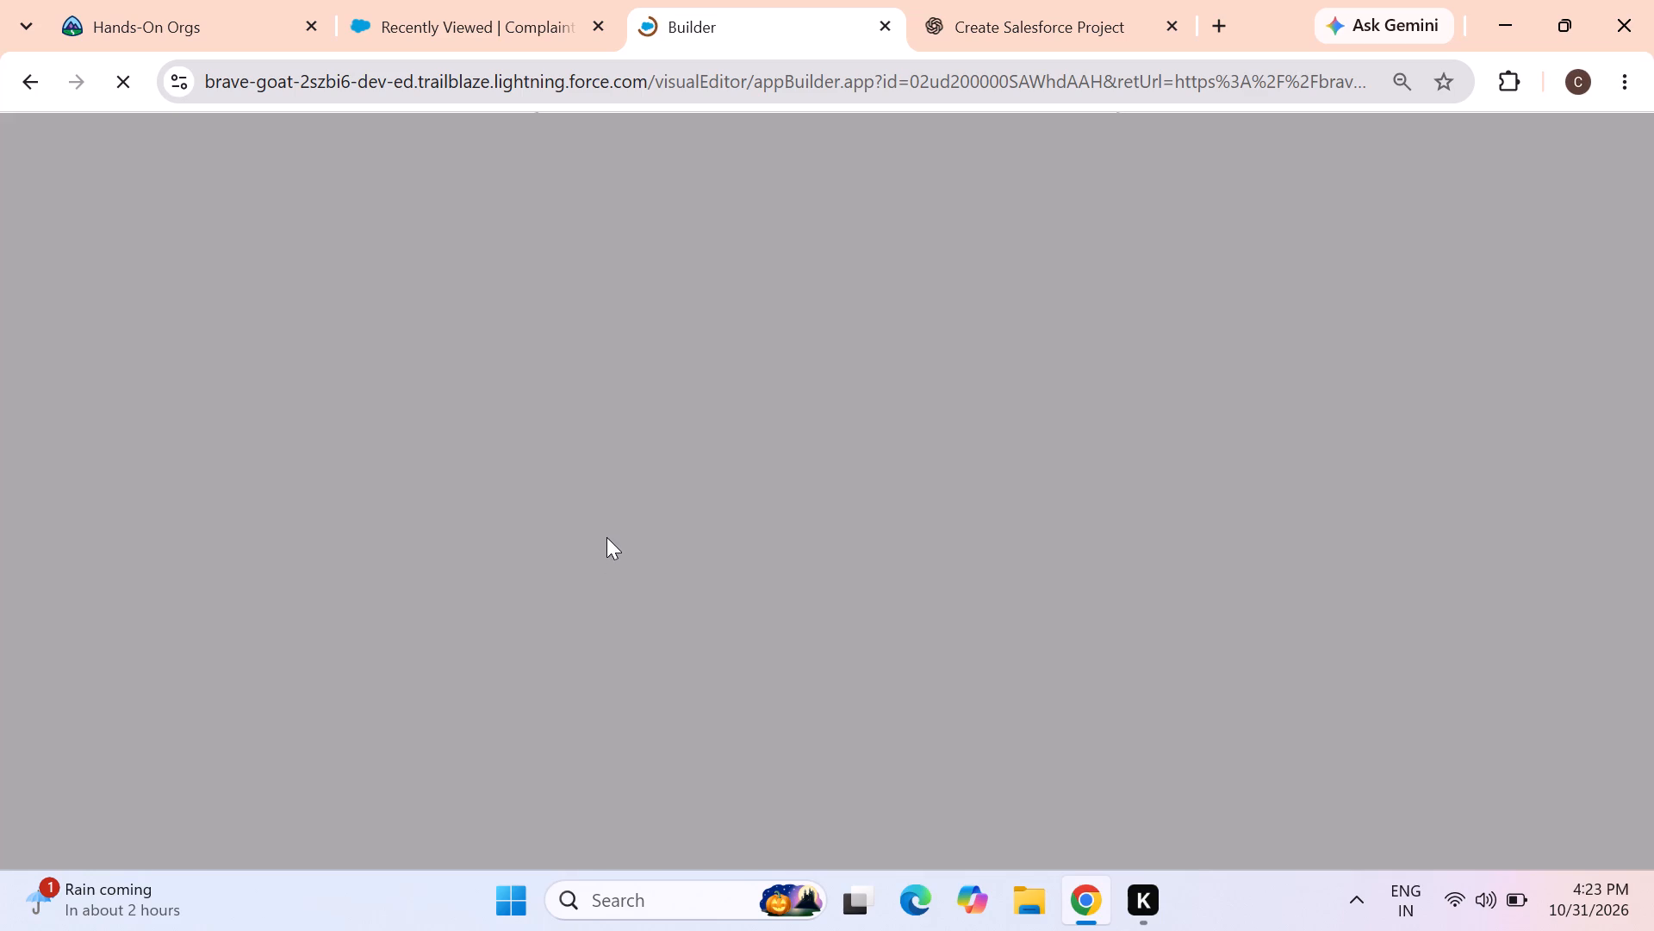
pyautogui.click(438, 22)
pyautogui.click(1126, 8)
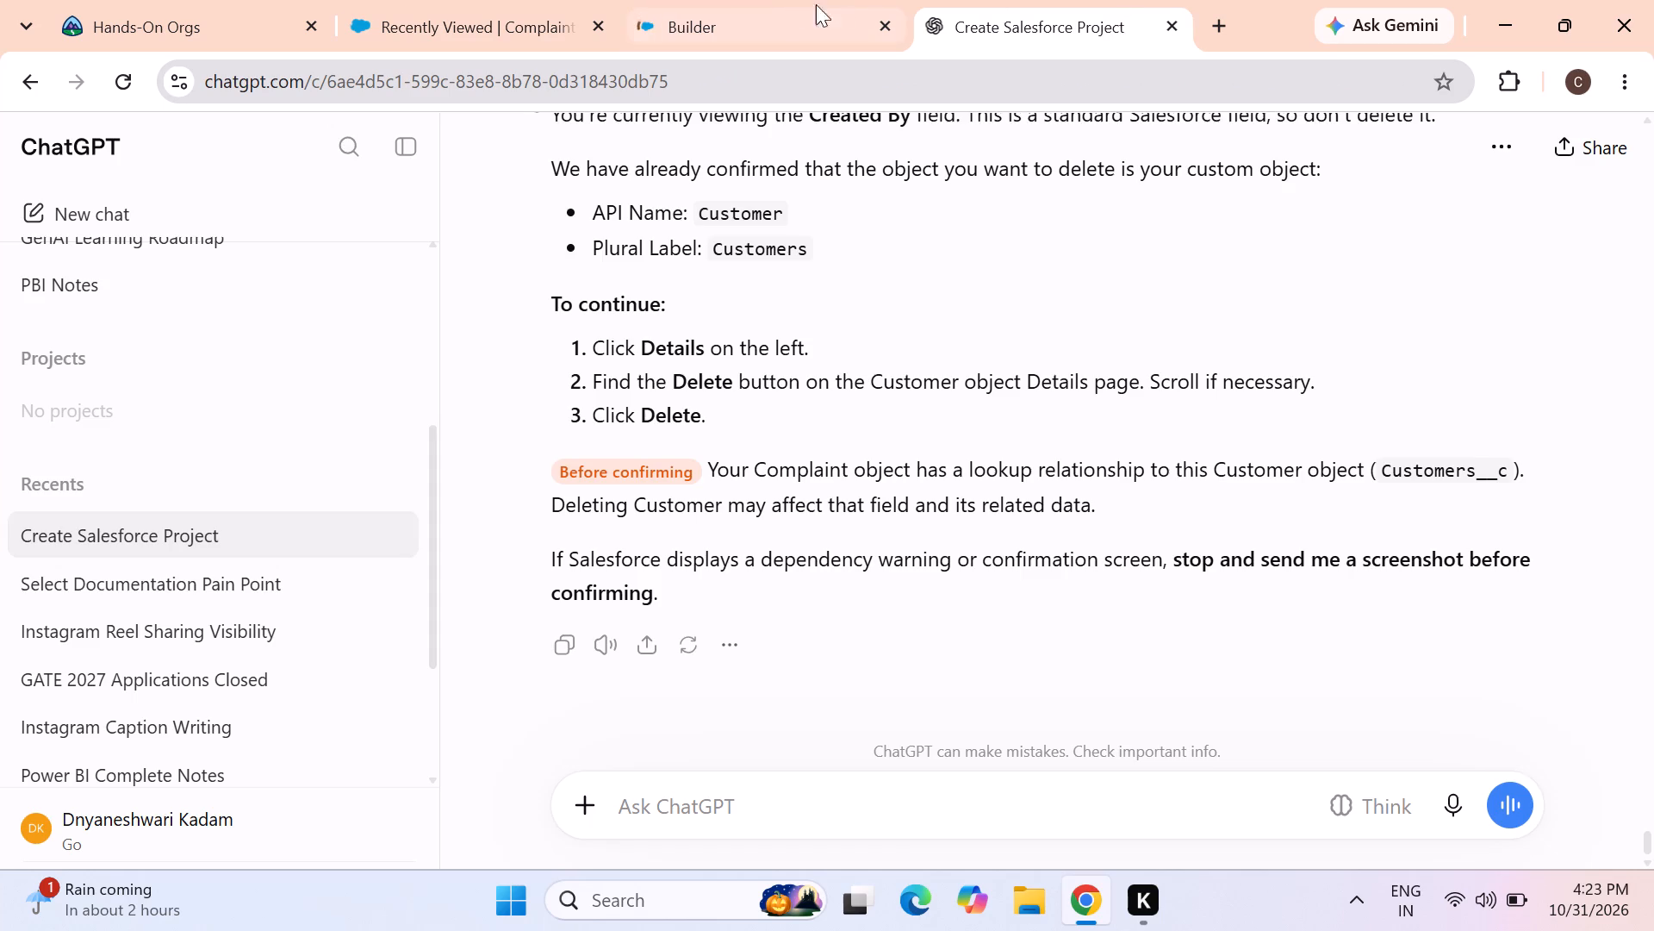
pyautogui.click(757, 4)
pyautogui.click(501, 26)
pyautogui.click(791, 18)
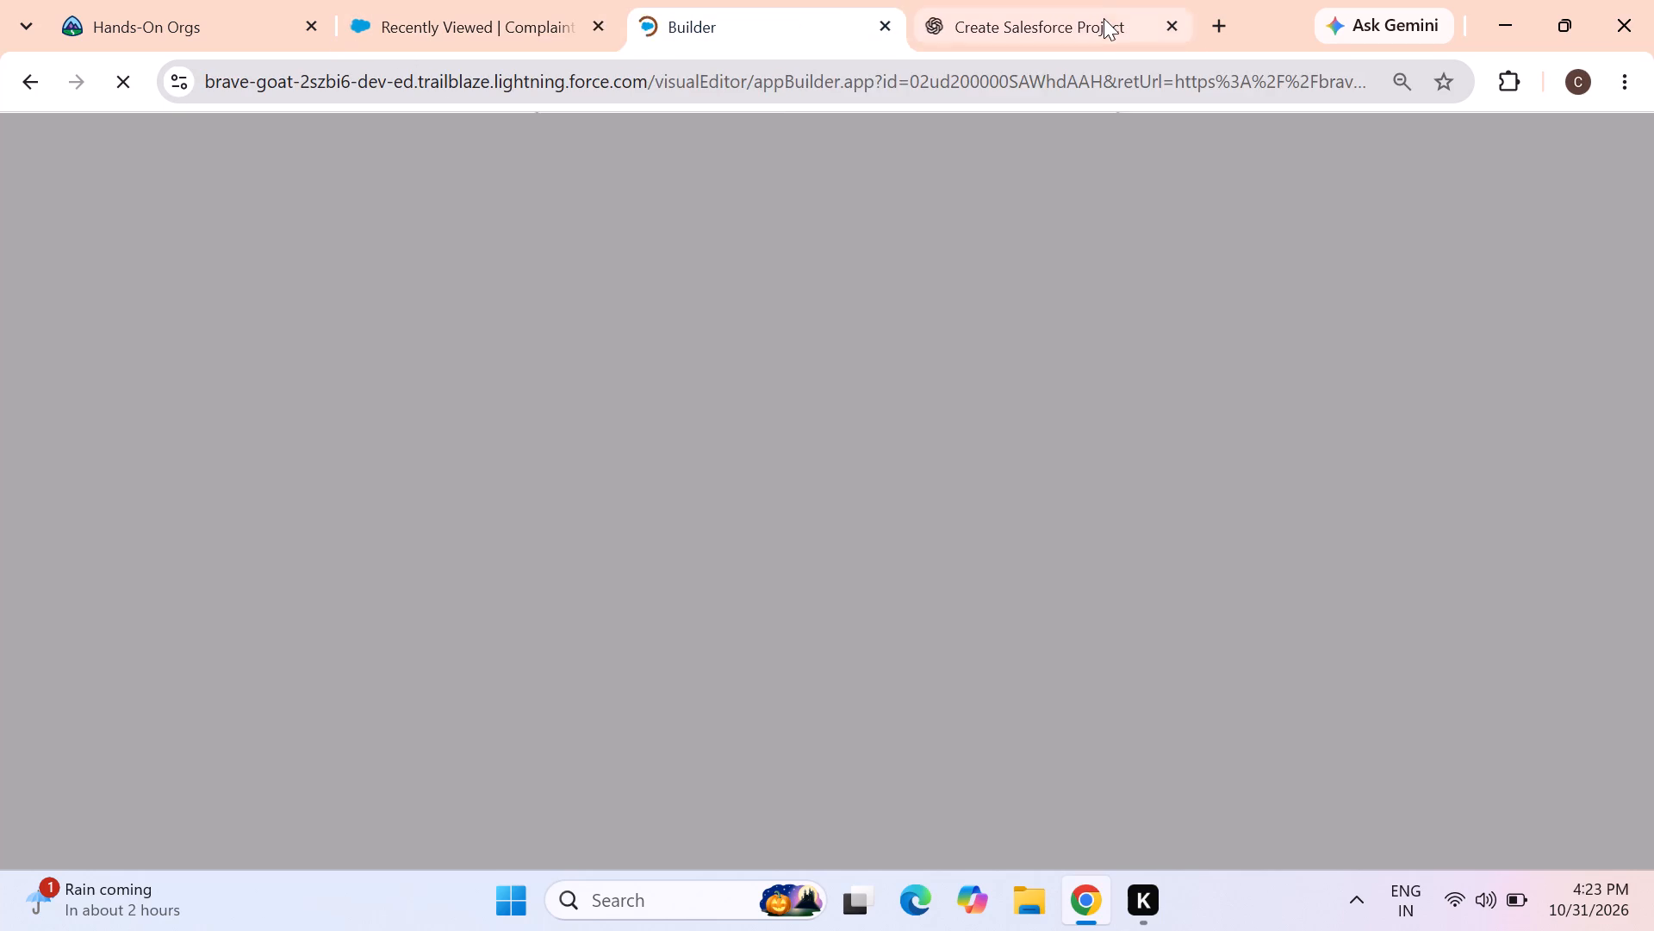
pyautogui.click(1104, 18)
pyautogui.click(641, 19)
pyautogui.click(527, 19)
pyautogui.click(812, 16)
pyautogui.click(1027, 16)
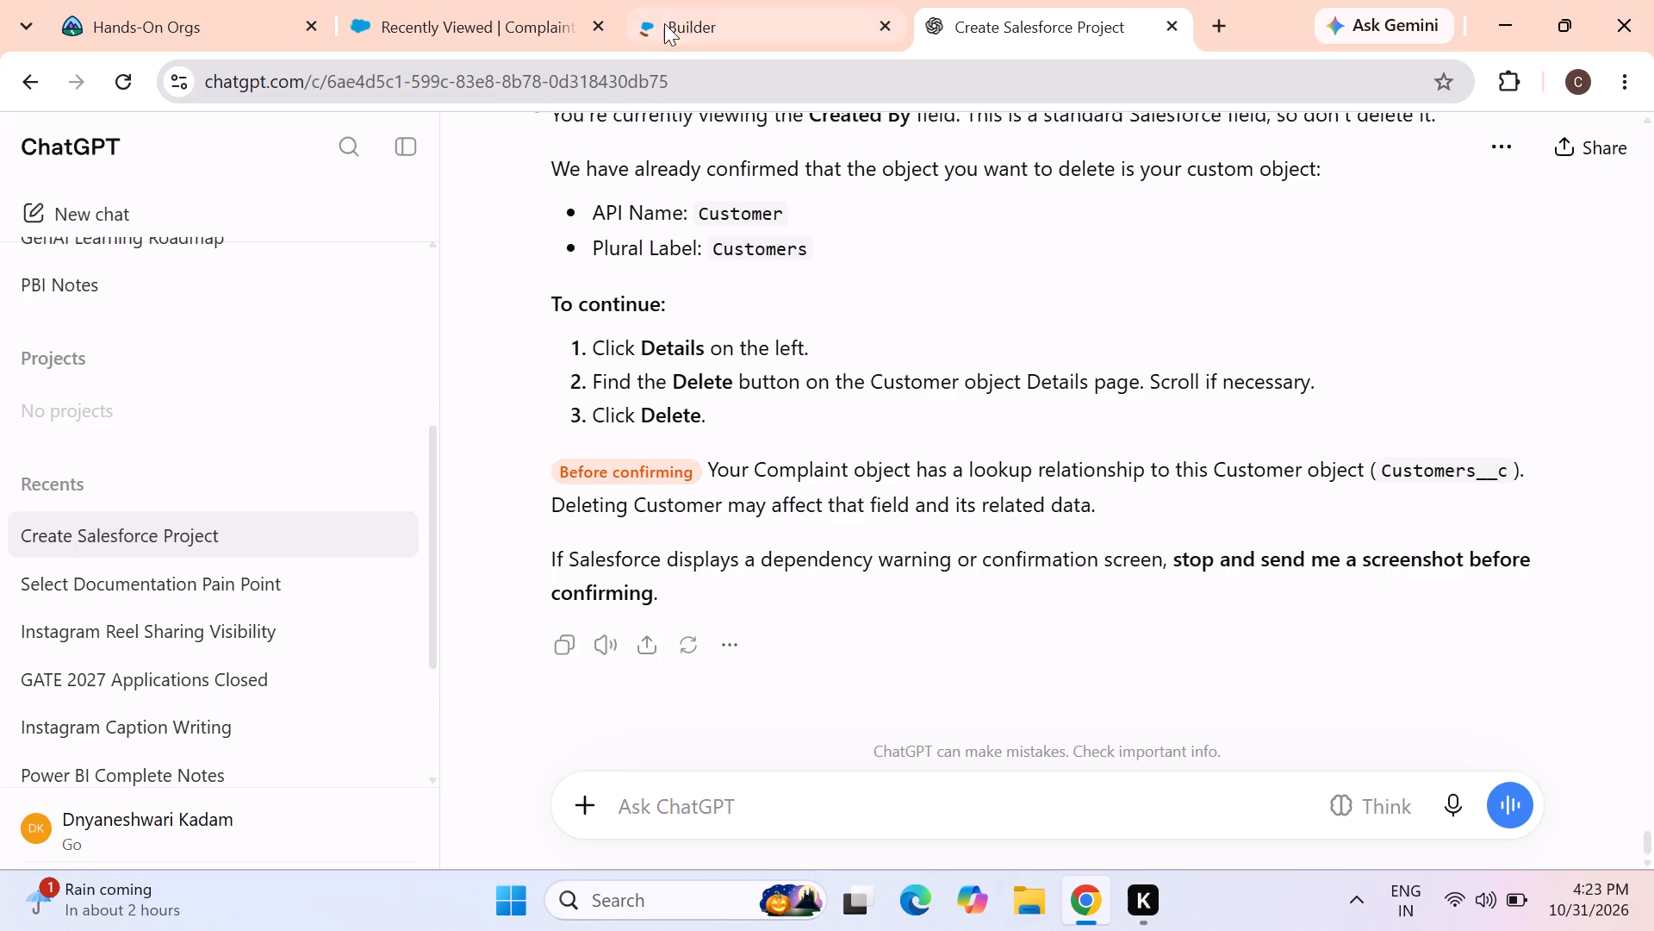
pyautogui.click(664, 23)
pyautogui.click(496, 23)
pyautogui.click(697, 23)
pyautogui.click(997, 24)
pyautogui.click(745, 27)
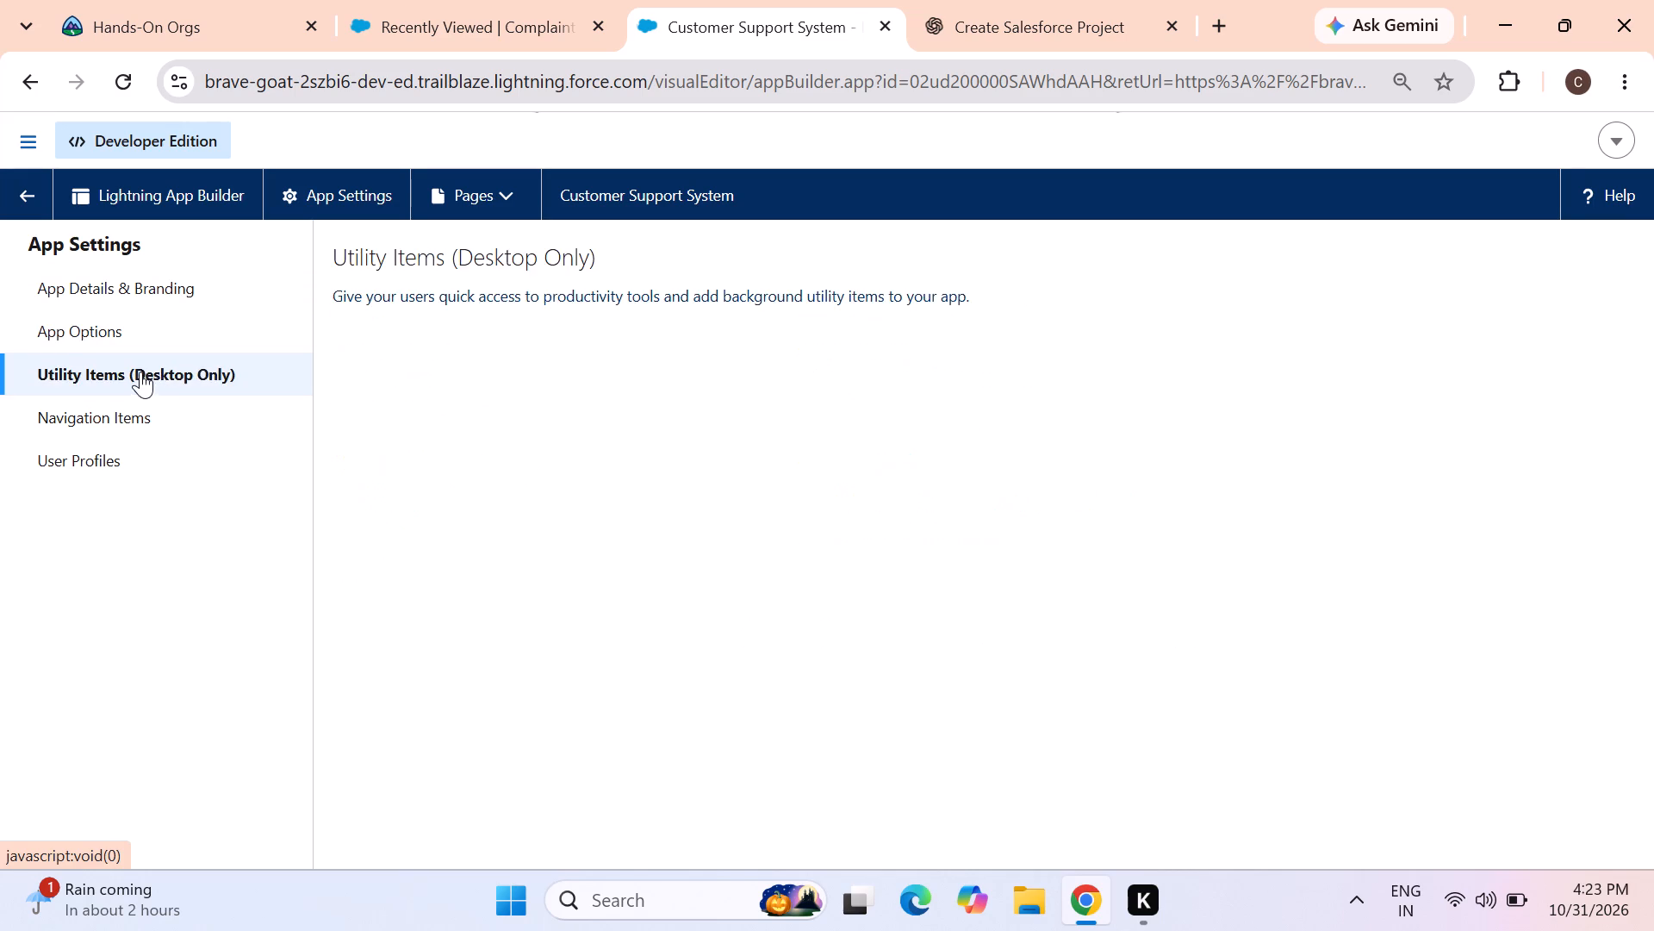
pyautogui.click(87, 416)
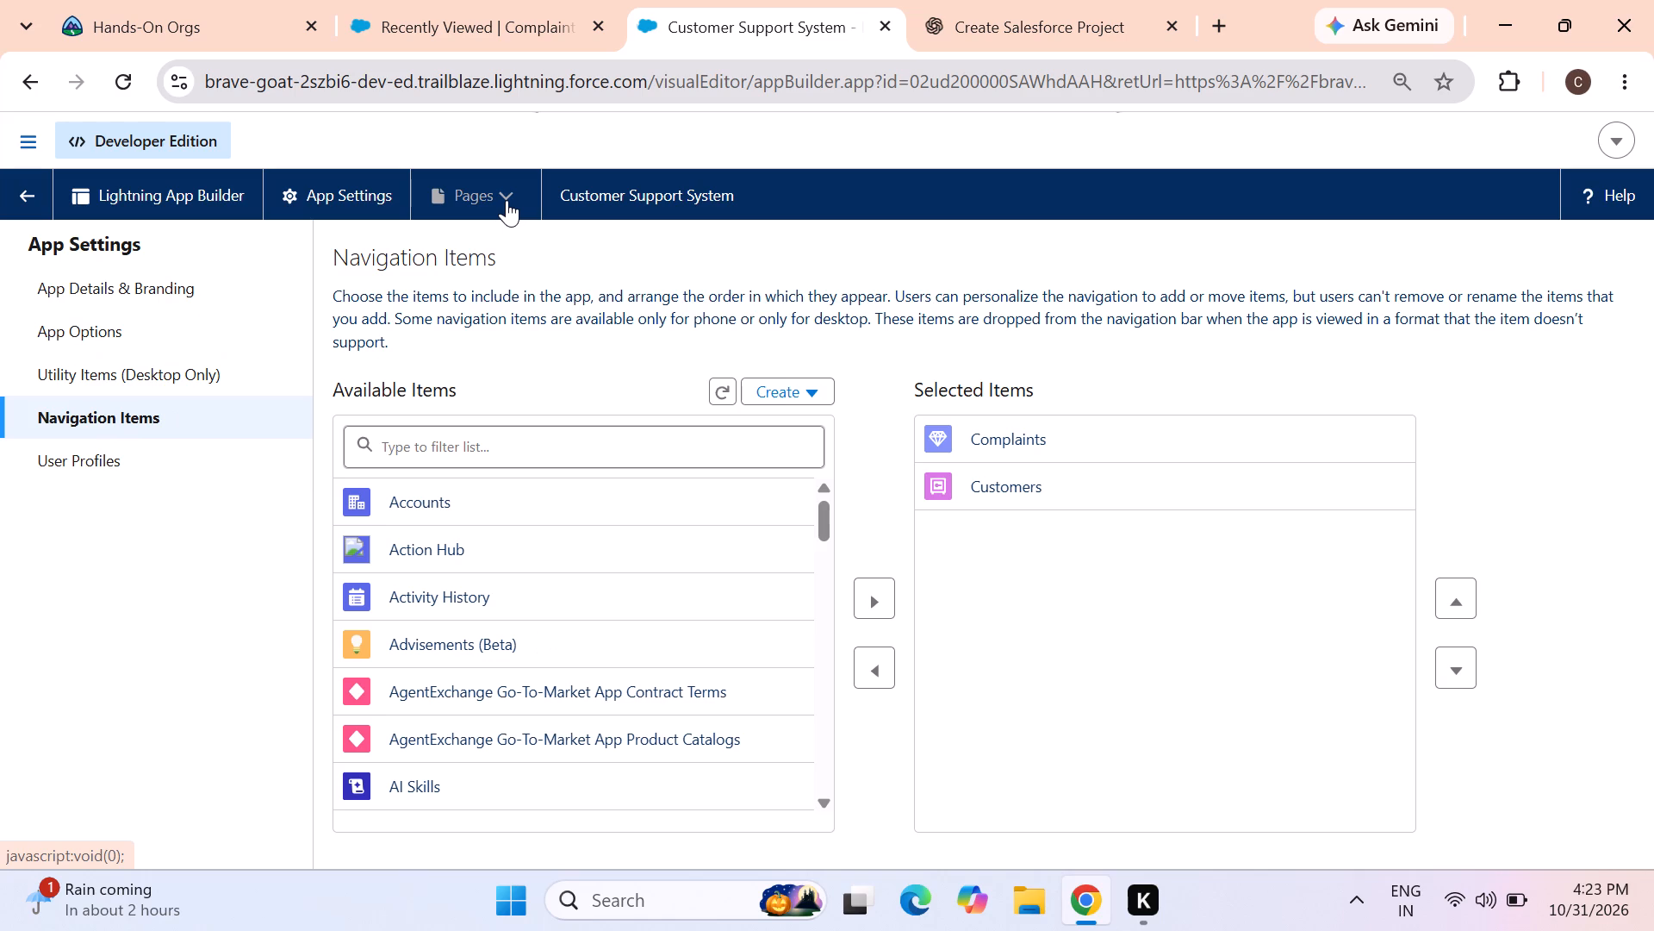
pyautogui.click(507, 200)
pyautogui.click(507, 200)
pyautogui.click(85, 447)
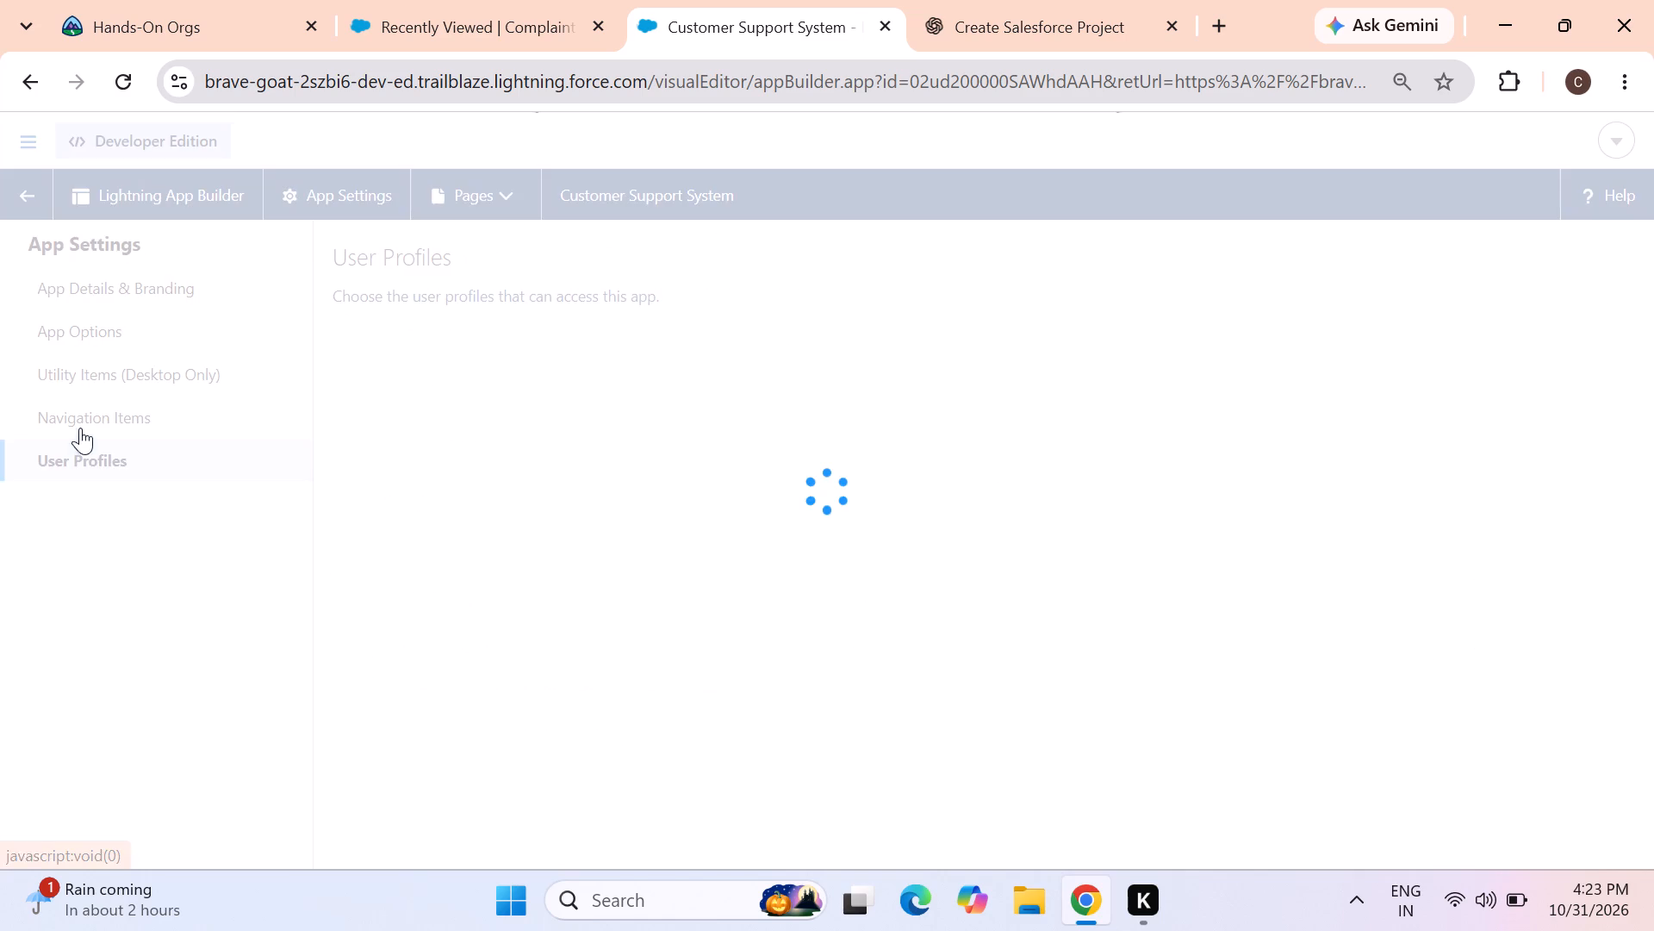
pyautogui.scroll(-2, 376, 559)
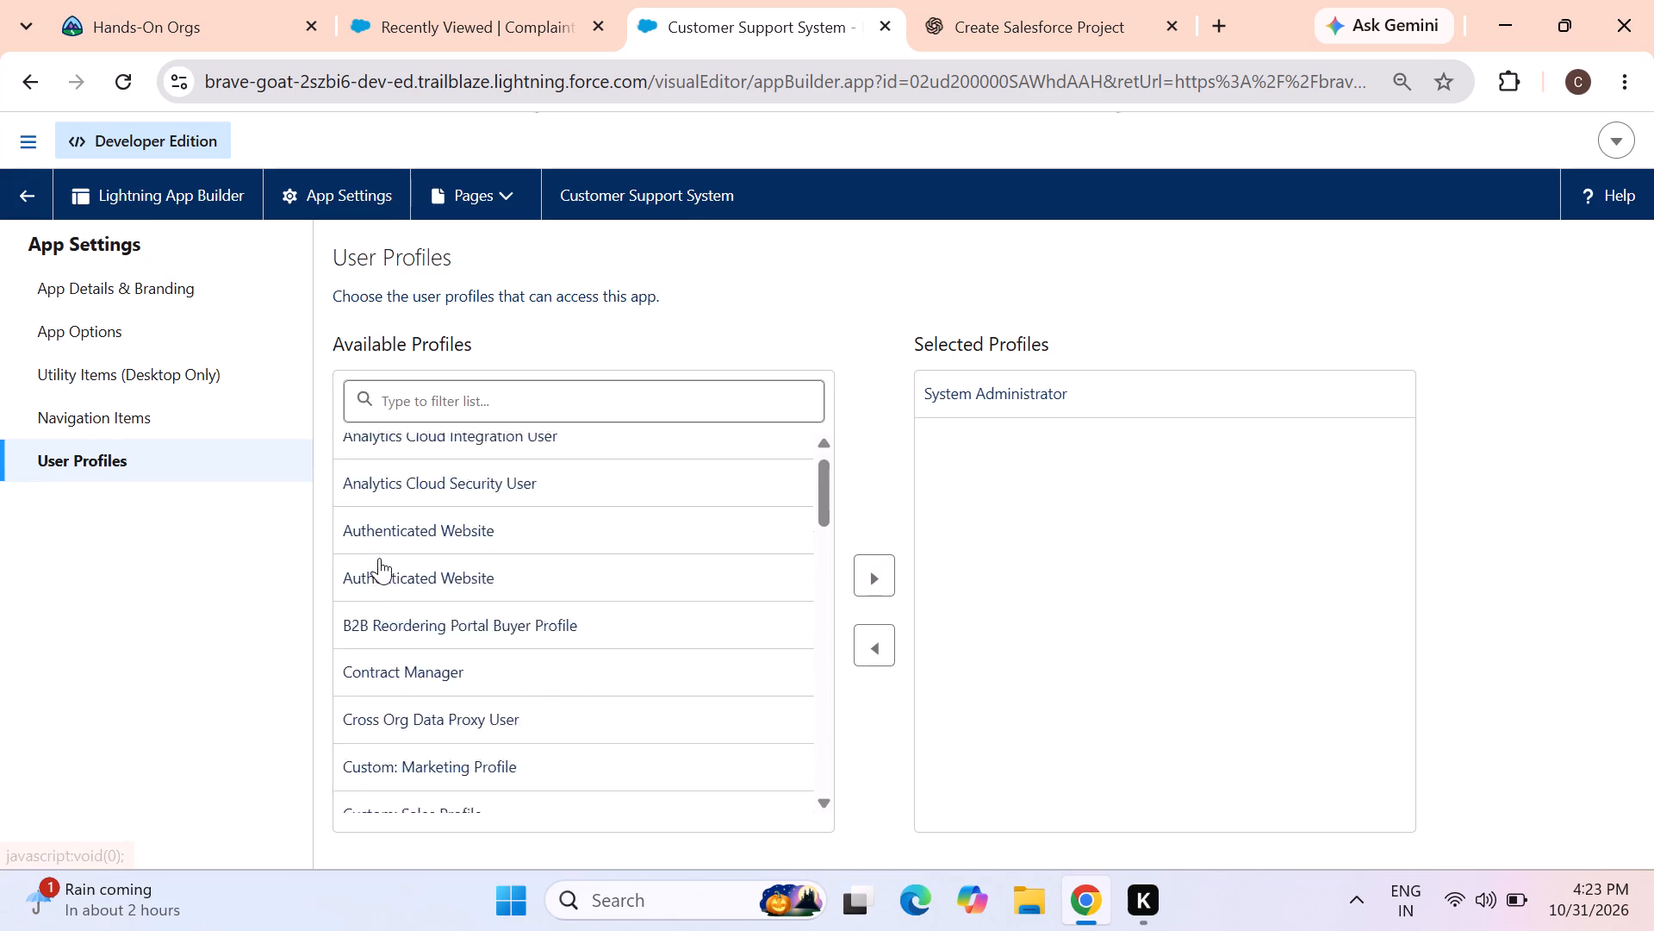
pyautogui.scroll(-15, 379, 558)
pyautogui.scroll(8, 369, 549)
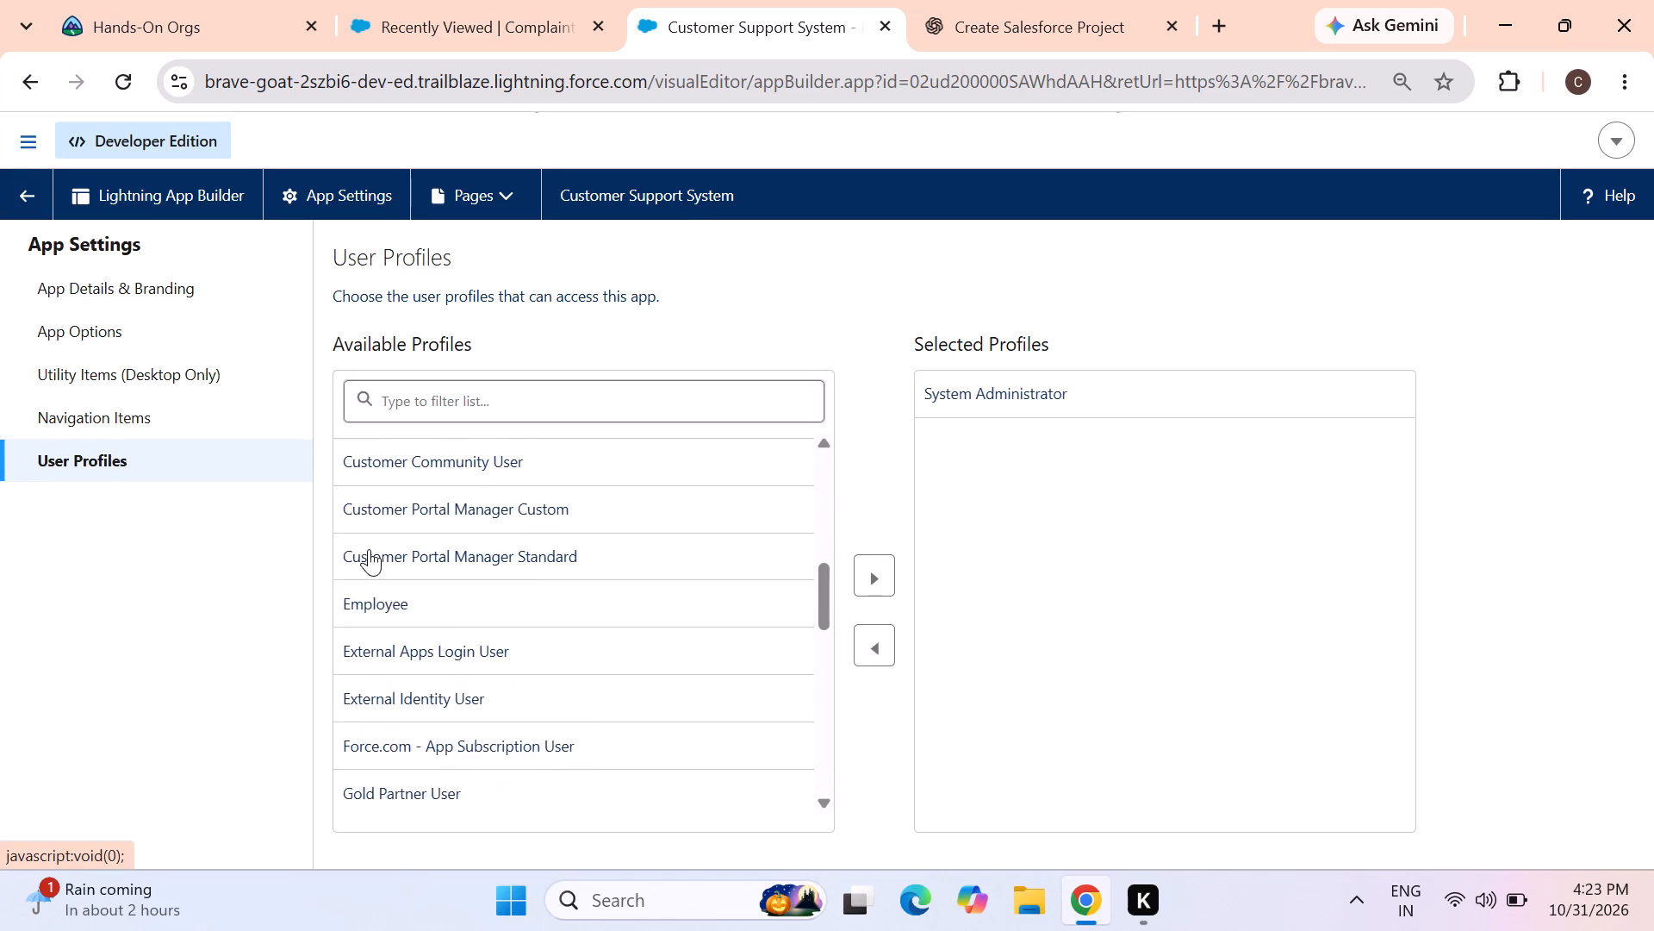
pyautogui.scroll(11, 369, 549)
# Look through the Customer Support System app's available navigation items for a Customers entry.
pyautogui.click(127, 425)
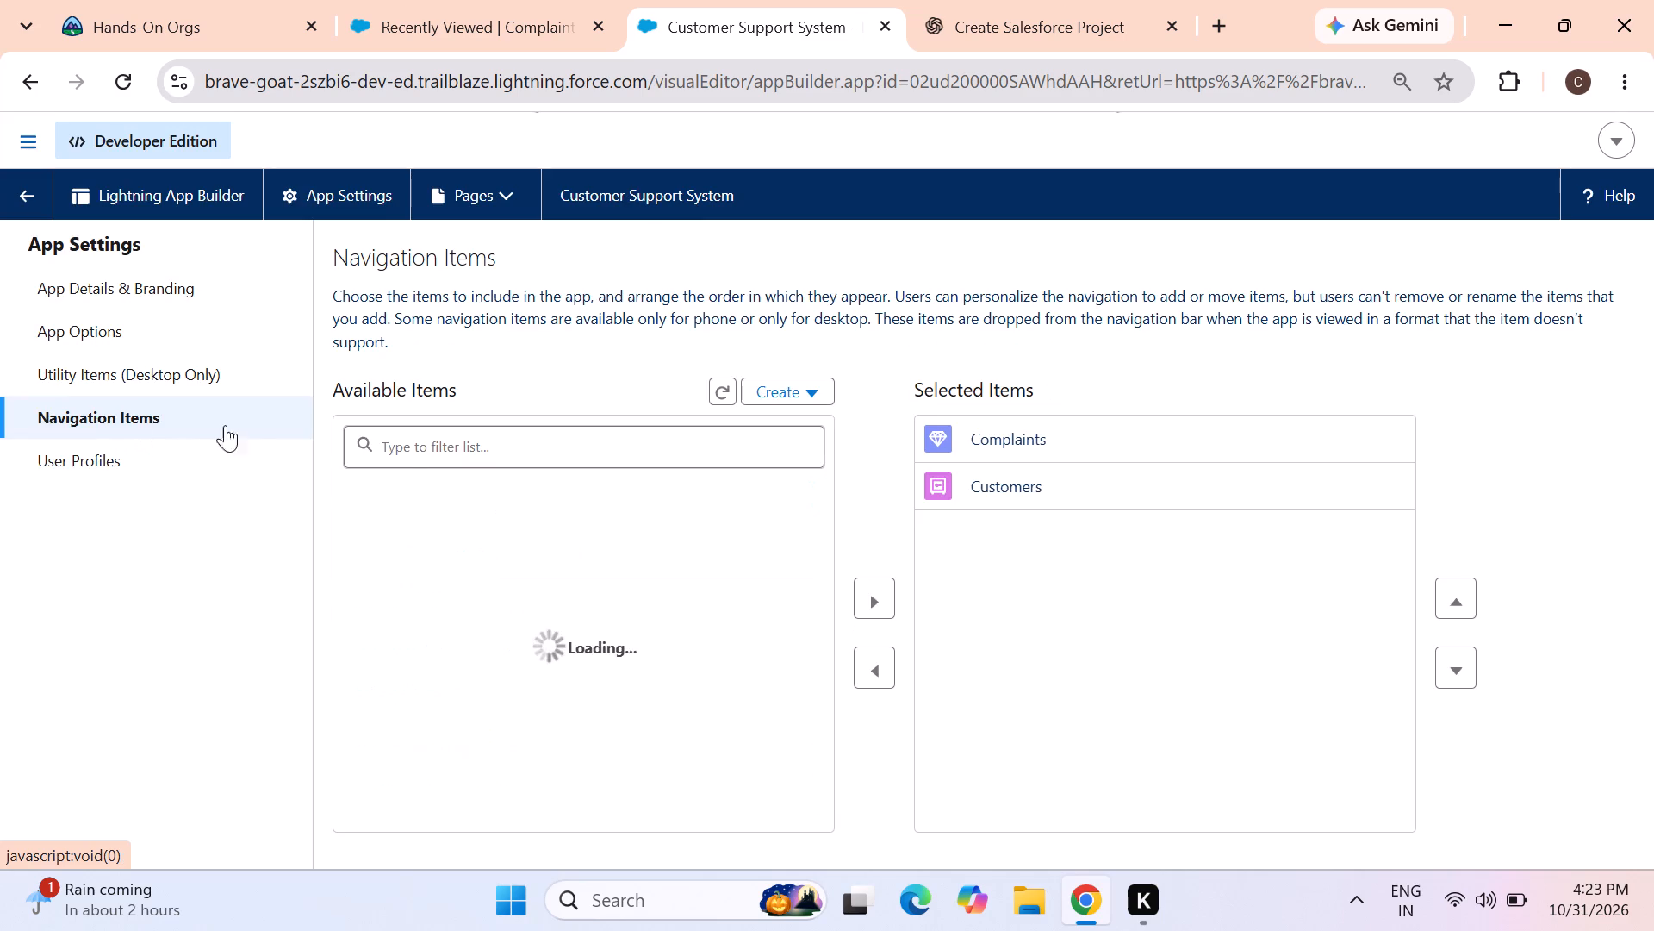
pyautogui.scroll(-4, 641, 457)
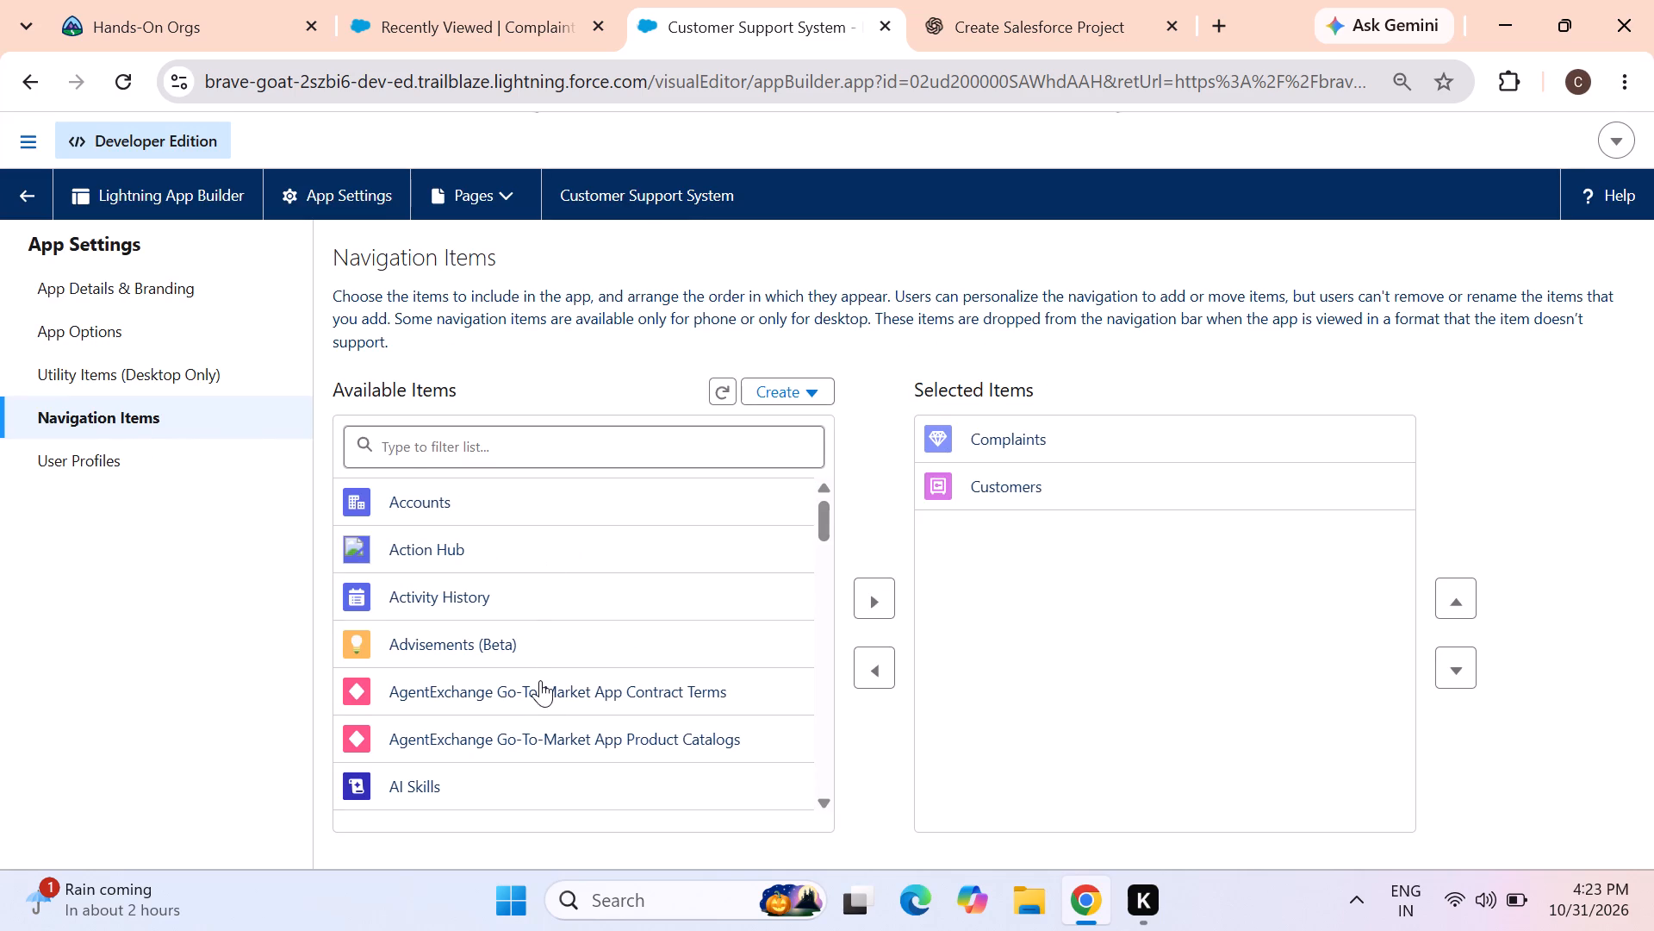
pyautogui.scroll(7, 541, 681)
pyautogui.scroll(-16, 537, 681)
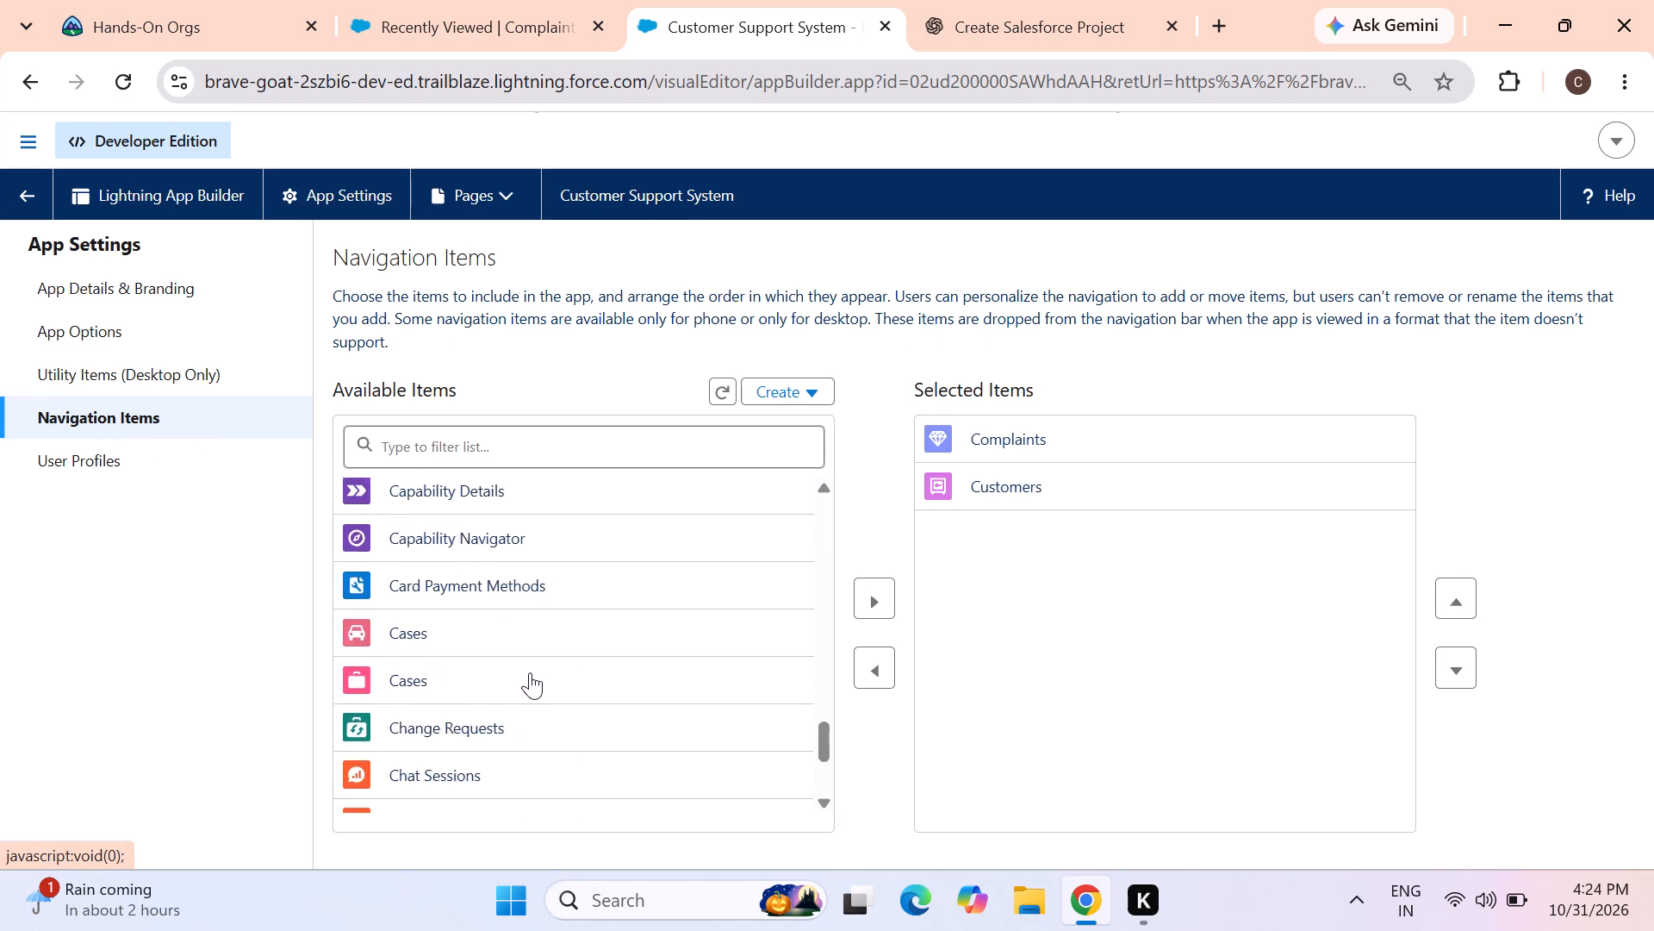
pyautogui.scroll(-15, 530, 672)
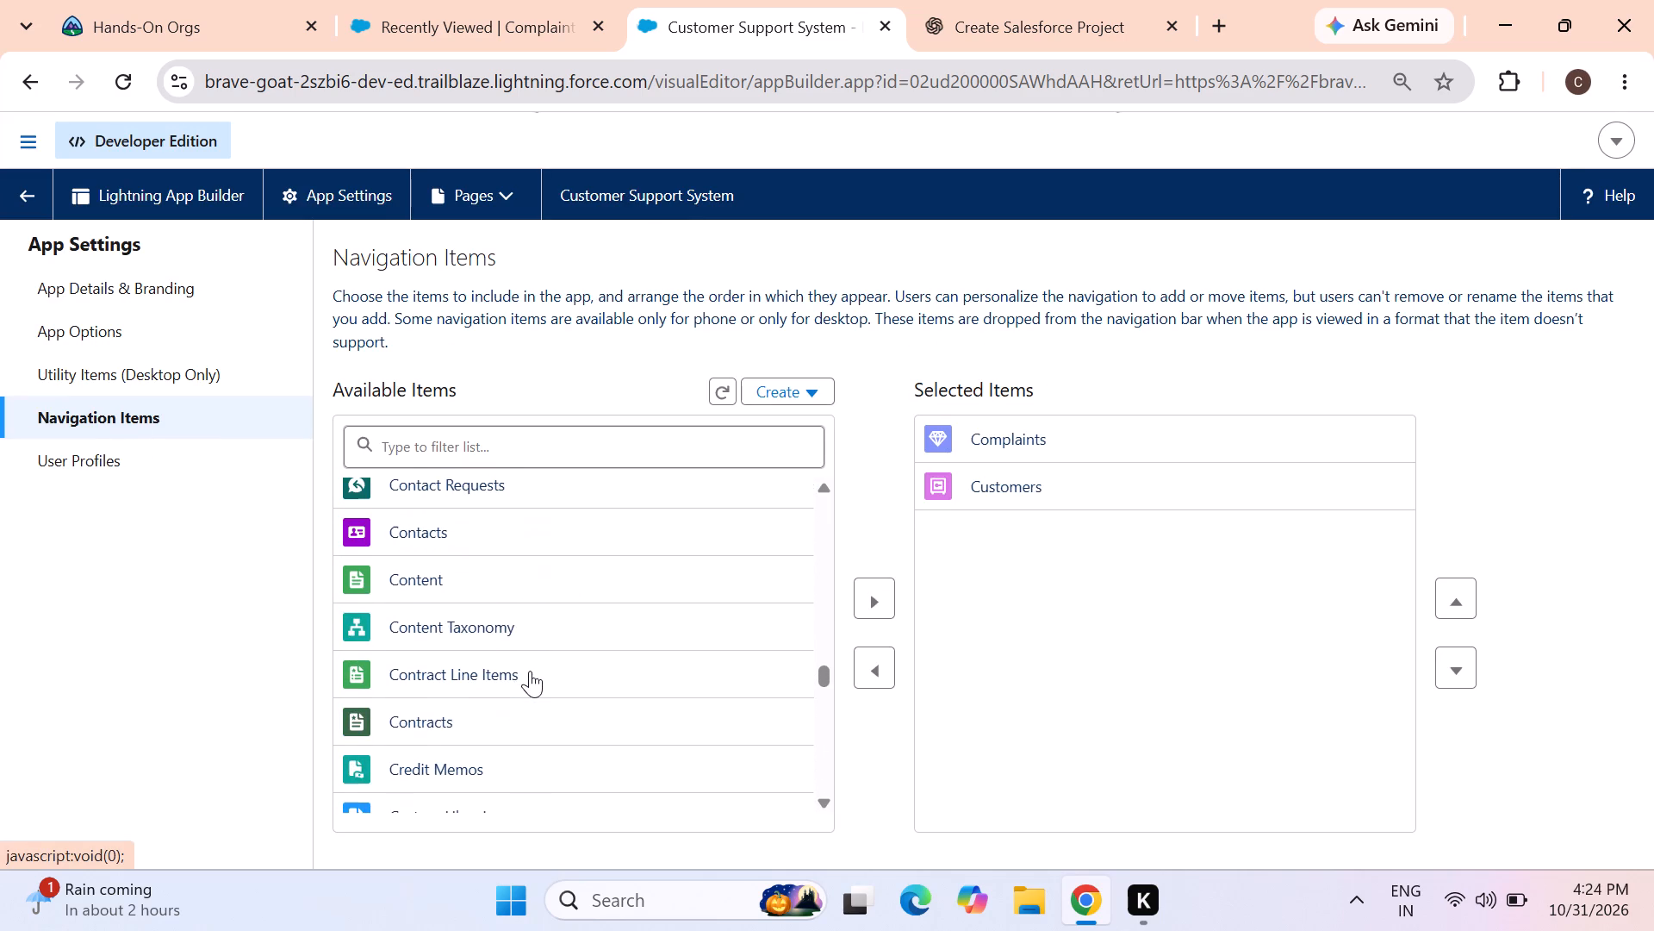
pyautogui.scroll(-2, 442, 611)
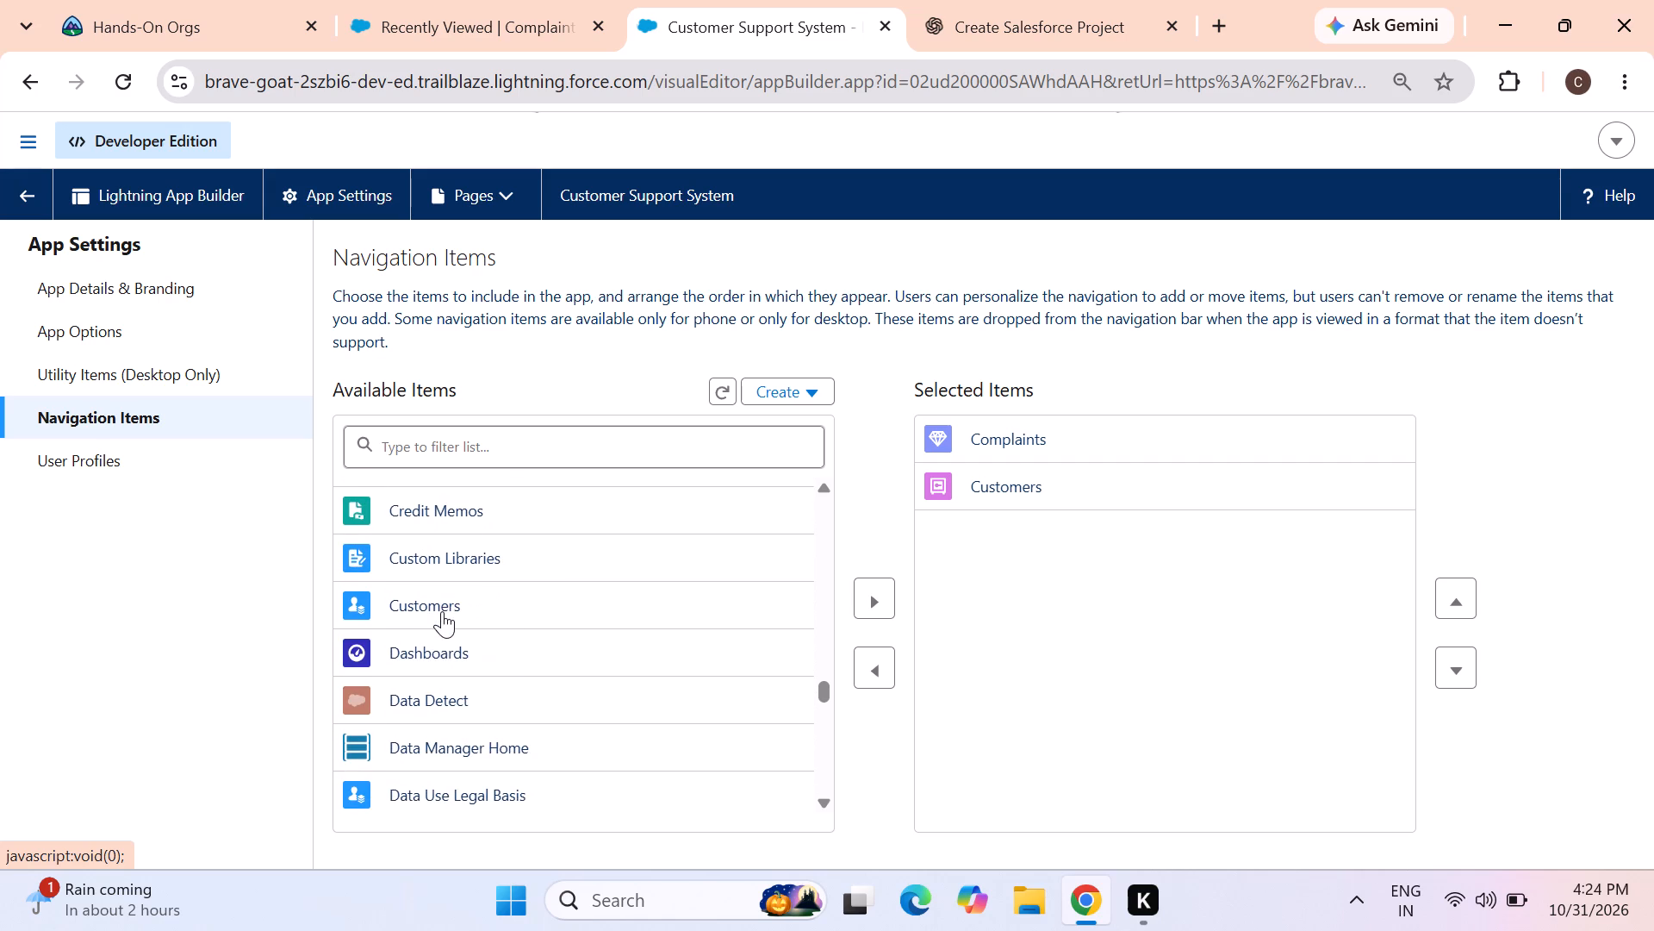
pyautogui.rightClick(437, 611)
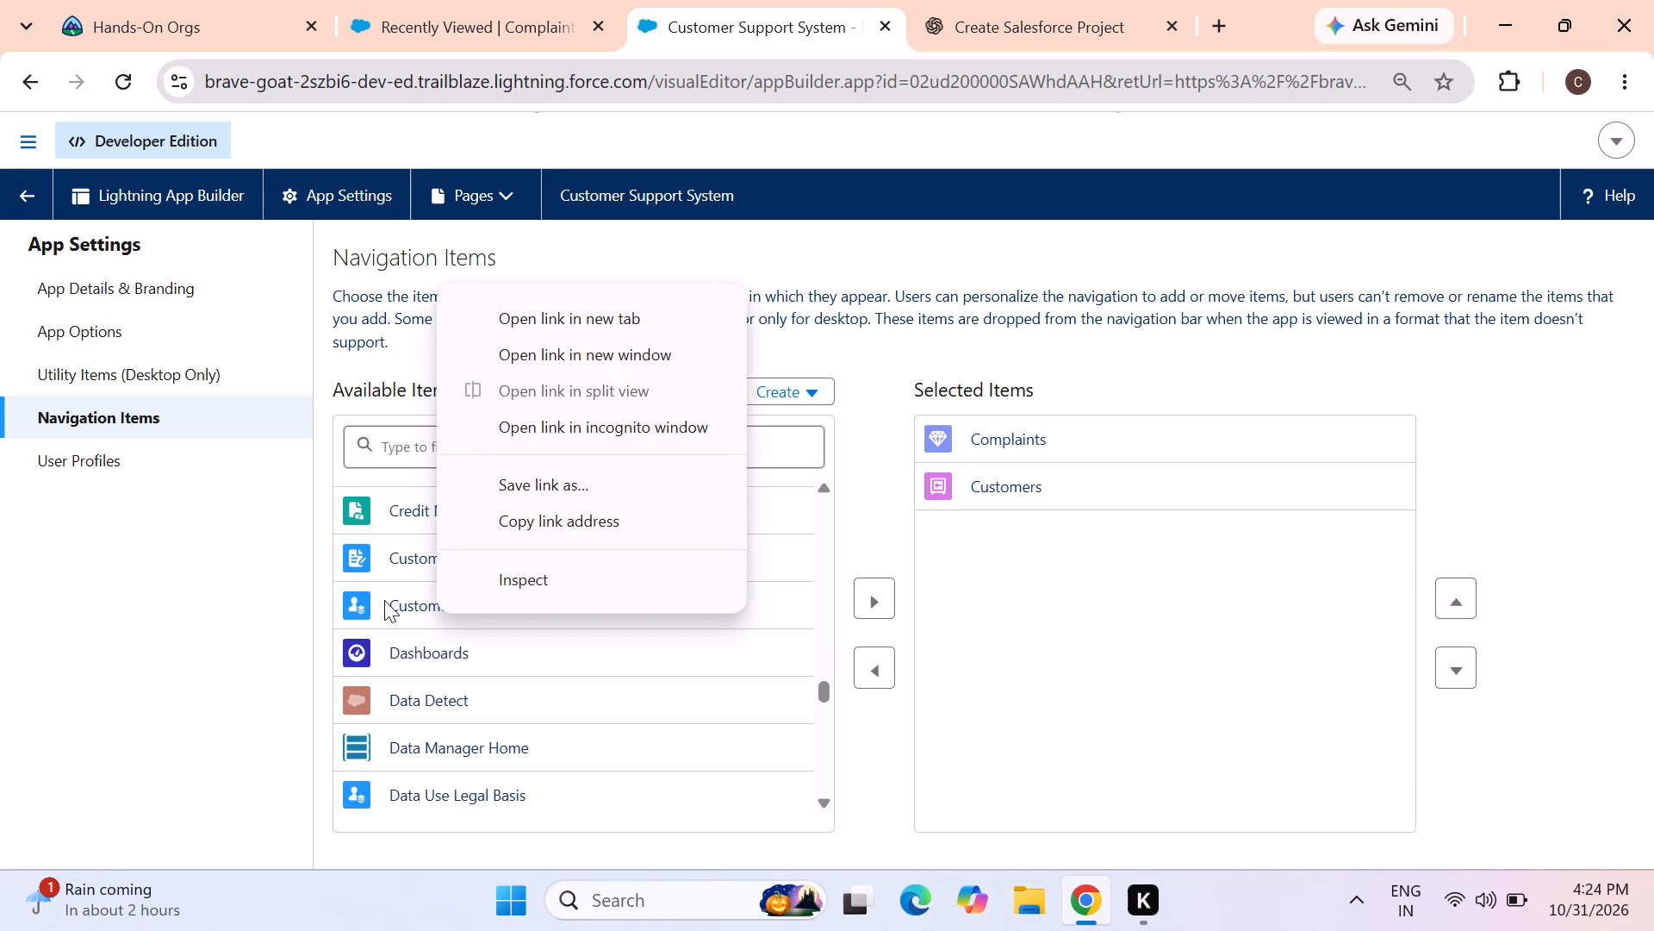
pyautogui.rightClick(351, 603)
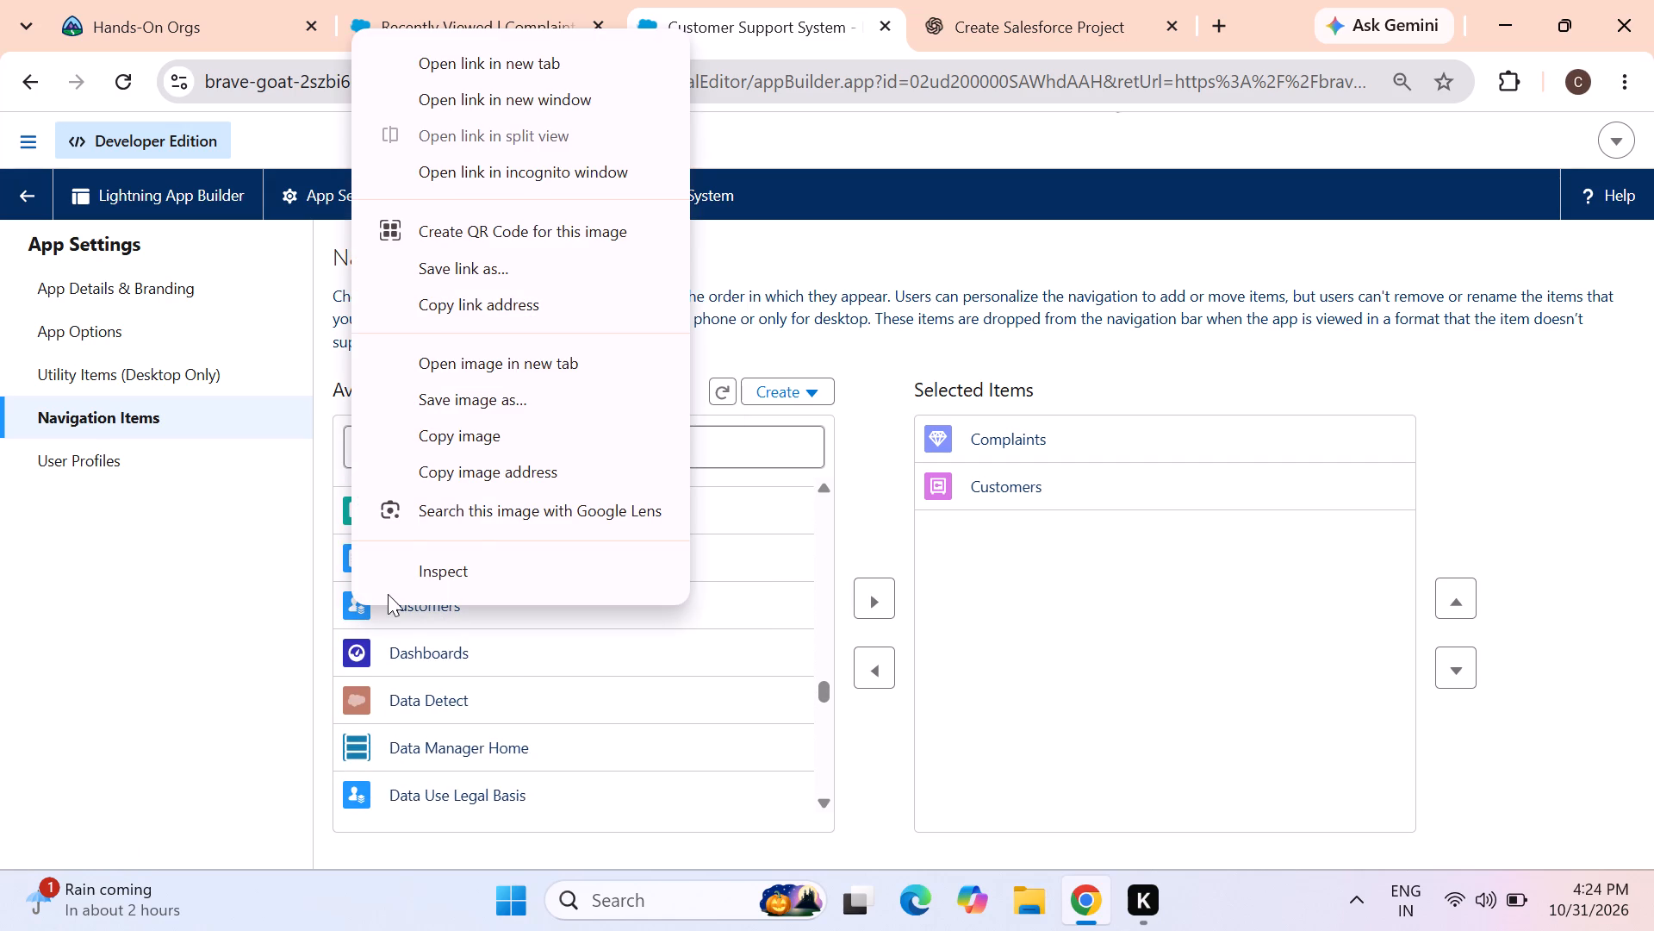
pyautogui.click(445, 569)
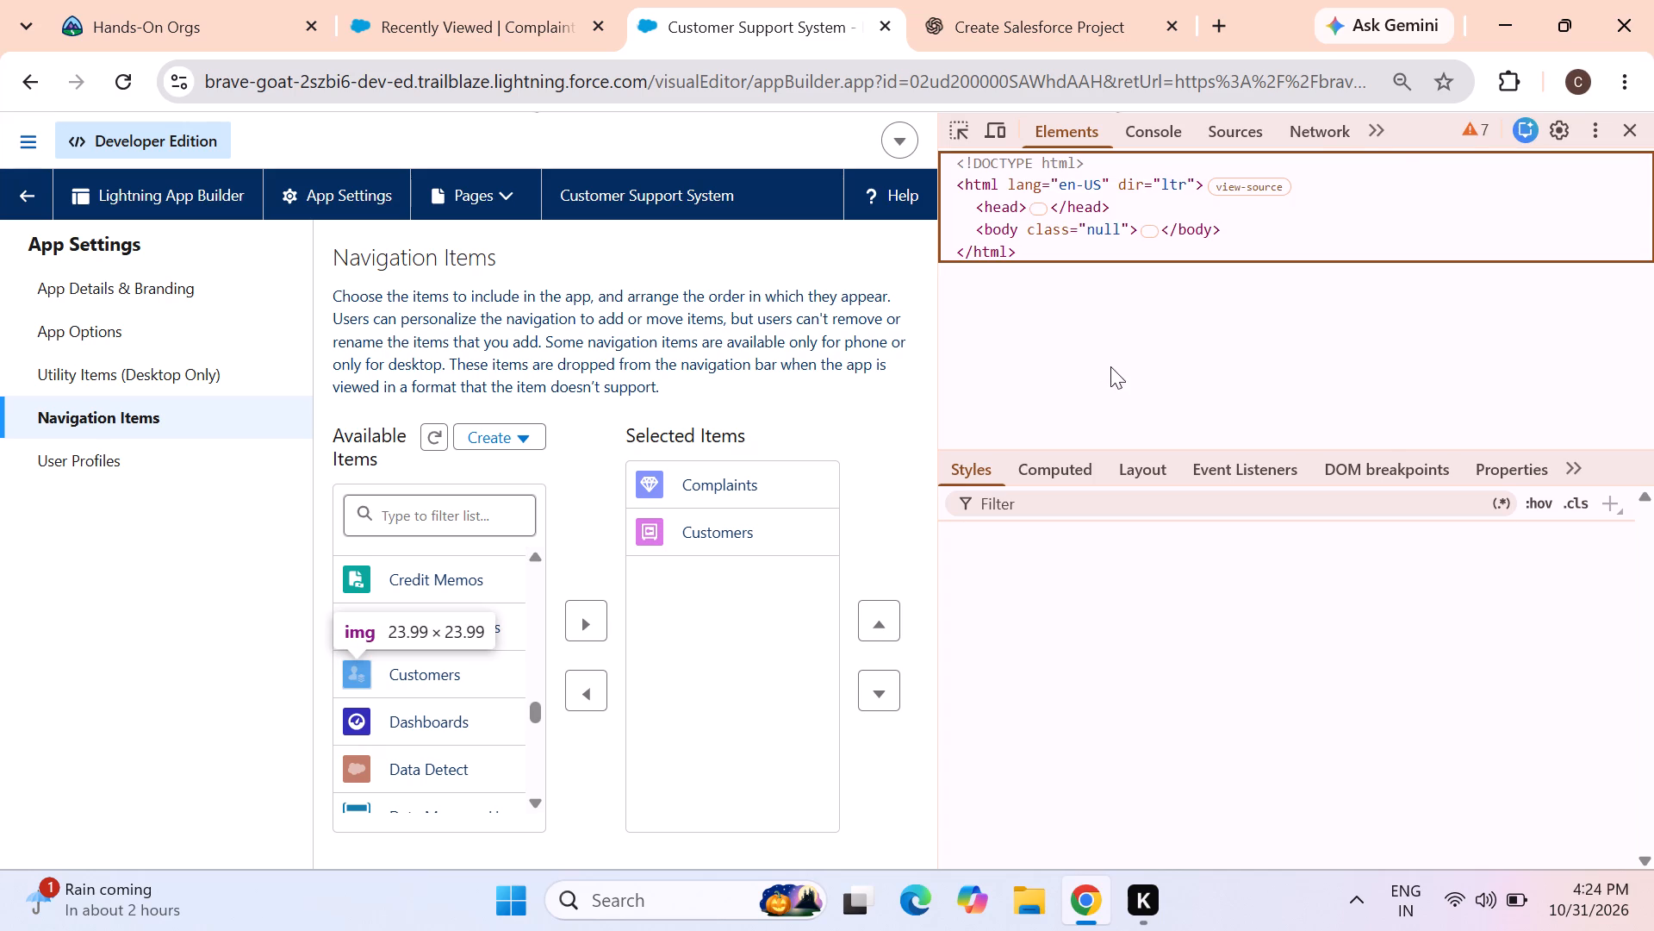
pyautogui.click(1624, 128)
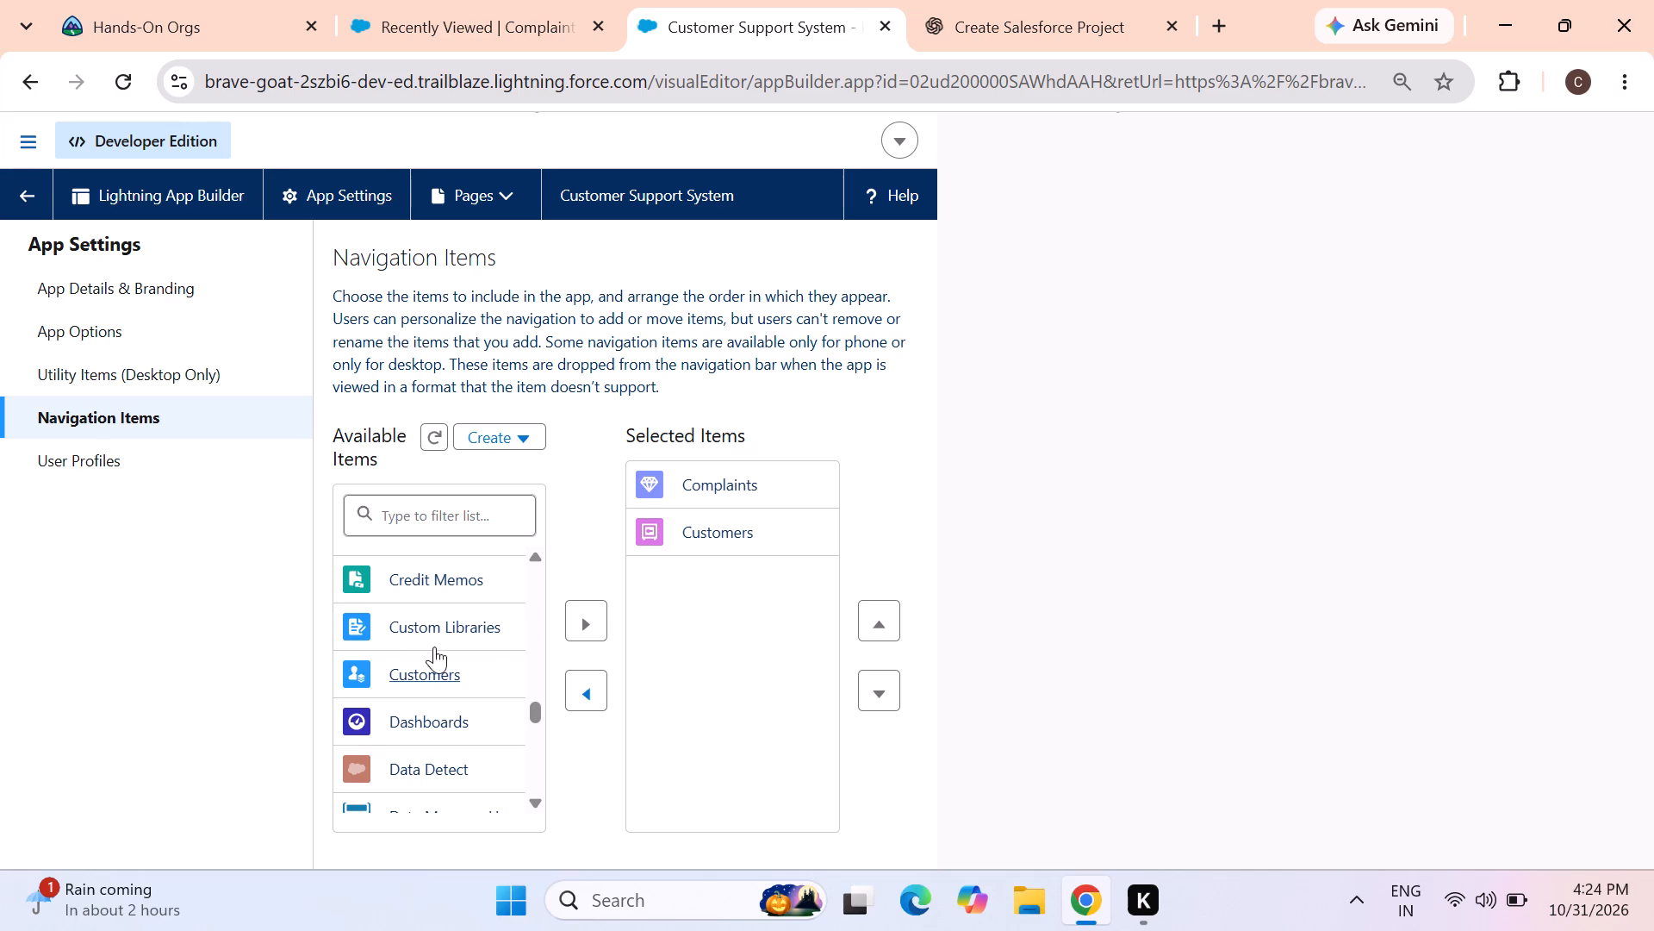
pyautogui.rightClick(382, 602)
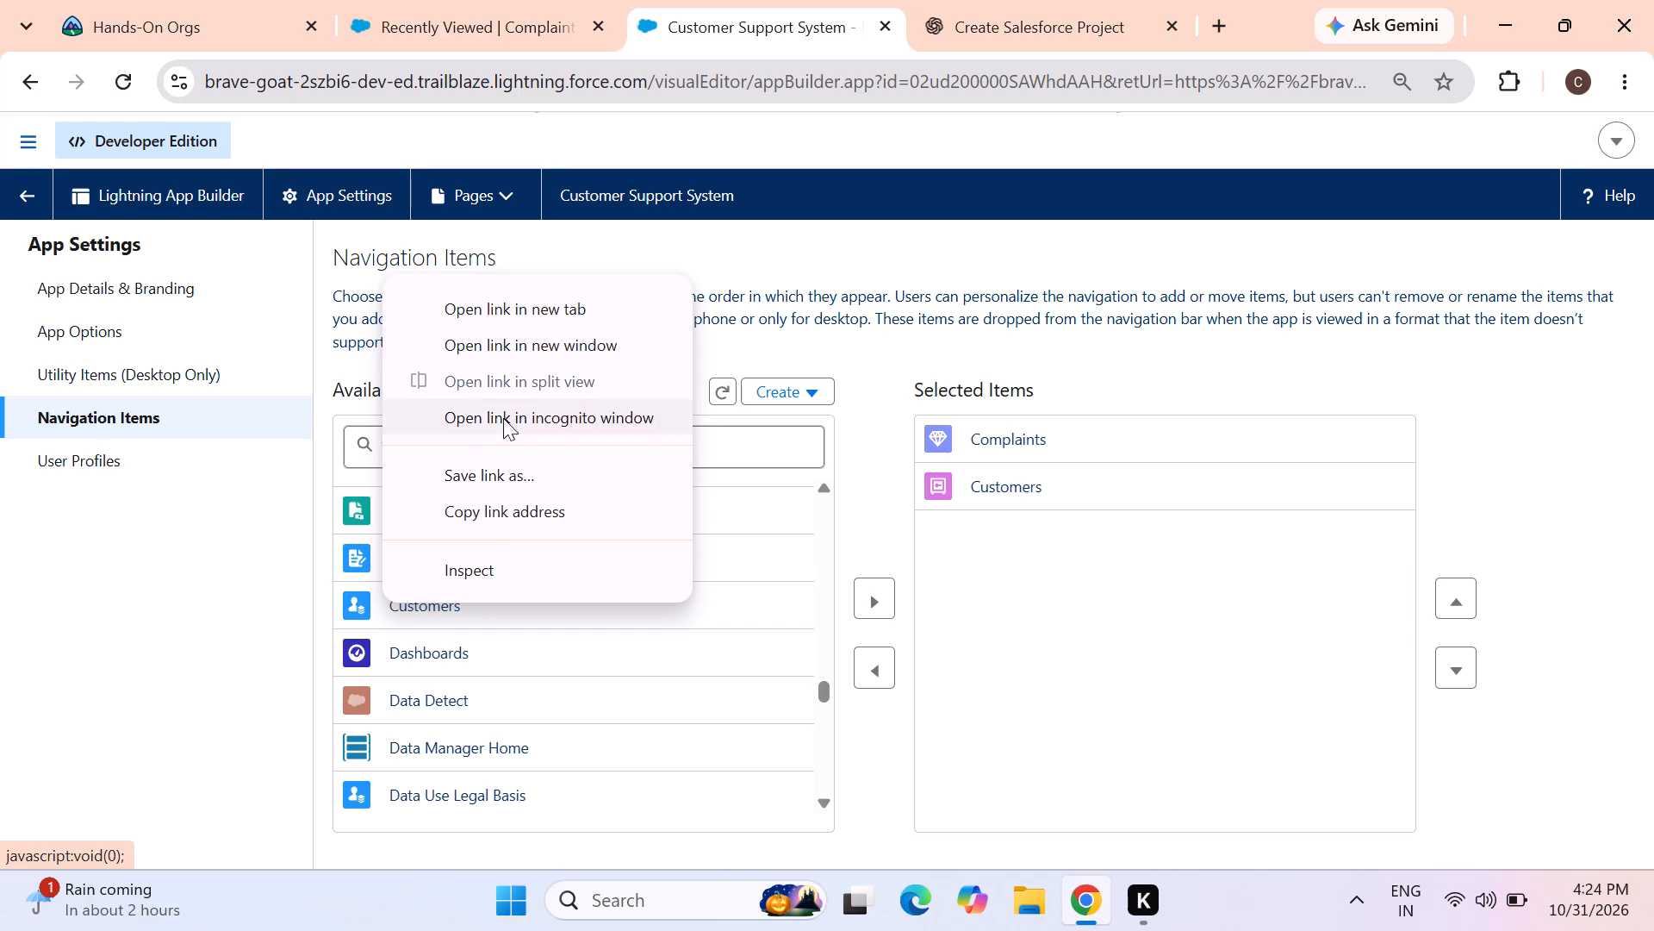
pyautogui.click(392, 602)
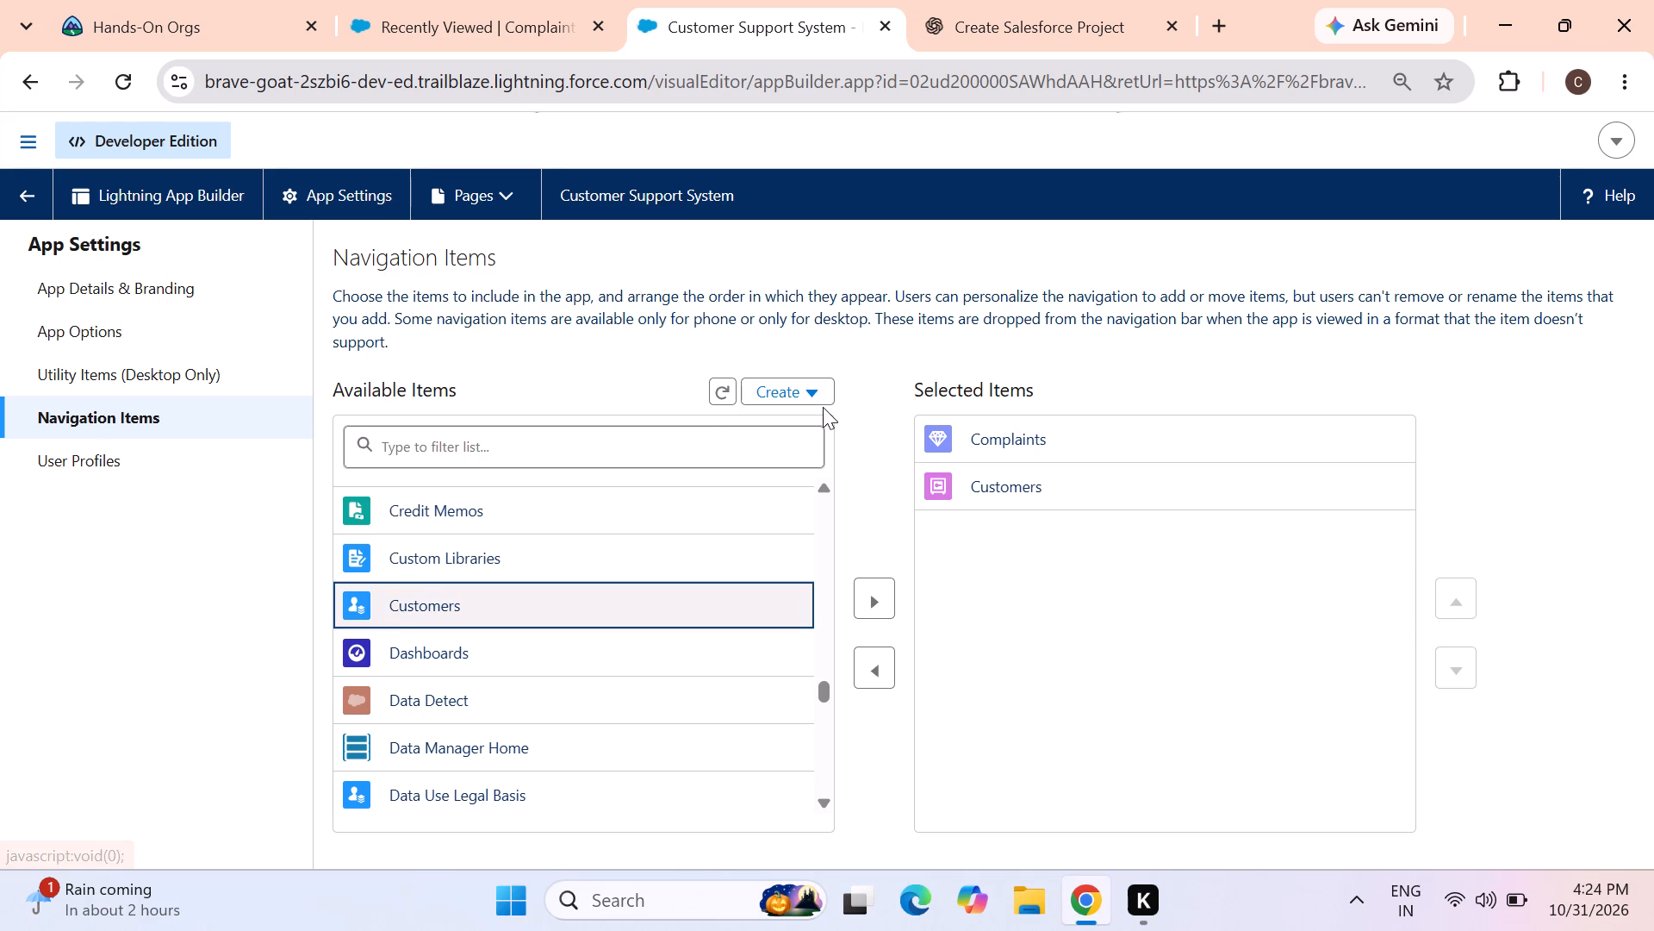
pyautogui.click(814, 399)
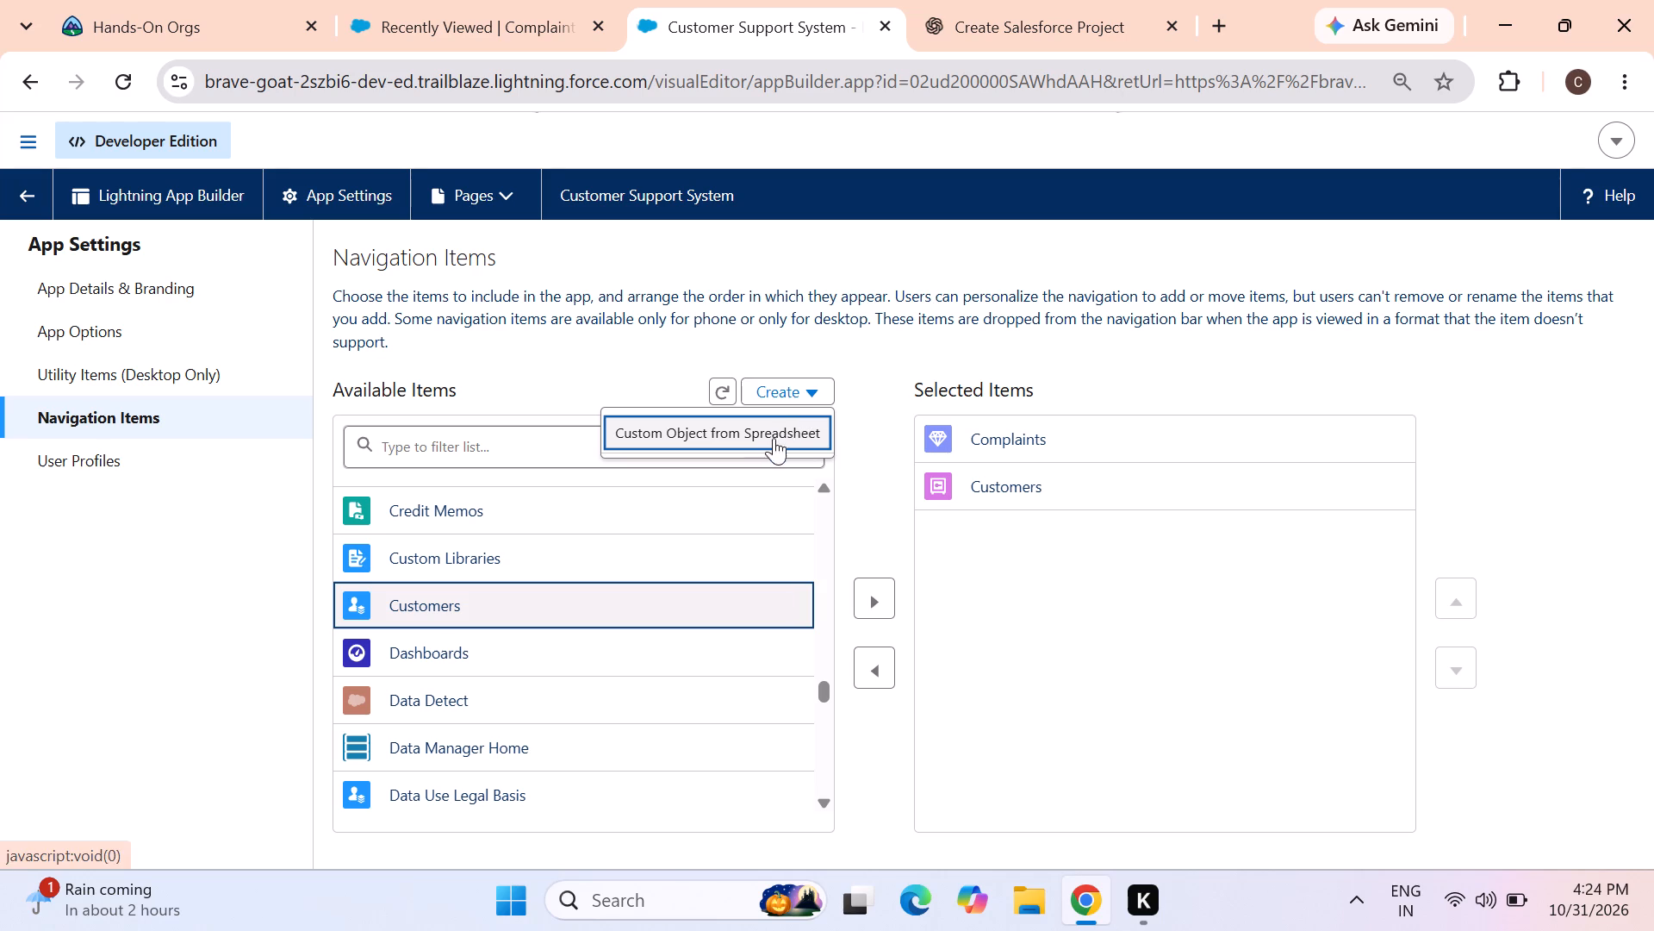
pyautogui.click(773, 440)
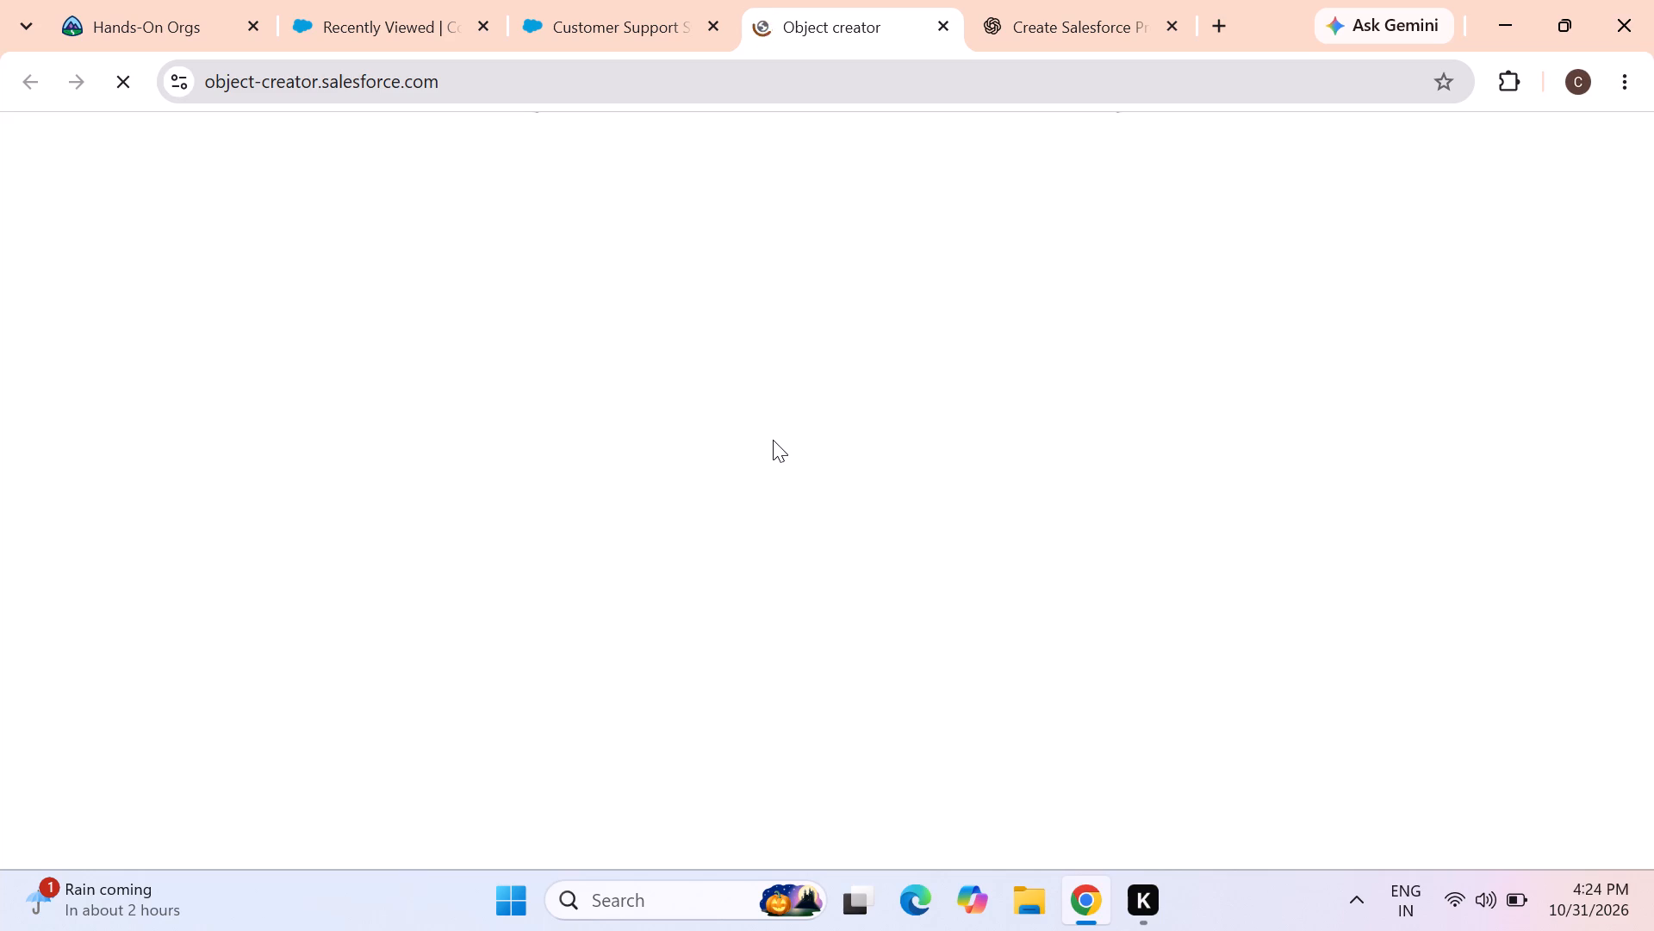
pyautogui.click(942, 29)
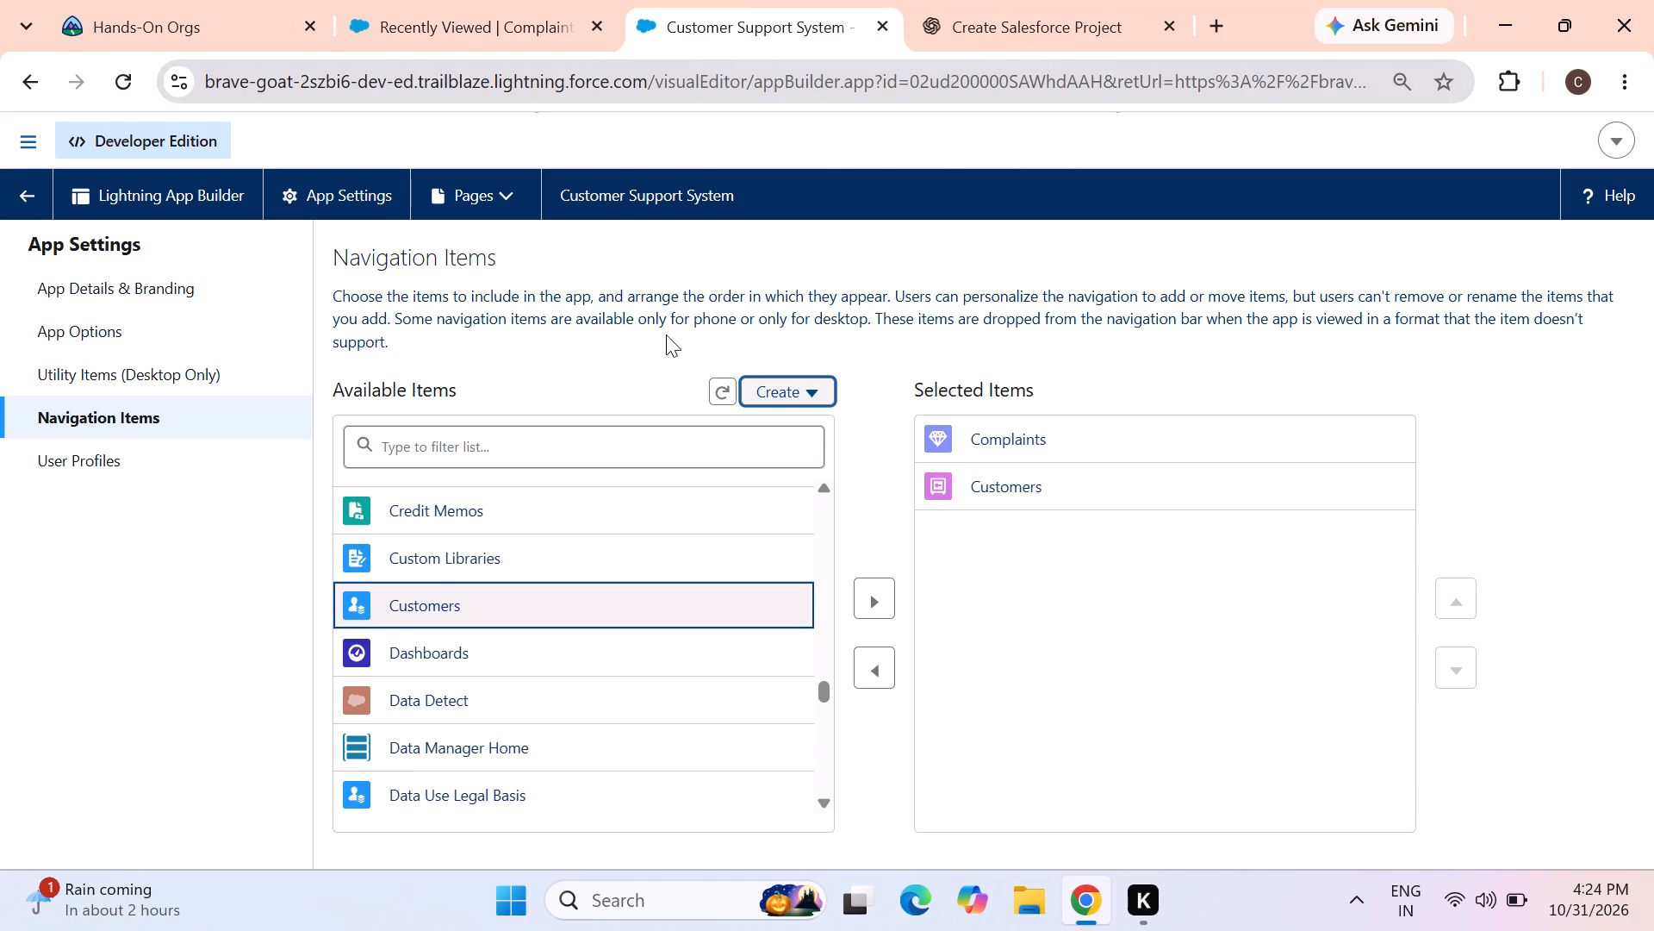
# Look through the available navigation items beyond Customers and back to the start of the list.
pyautogui.scroll(-5, 531, 701)
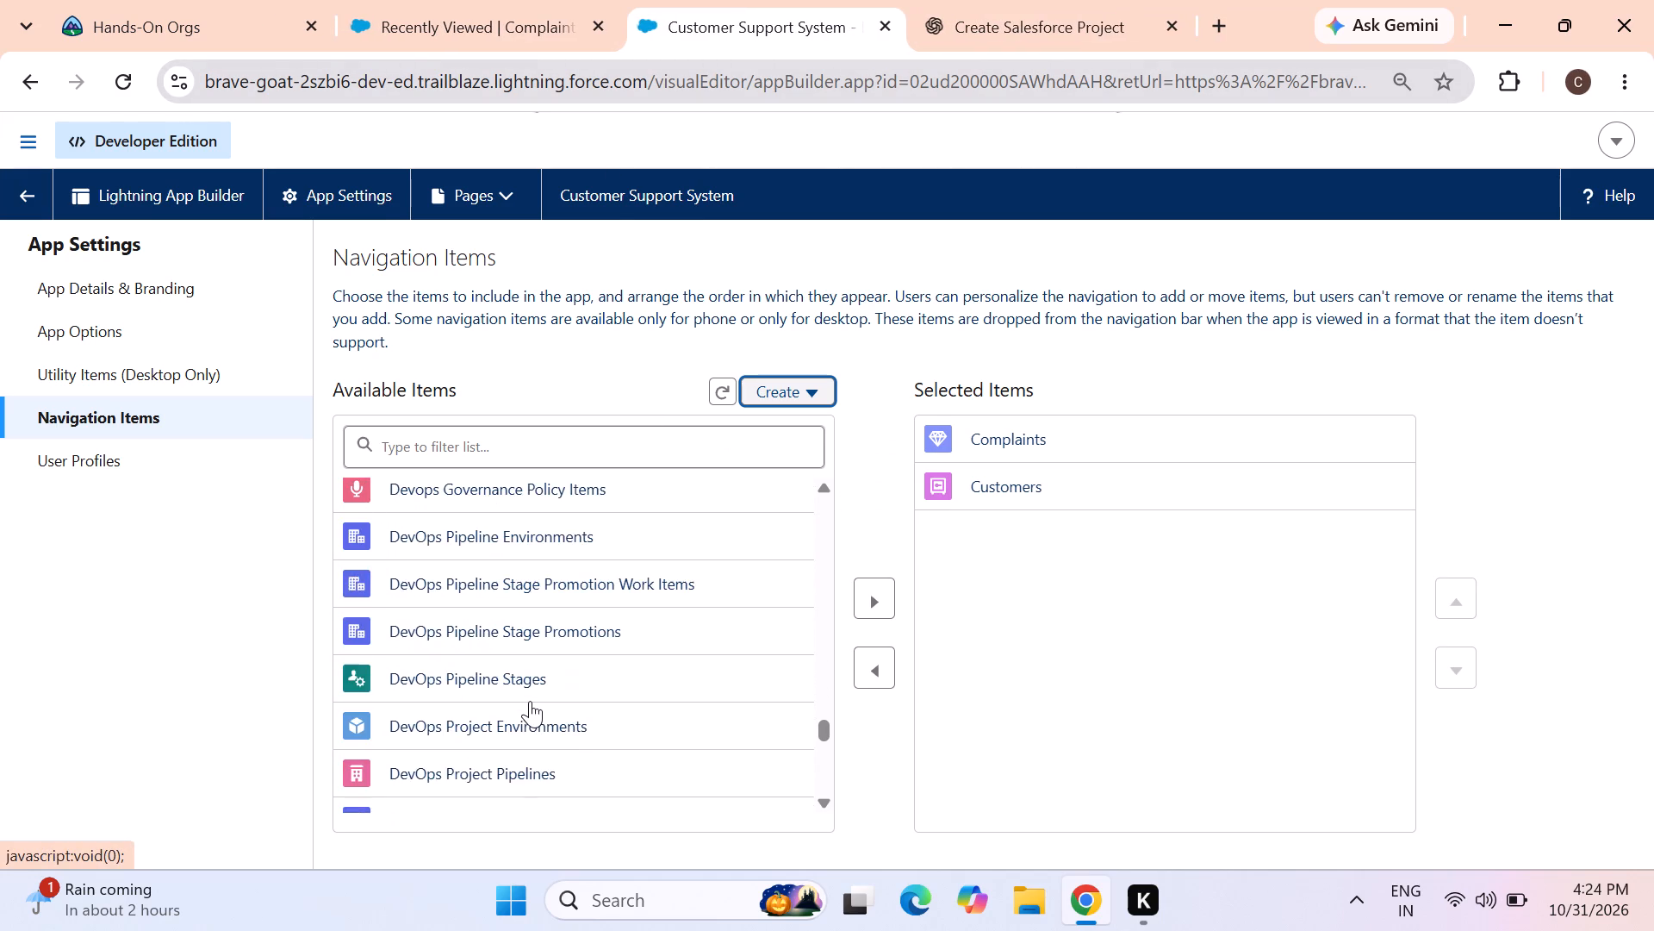
pyautogui.scroll(-10, 530, 701)
pyautogui.scroll(3, 524, 678)
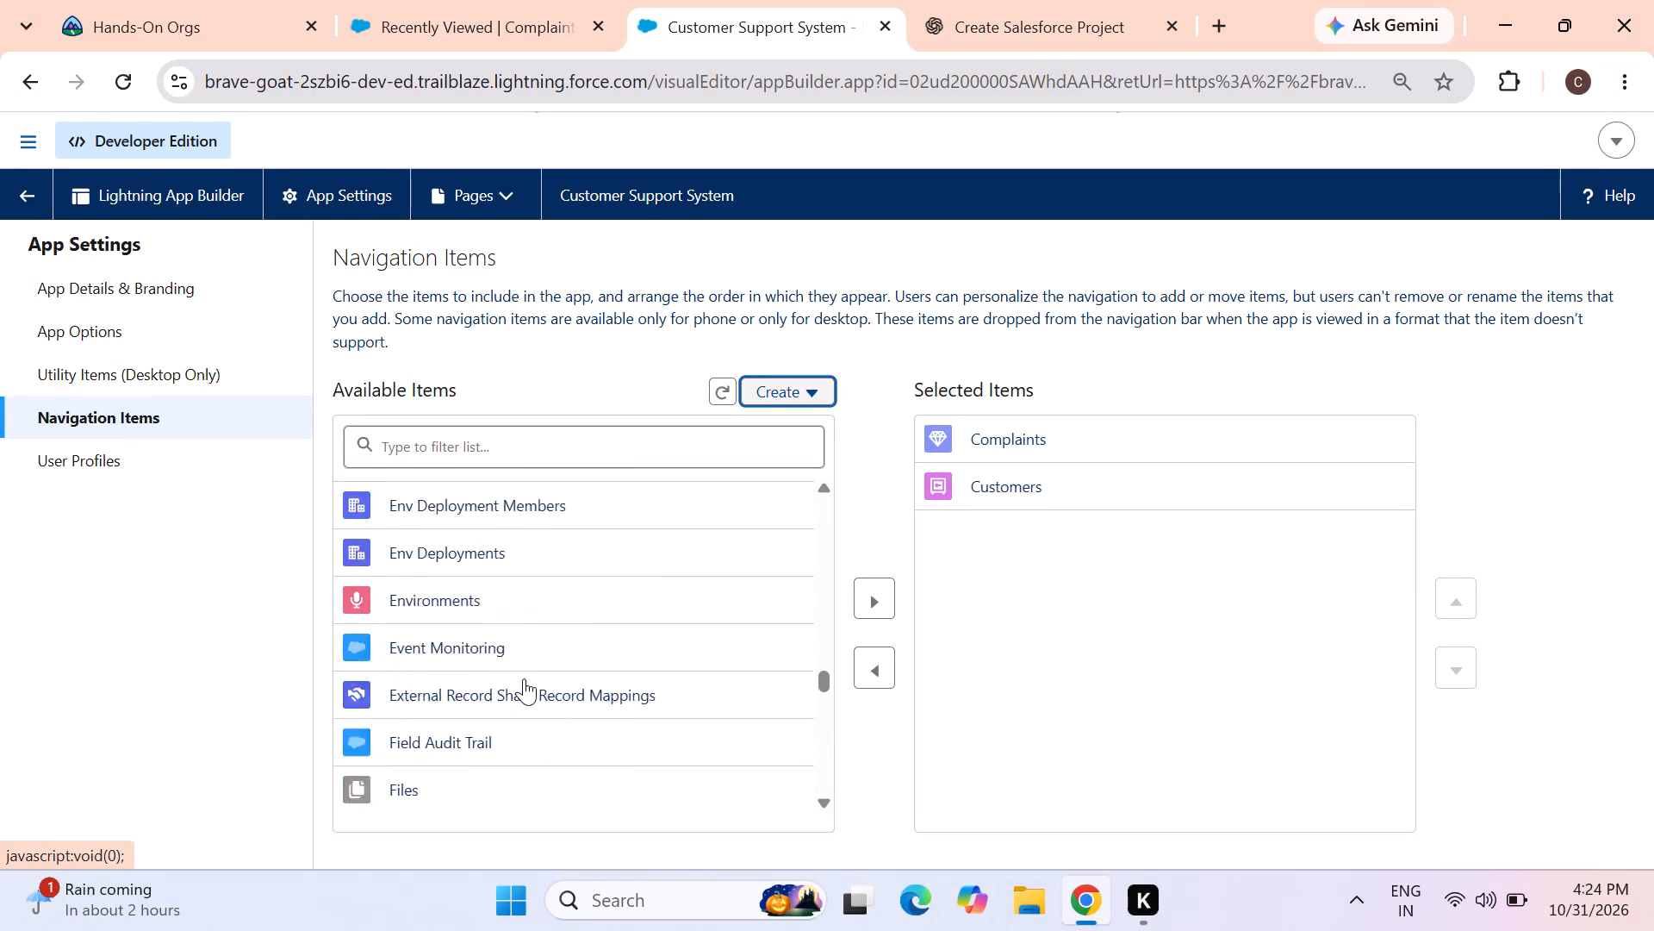
pyautogui.scroll(20, 524, 678)
pyautogui.scroll(18, 524, 678)
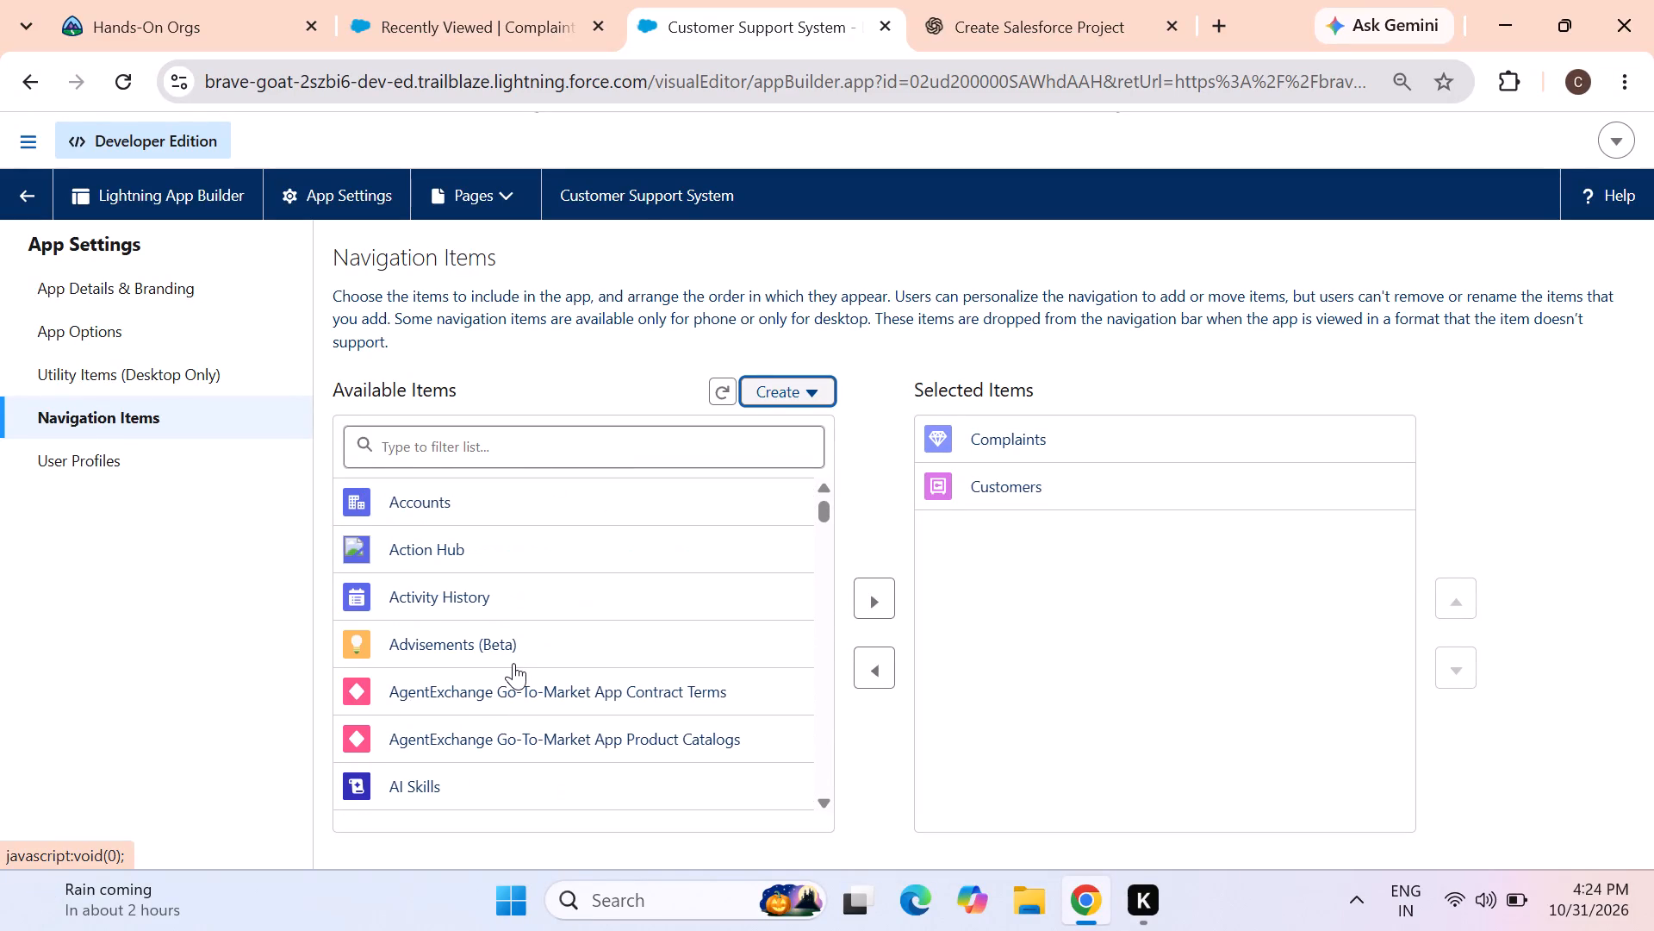
pyautogui.scroll(1, 513, 663)
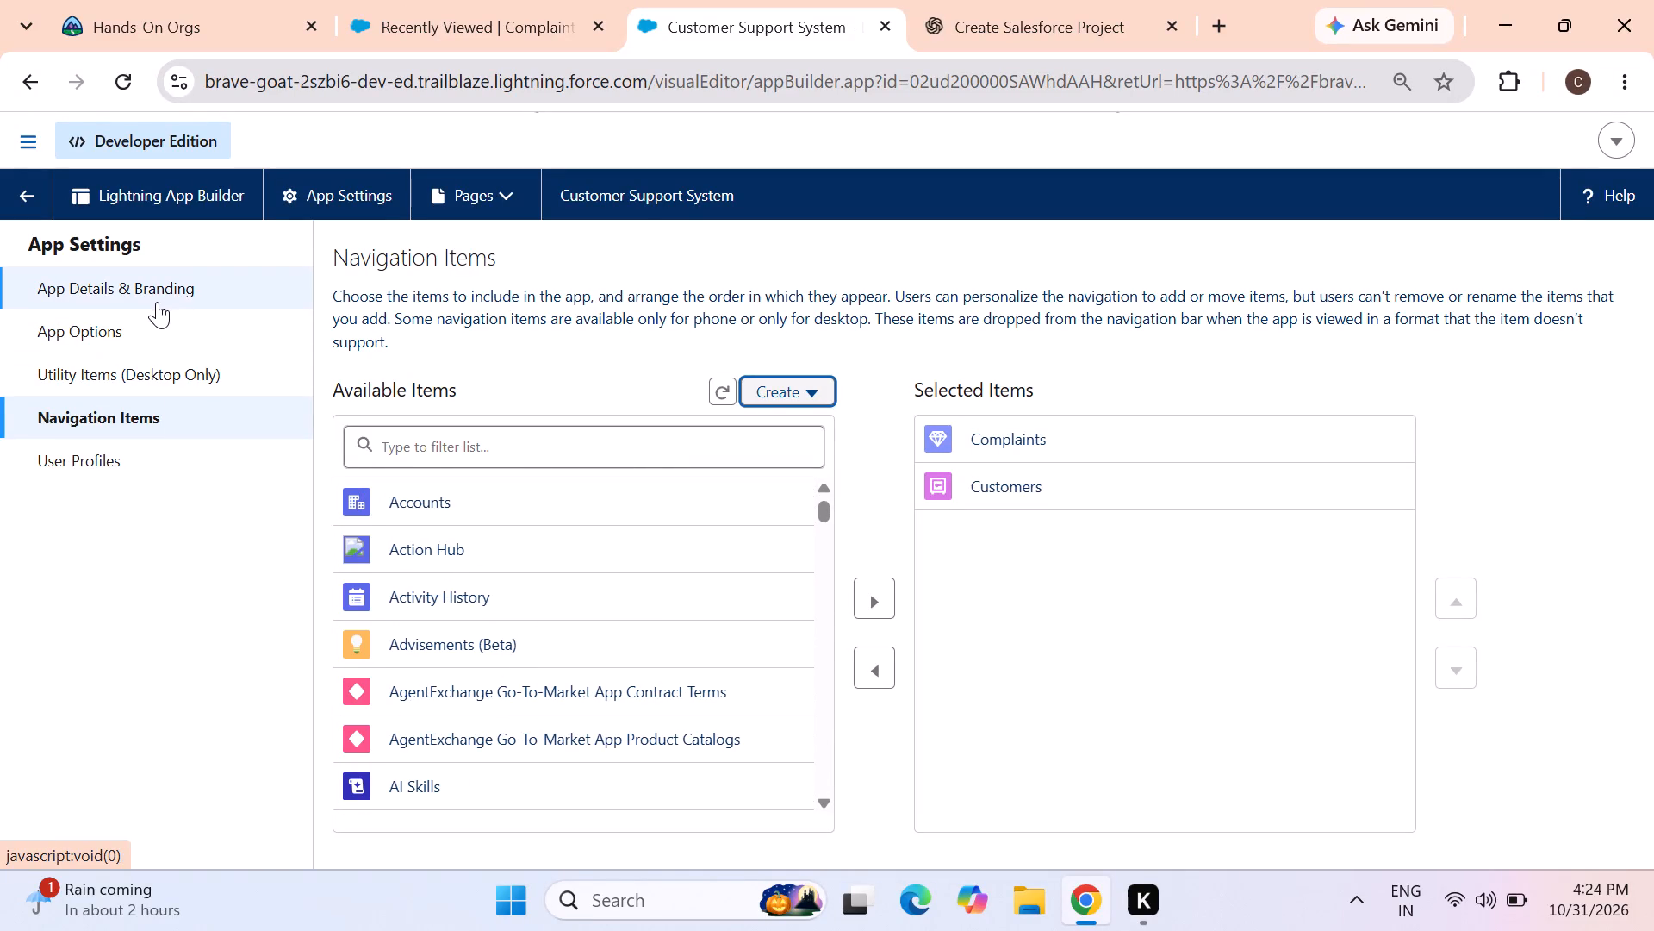
# Review the app's details and branding again and recheck its available and selected navigation items.
pyautogui.click(306, 186)
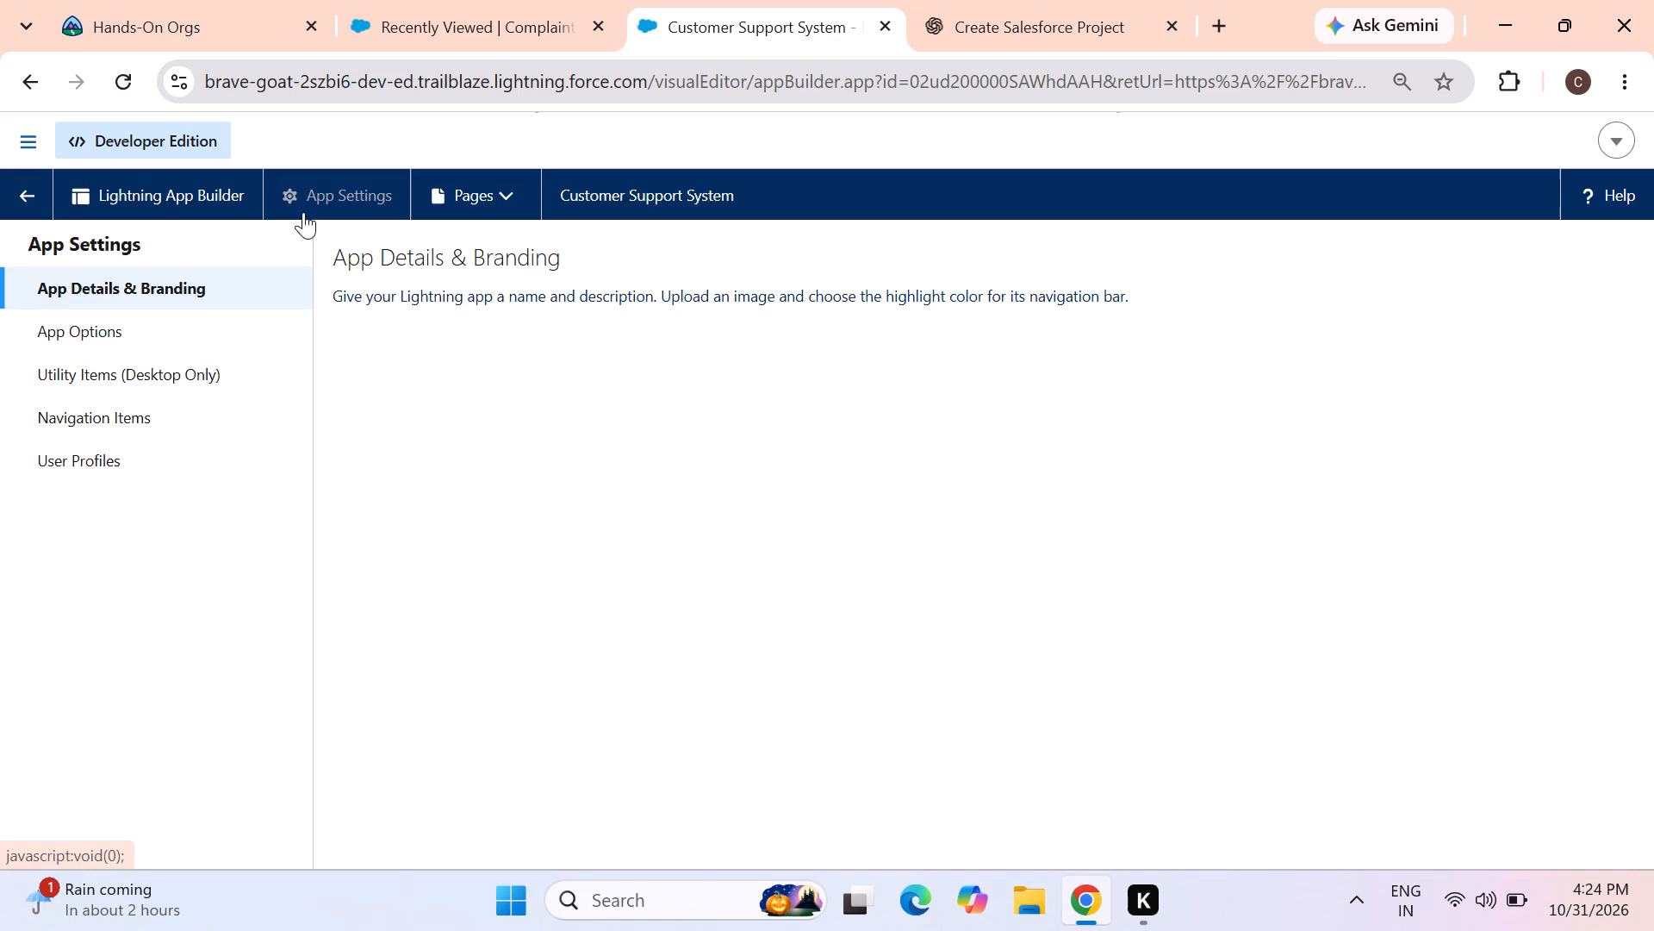
pyautogui.scroll(-5, 581, 535)
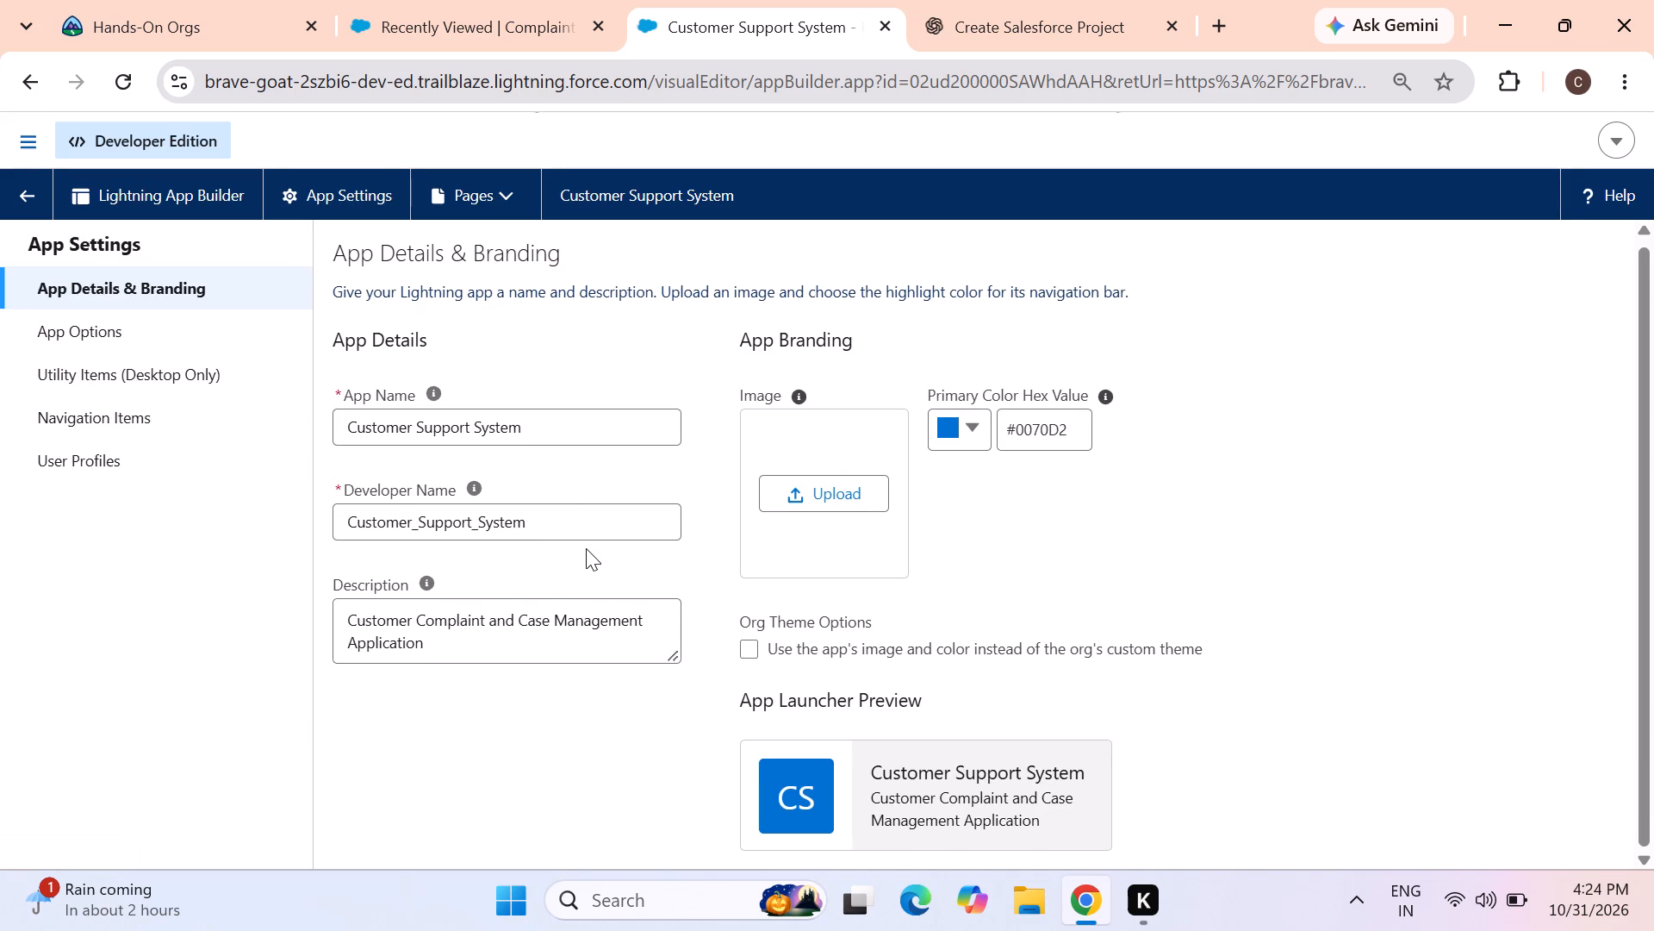
pyautogui.scroll(5, 581, 549)
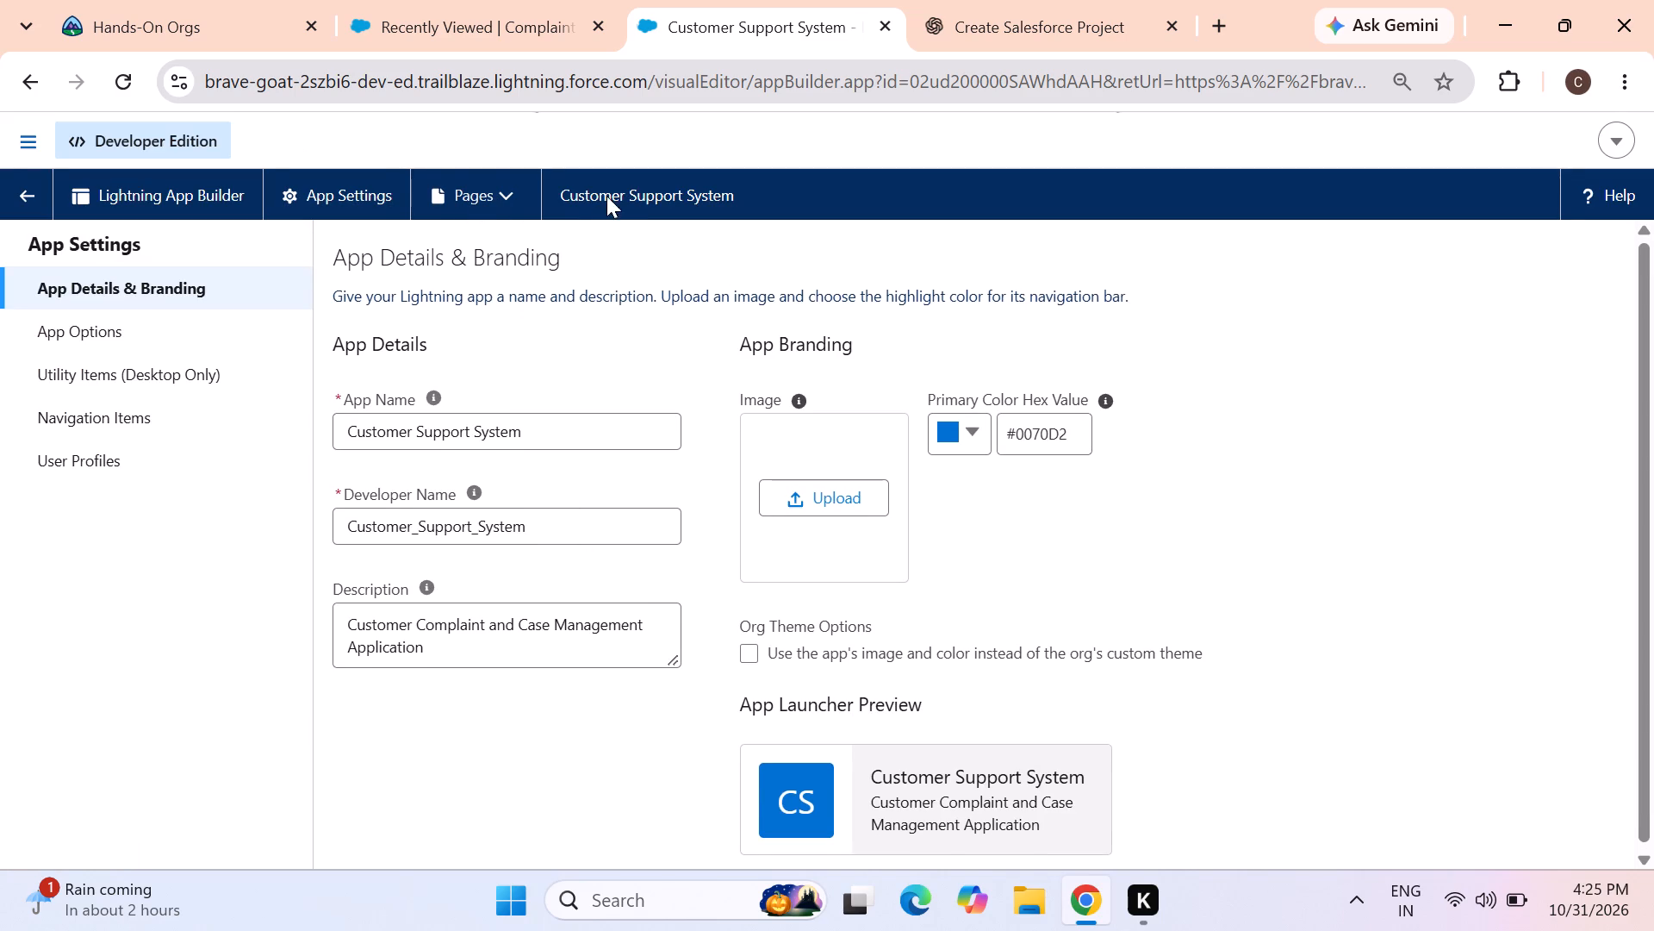
pyautogui.click(612, 191)
pyautogui.click(362, 197)
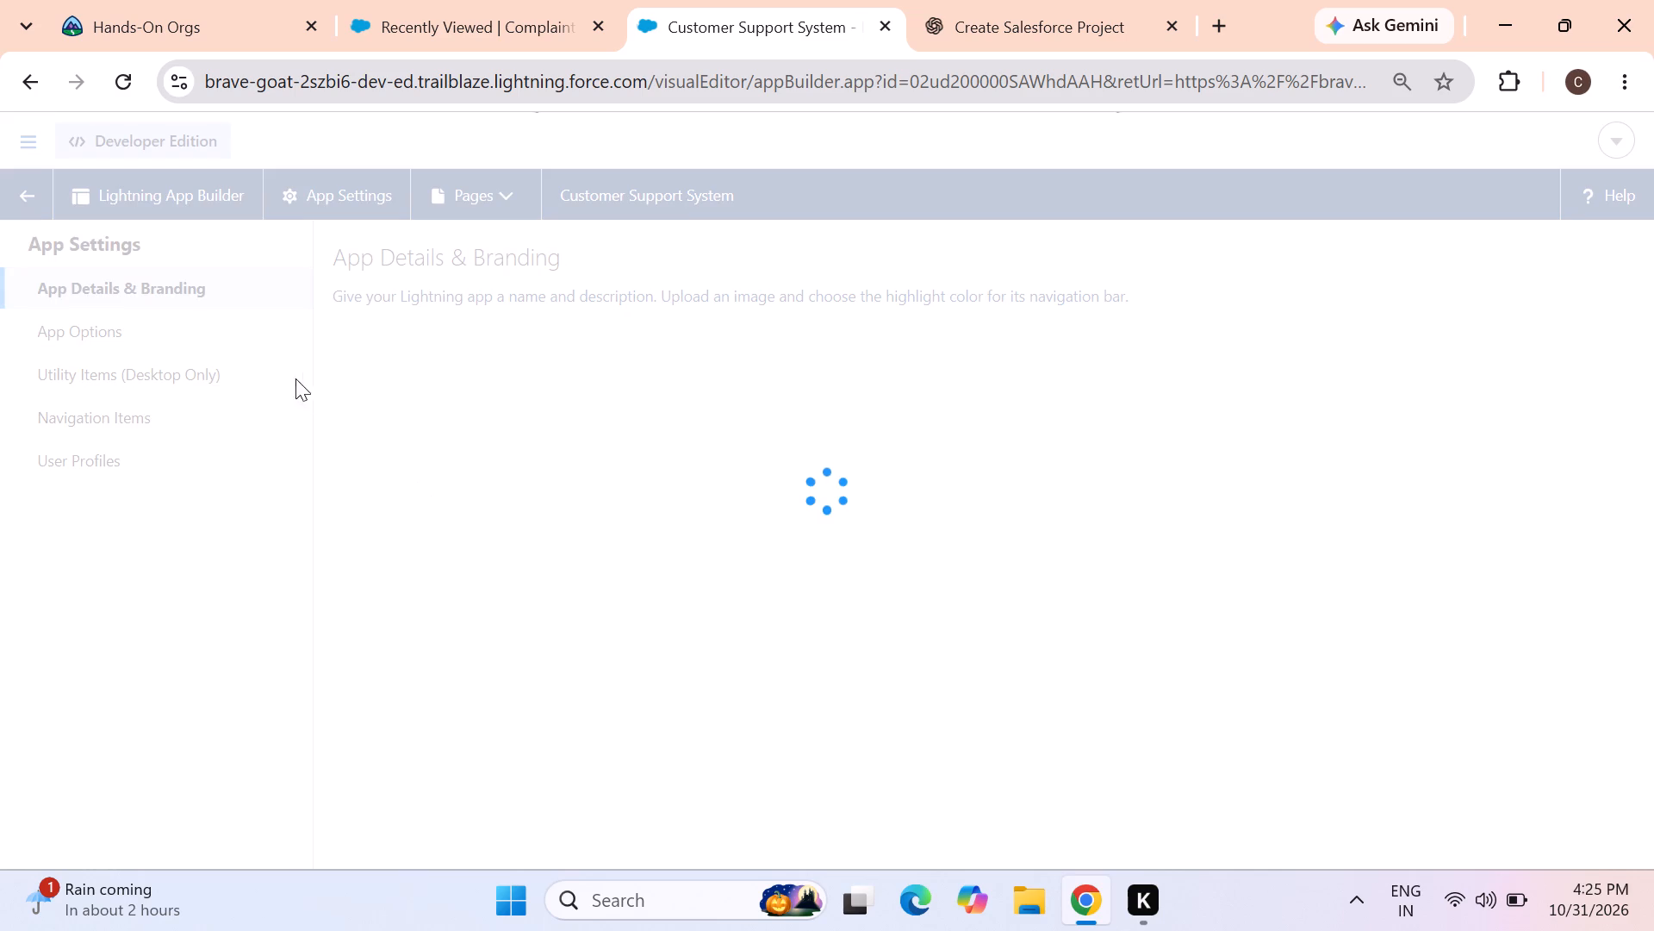
pyautogui.click(83, 433)
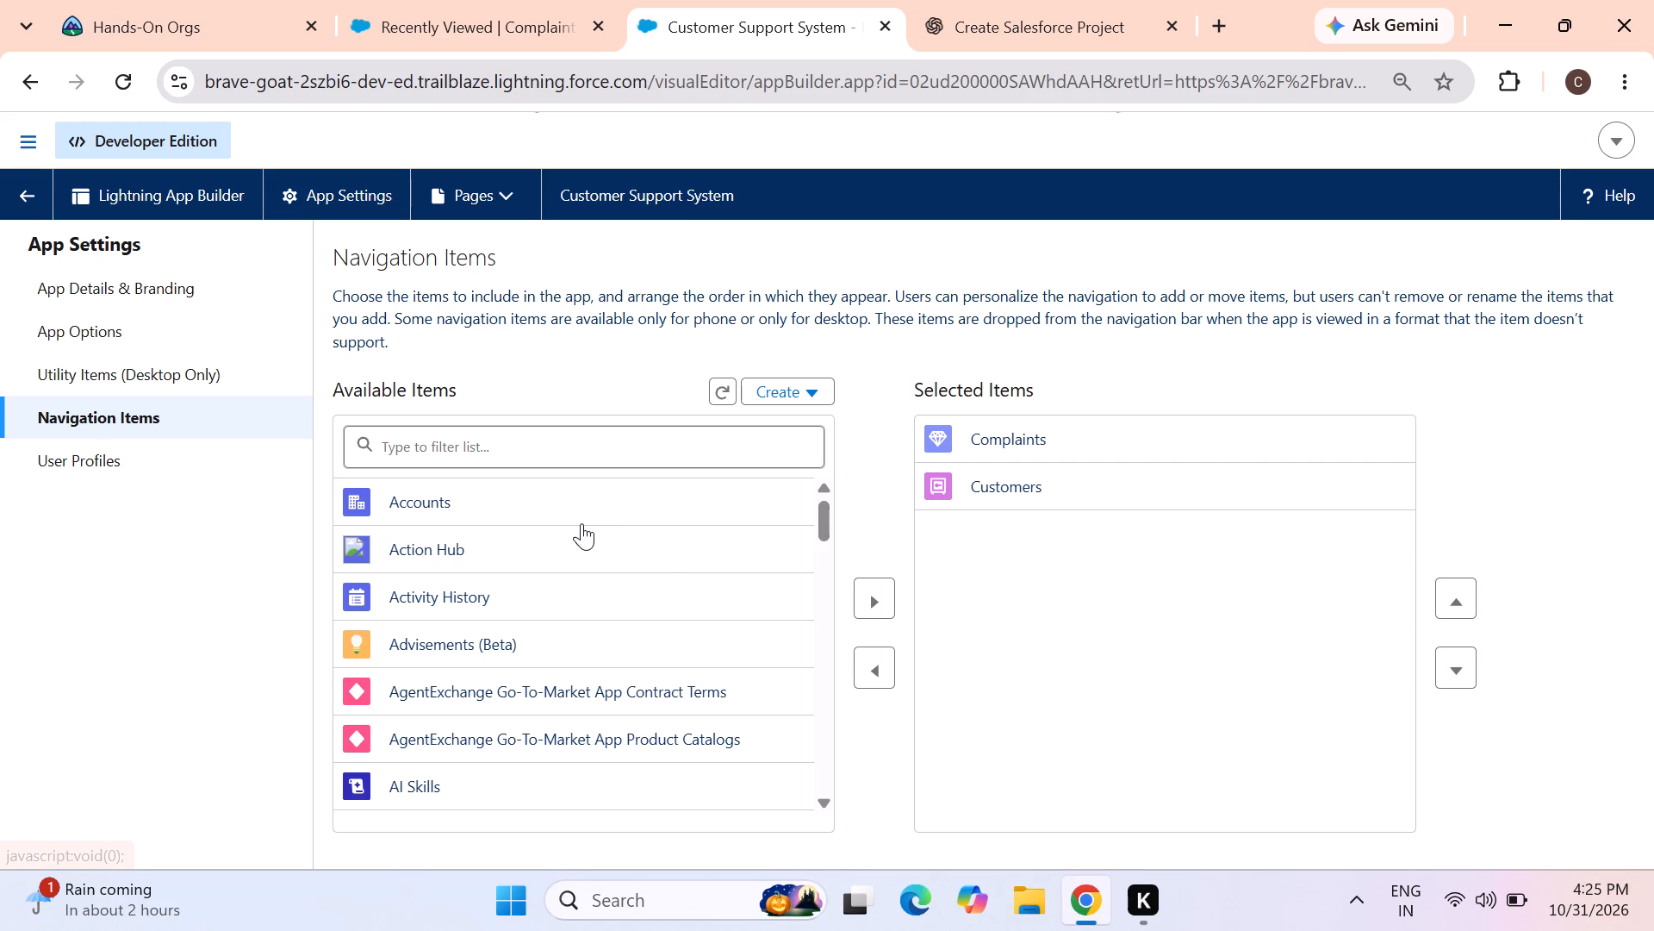
pyautogui.scroll(1, 581, 523)
pyautogui.scroll(-1, 581, 523)
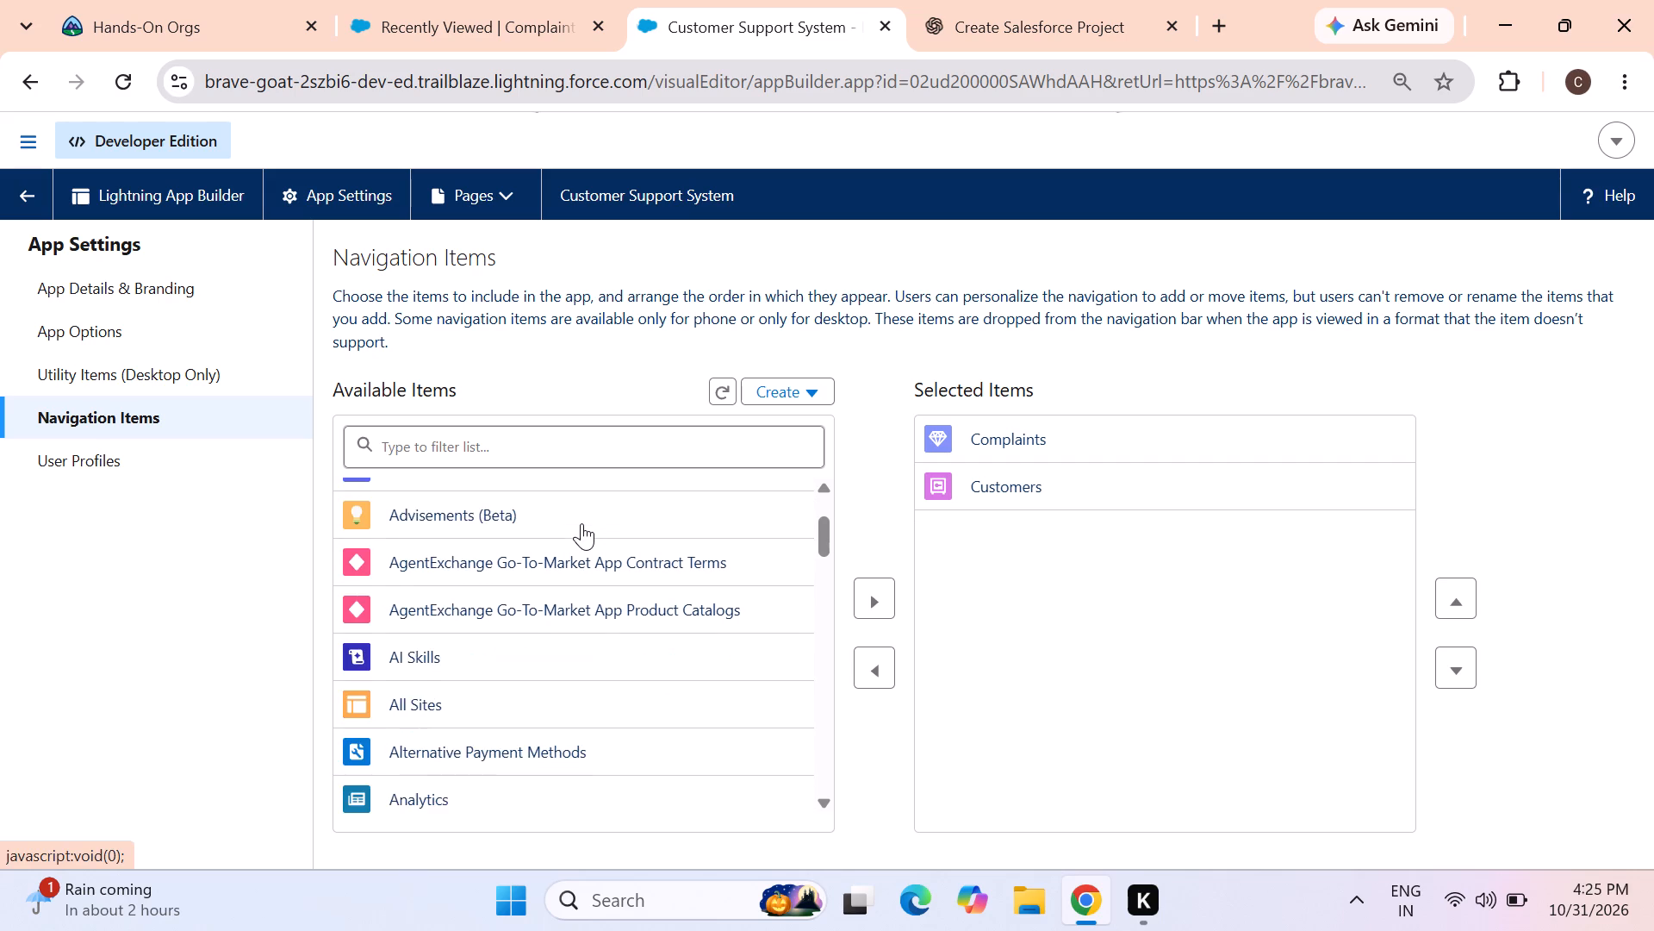
pyautogui.scroll(-2, 581, 523)
pyautogui.scroll(4, 581, 523)
pyautogui.scroll(-10, 581, 523)
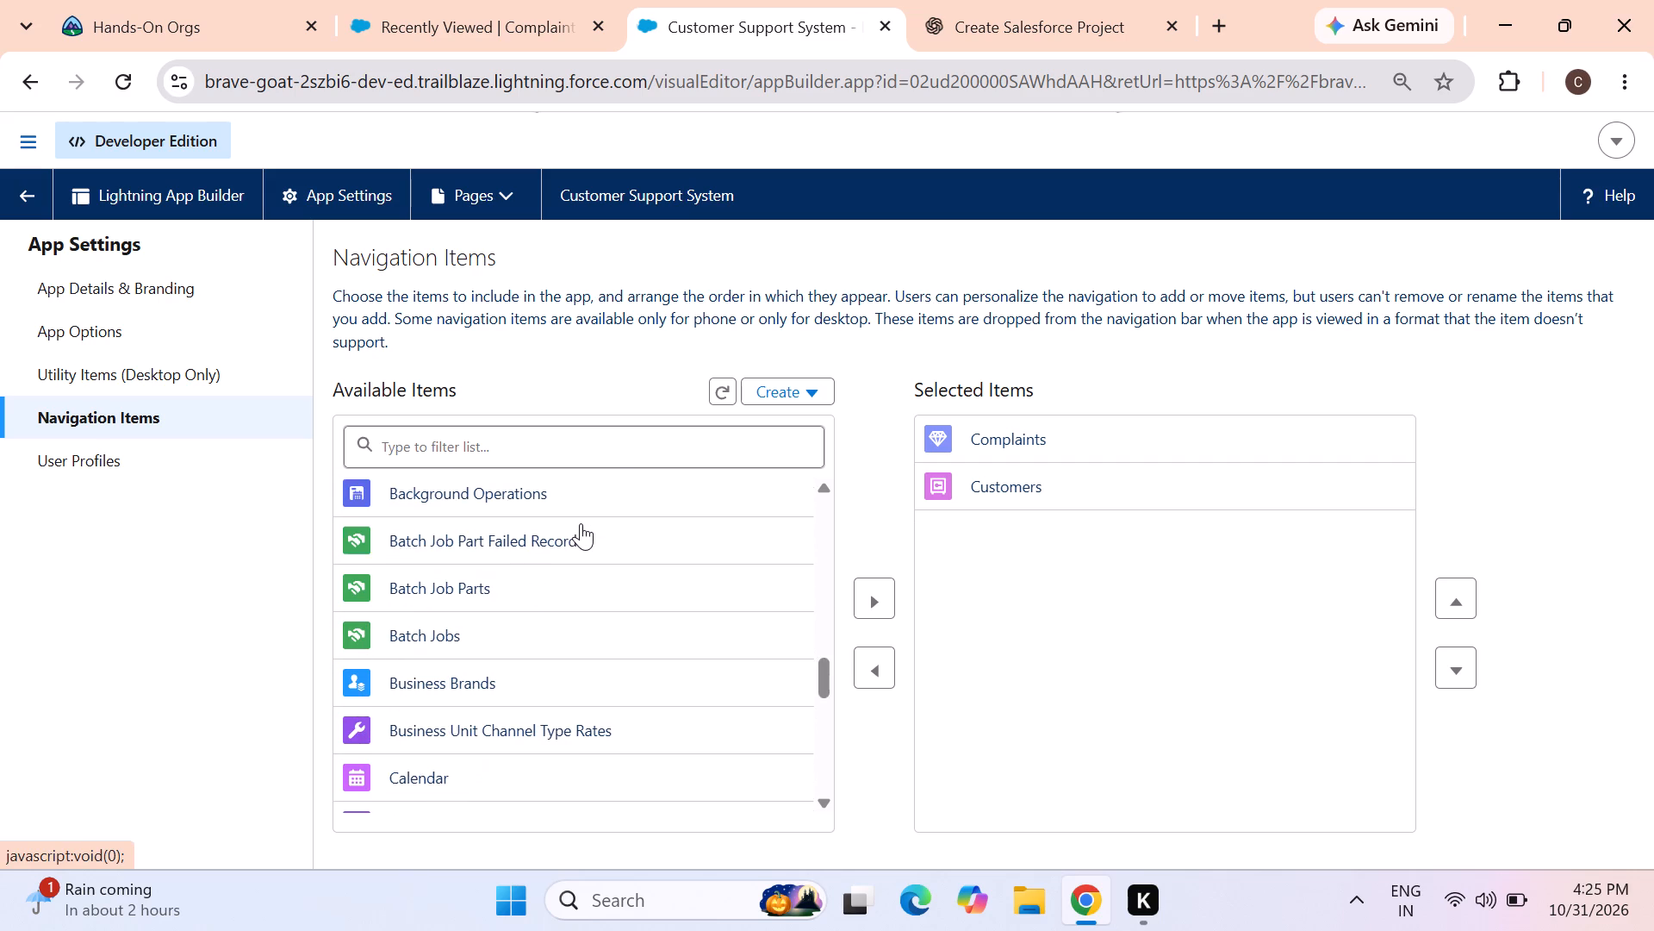
# Leave the app's settings and search the Object Manager for Customer.
pyautogui.click(31, 197)
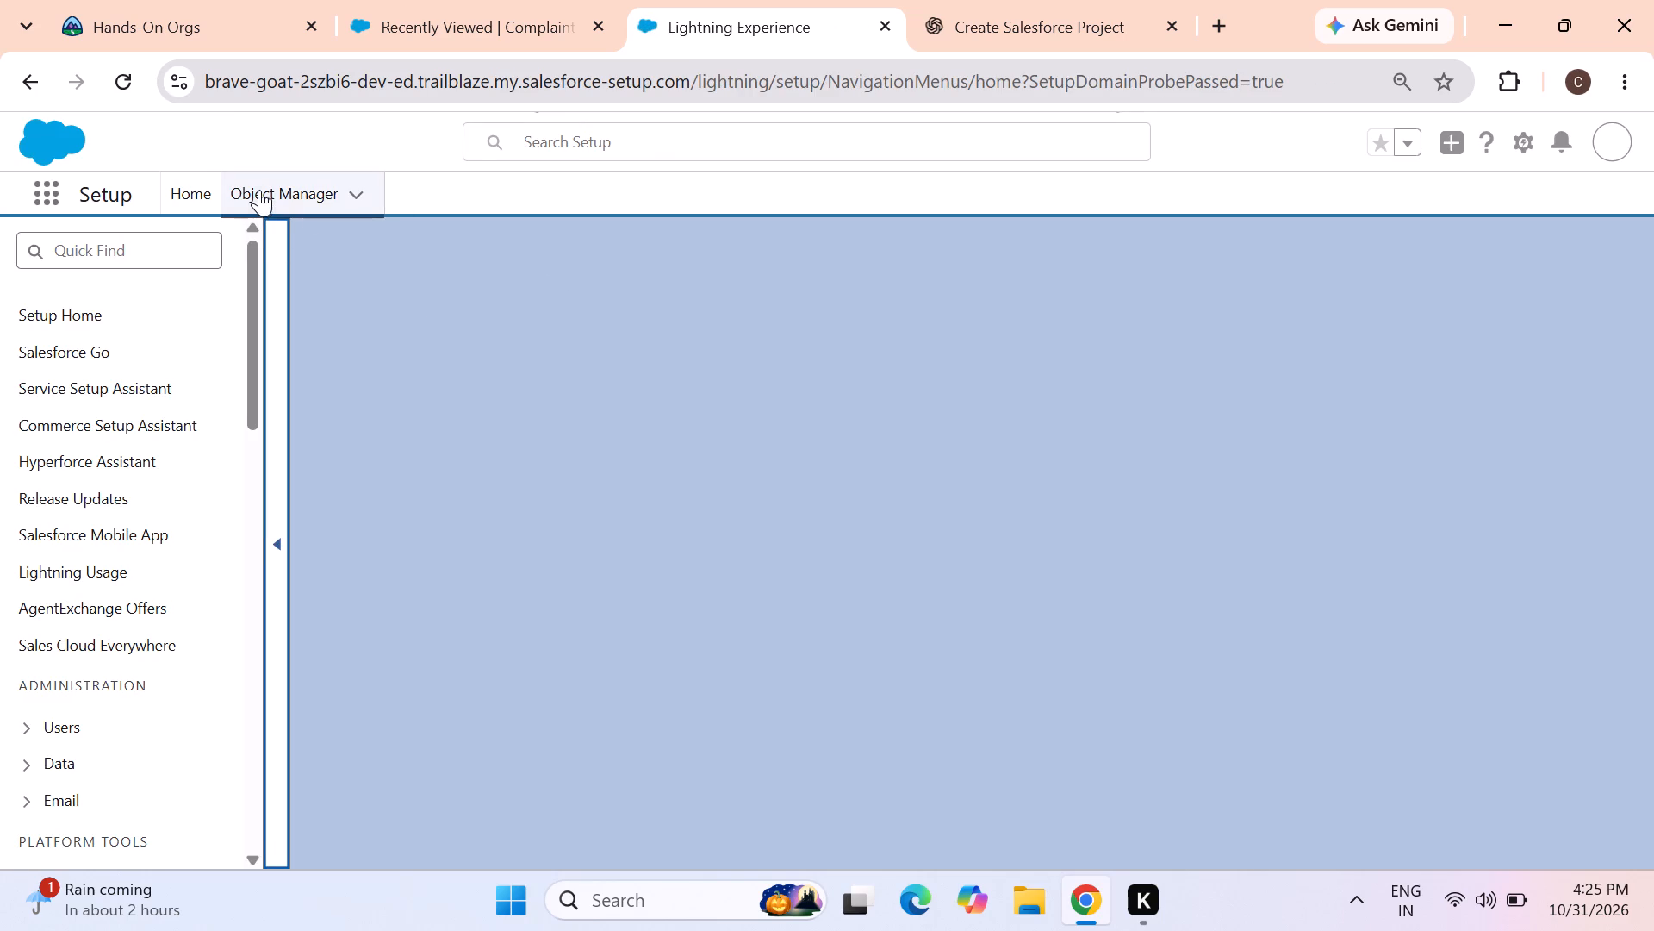
pyautogui.click(259, 190)
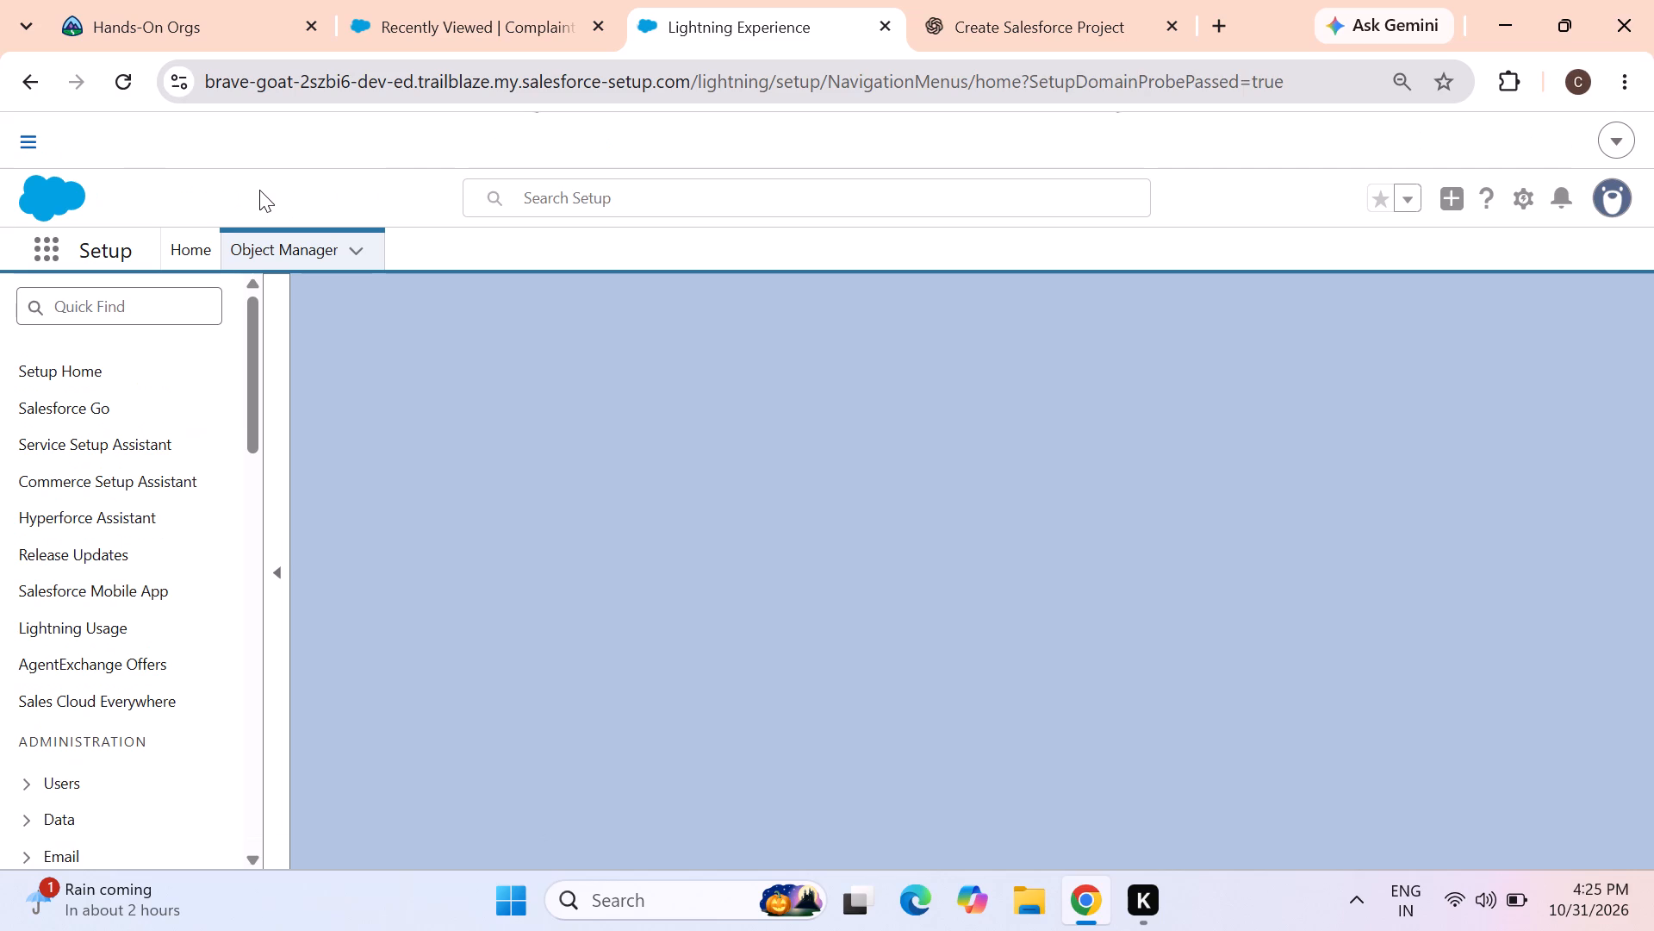
pyautogui.click(292, 246)
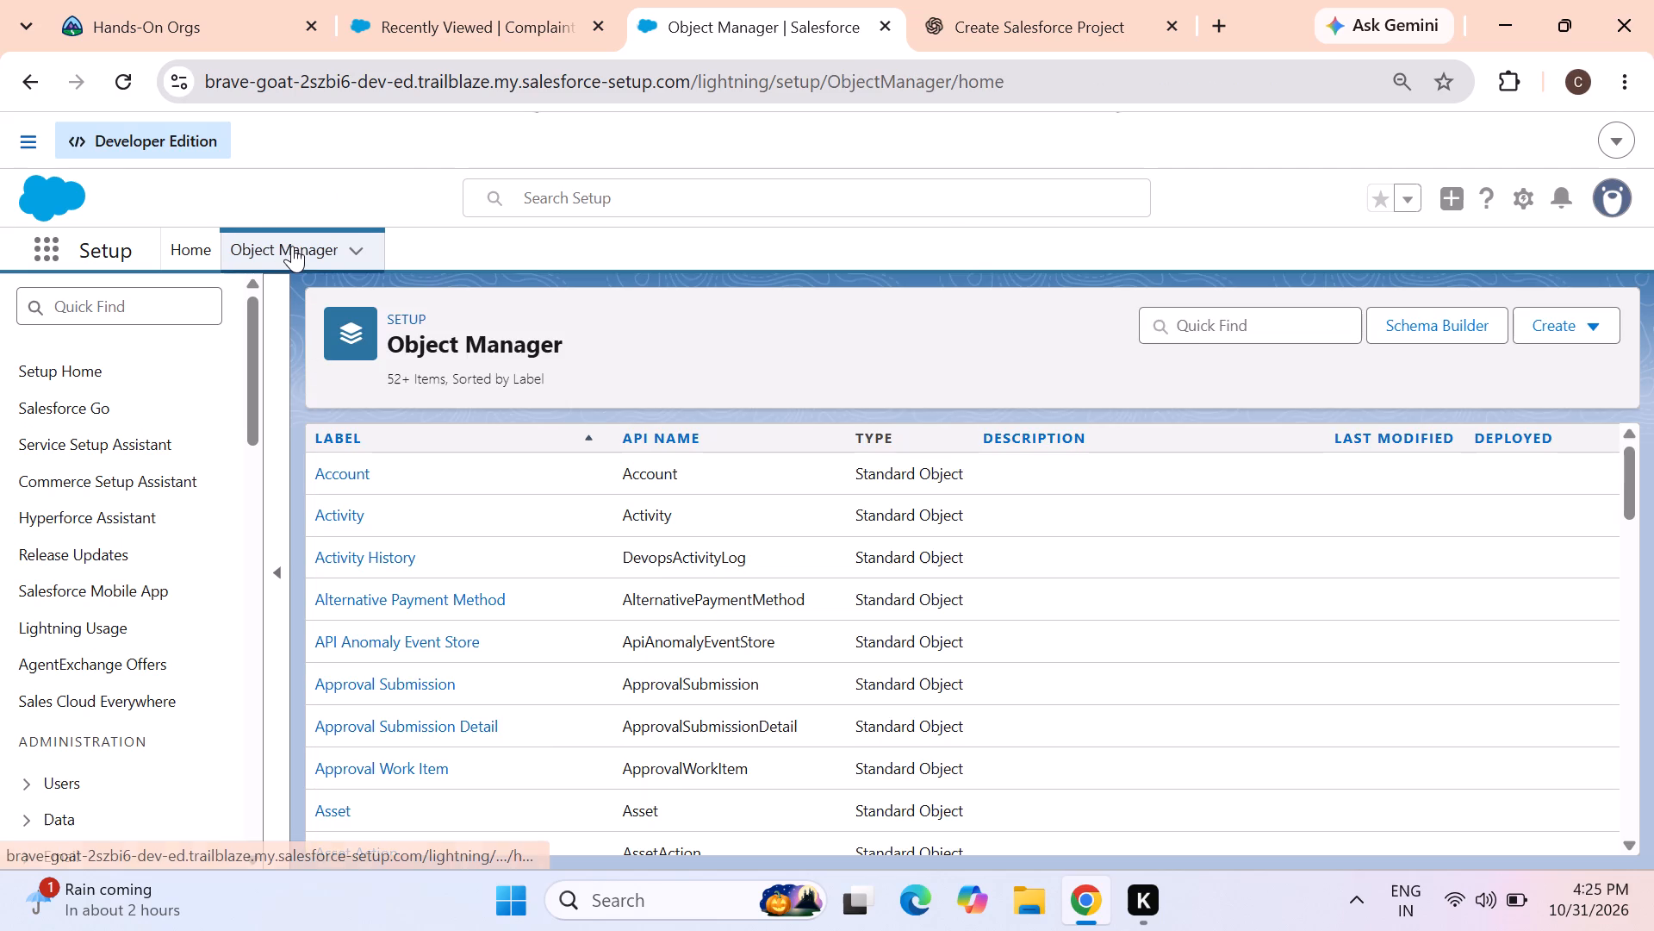
pyautogui.click(1249, 327)
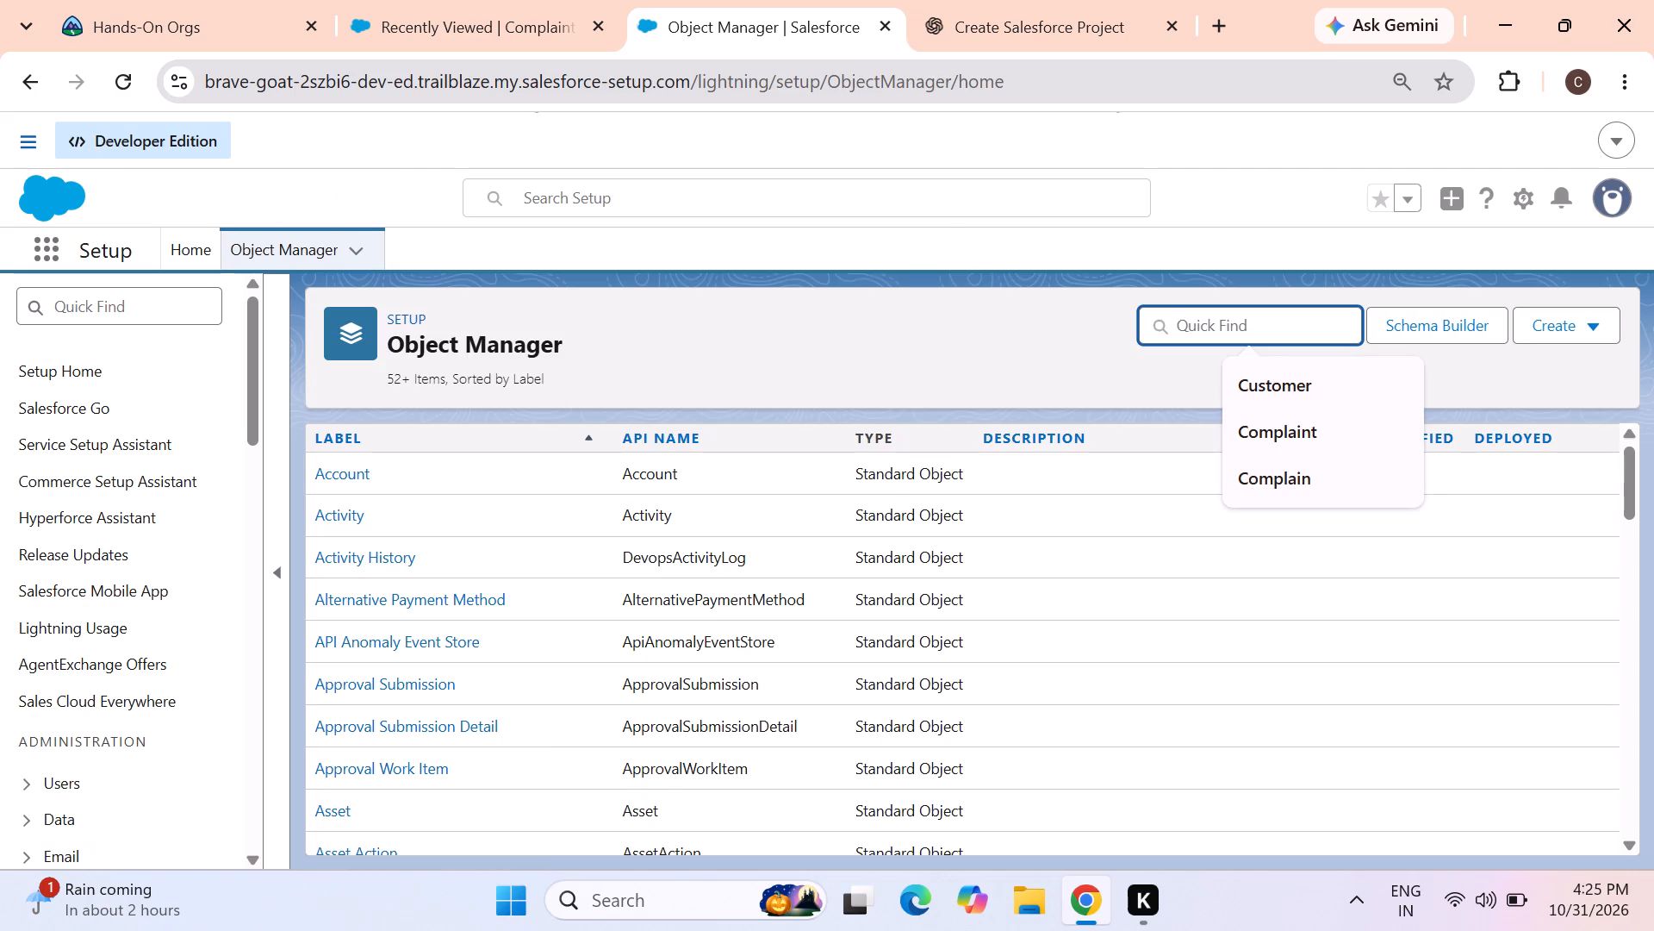
pyautogui.click(1269, 369)
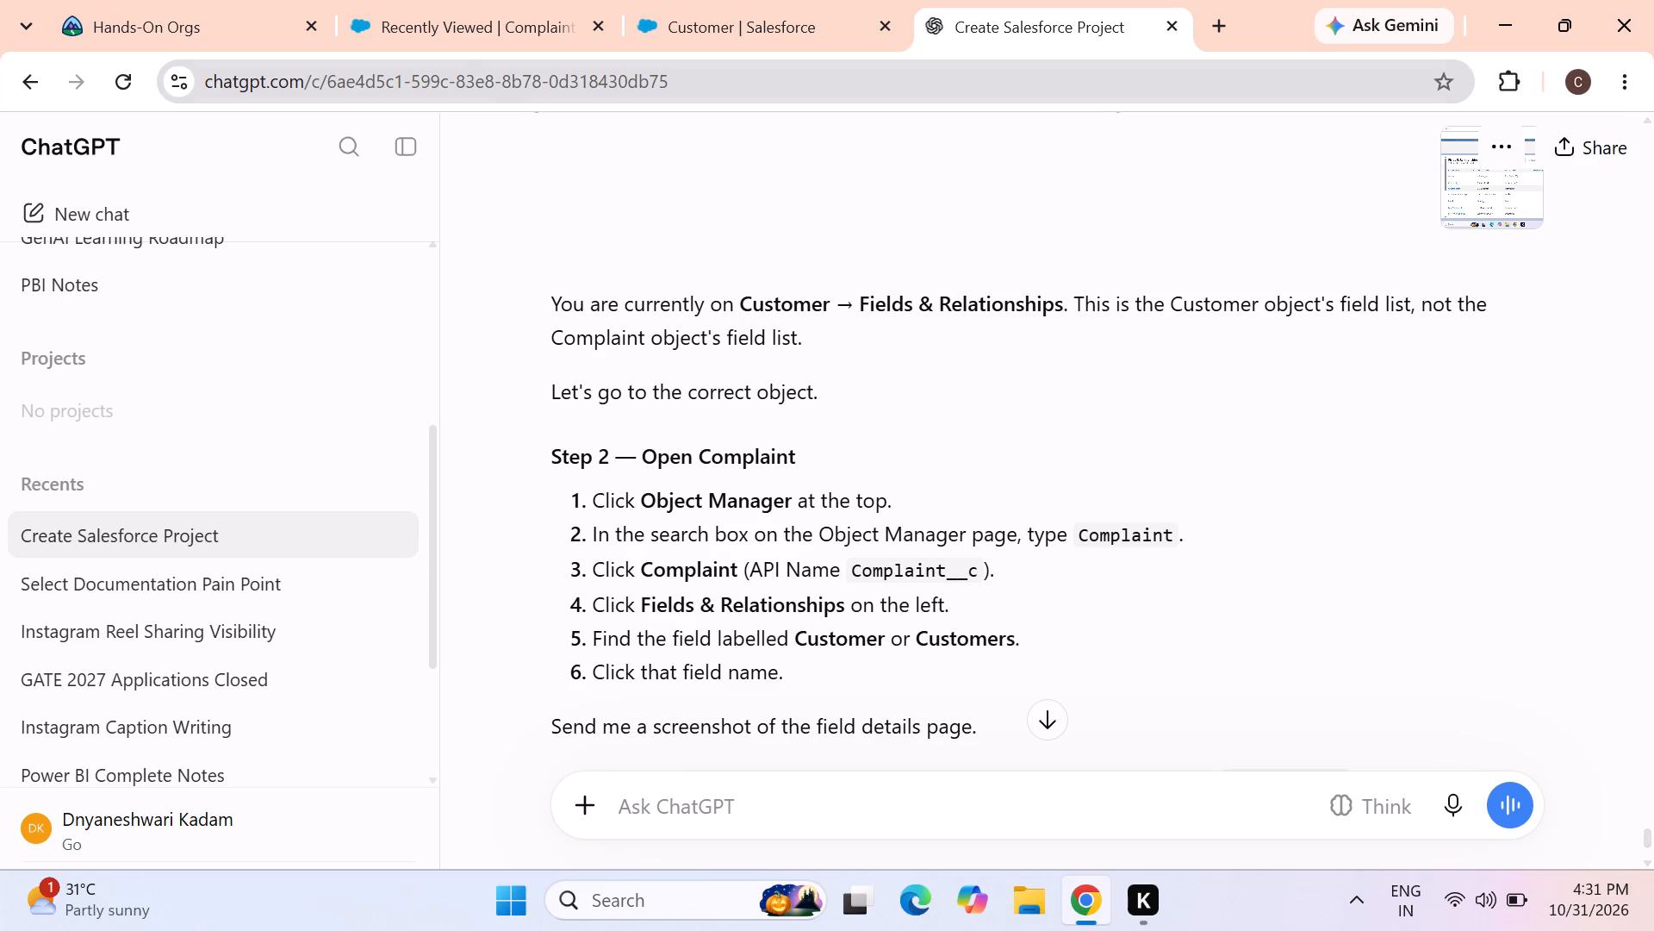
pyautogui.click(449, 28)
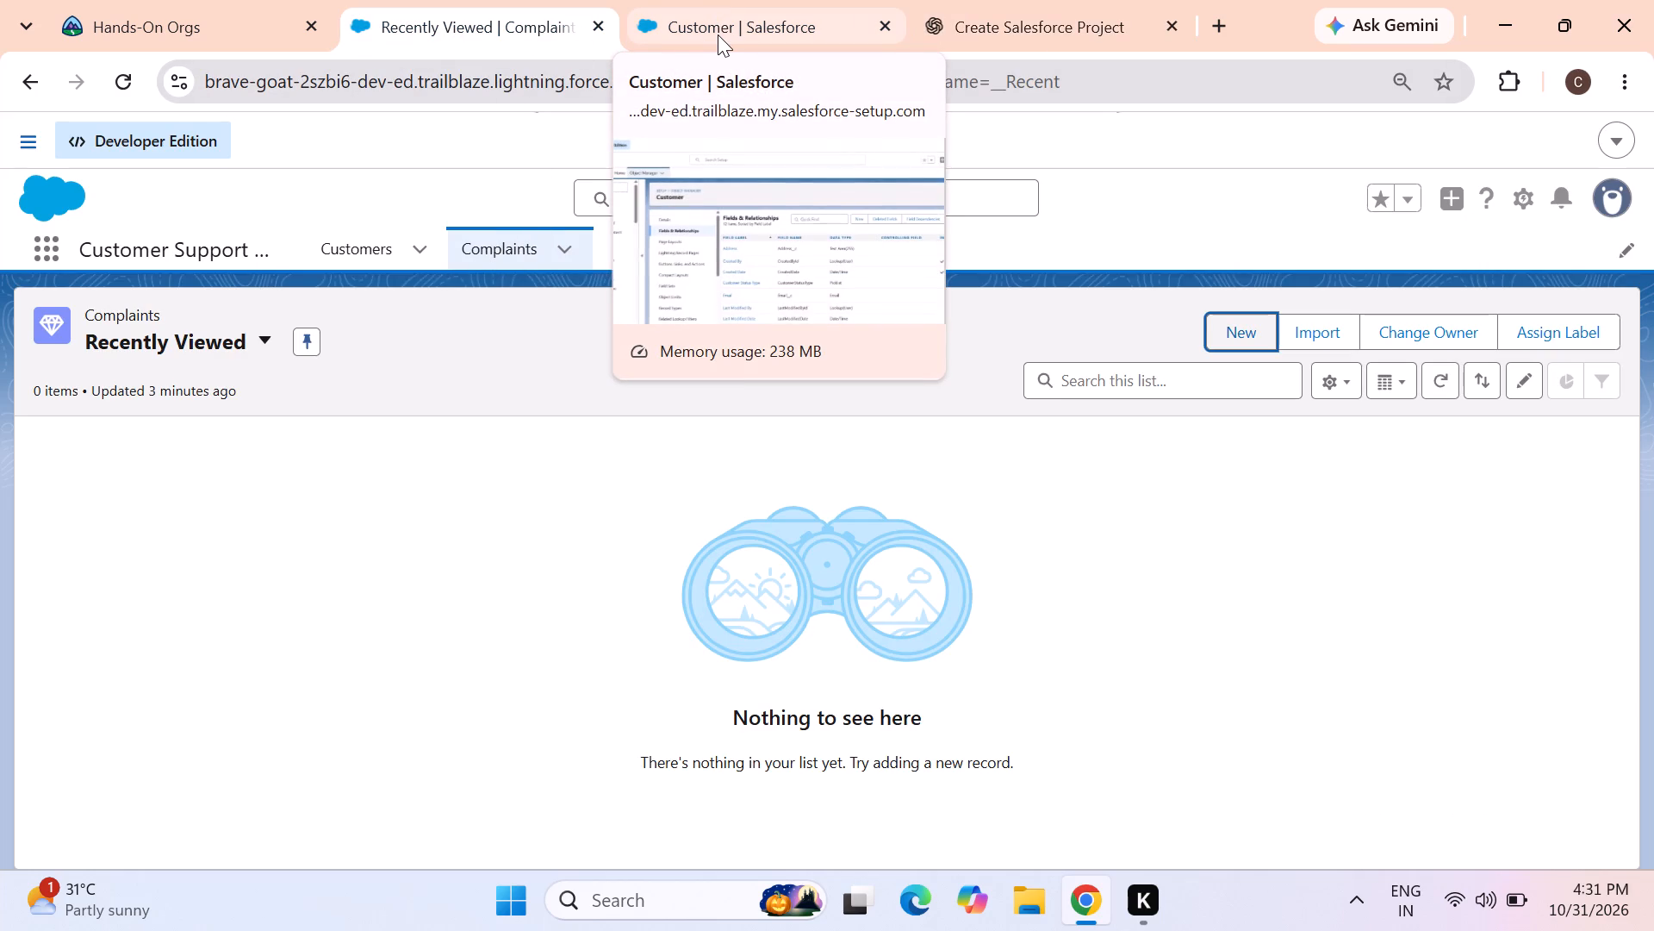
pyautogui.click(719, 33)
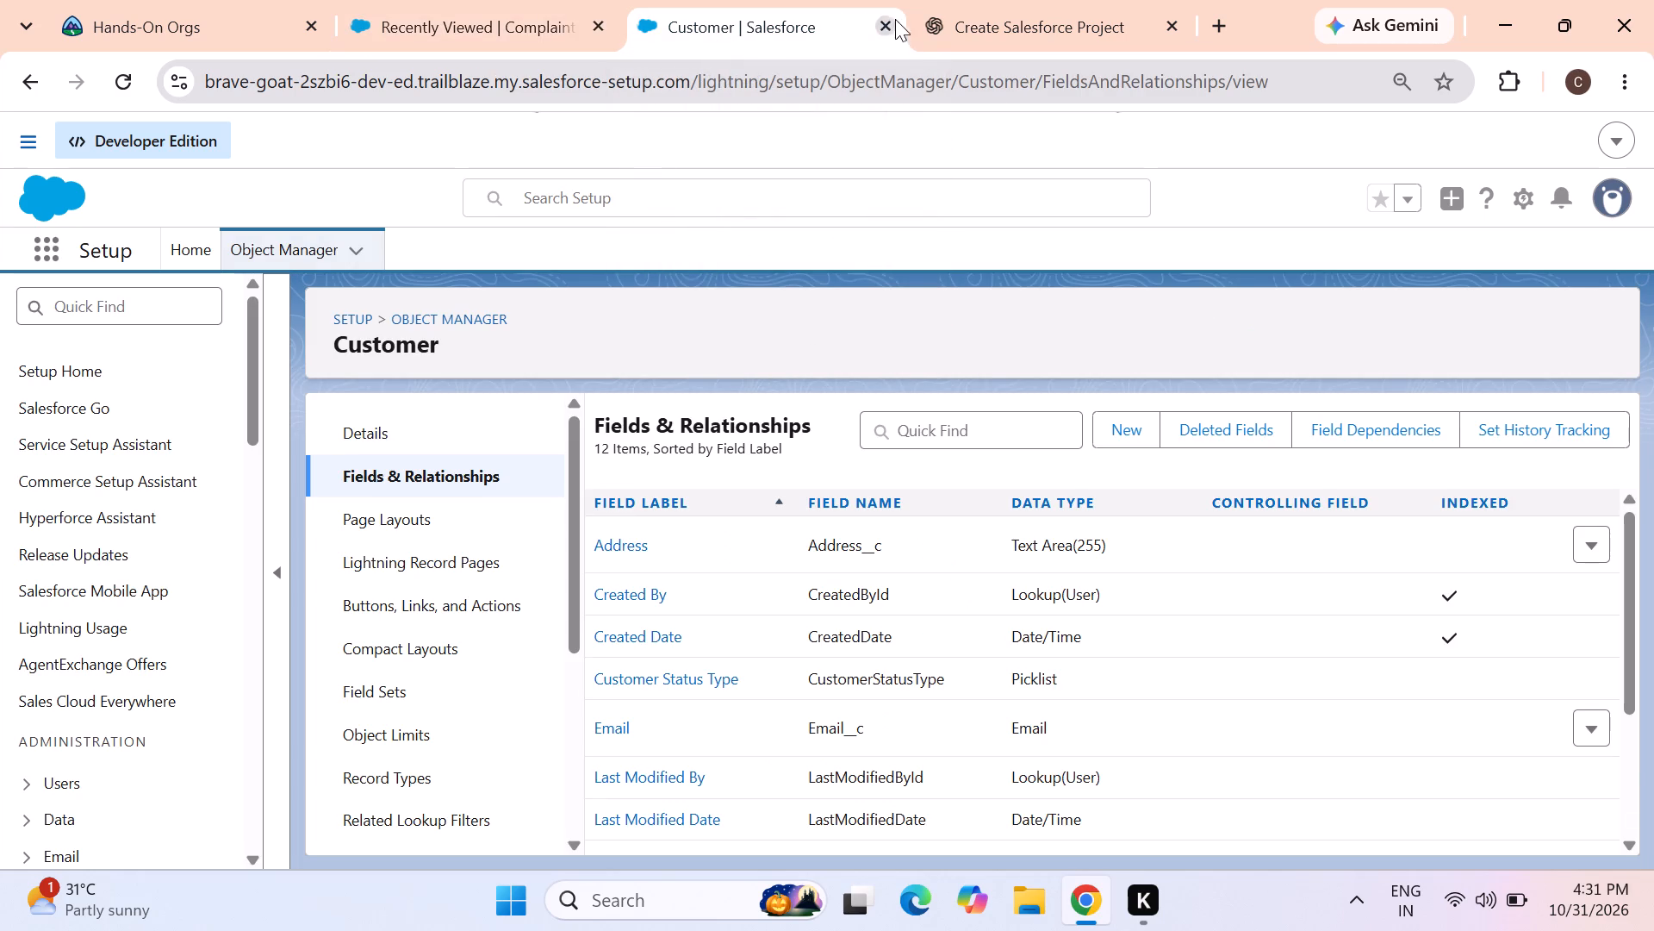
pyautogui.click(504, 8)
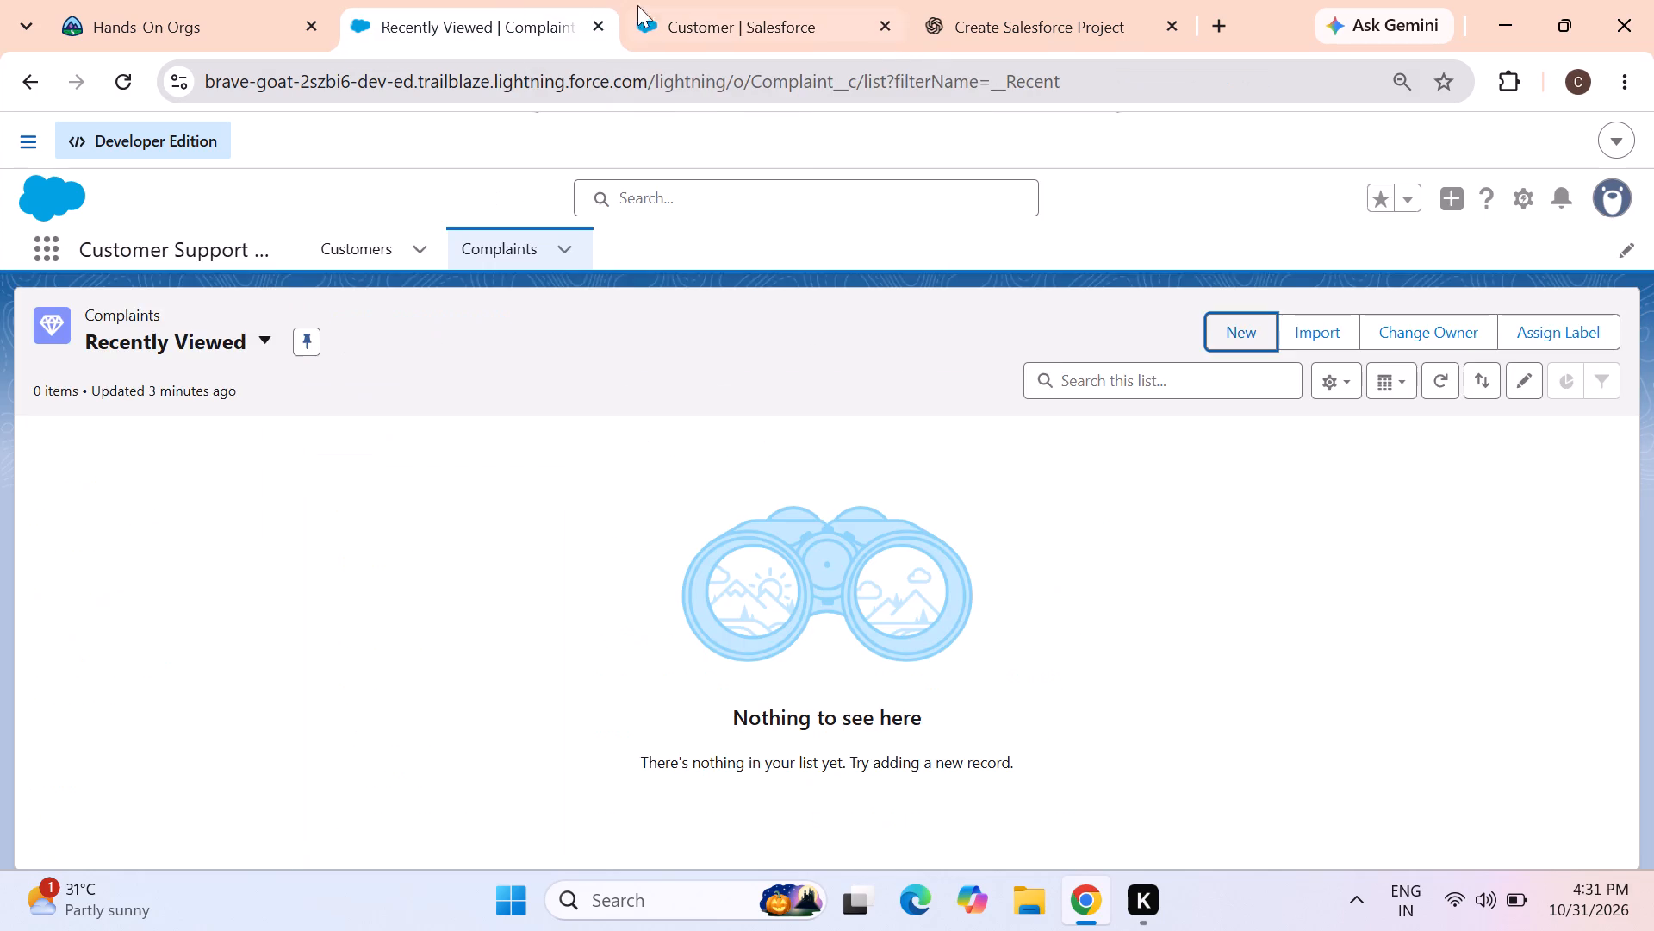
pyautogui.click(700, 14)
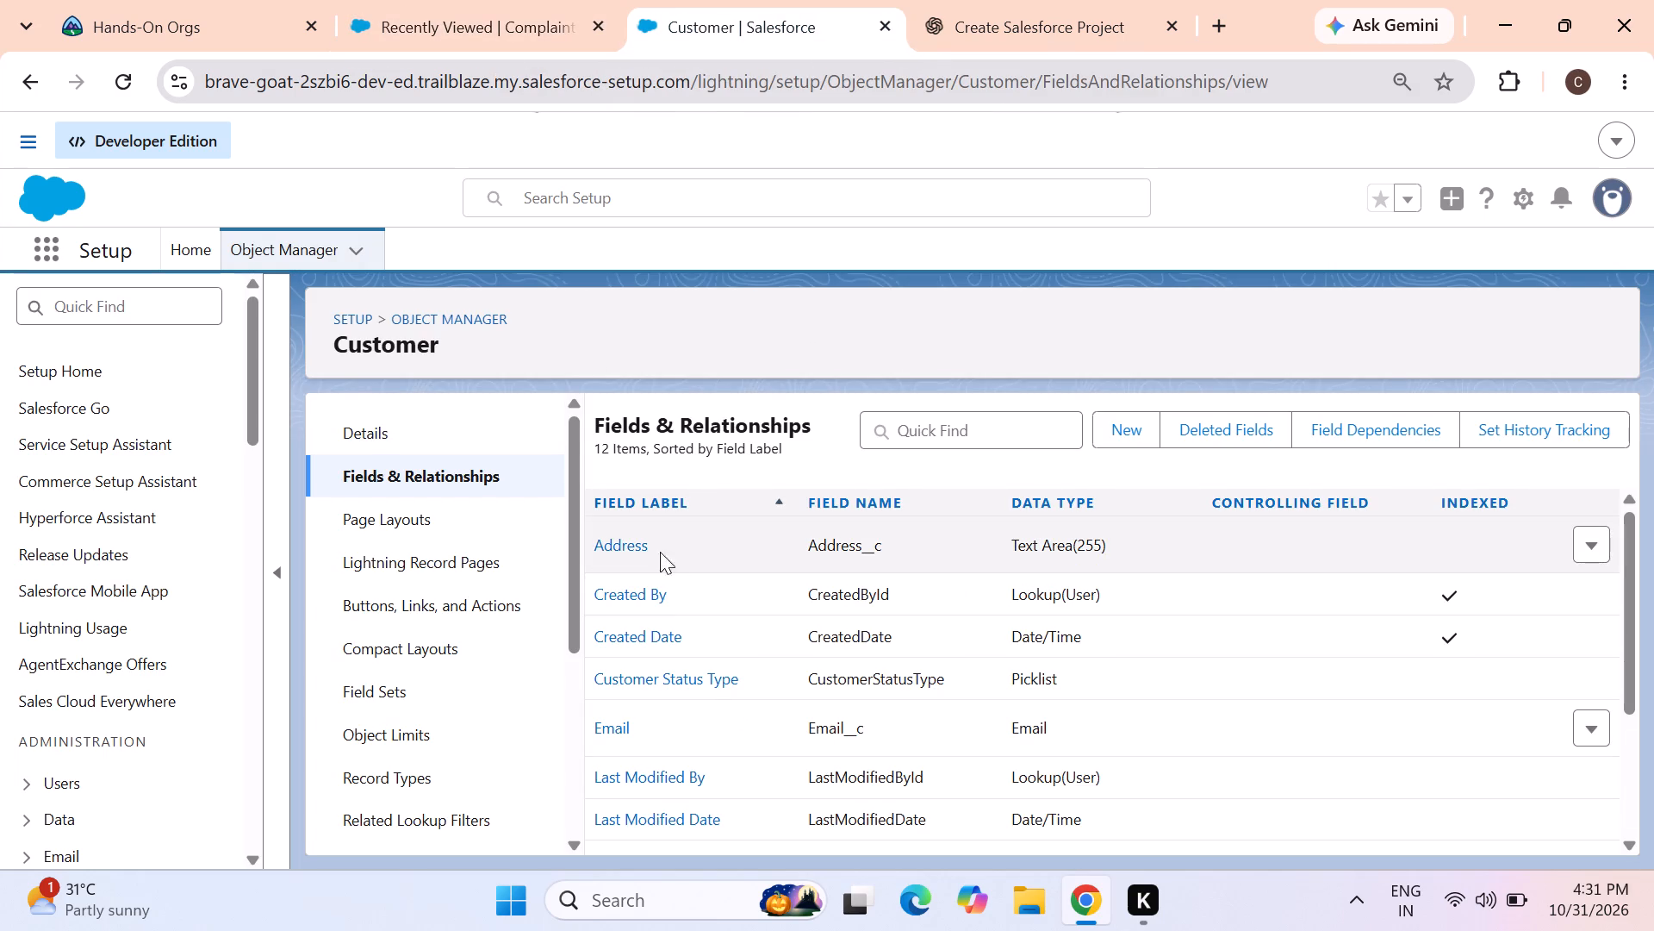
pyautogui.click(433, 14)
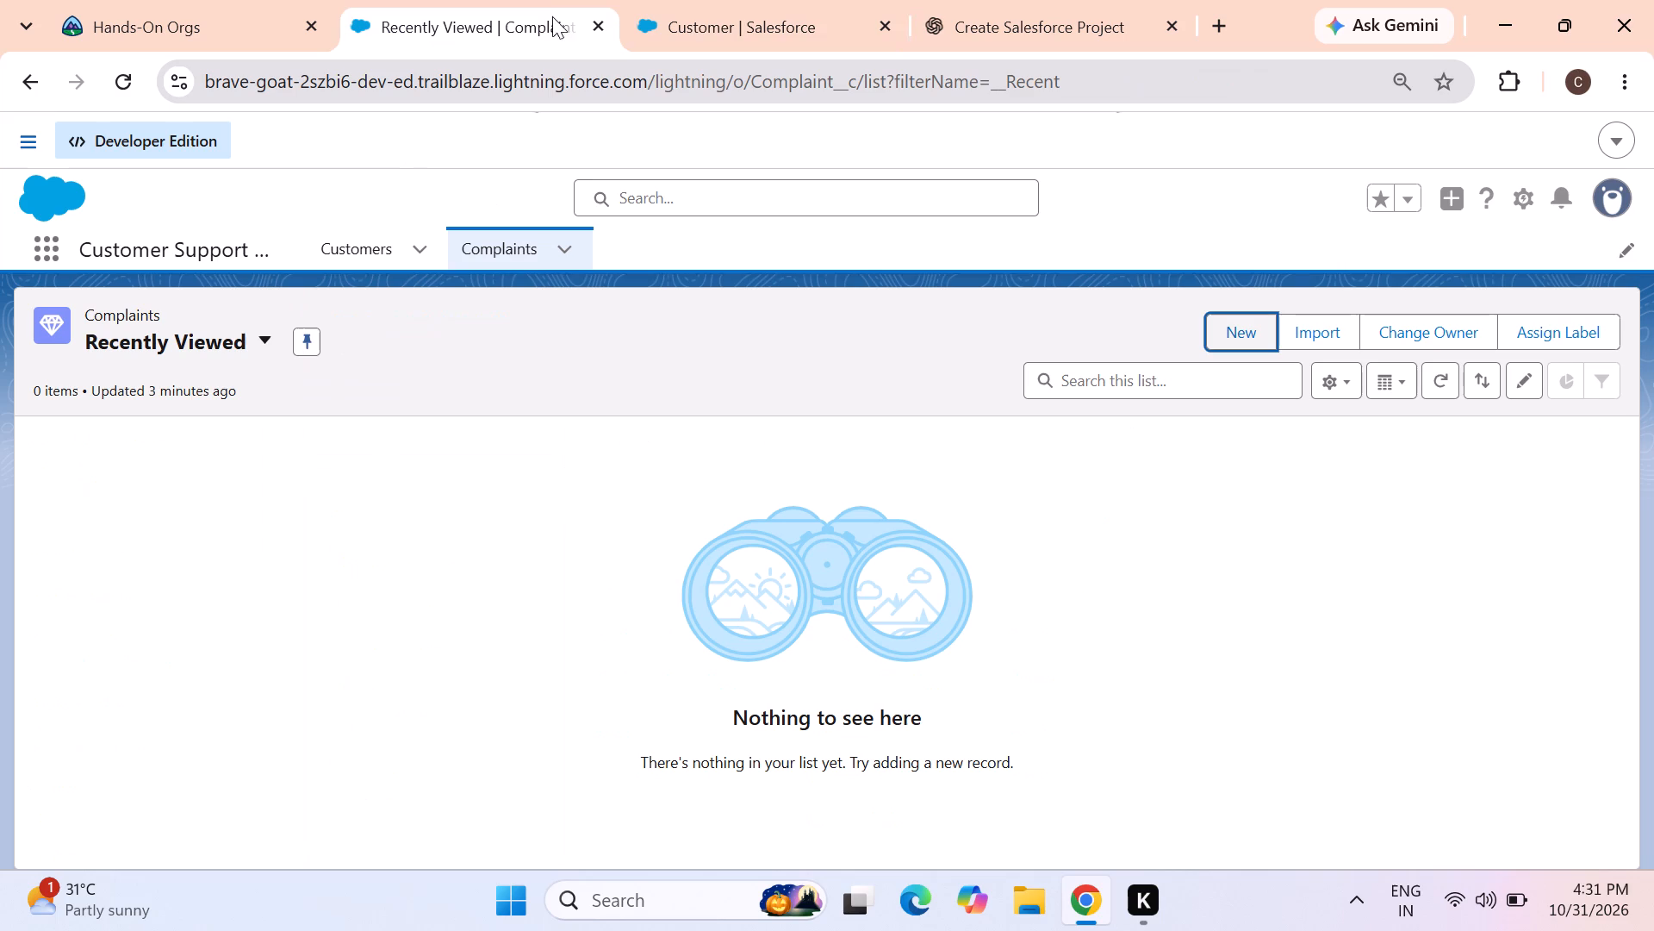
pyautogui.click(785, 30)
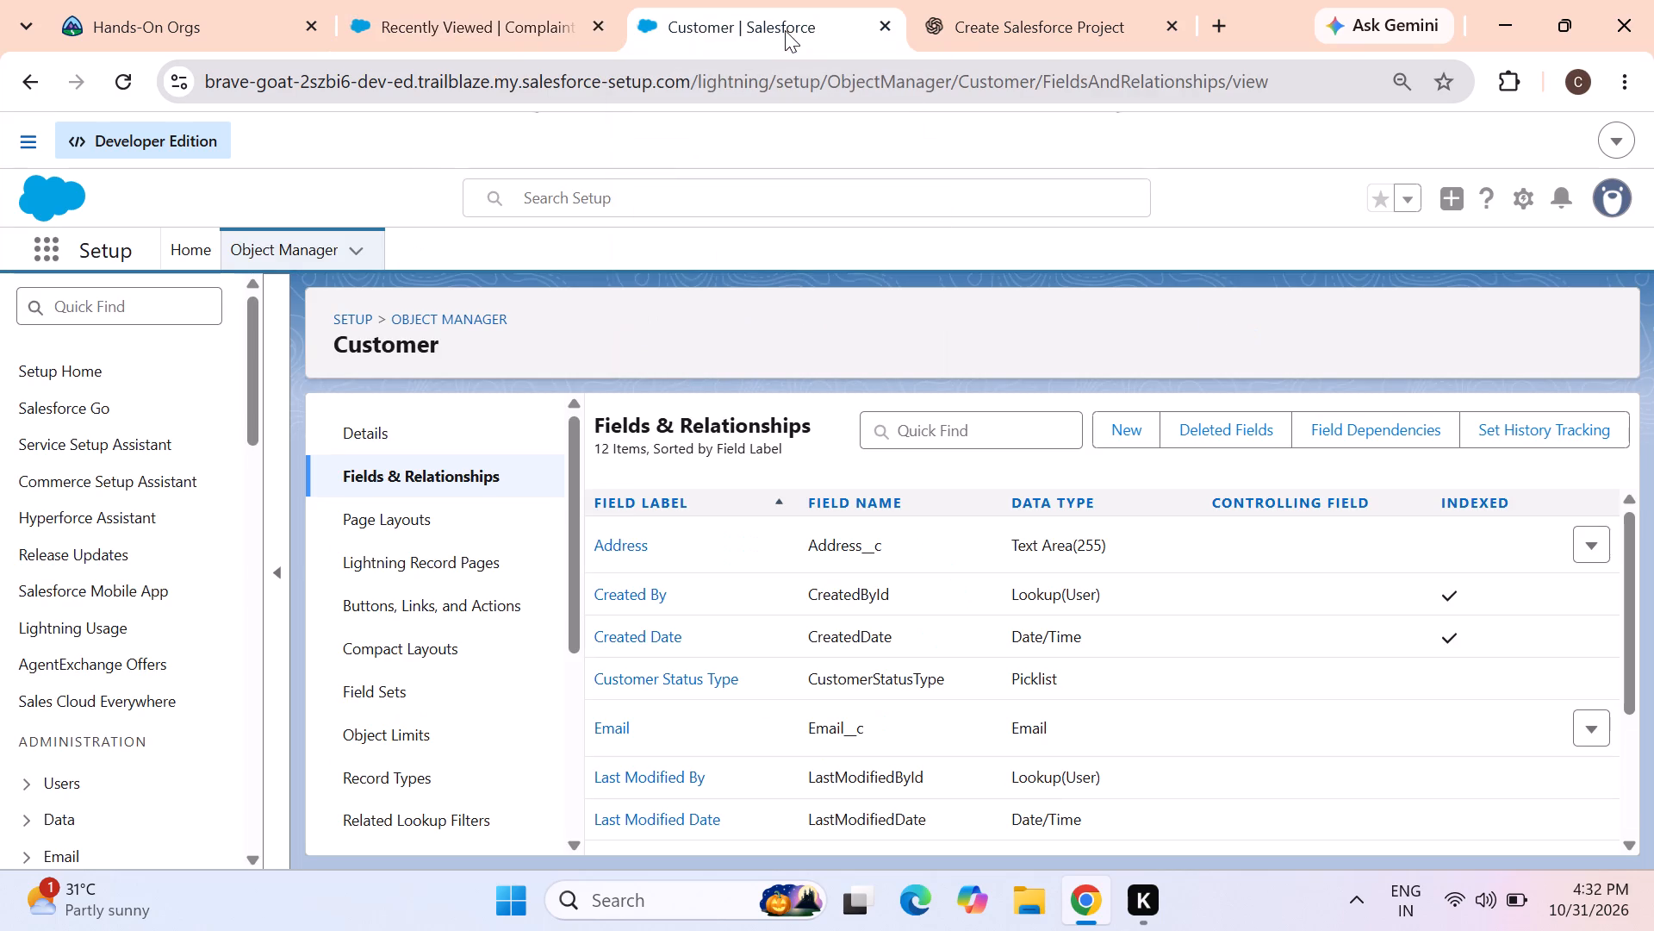
# Go back from the Customer object to the Complaint object's Fields & Relationships list in Salesforce Setup and look through its fields.
pyautogui.scroll(2, 745, 647)
pyautogui.scroll(-1, 745, 647)
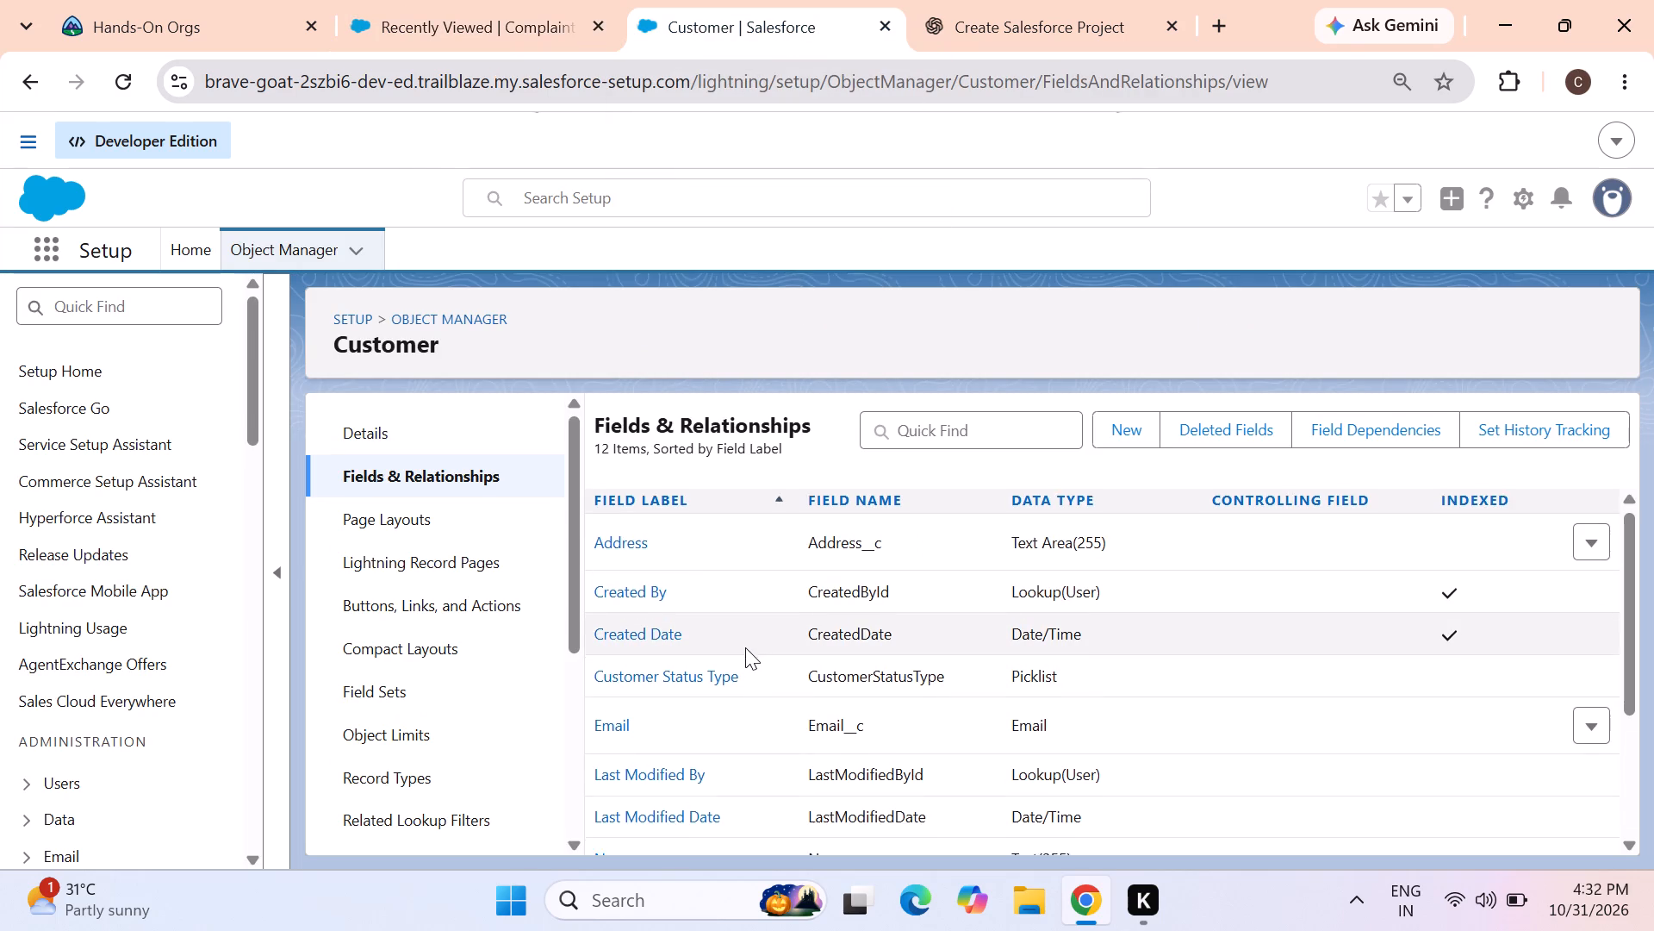
pyautogui.scroll(-1, 745, 647)
pyautogui.hscroll(5, 758, 623)
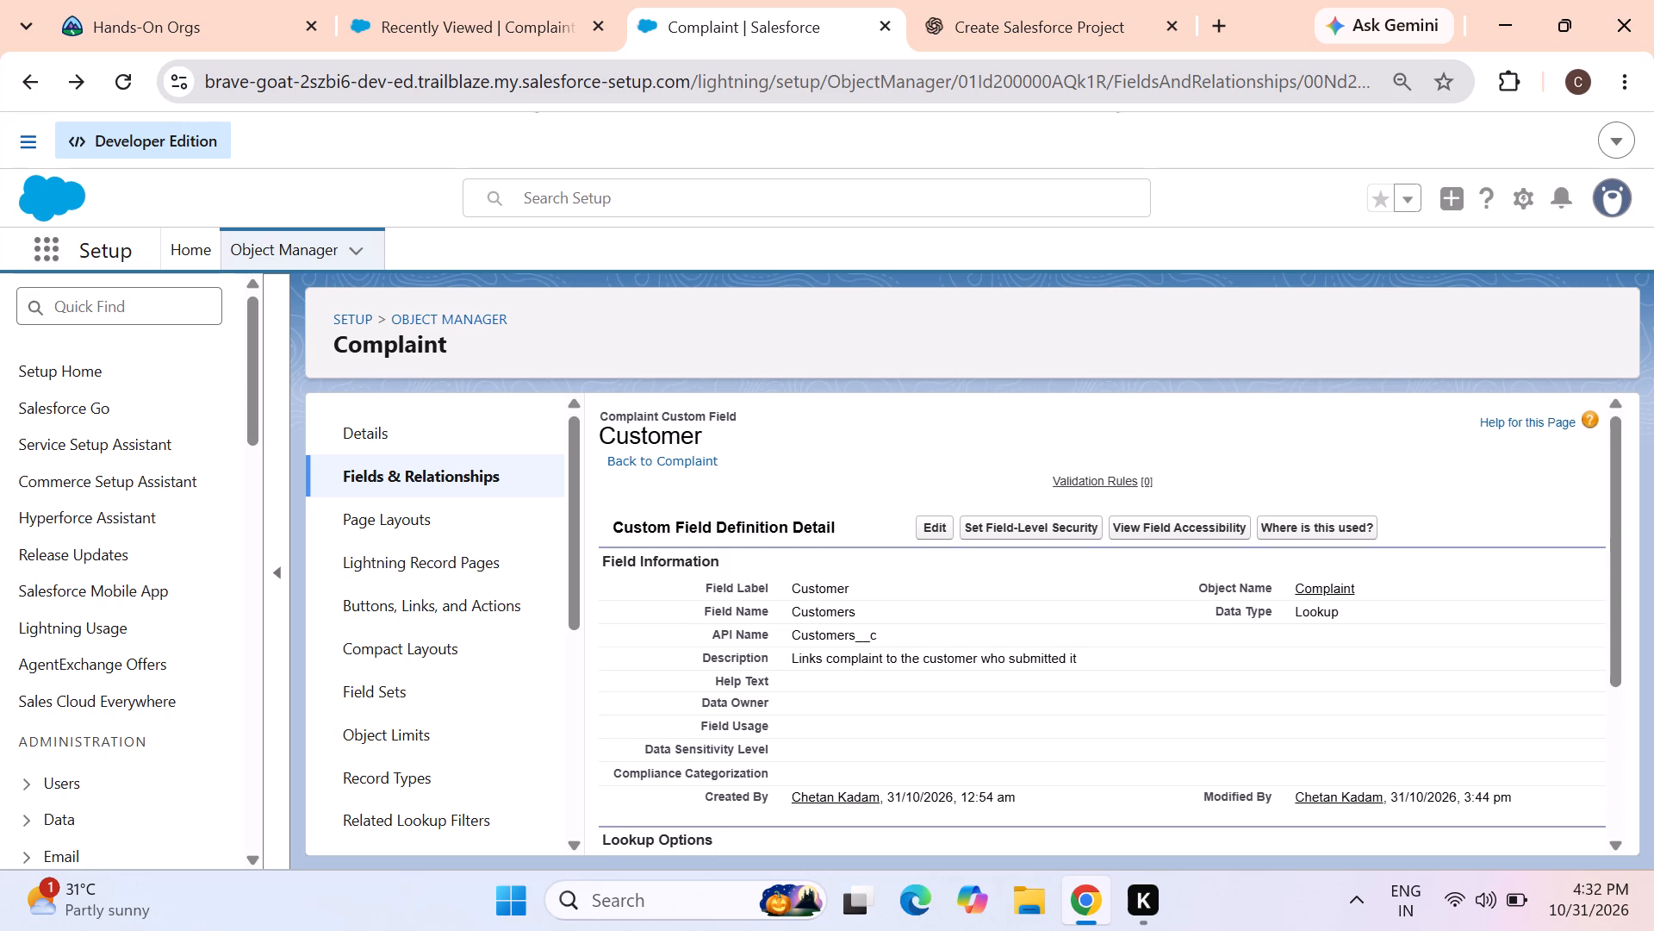
pyautogui.hscroll(4, 754, 582)
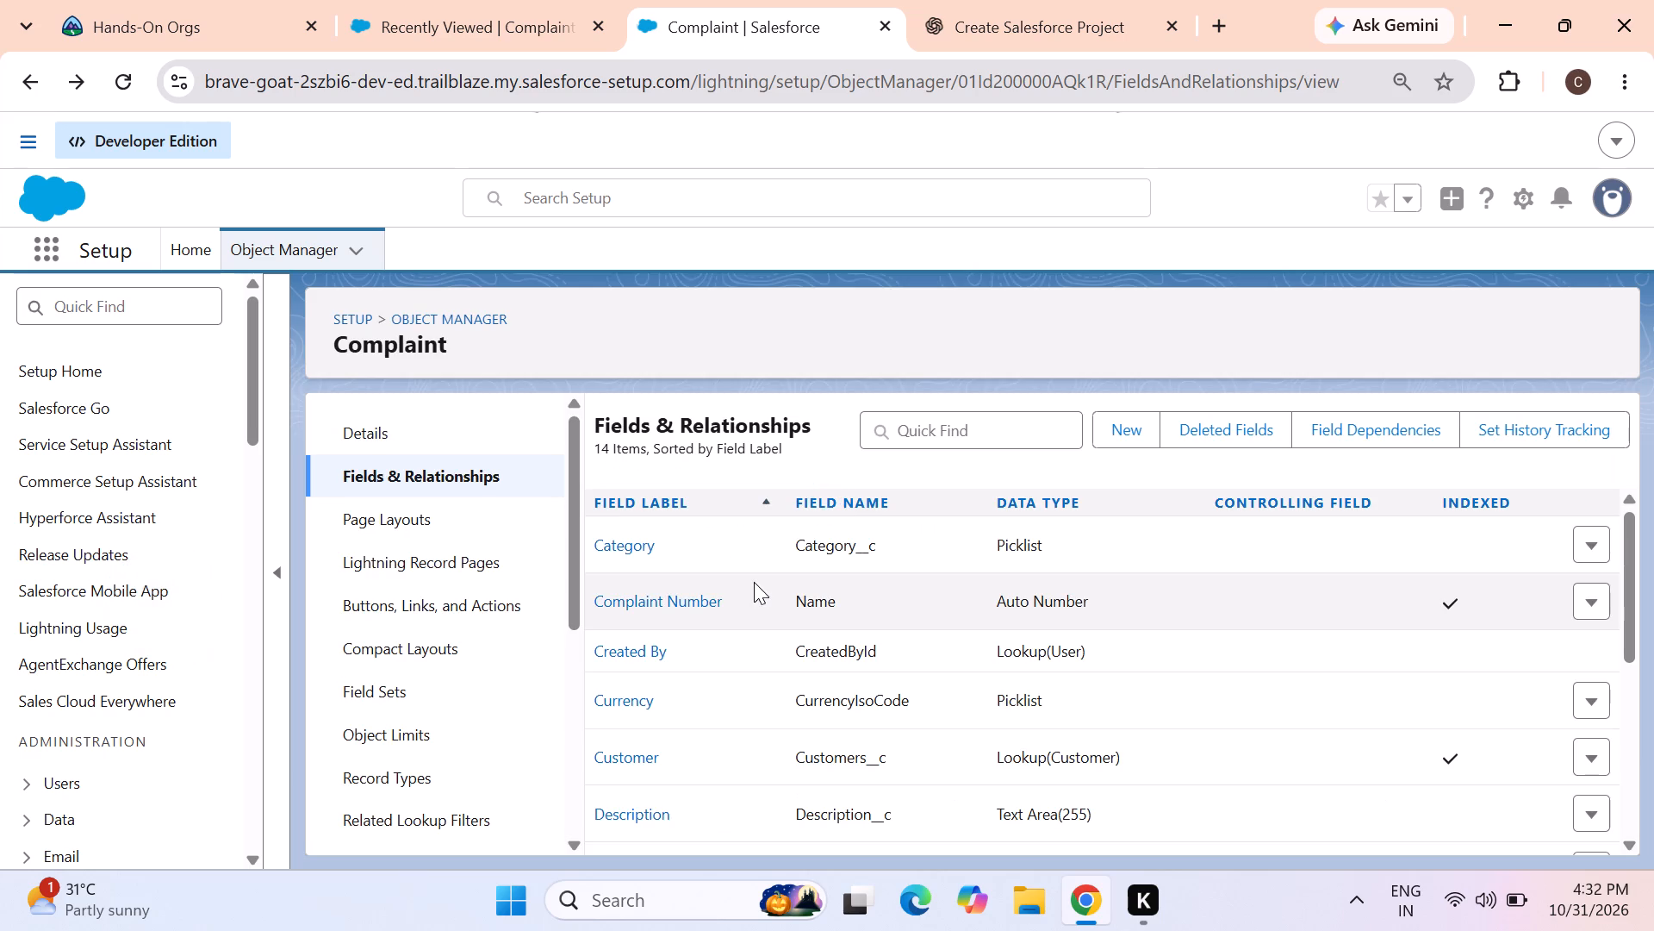
pyautogui.scroll(-9, 754, 578)
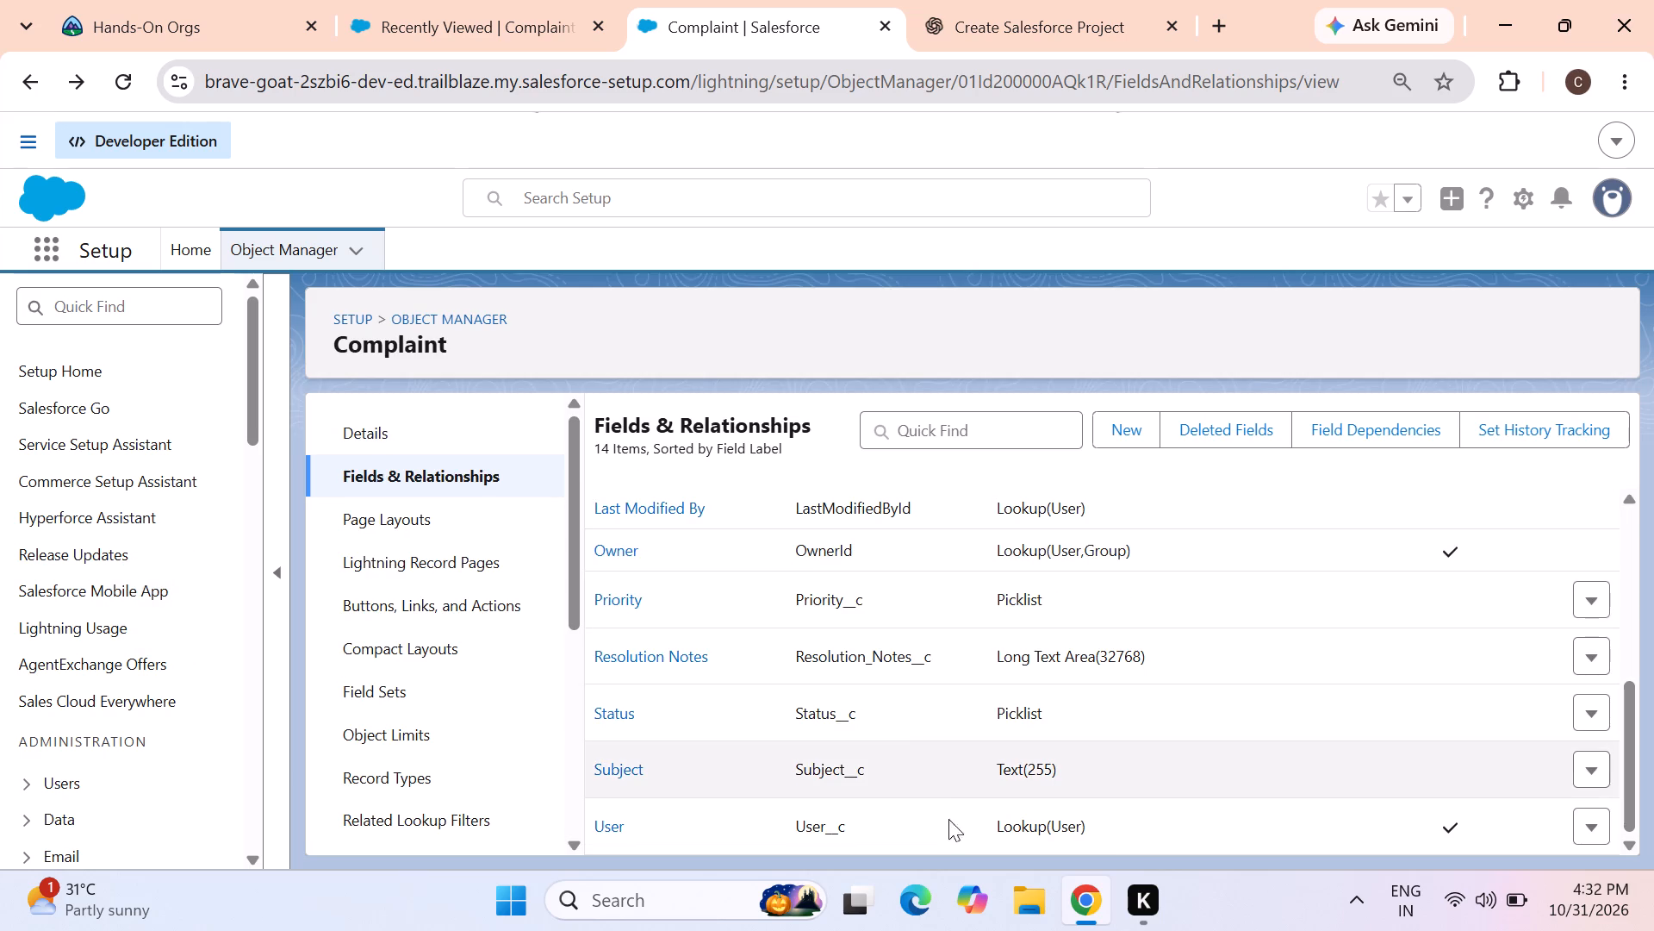
pyautogui.scroll(4, 894, 734)
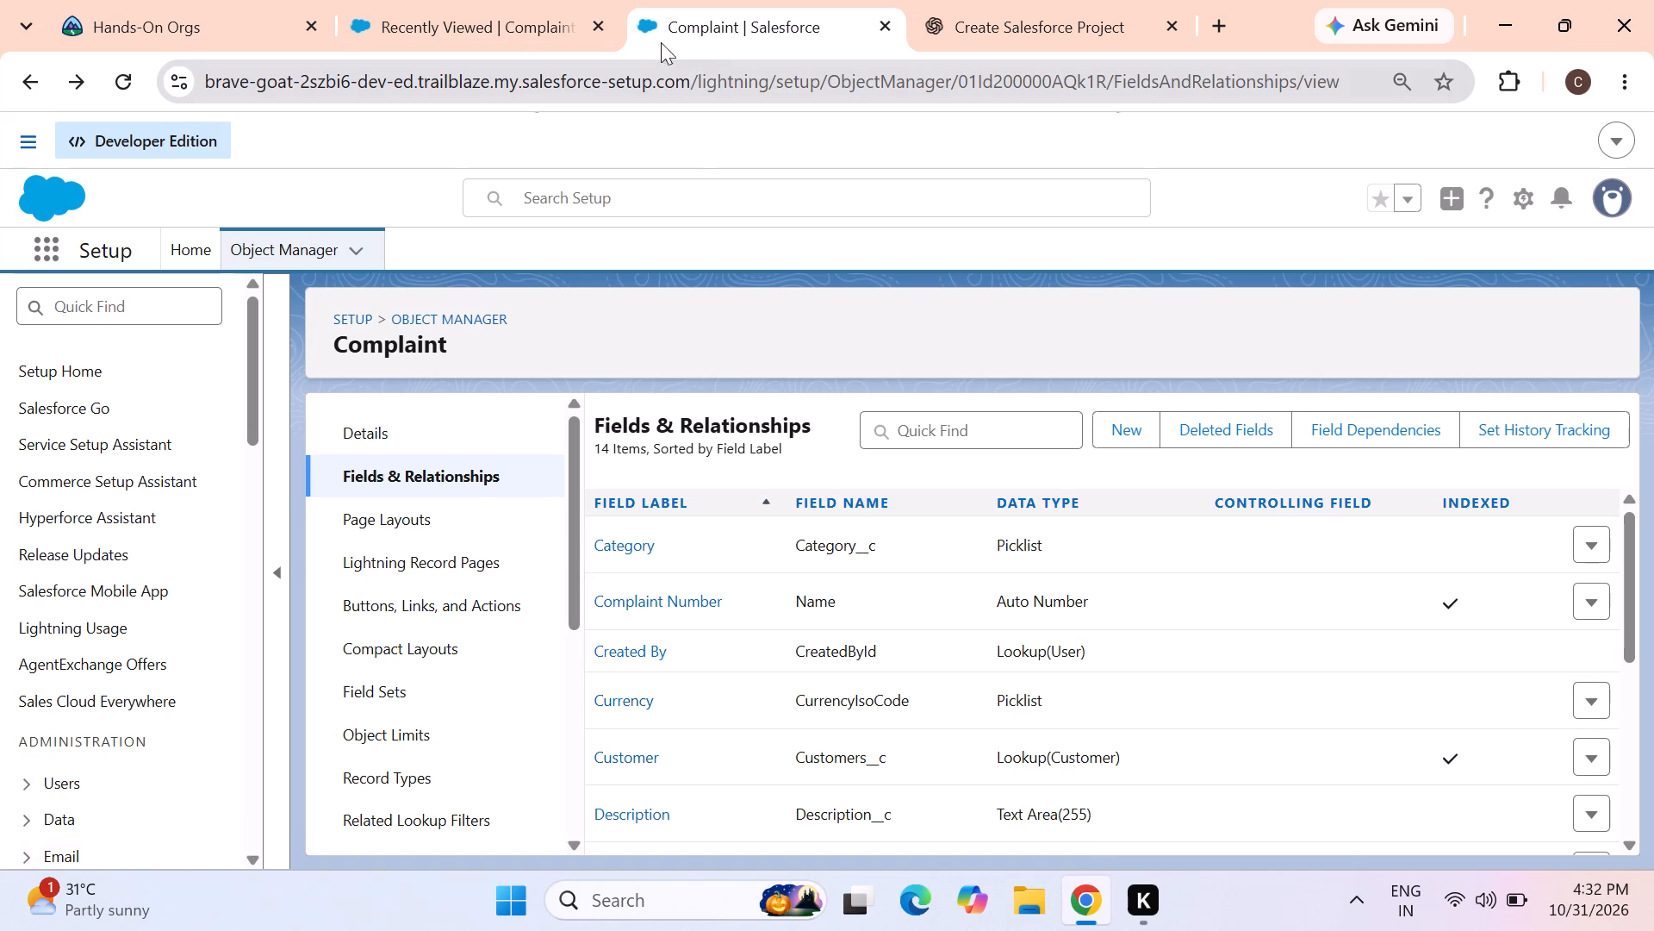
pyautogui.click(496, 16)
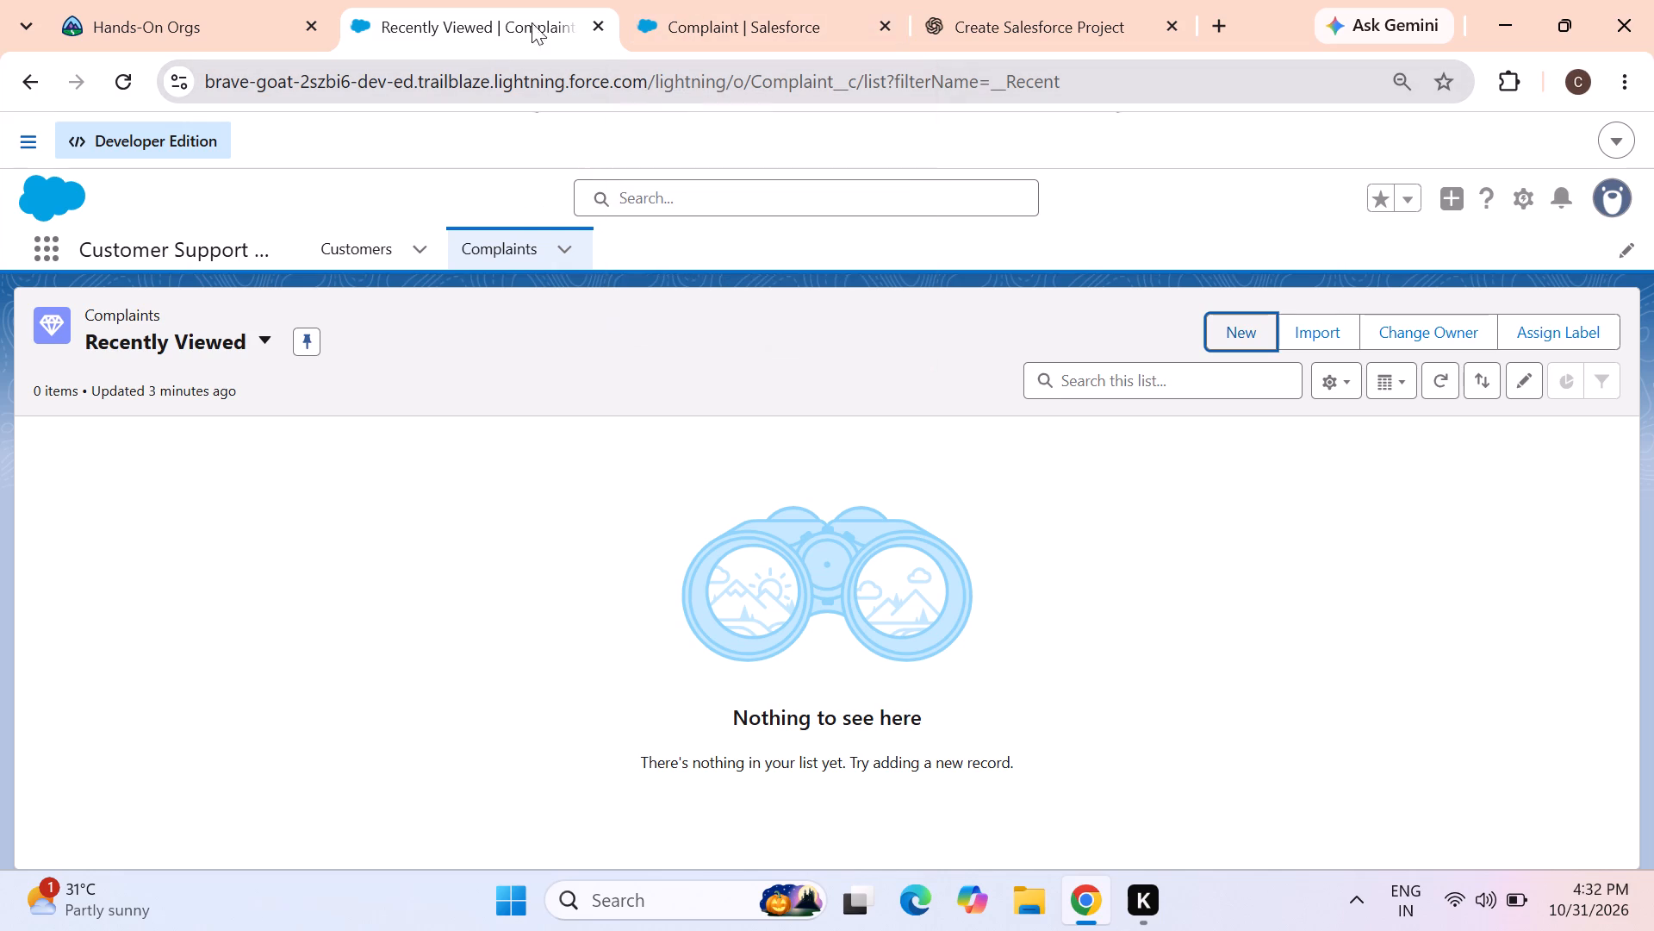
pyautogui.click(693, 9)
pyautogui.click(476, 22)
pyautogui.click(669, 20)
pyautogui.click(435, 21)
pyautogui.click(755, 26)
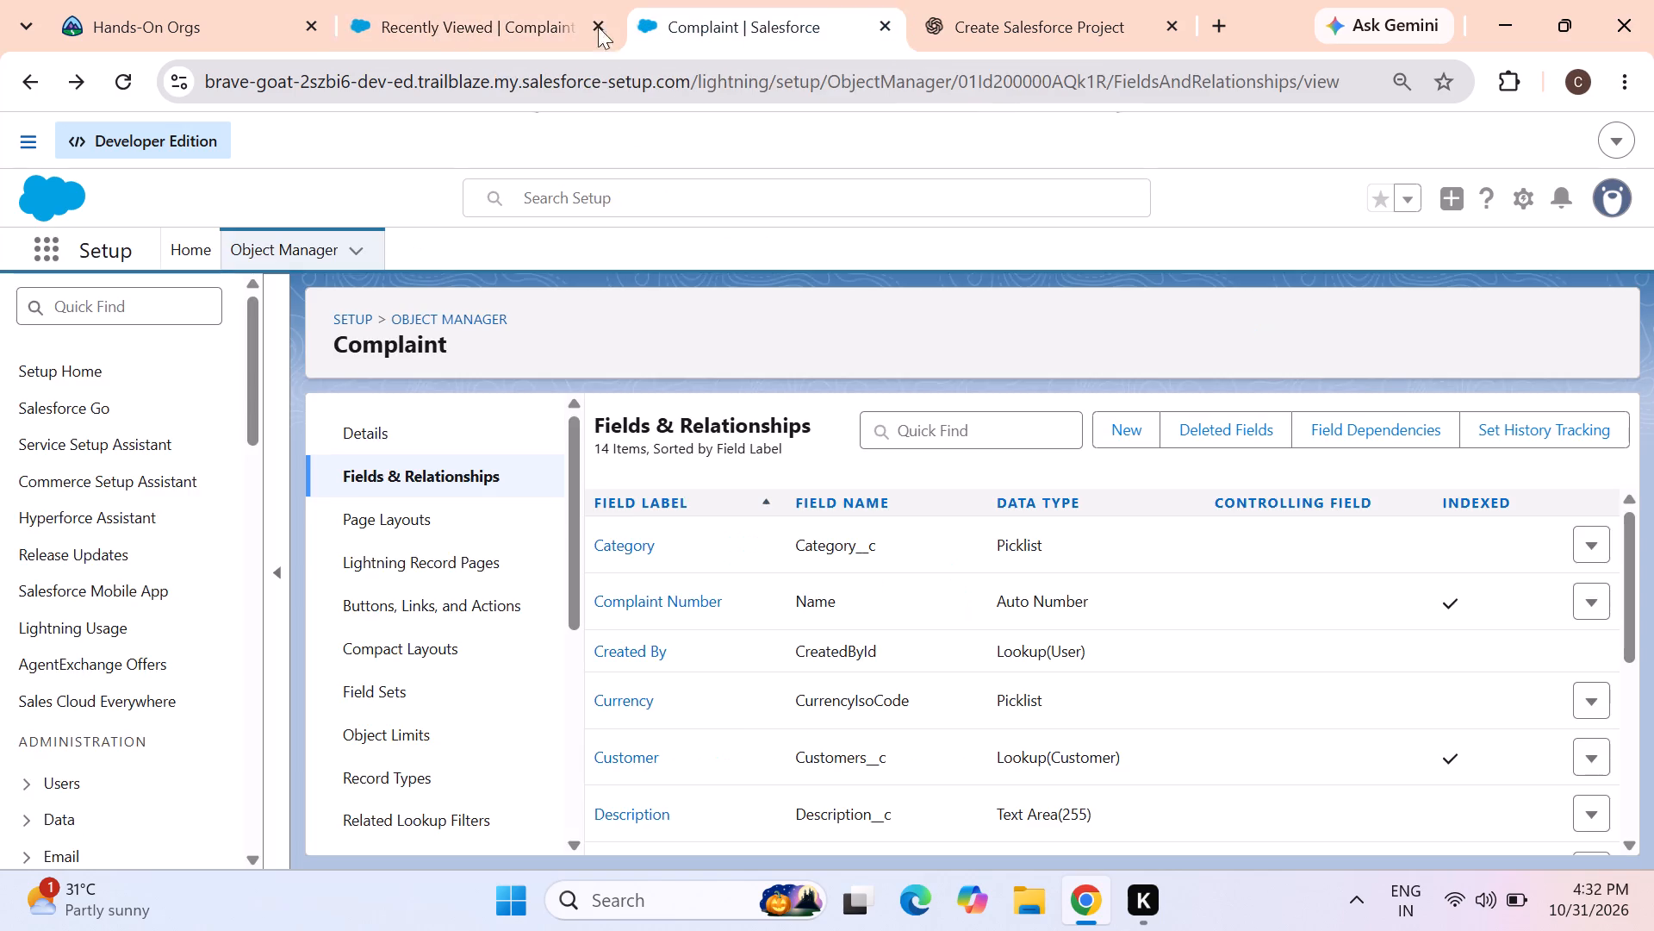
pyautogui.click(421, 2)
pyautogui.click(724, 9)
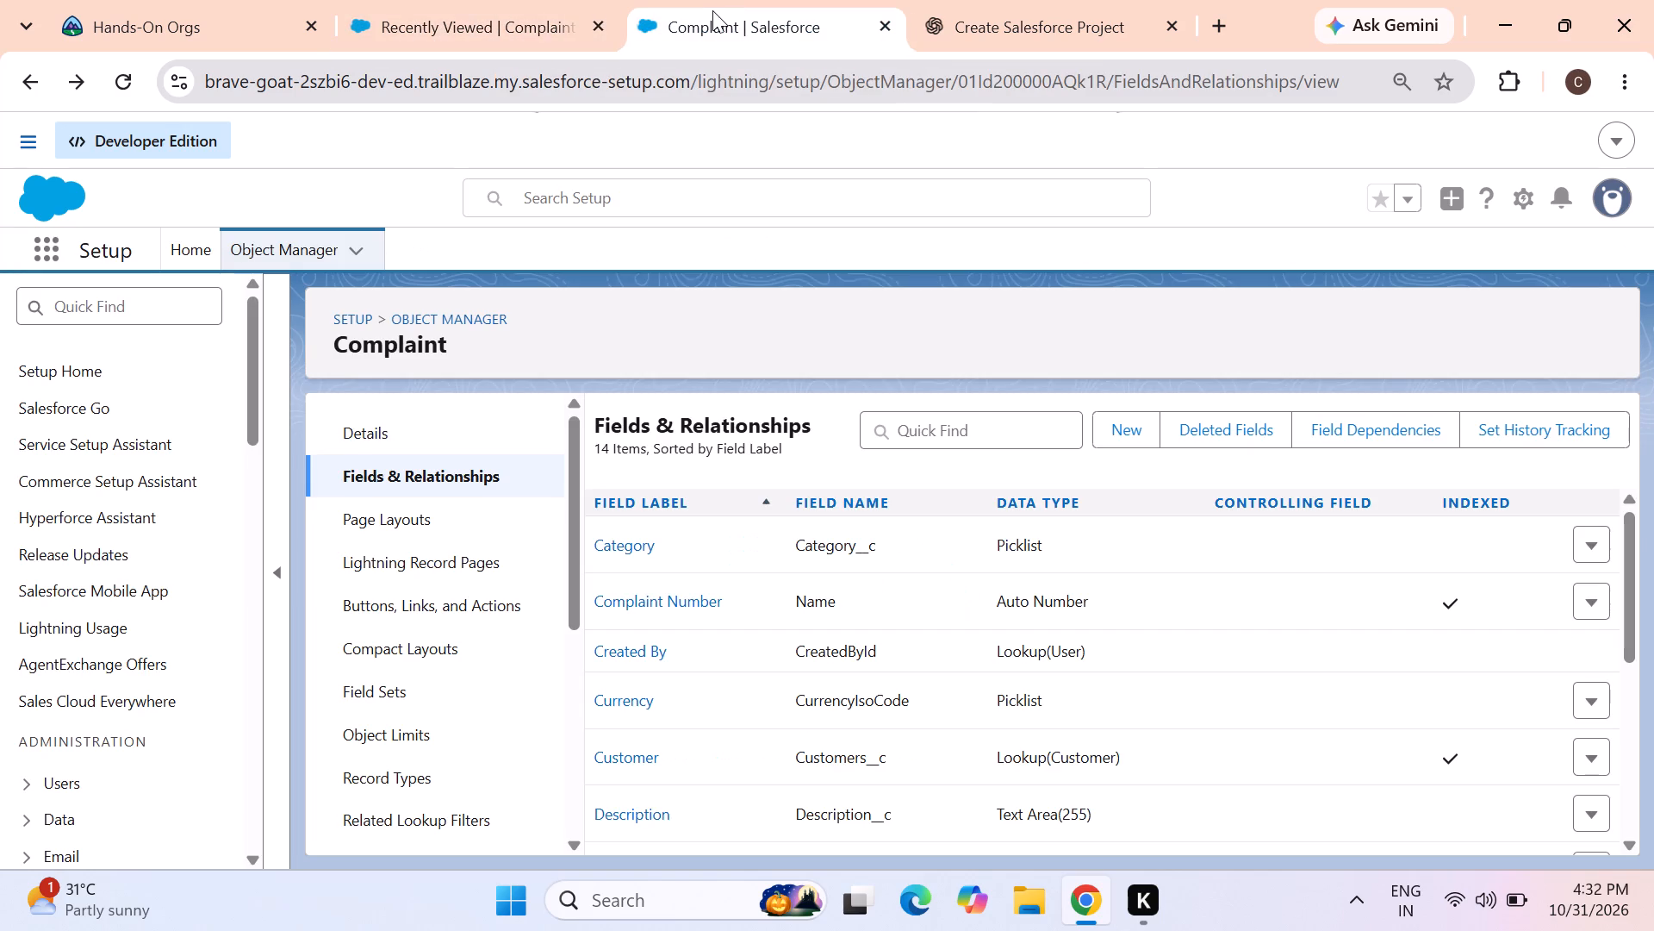
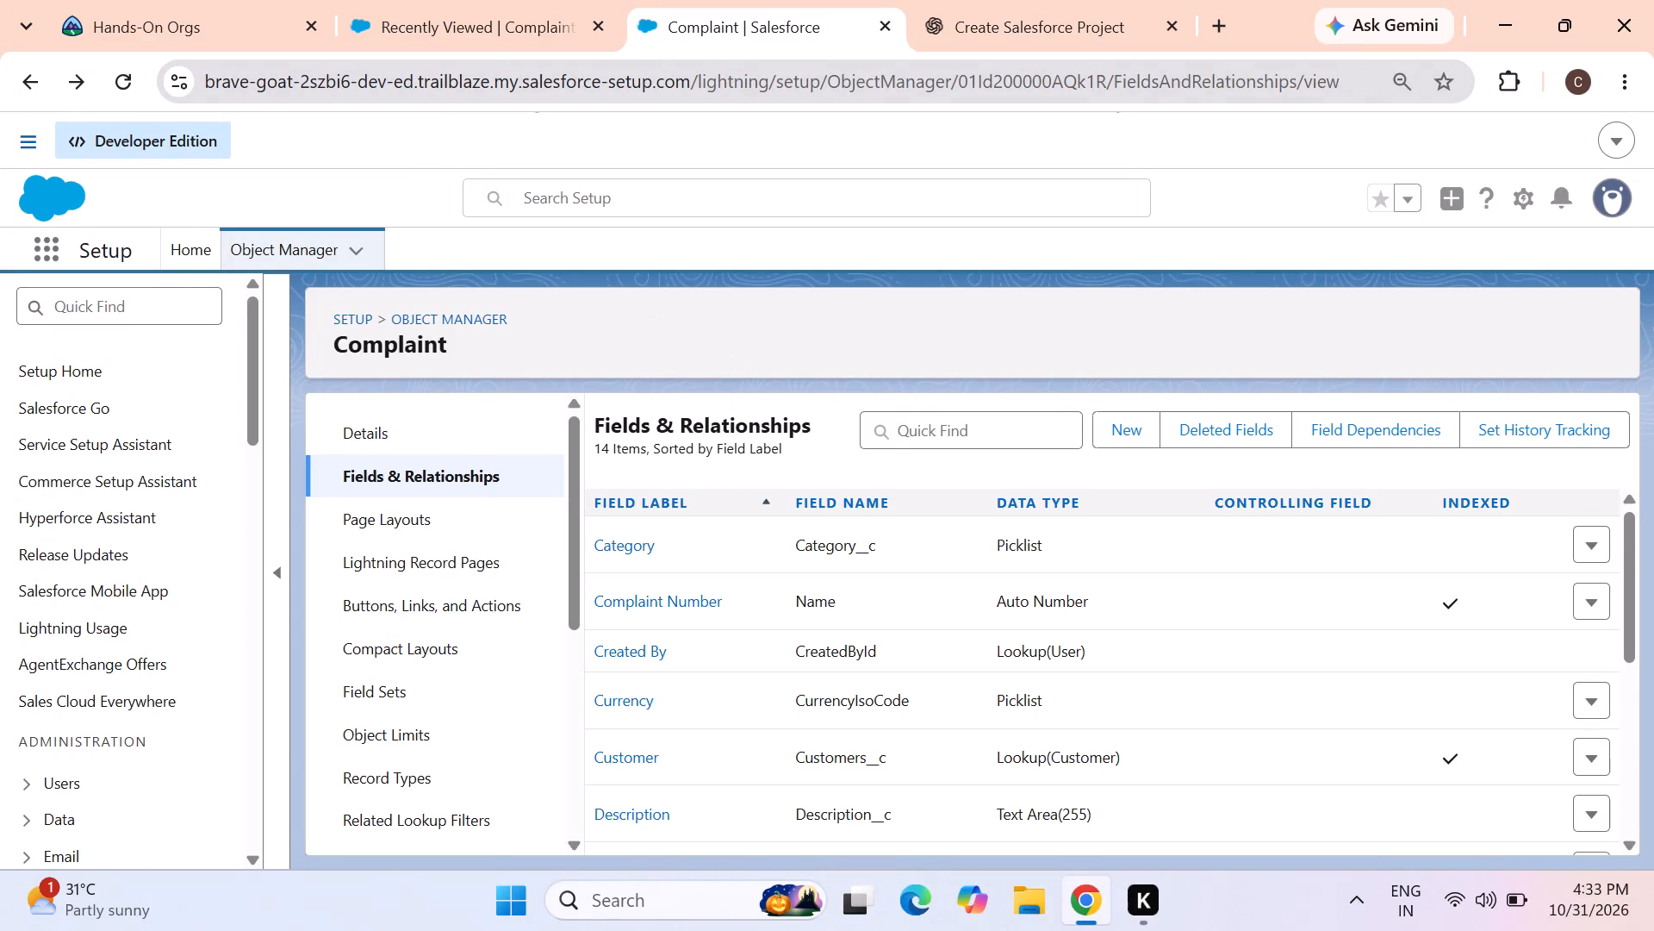
# Find the App Manager in Setup by searching for "app" and open the Customer Support System app for editing.
pyautogui.click(441, 9)
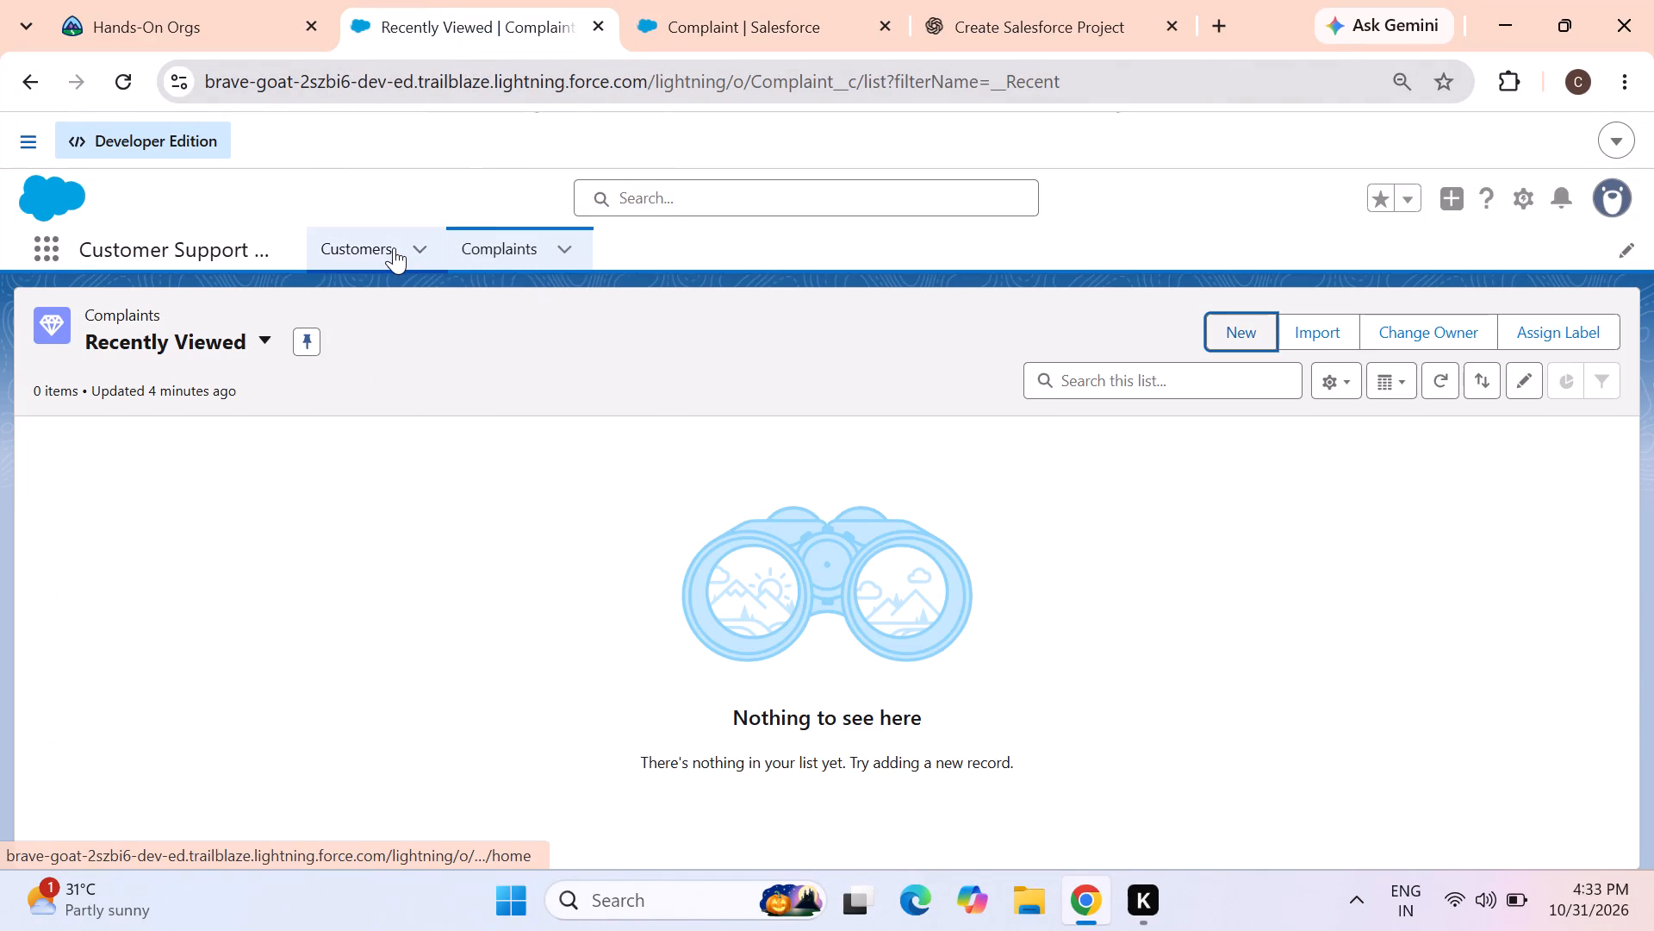
pyautogui.click(714, 22)
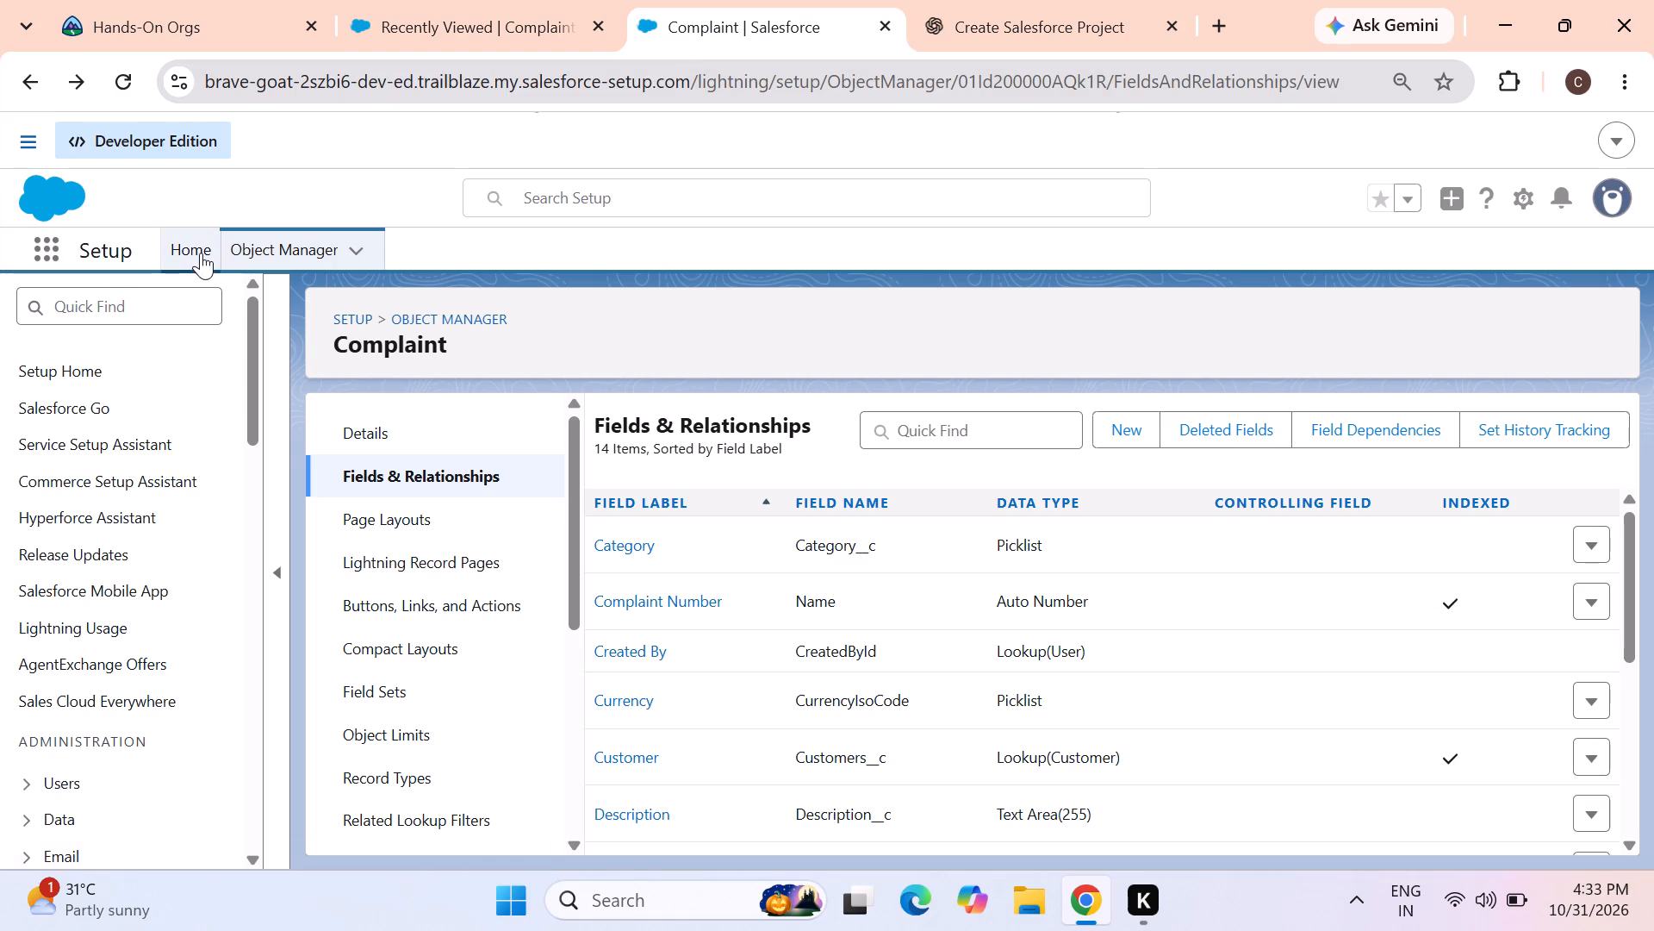
pyautogui.click(201, 253)
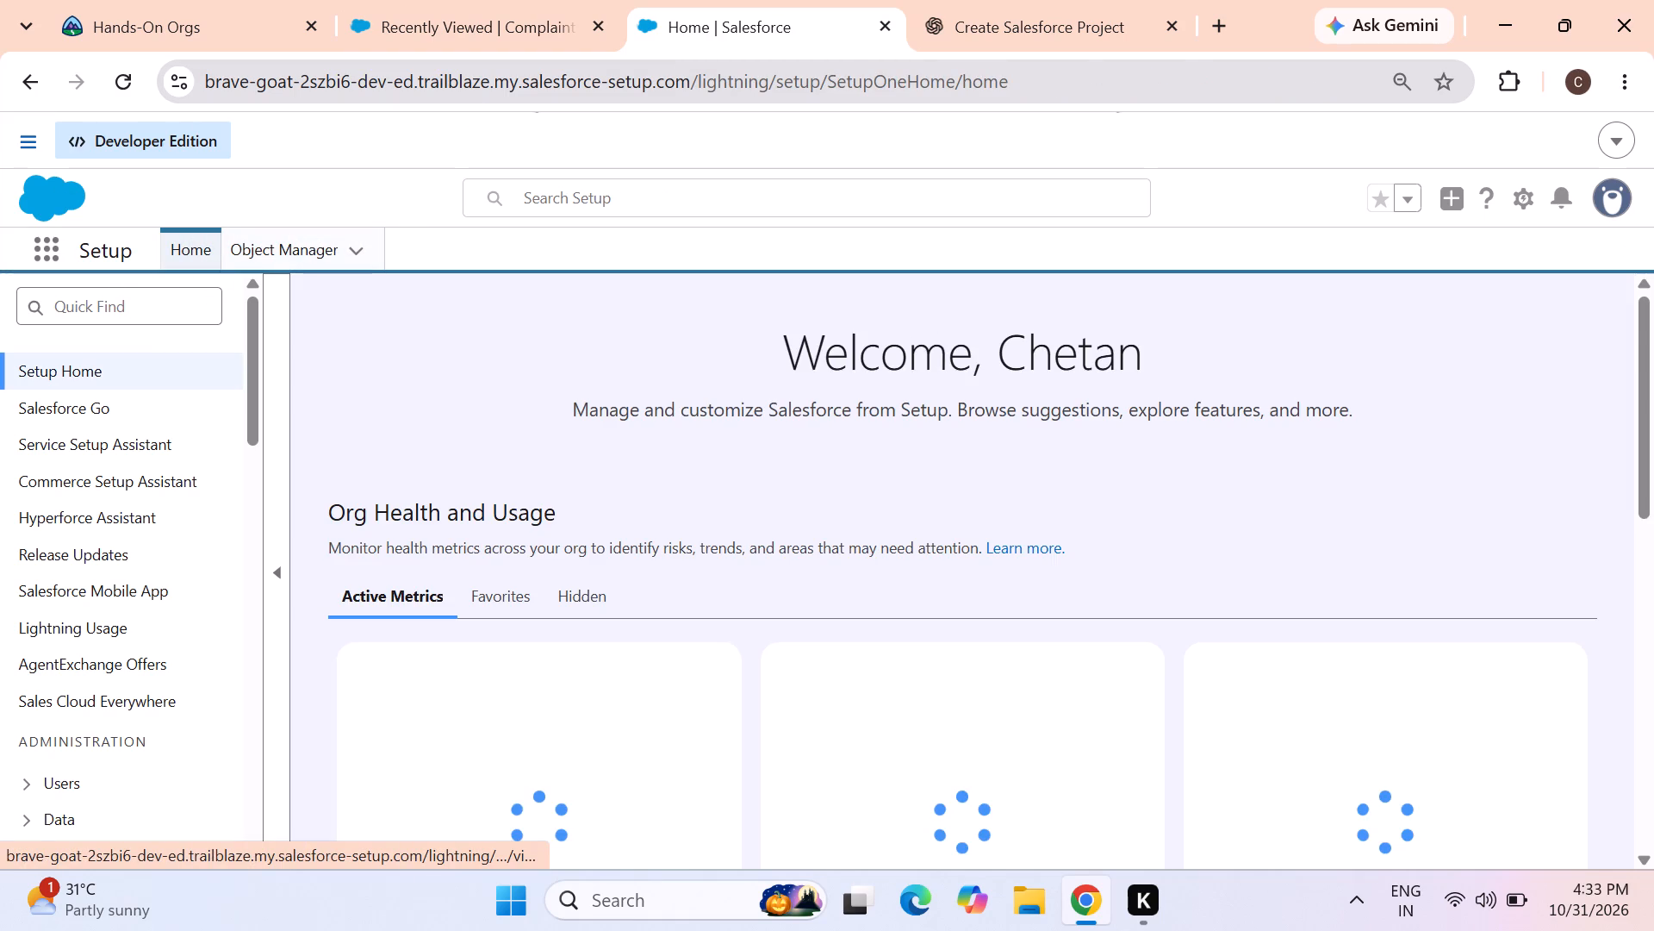
pyautogui.click(175, 293)
pyautogui.write('app')
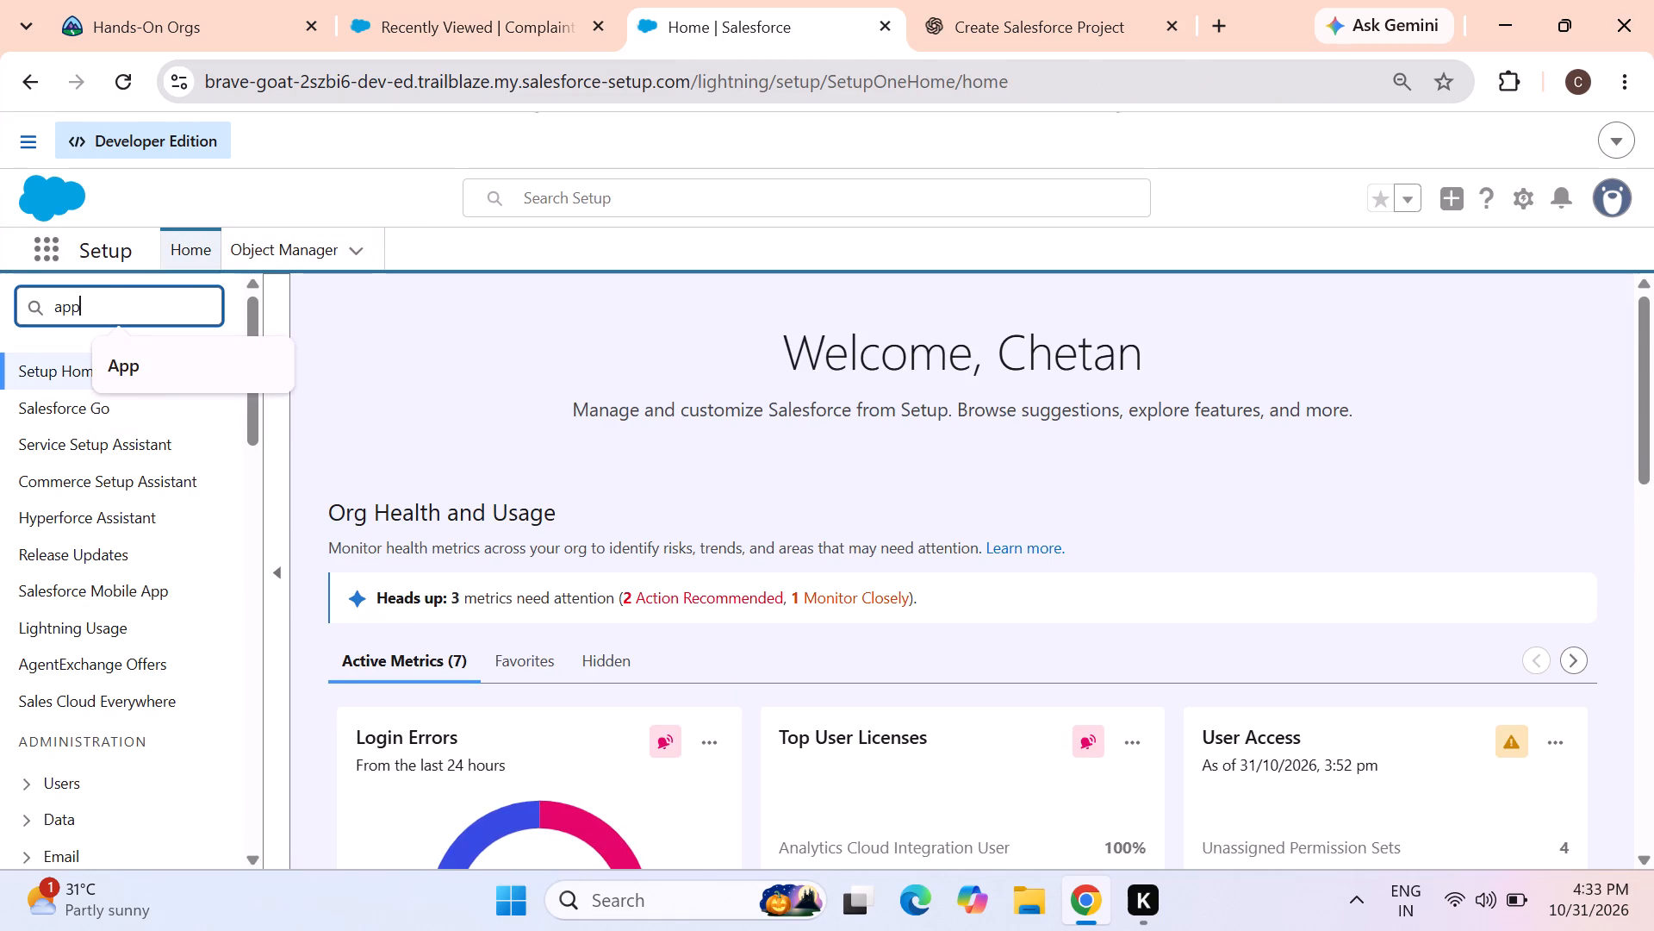
pyautogui.click(81, 670)
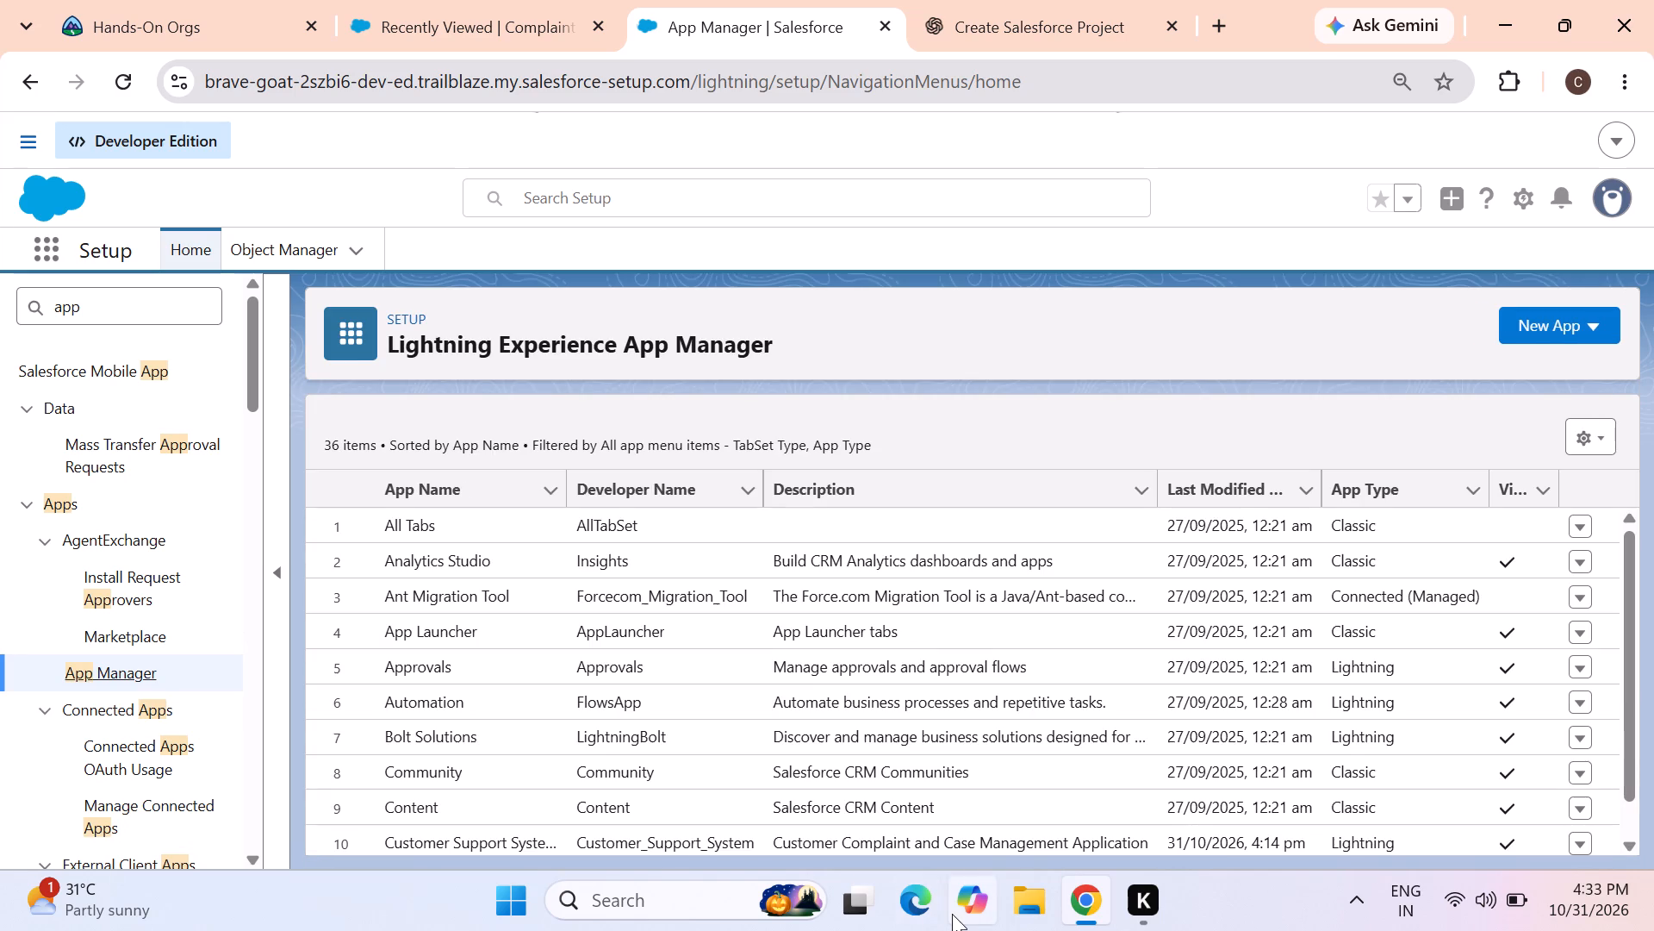
pyautogui.scroll(-2, 392, 930)
pyautogui.scroll(-1, 554, 901)
pyautogui.scroll(-1, 923, 798)
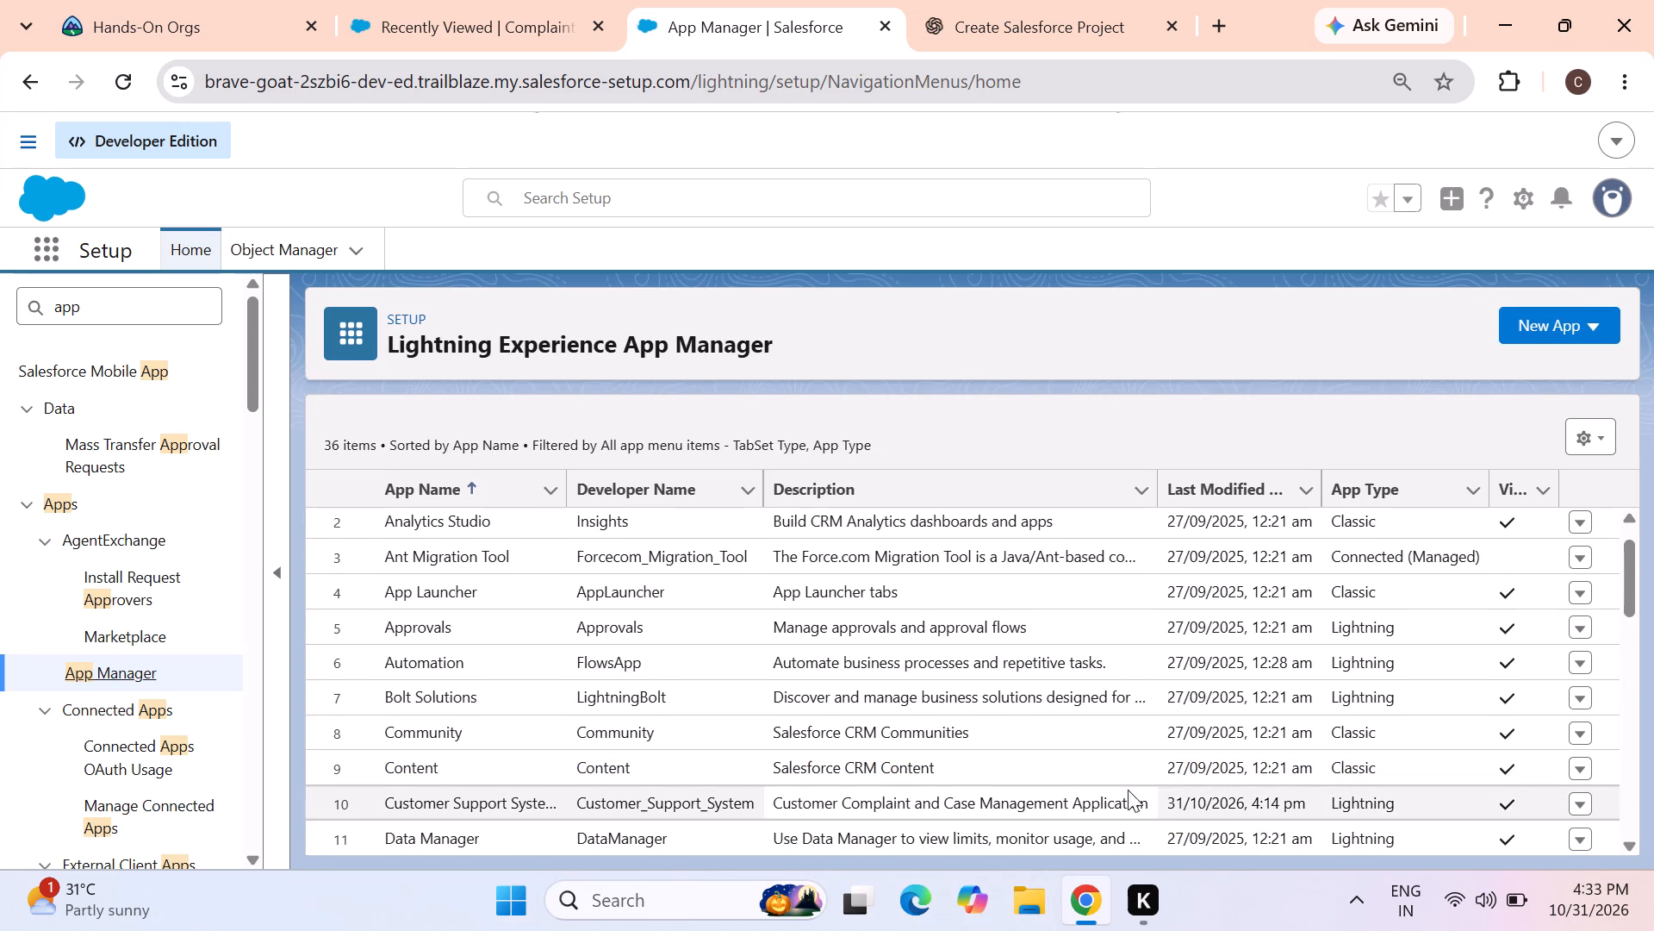
pyautogui.click(1585, 803)
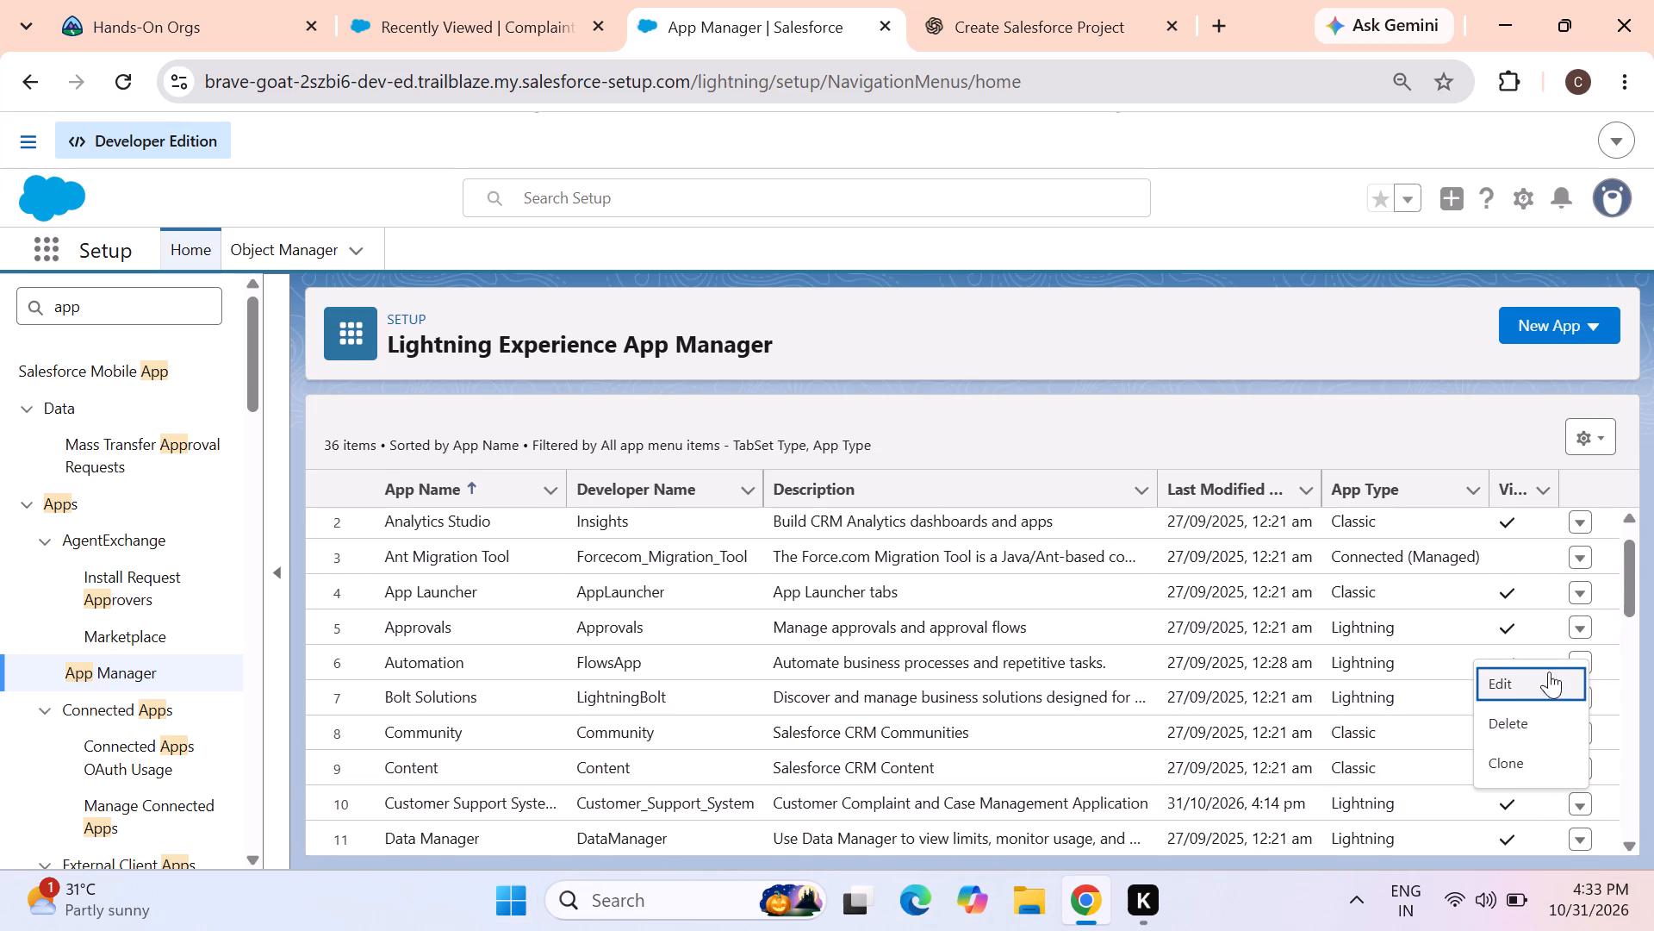
pyautogui.click(1538, 682)
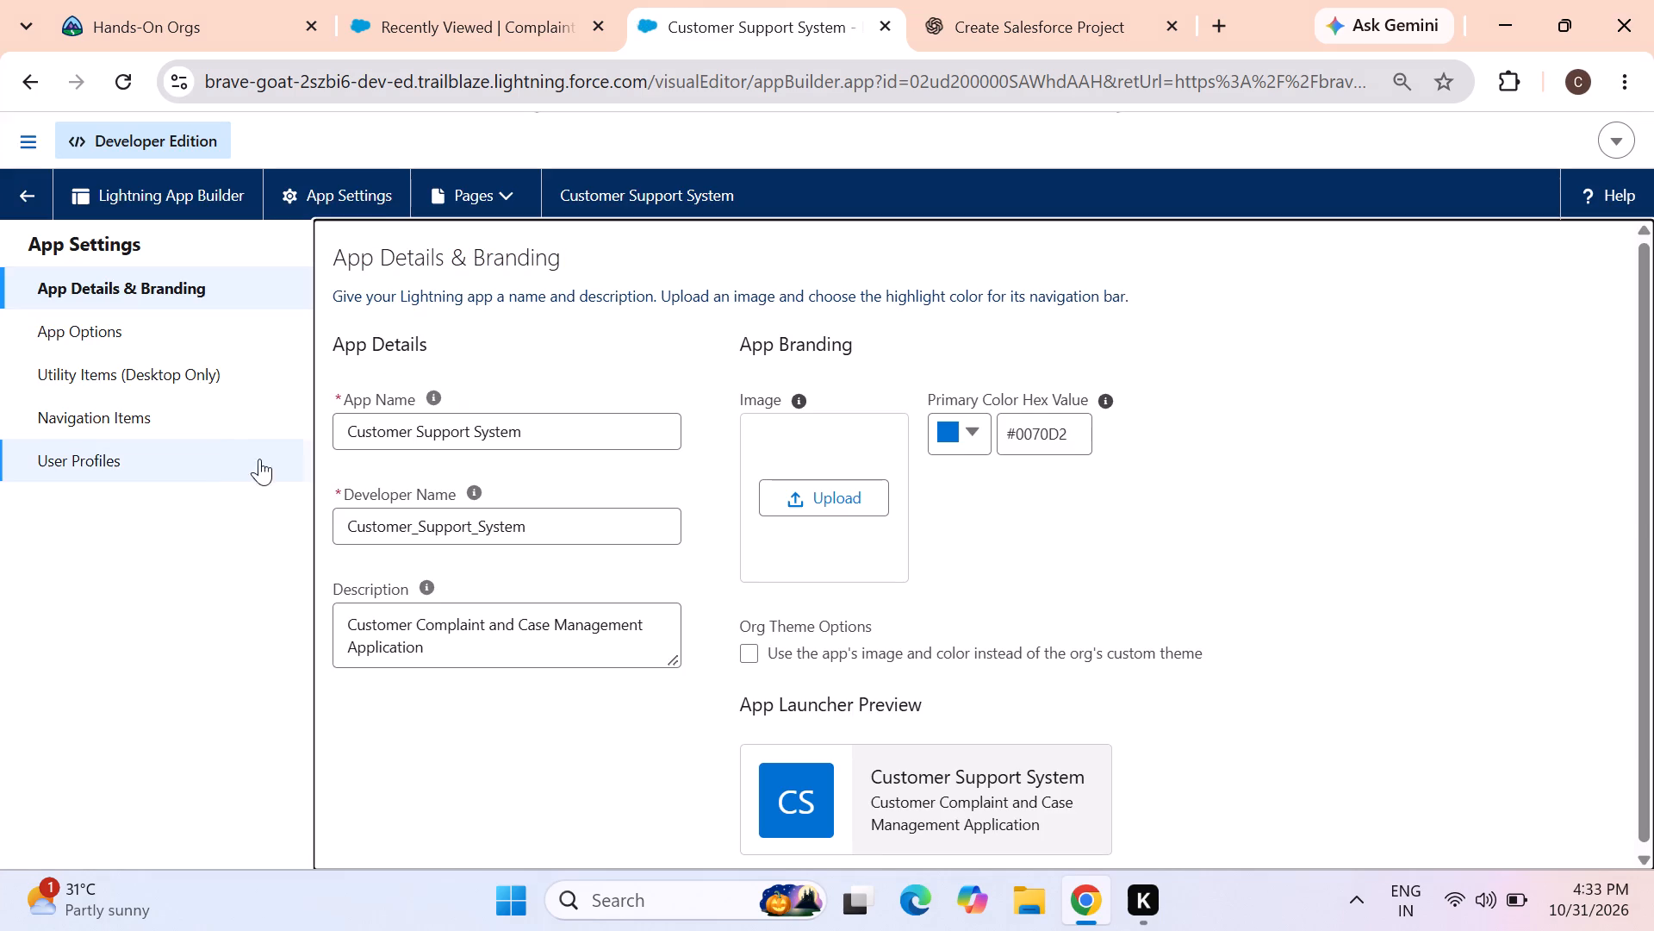
# Add the available Customers item with the blue icon to the Customer Support System app's selected navigation items.
pyautogui.click(184, 418)
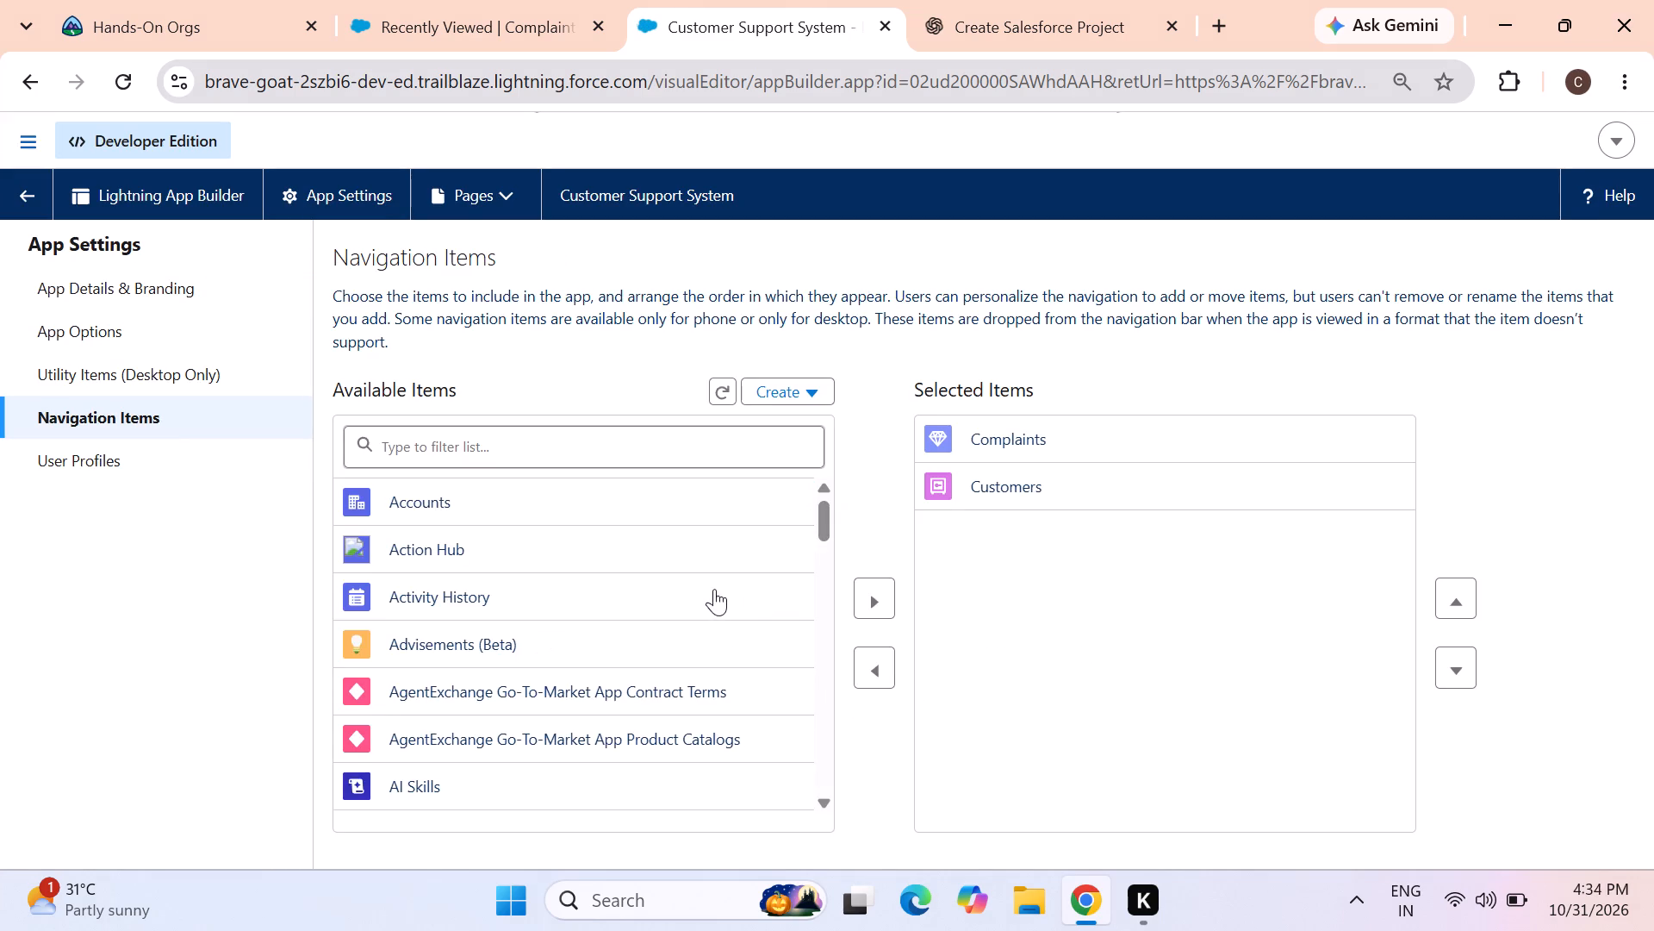
pyautogui.scroll(-5, 710, 592)
pyautogui.scroll(-7, 550, 626)
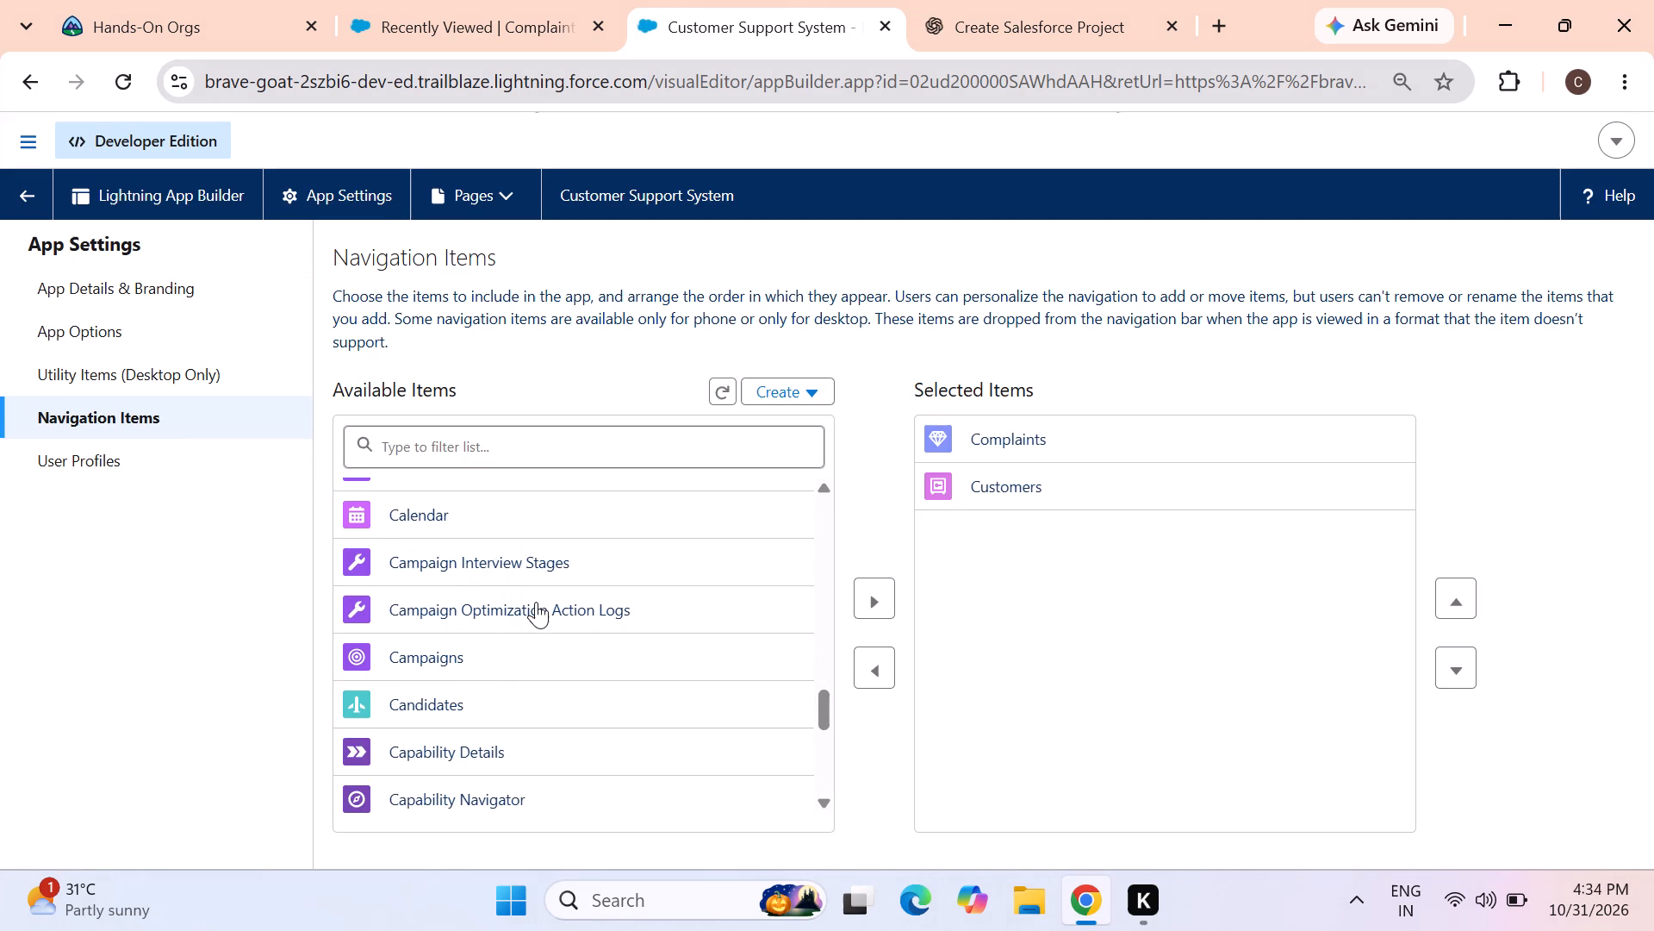
pyautogui.scroll(-5, 536, 602)
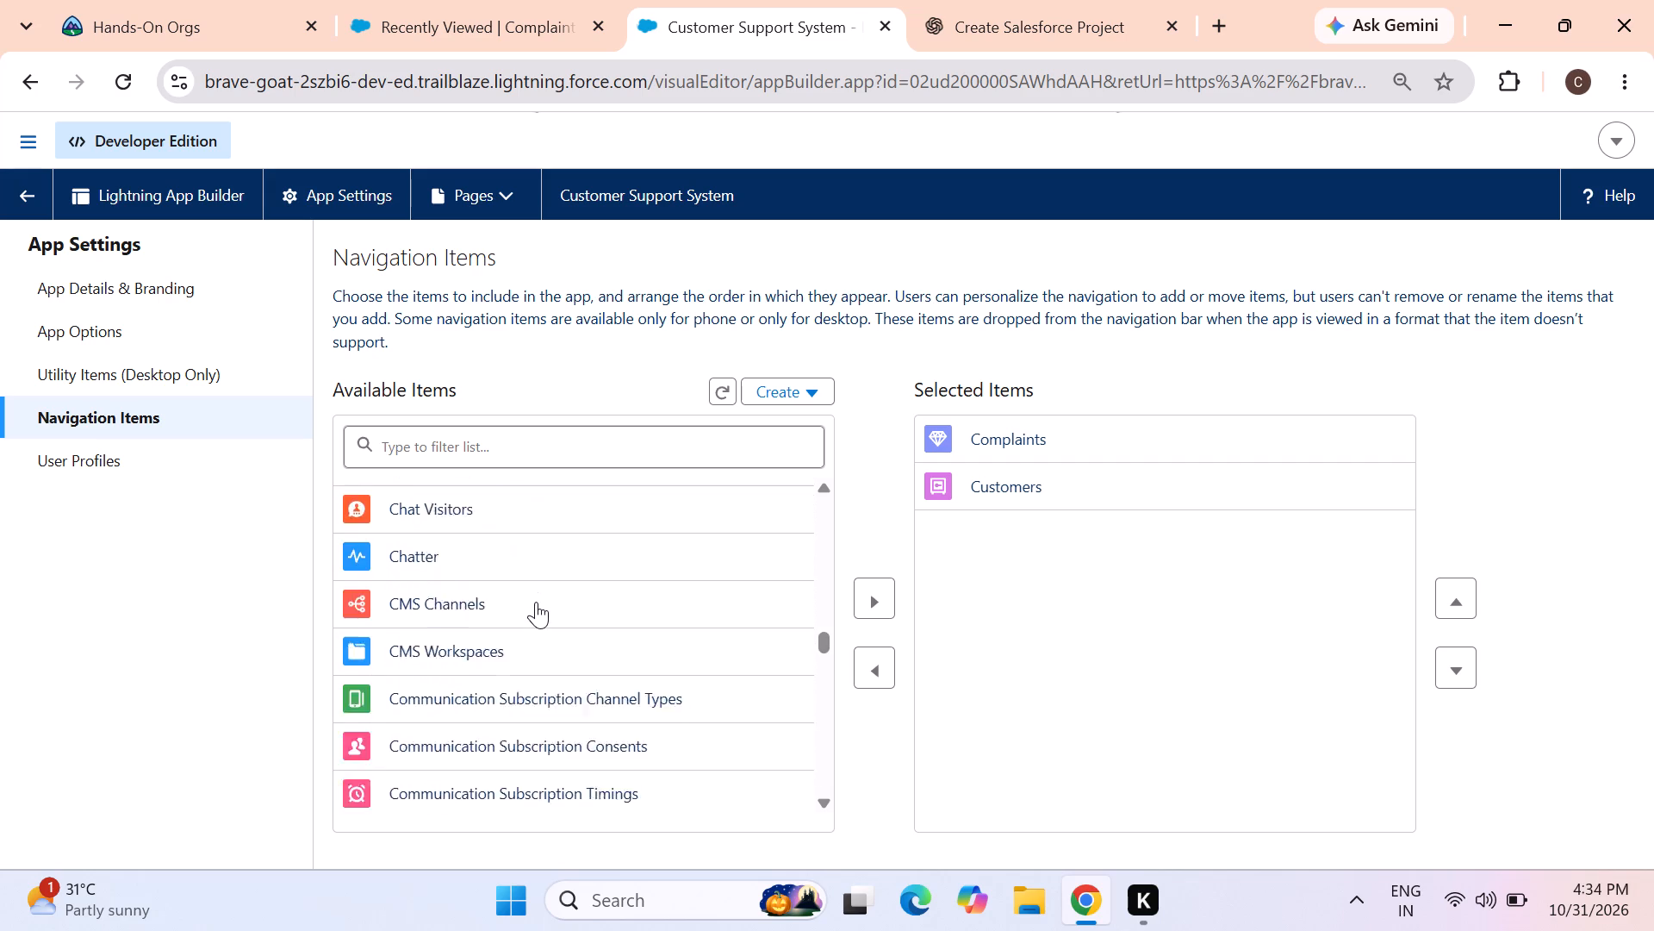
pyautogui.scroll(-4, 536, 602)
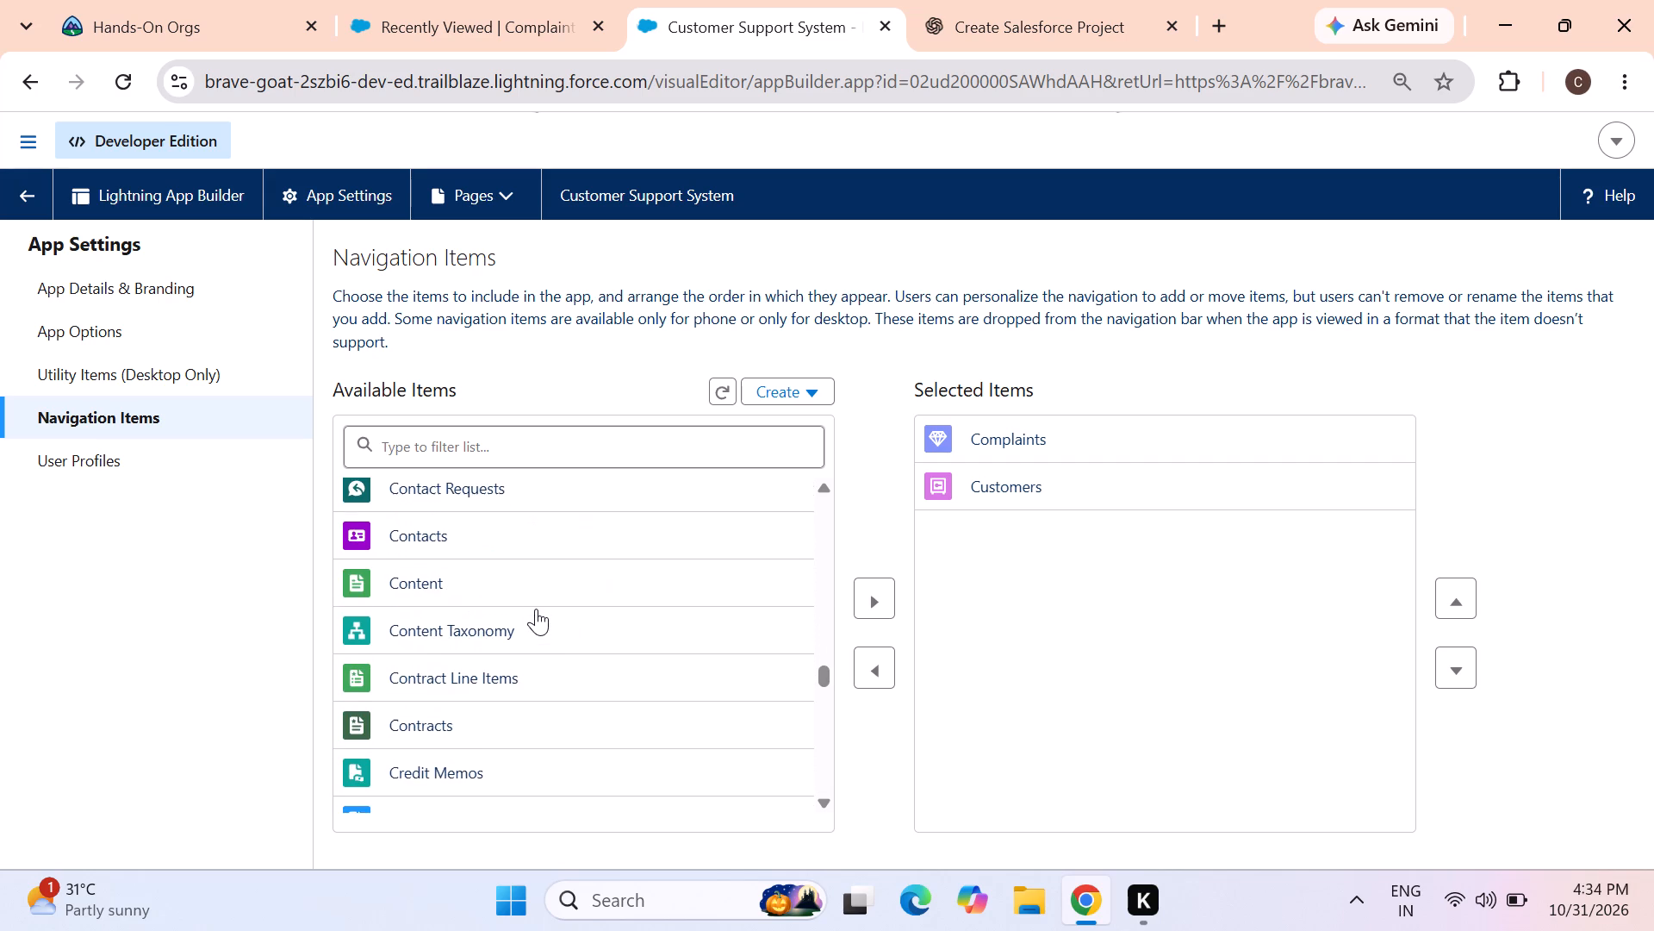
pyautogui.scroll(-2, 539, 635)
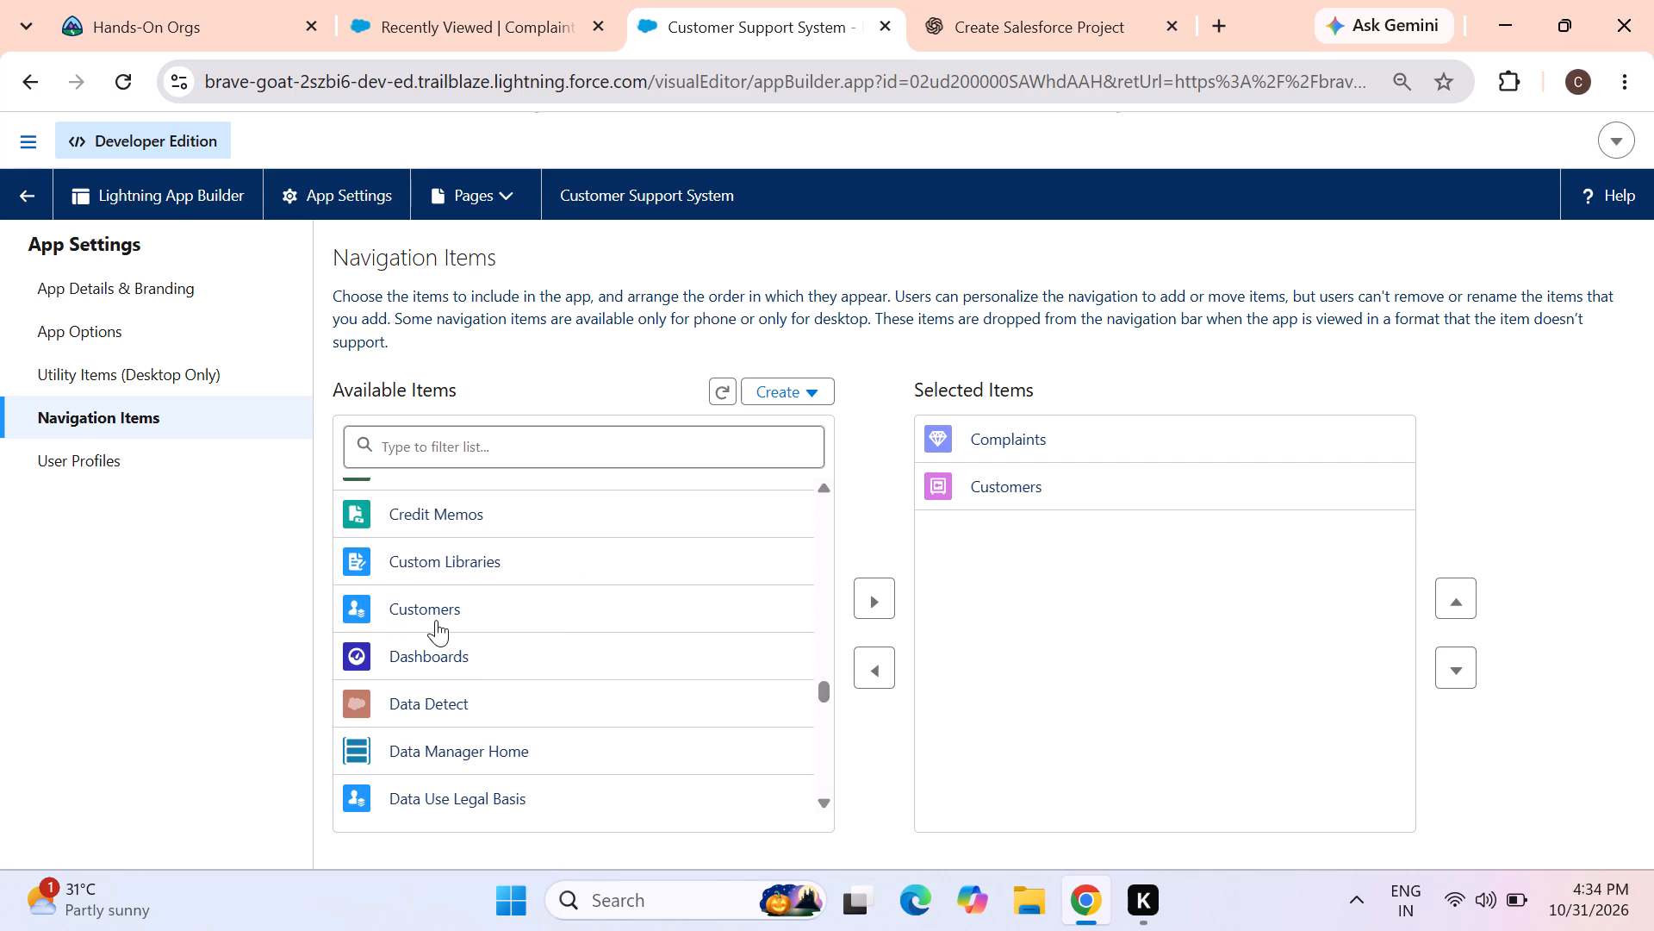
pyautogui.click(432, 619)
pyautogui.click(866, 607)
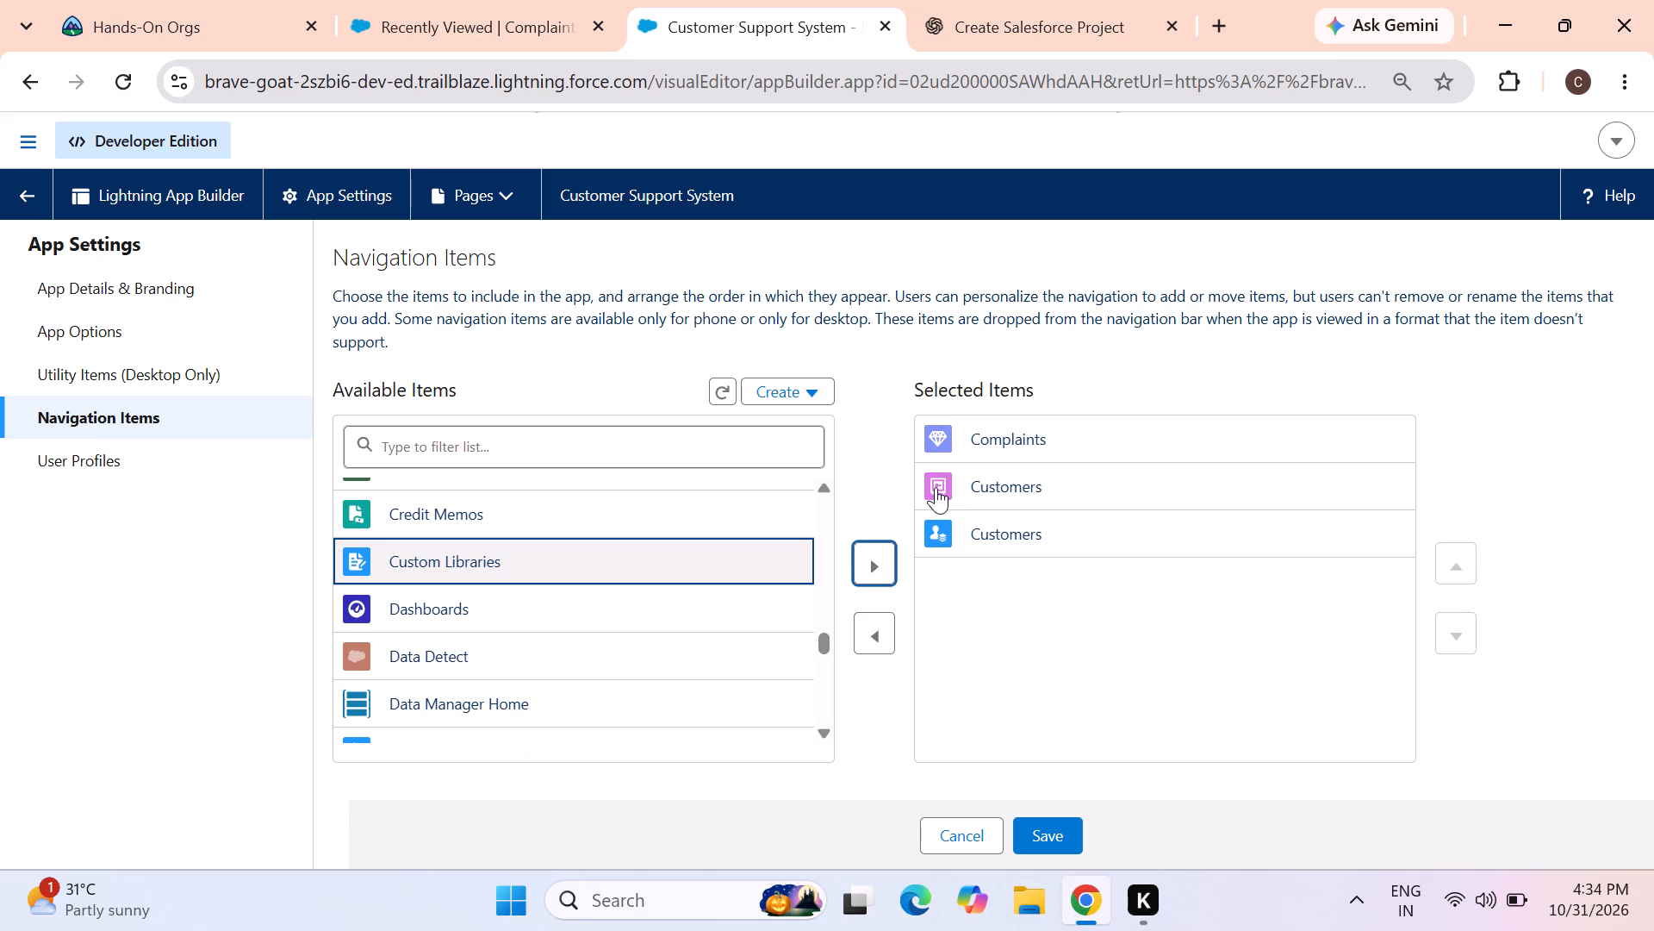
# Remove the Customers item with the pink icon from the app's selected navigation items and save the app.
pyautogui.click(936, 487)
pyautogui.click(871, 622)
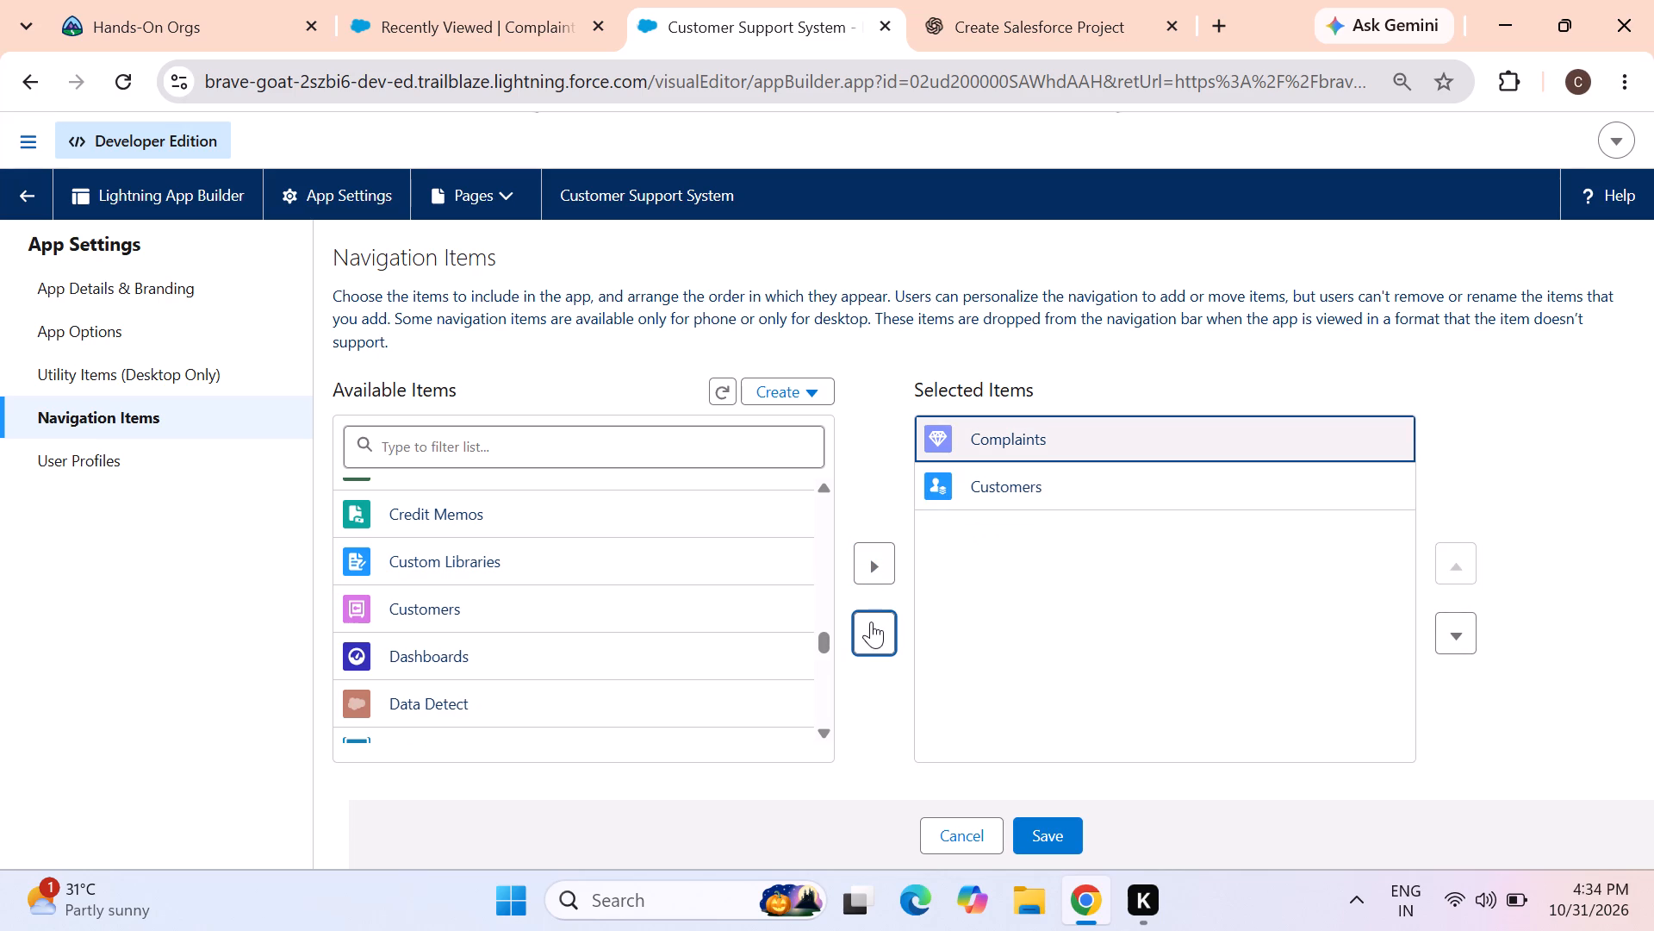
pyautogui.click(1456, 436)
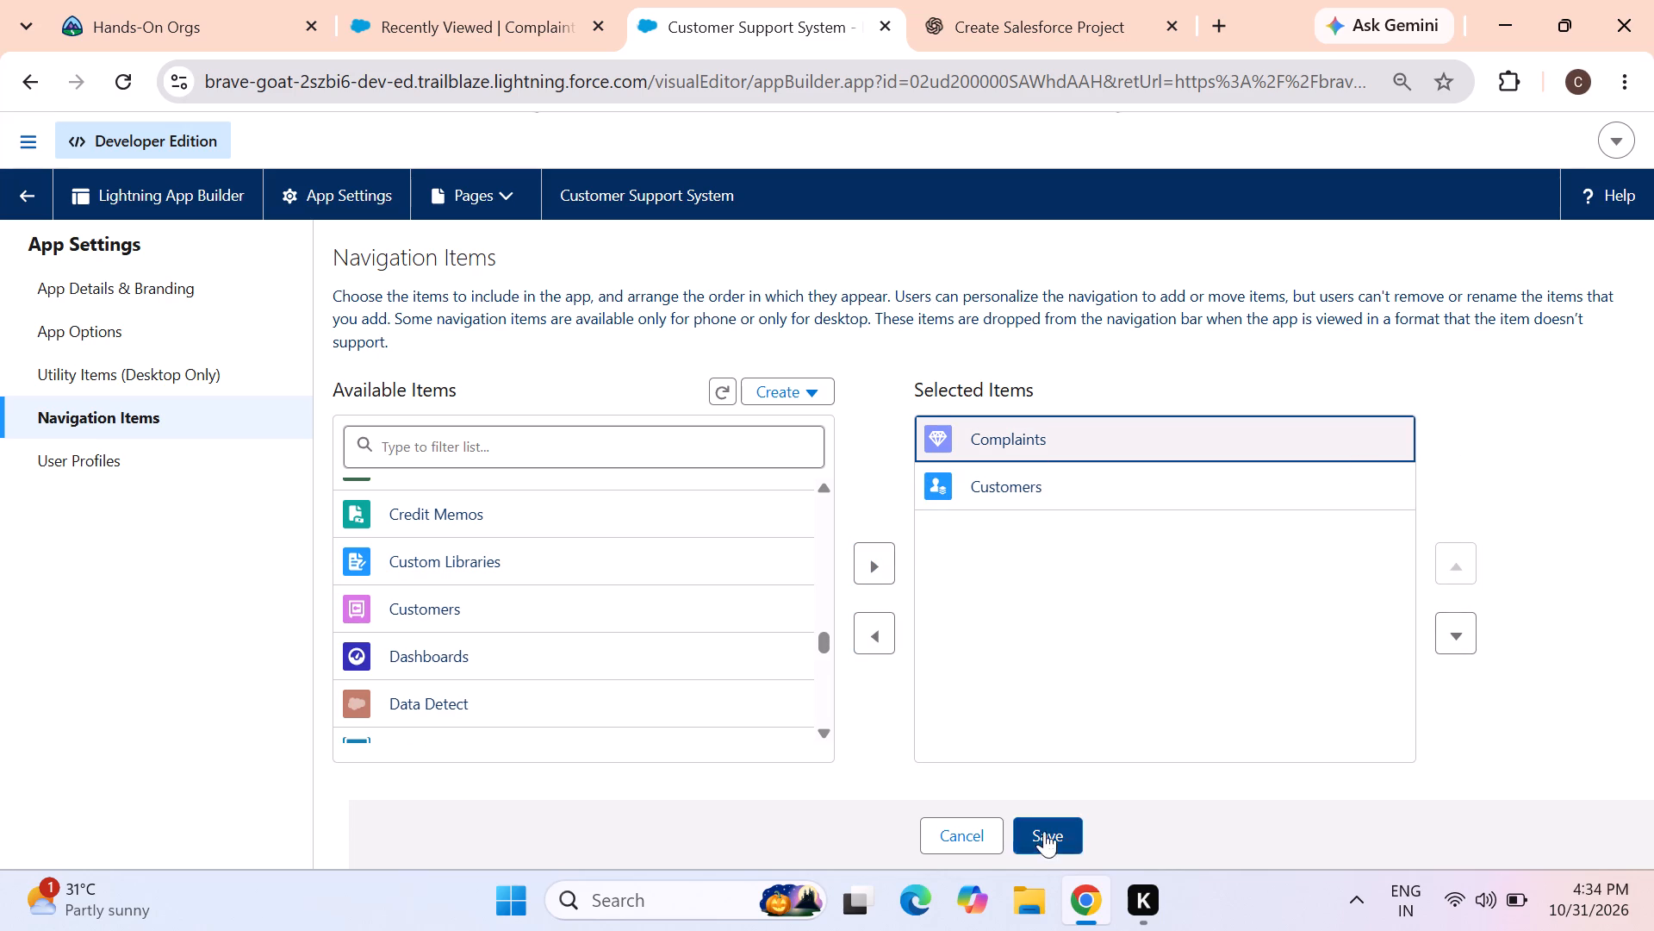
pyautogui.click(1016, 832)
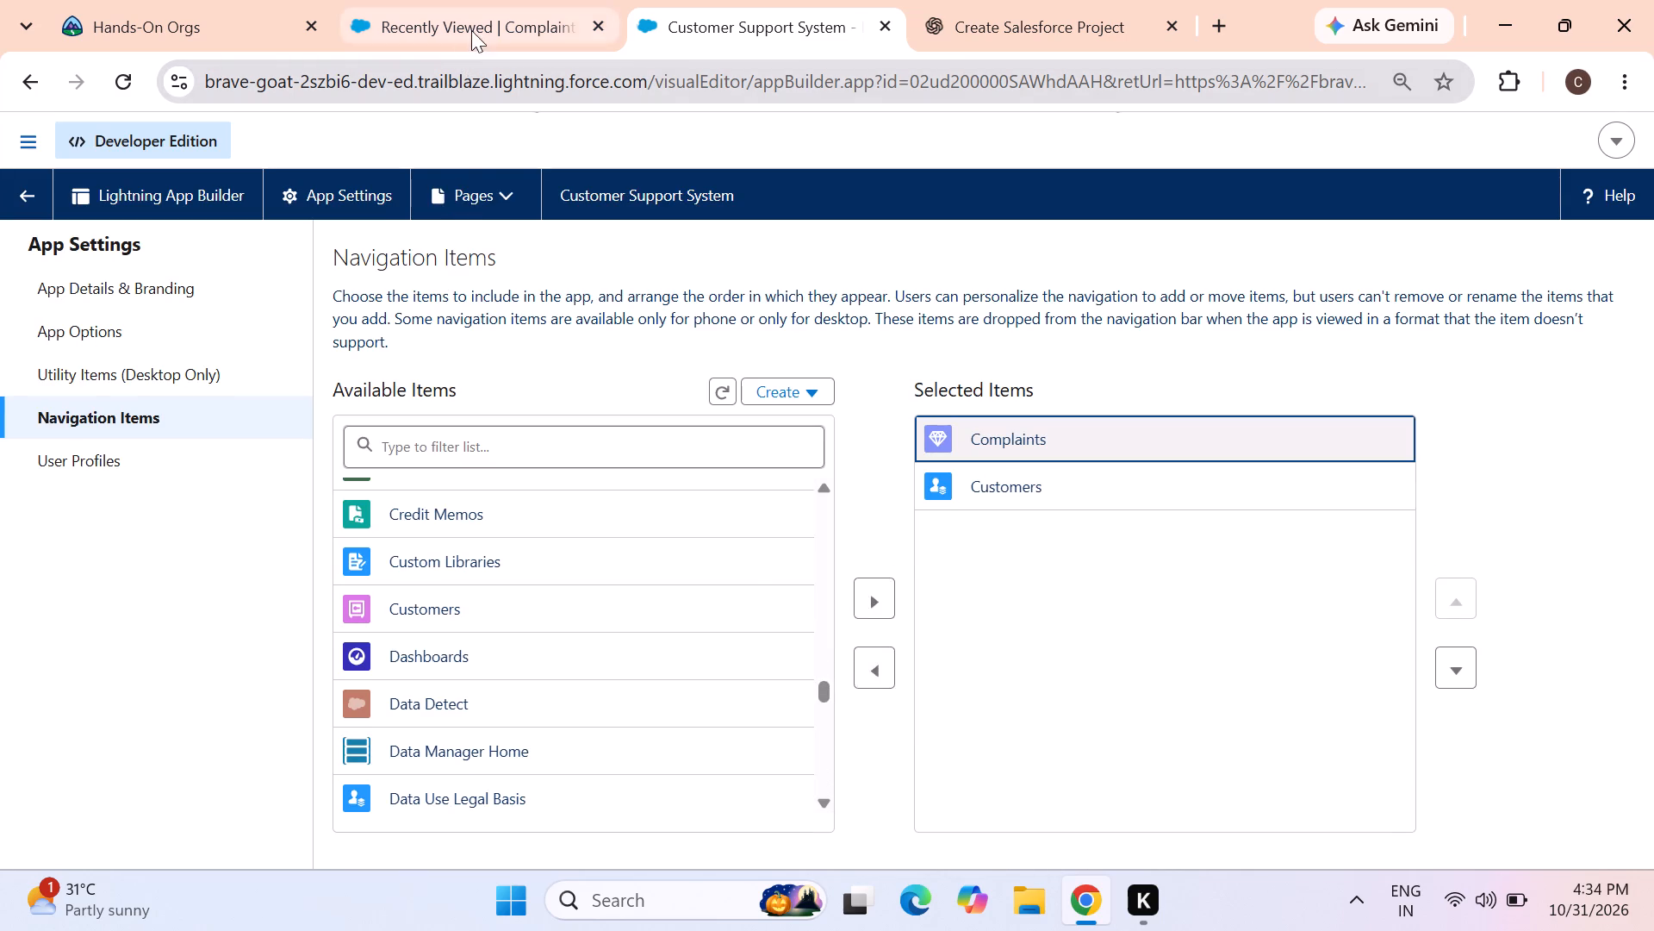
# In the Customer Support System app, search for Rahul in the Customer lookup of a new complaint, and discard the complaint.
pyautogui.click(471, 30)
pyautogui.click(362, 253)
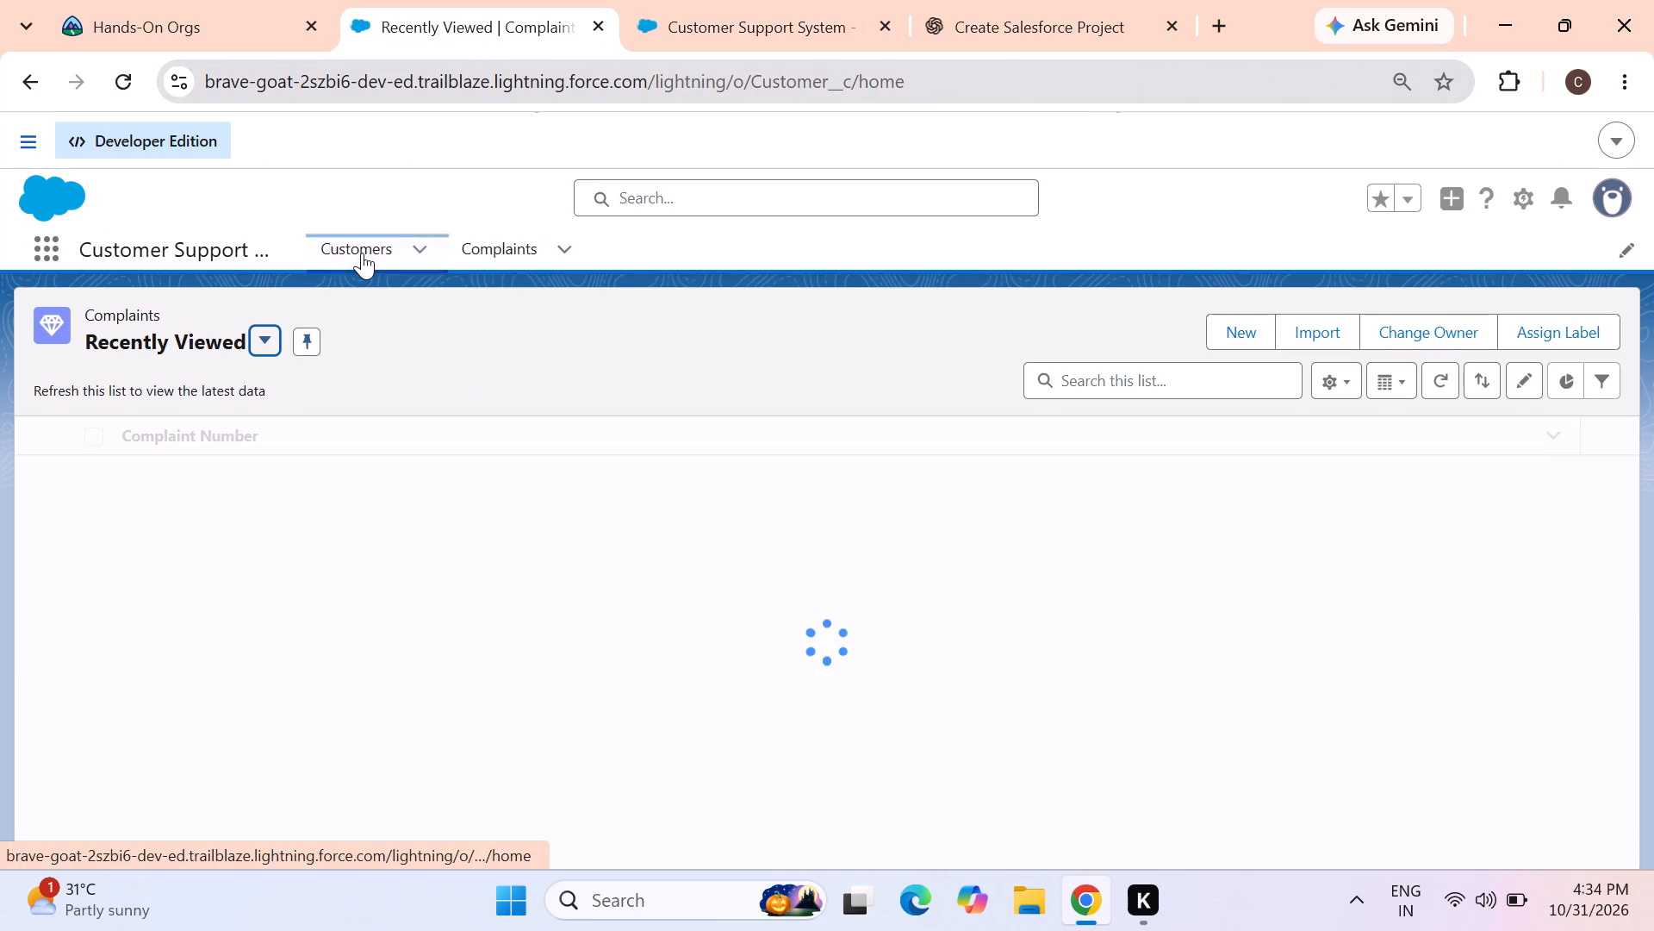
pyautogui.click(496, 249)
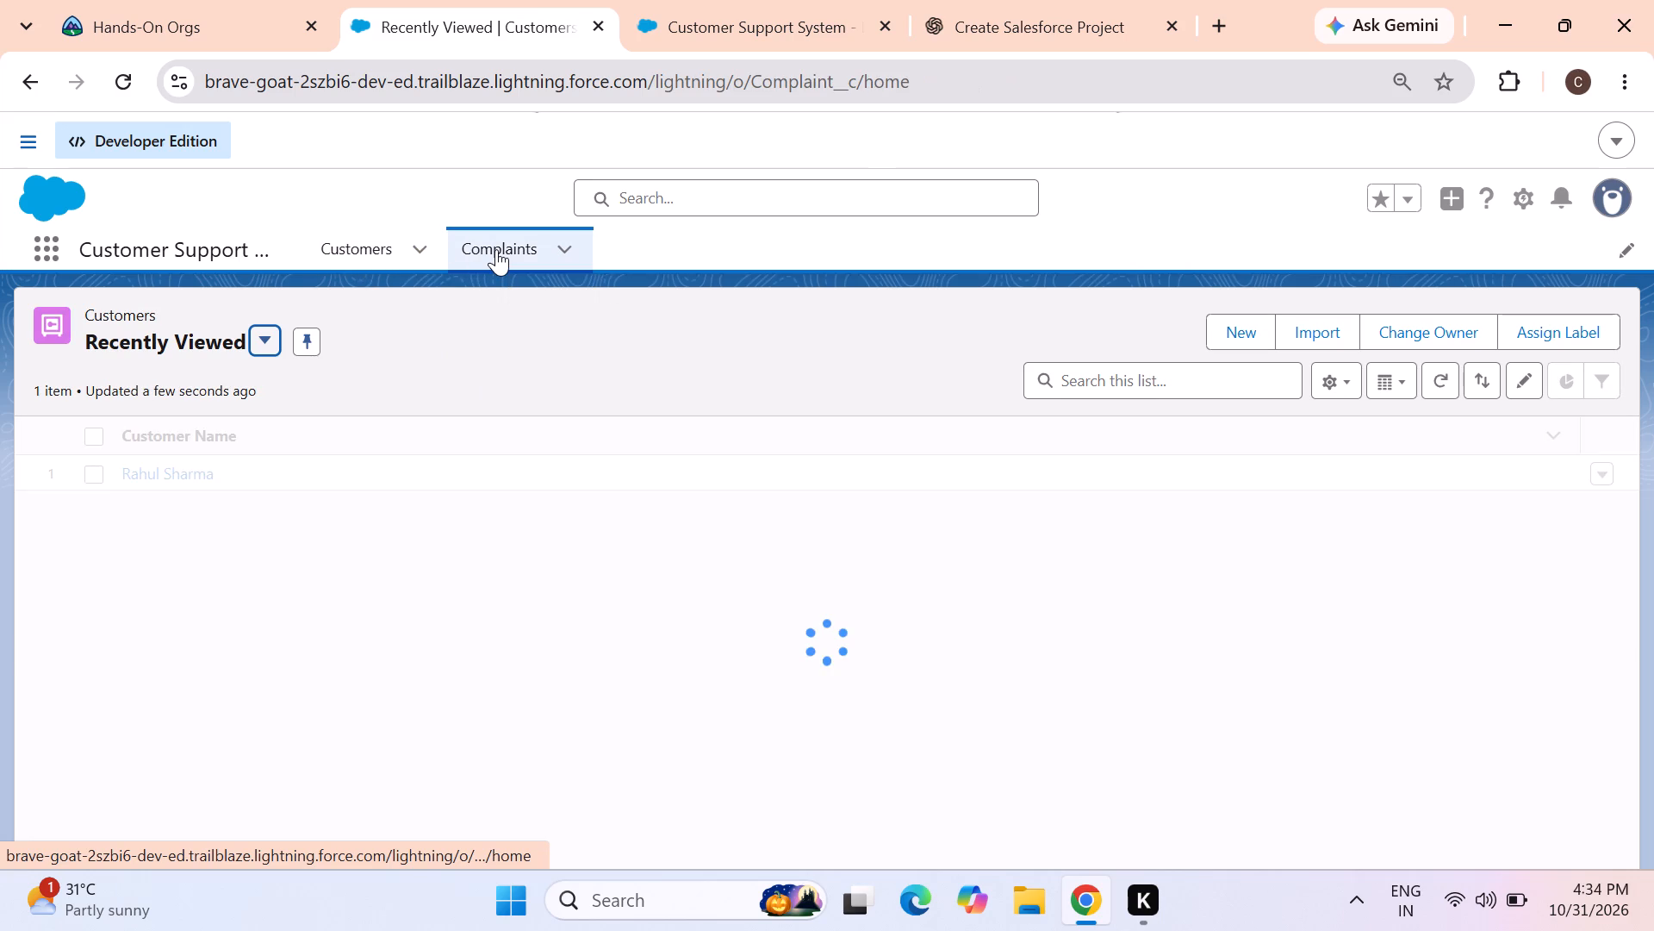
pyautogui.click(1216, 334)
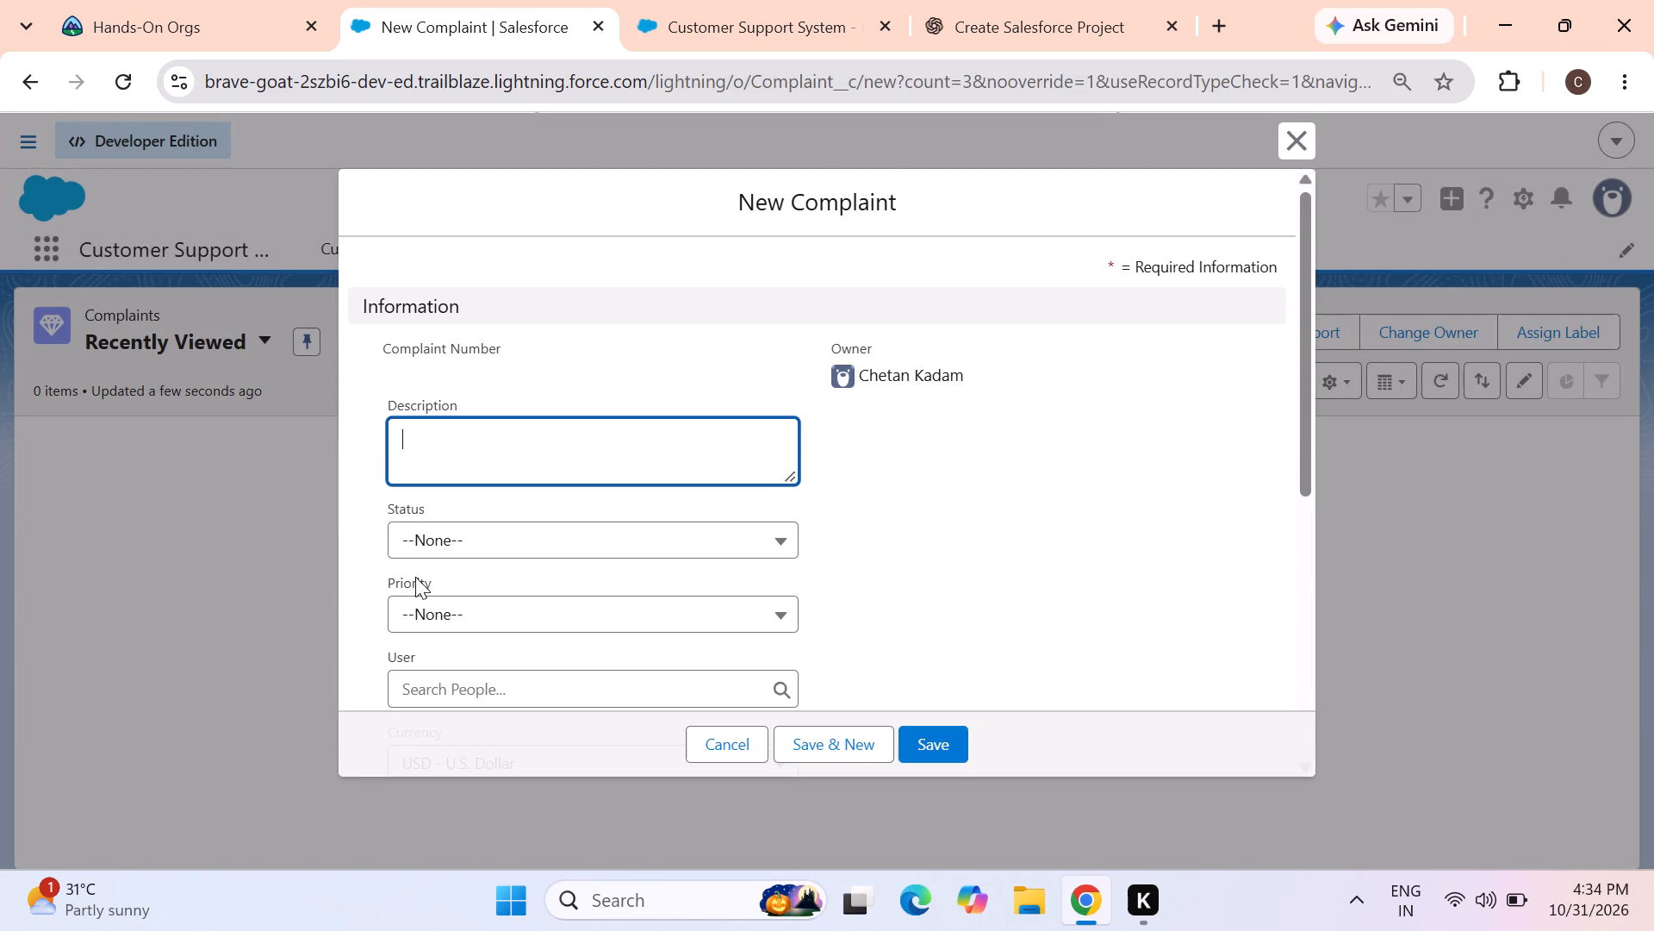
pyautogui.scroll(-6, 415, 577)
pyautogui.click(422, 648)
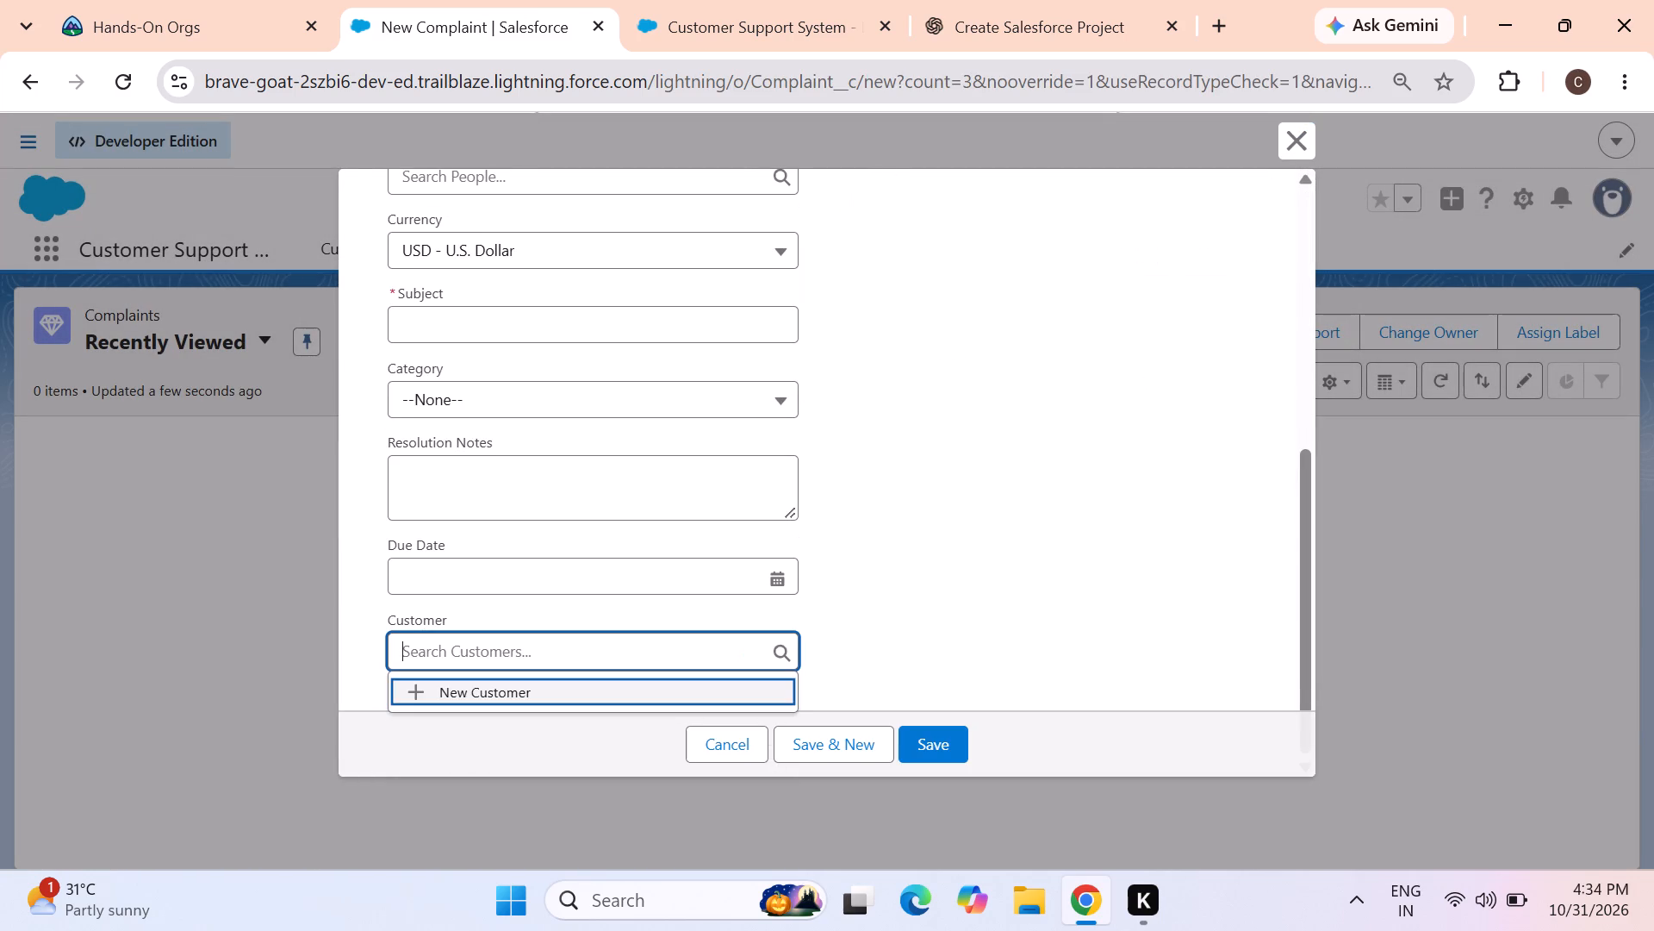
pyautogui.press('r')
pyautogui.press('BackSpace')
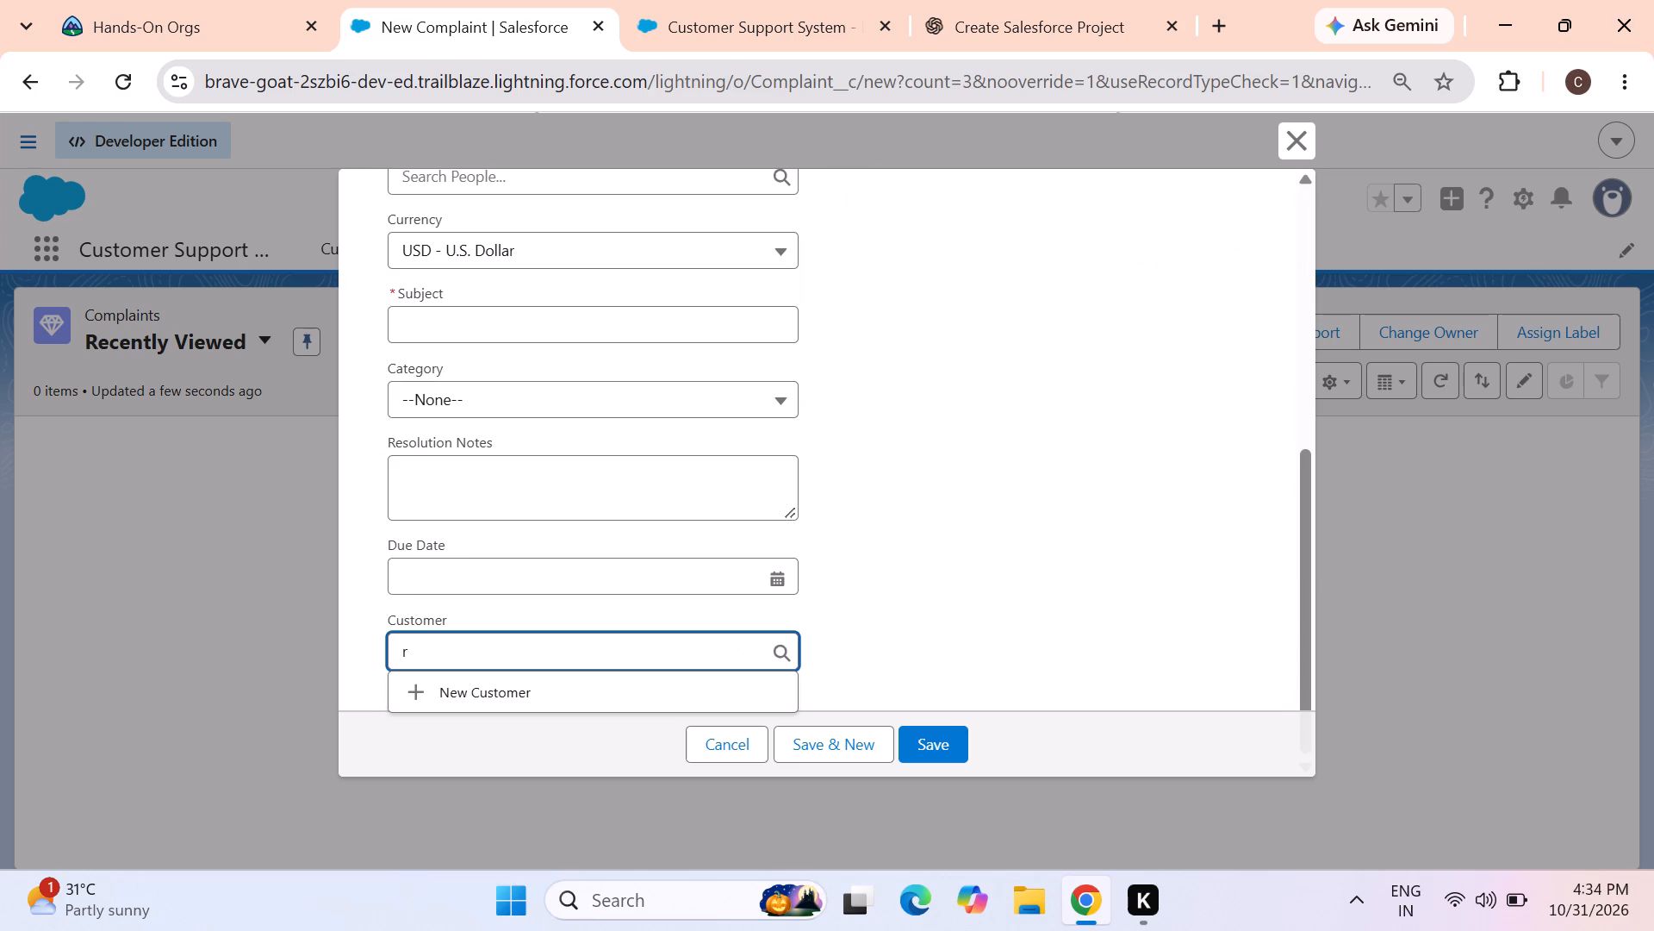
pyautogui.write('Ra')
pyautogui.write('hul')
pyautogui.press('BackSpace')
pyautogui.press('BackSpace')
pyautogui.press('BackSpace')
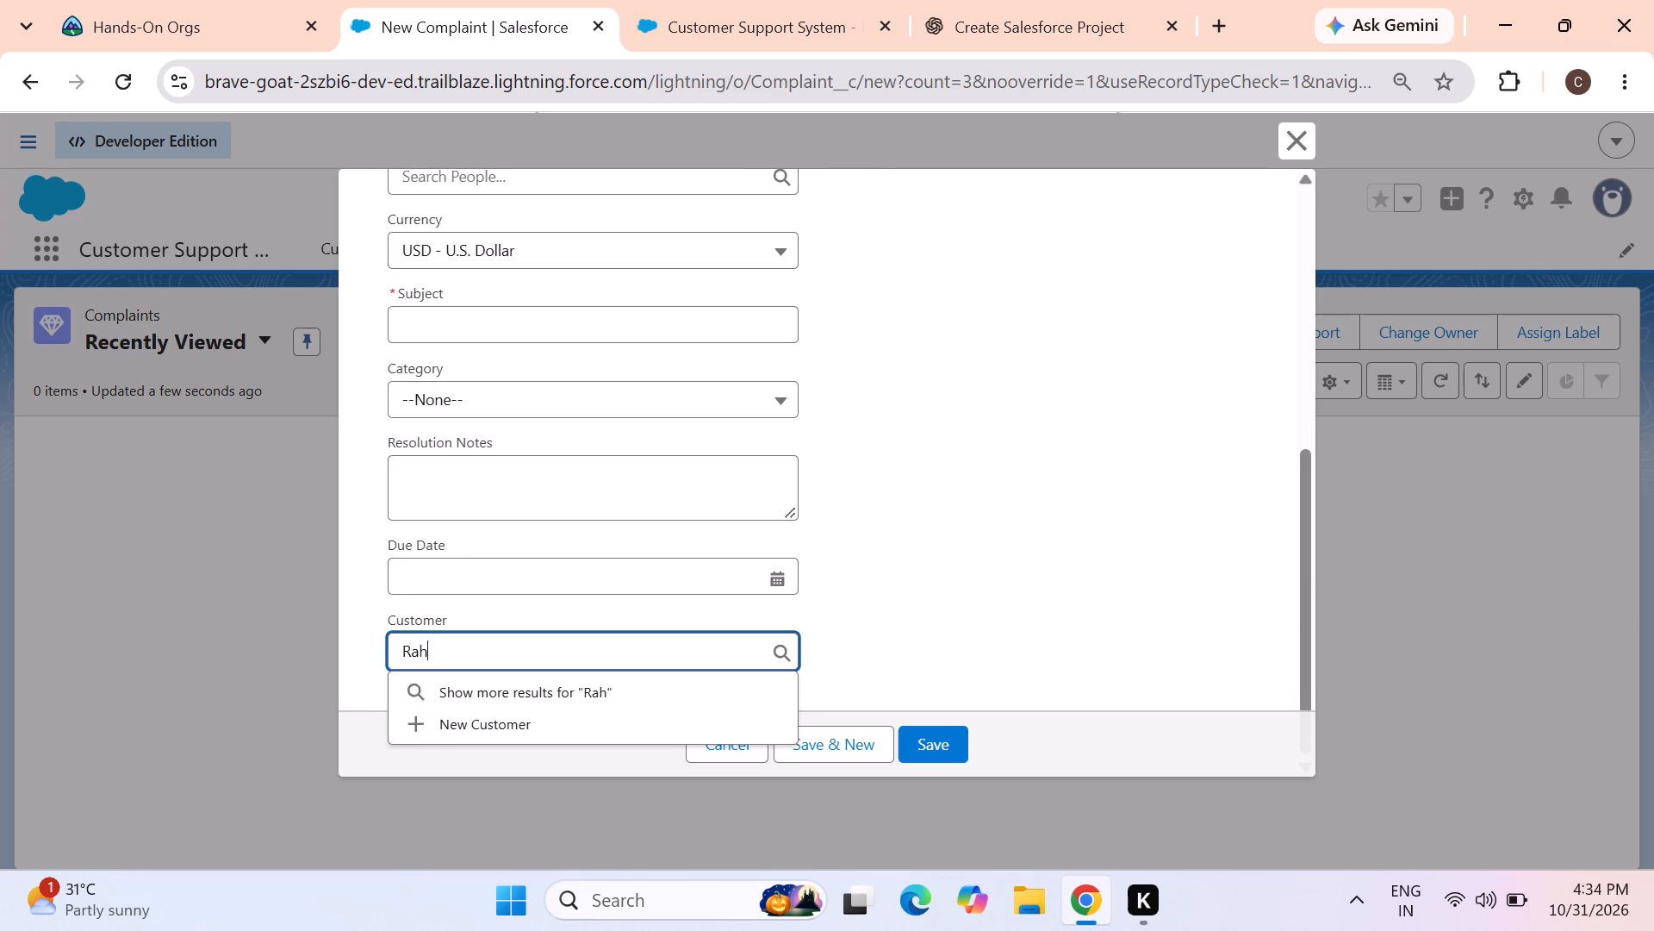
pyautogui.press('BackSpace')
pyautogui.press('BackSpace')
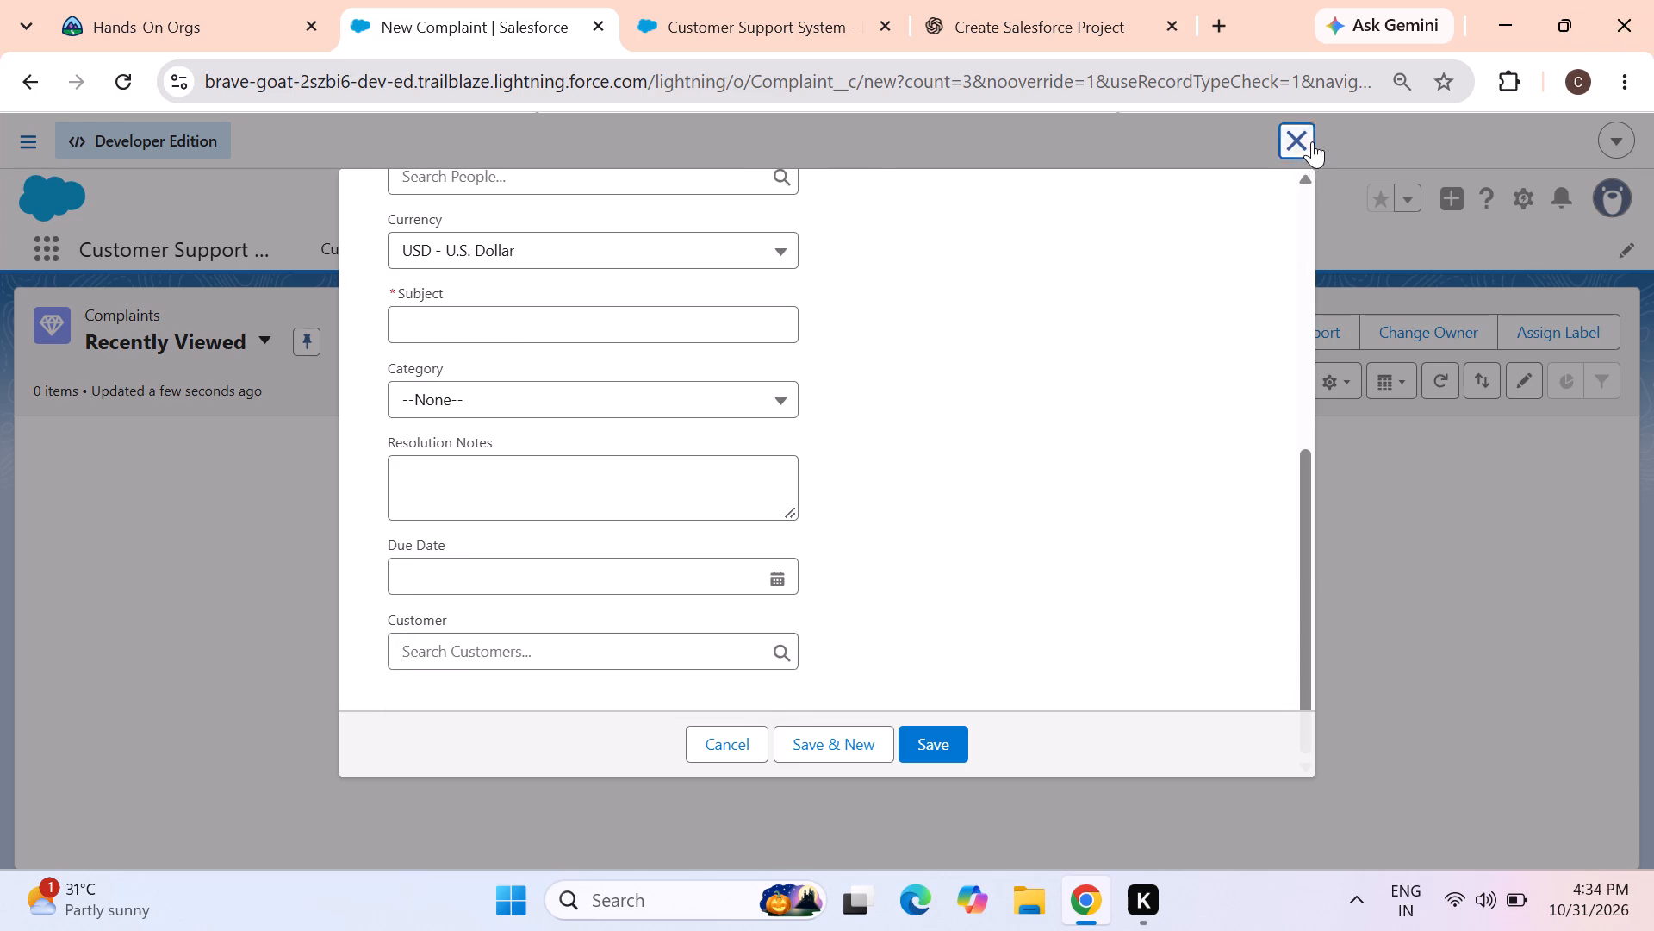
pyautogui.click(1312, 141)
# Recheck the Complaints and Customers entries among the app's selected navigation items, and leave the app settings.
pyautogui.click(755, 28)
pyautogui.scroll(-5, 894, 614)
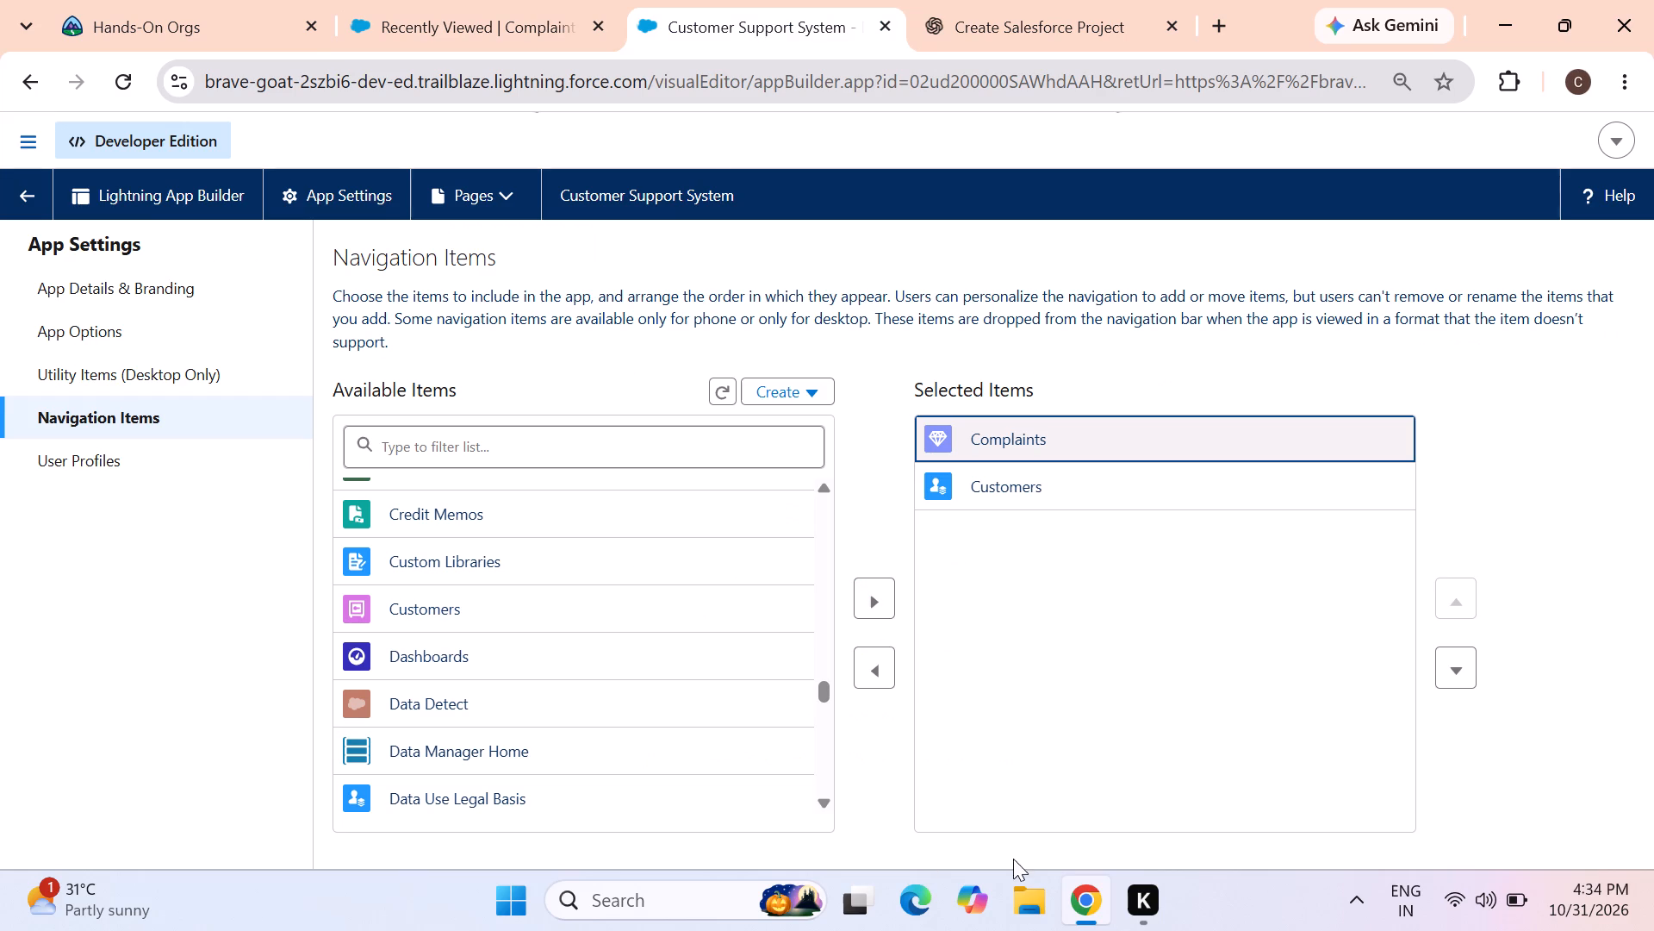
pyautogui.scroll(-6, 1023, 859)
pyautogui.scroll(4, 836, 743)
pyautogui.scroll(-5, 836, 599)
pyautogui.click(1109, 490)
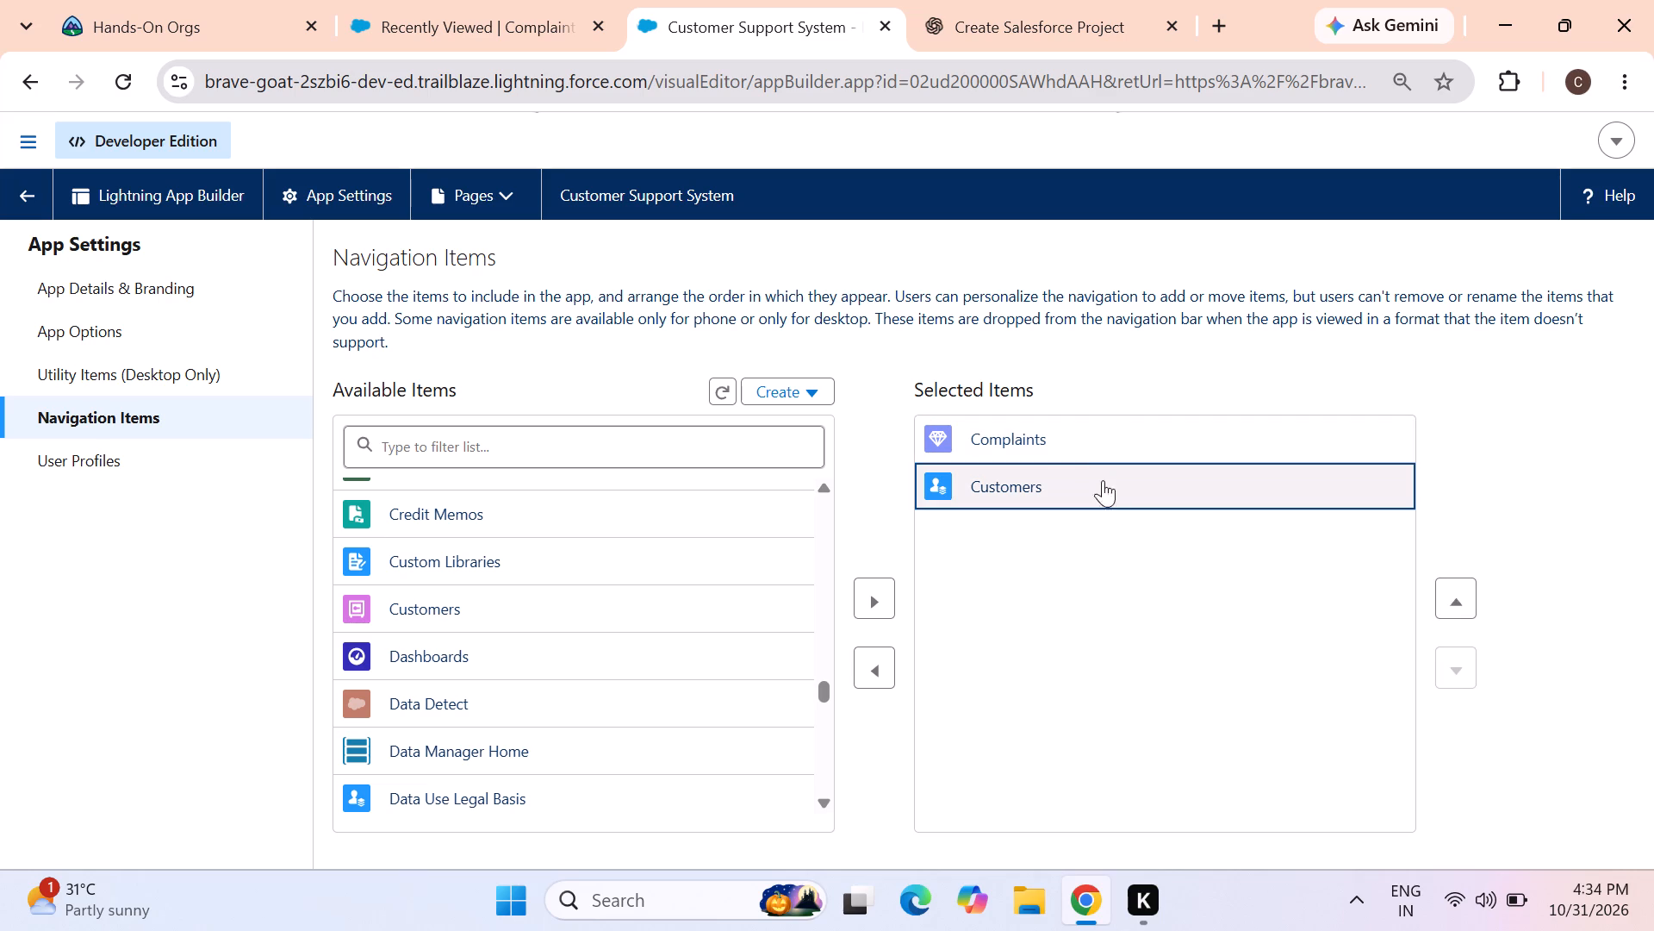
pyautogui.click(1093, 436)
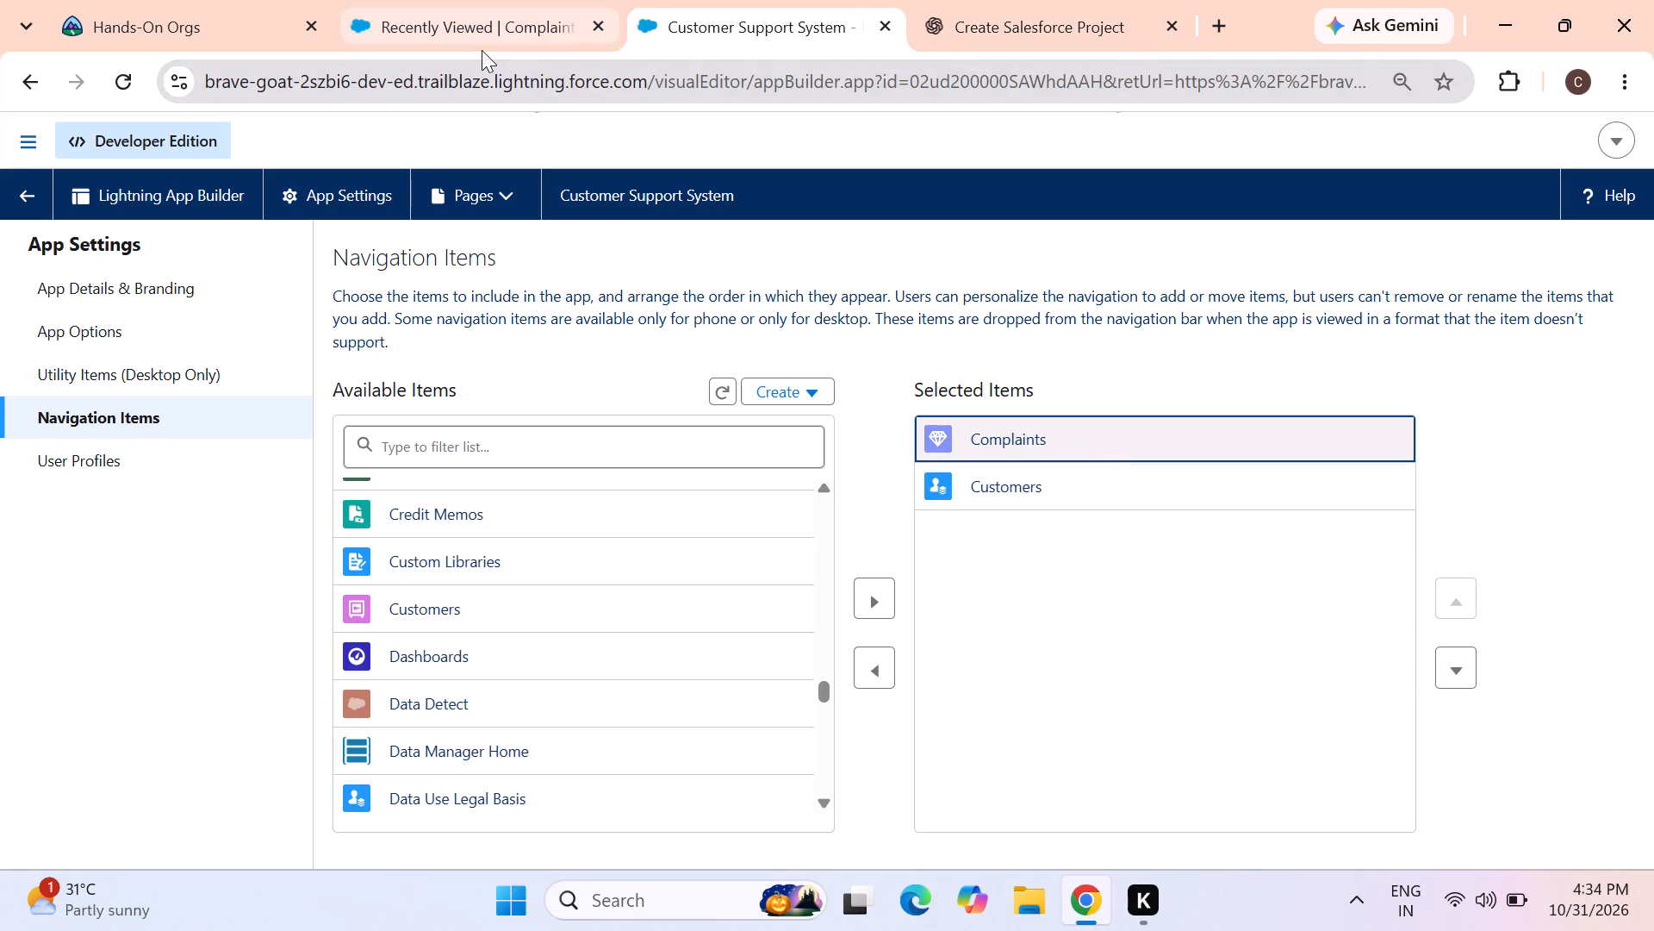
pyautogui.click(481, 49)
pyautogui.click(789, 0)
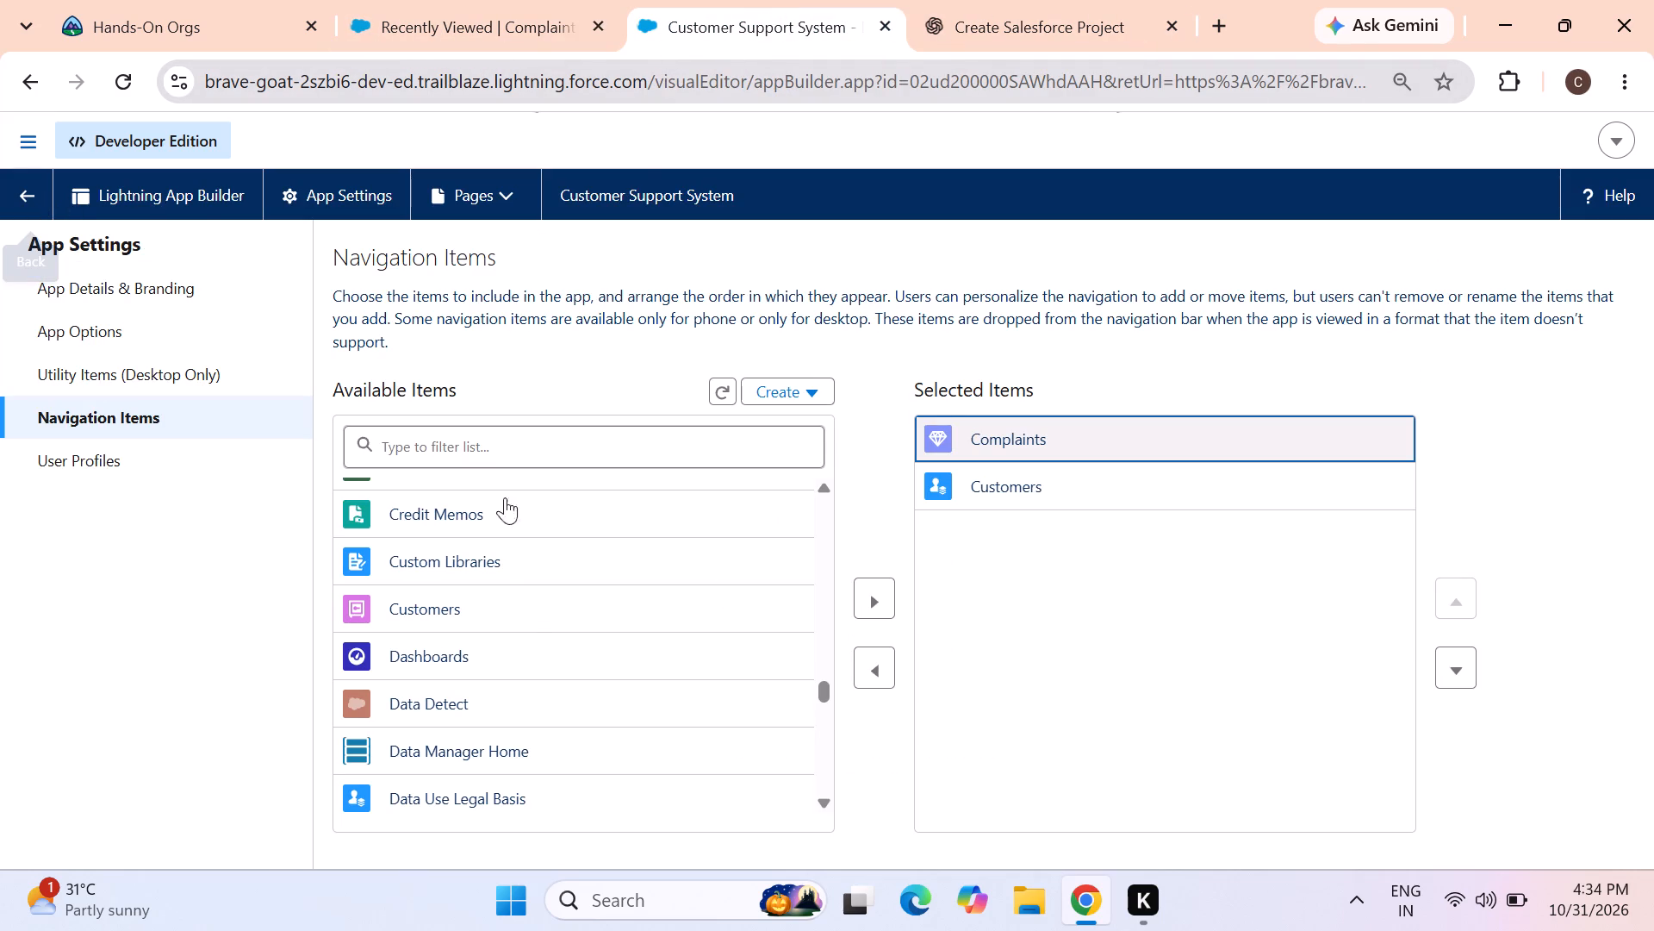
pyautogui.click(28, 199)
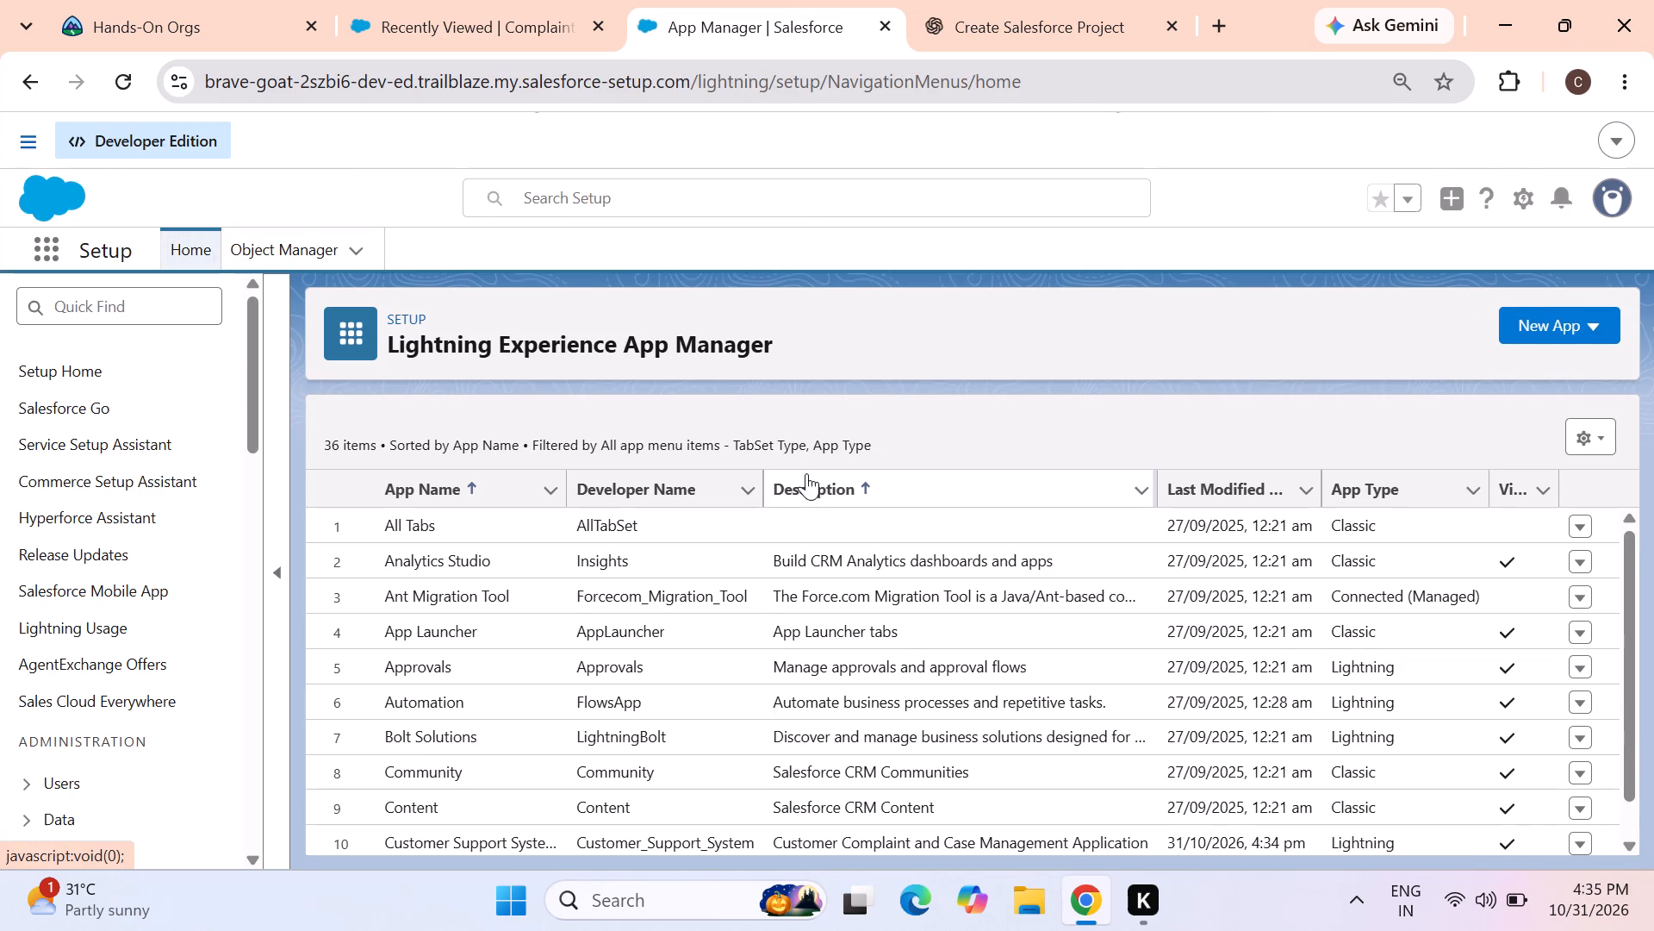
# Search Object Manager for "Customer" and open the standard Customer object.
pyautogui.click(311, 240)
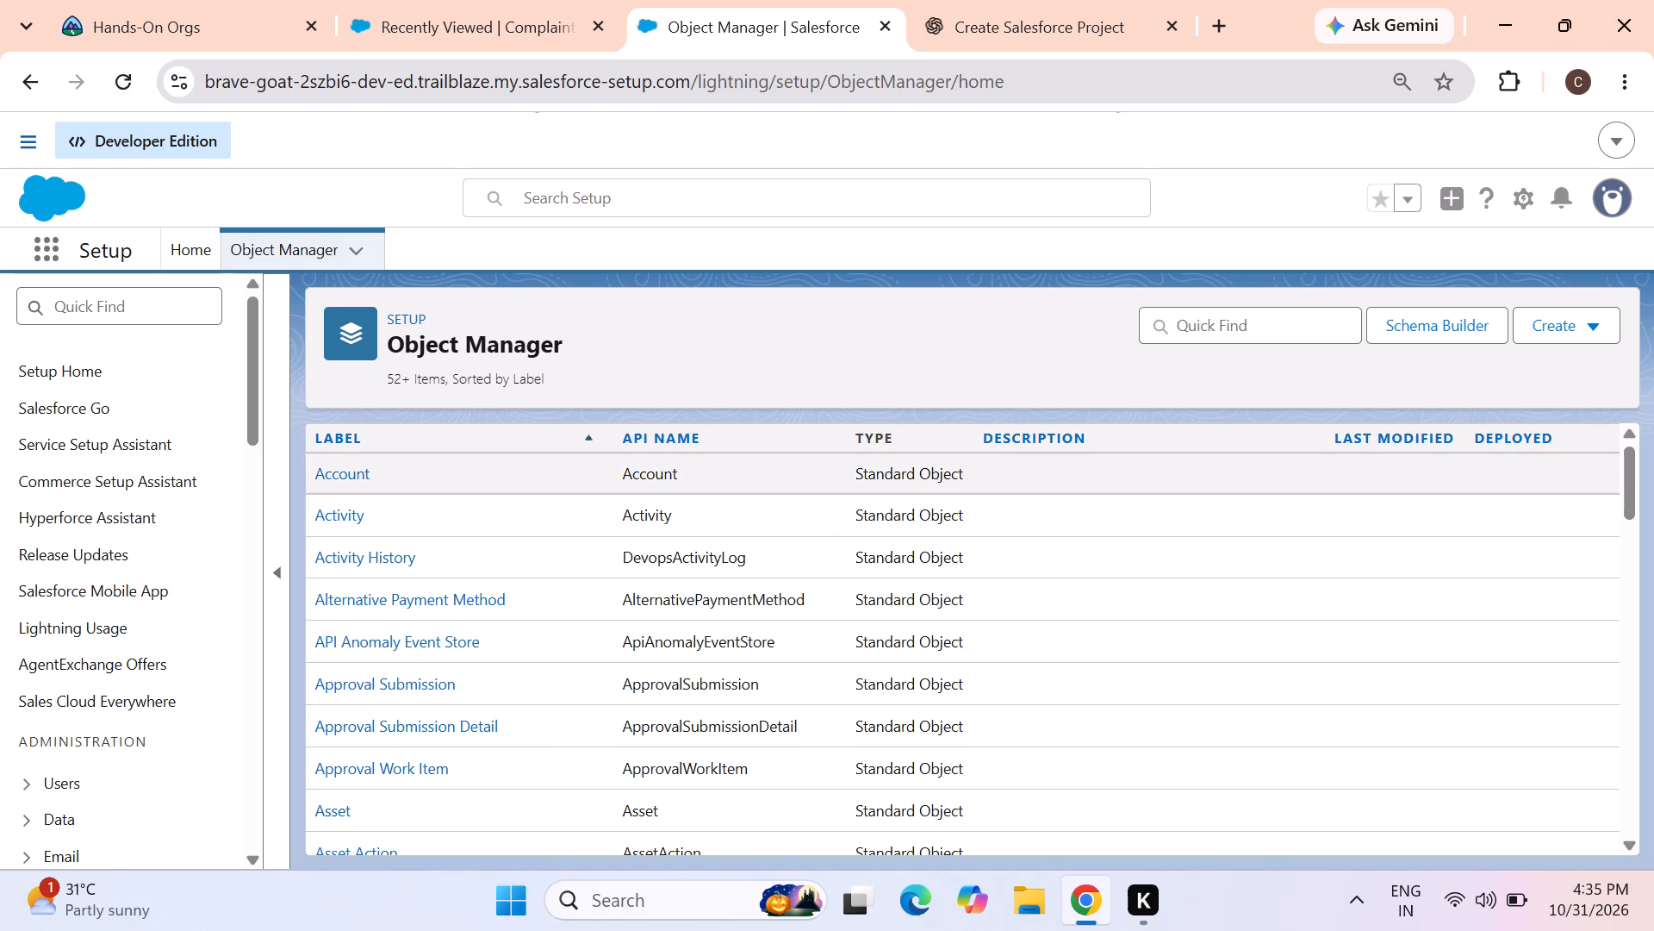
pyautogui.click(1247, 333)
pyautogui.click(1255, 370)
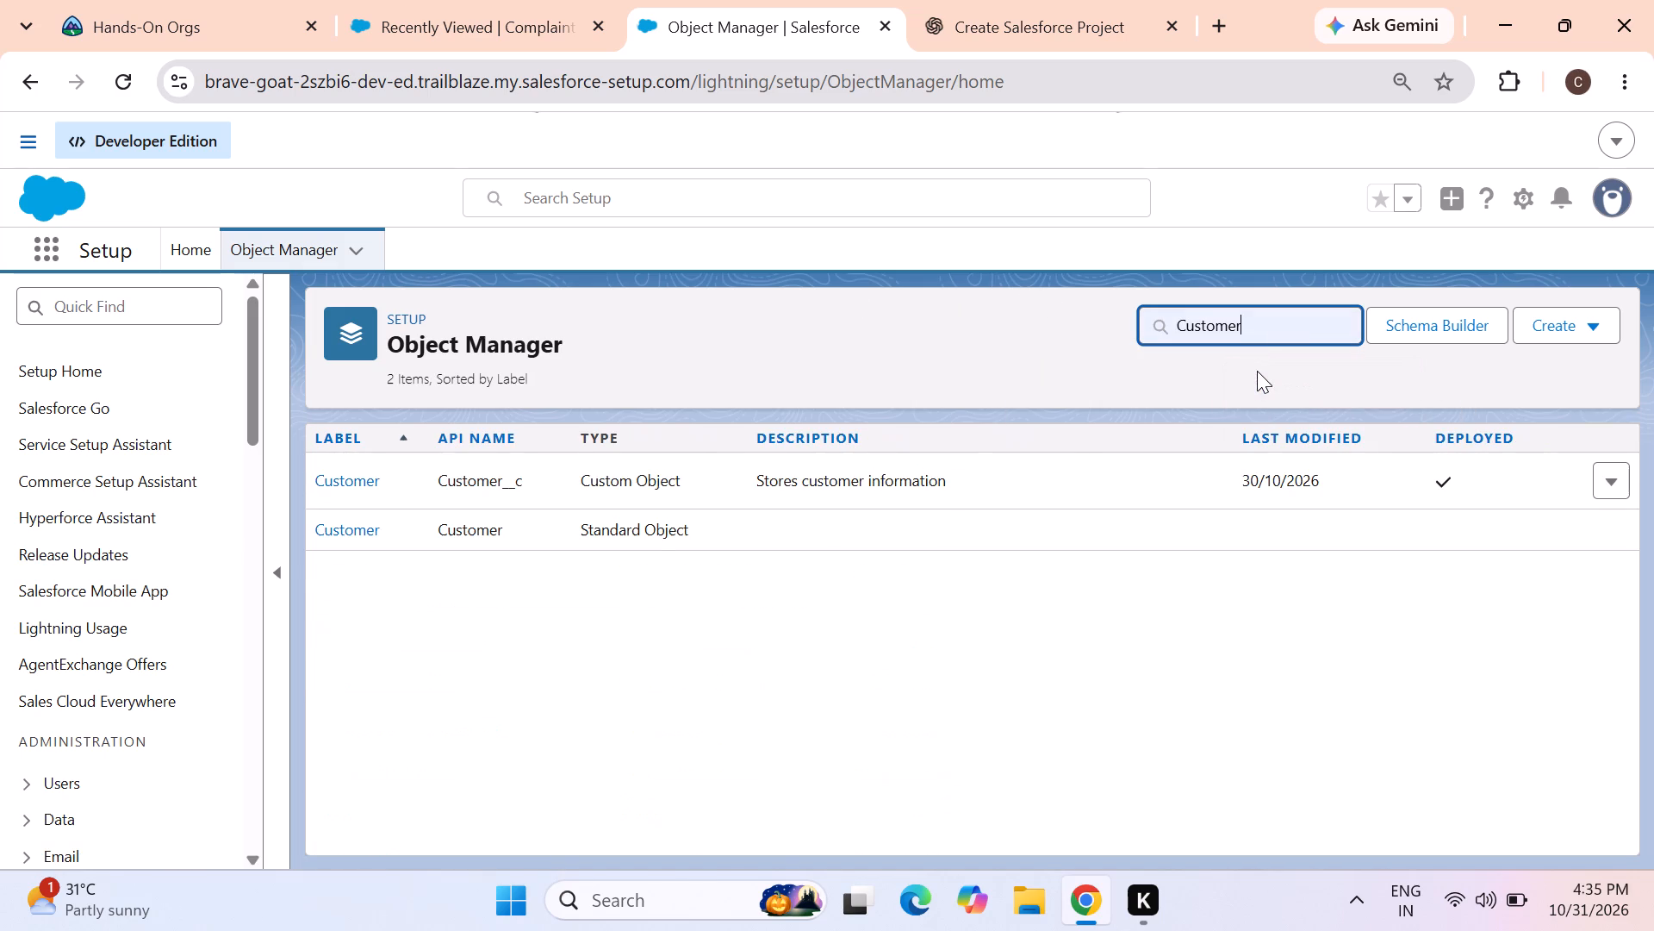
pyautogui.rightClick(338, 536)
pyautogui.click(336, 536)
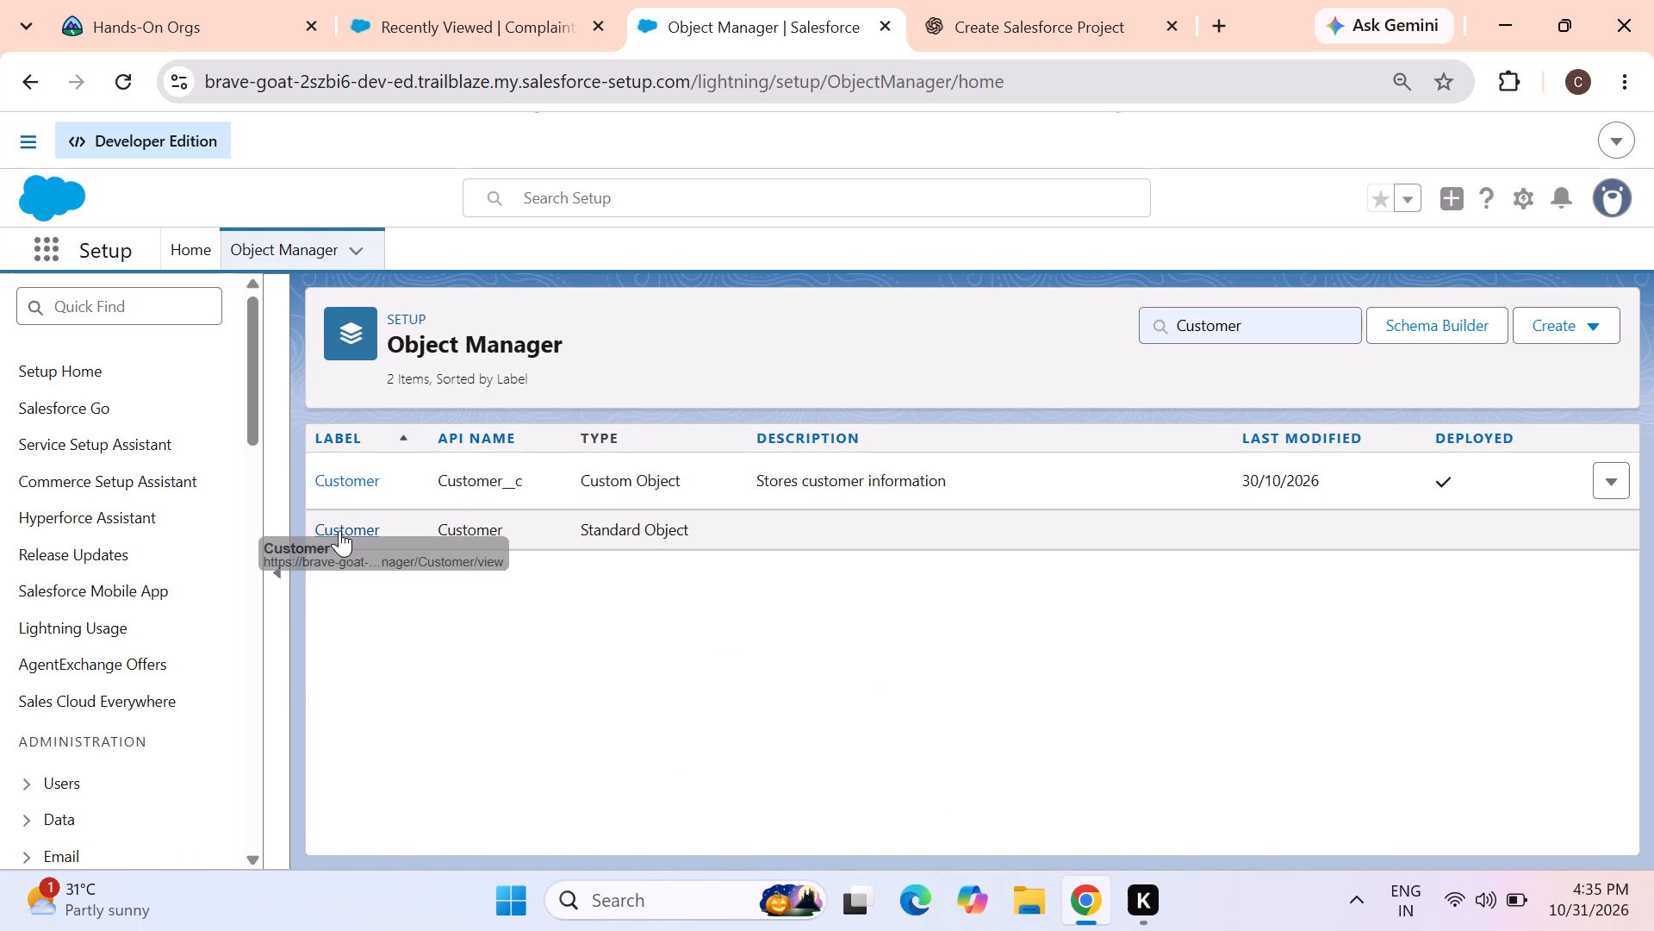
pyautogui.click(354, 525)
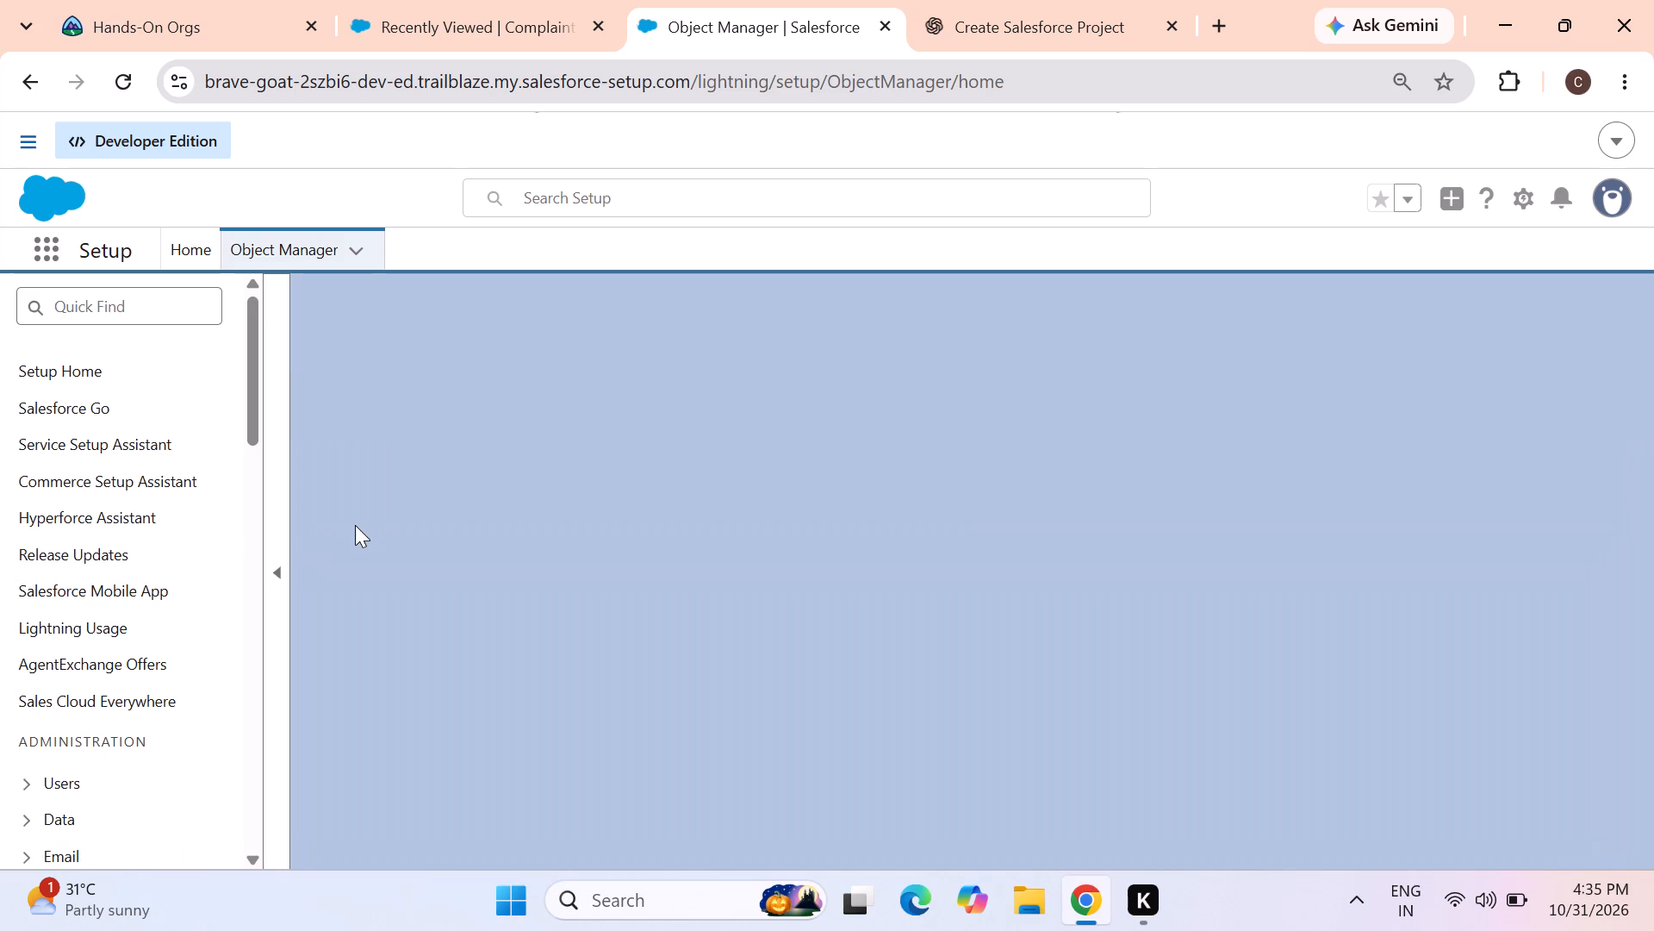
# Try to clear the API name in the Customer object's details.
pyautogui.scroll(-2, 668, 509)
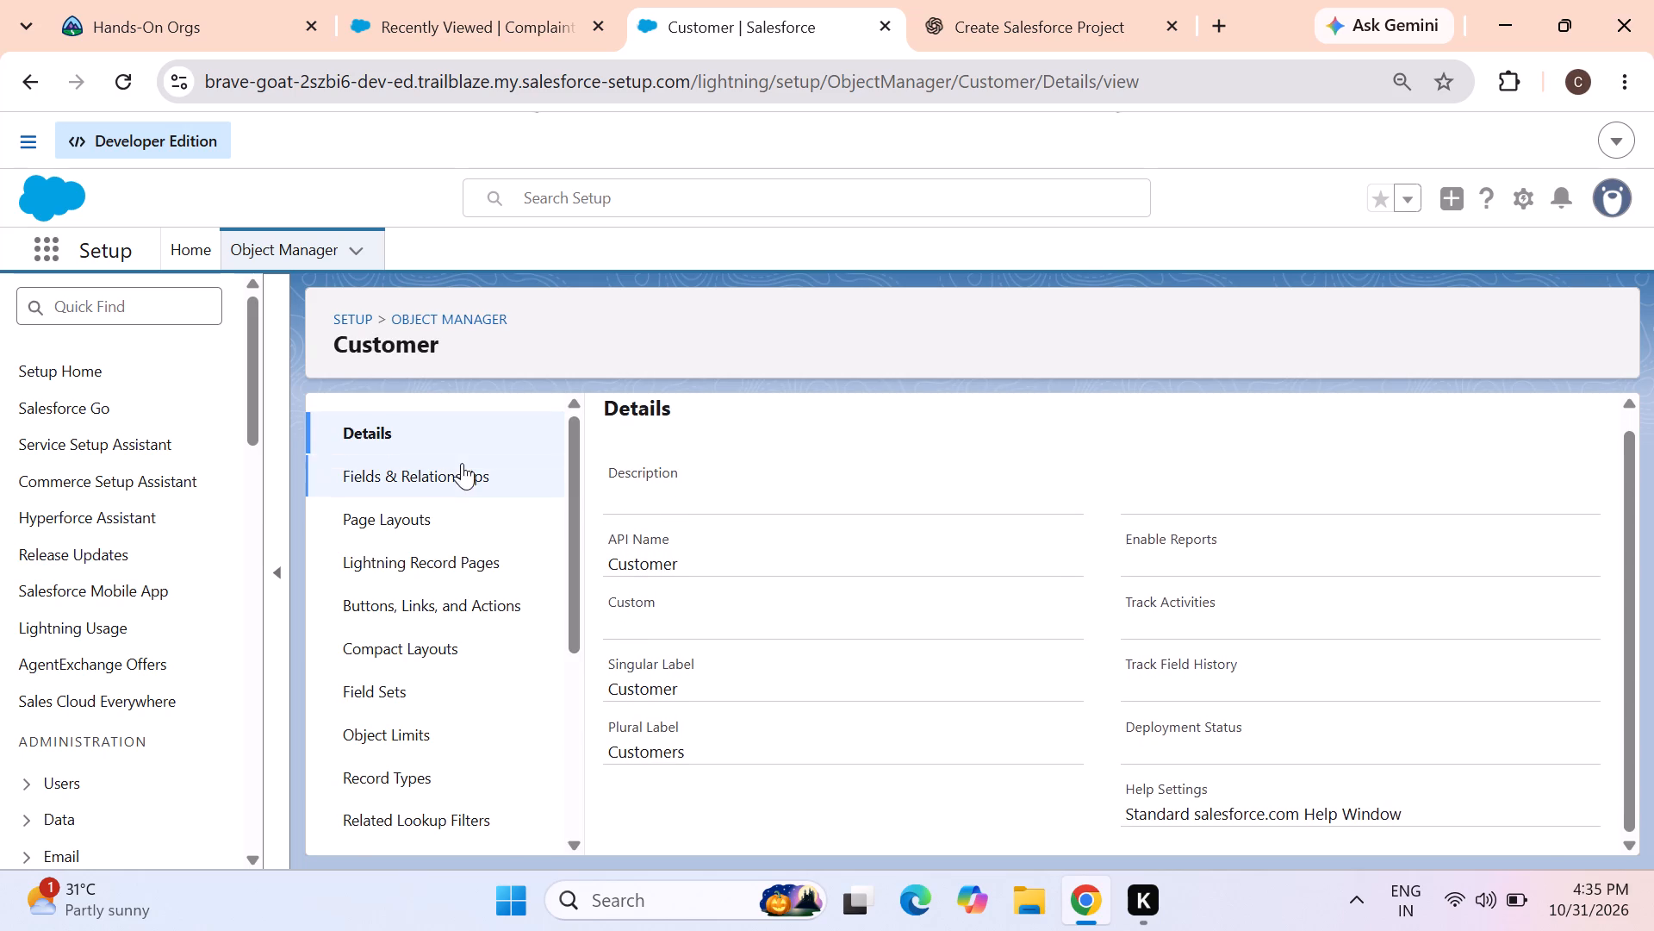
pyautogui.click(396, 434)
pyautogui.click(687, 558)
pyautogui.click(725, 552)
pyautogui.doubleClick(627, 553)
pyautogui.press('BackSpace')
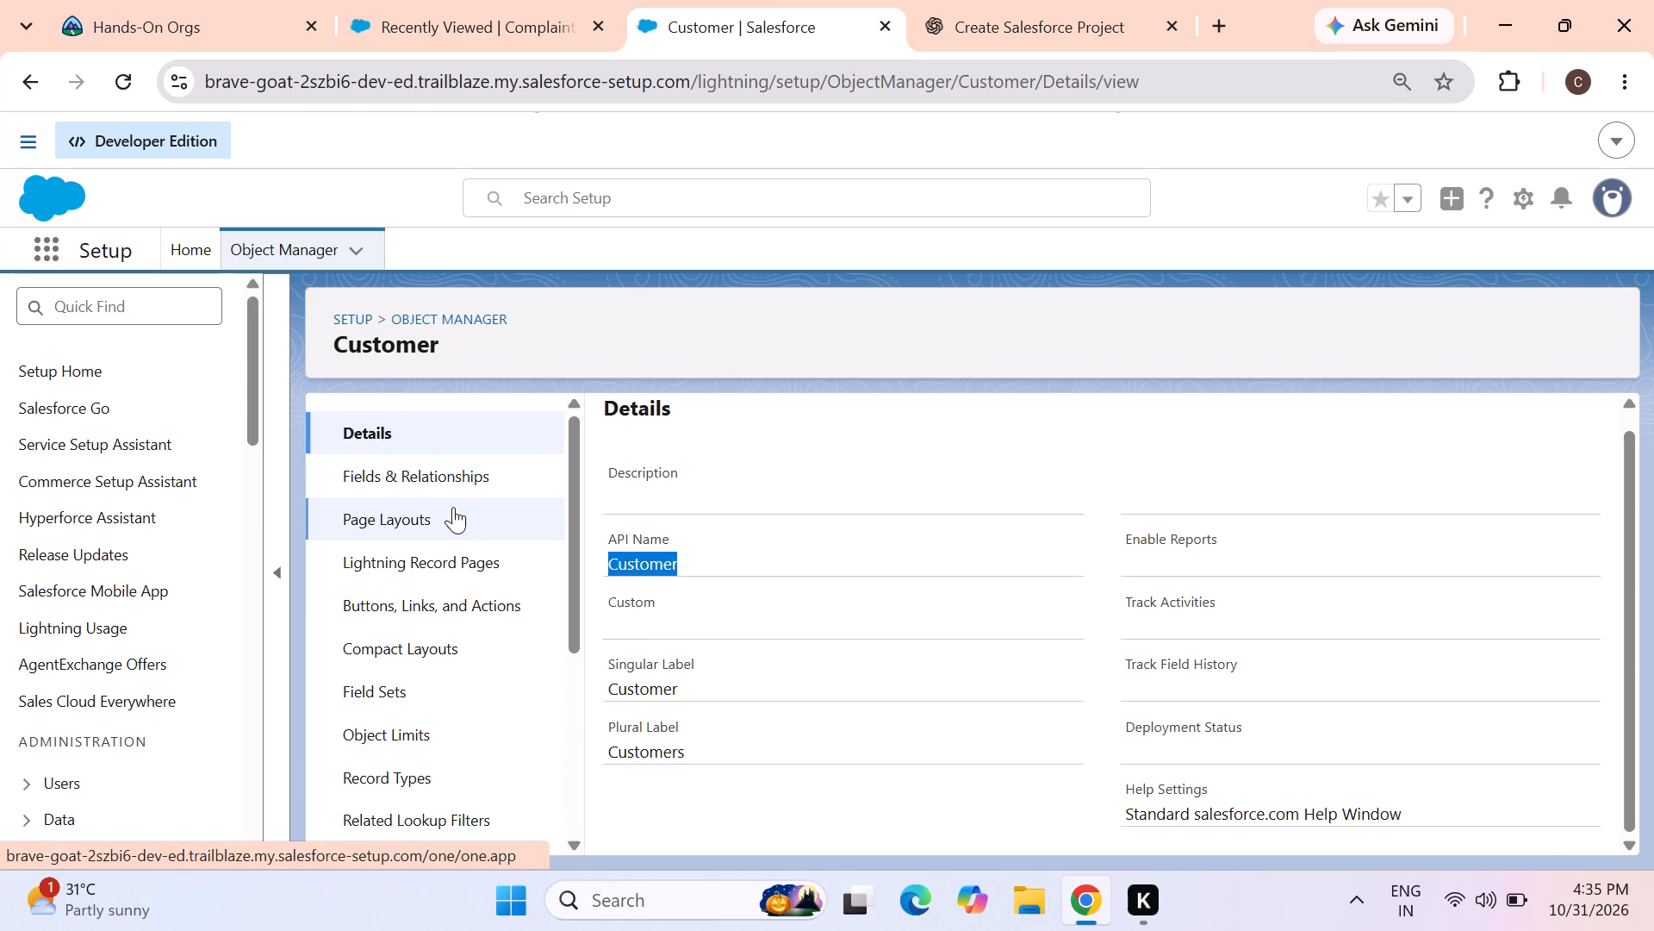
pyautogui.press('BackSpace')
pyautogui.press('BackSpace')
# Look over the Customer object's fields and relationships, and examine the contents of its Customer Layout page layout.
pyautogui.click(463, 477)
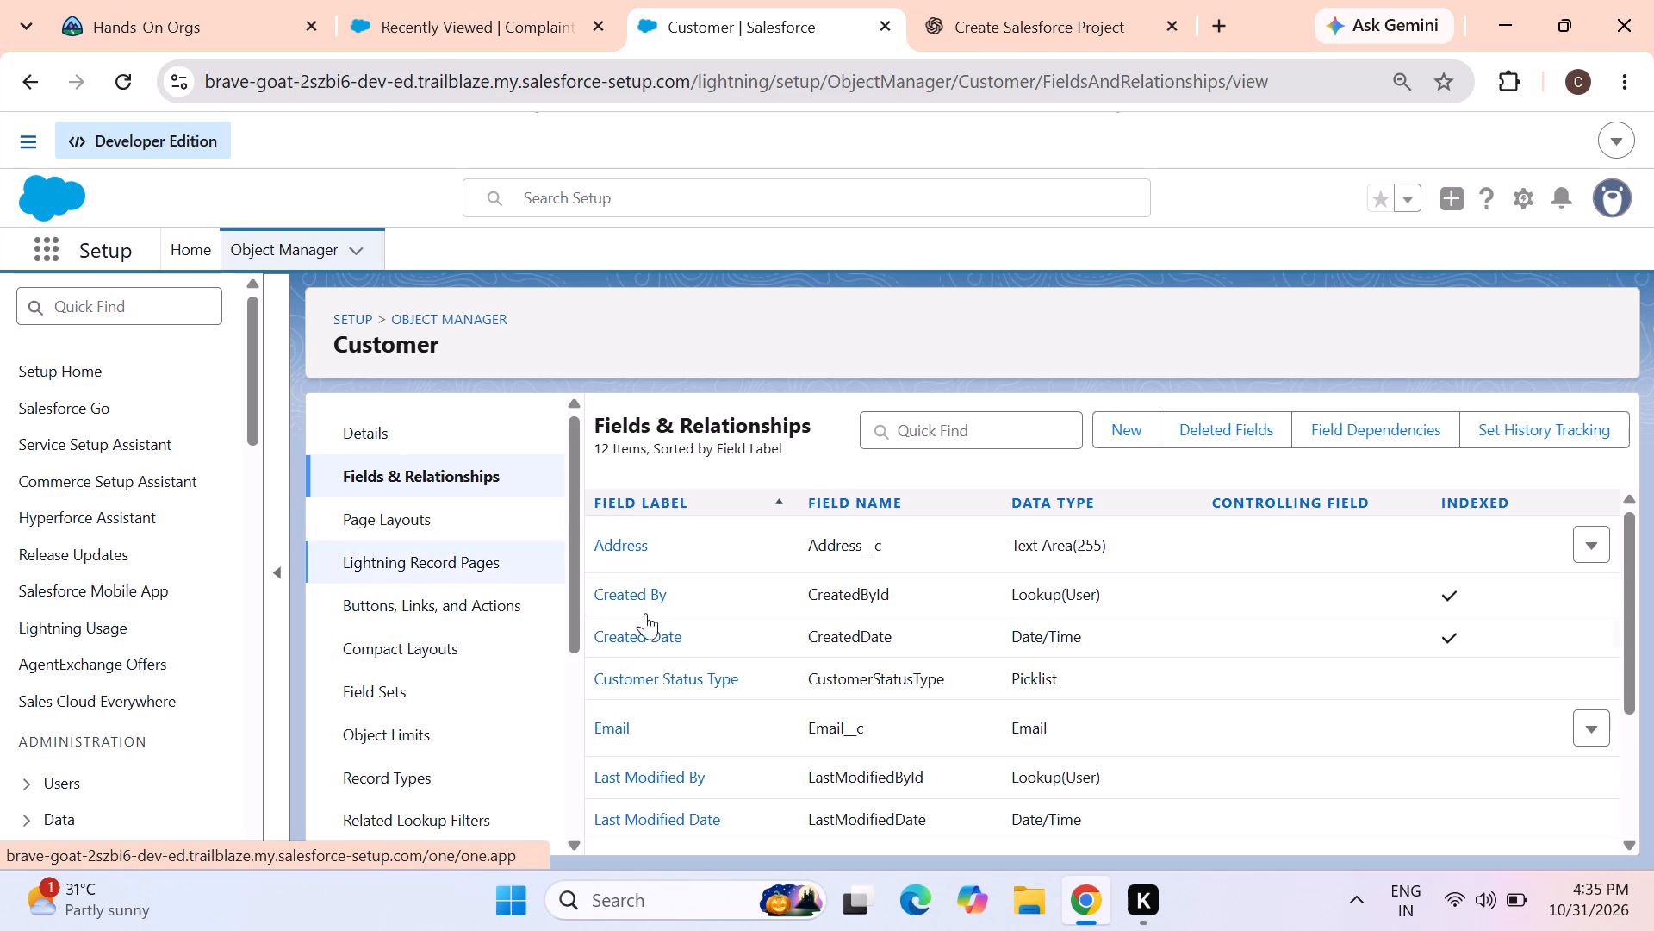
pyautogui.scroll(-5, 703, 639)
pyautogui.click(426, 533)
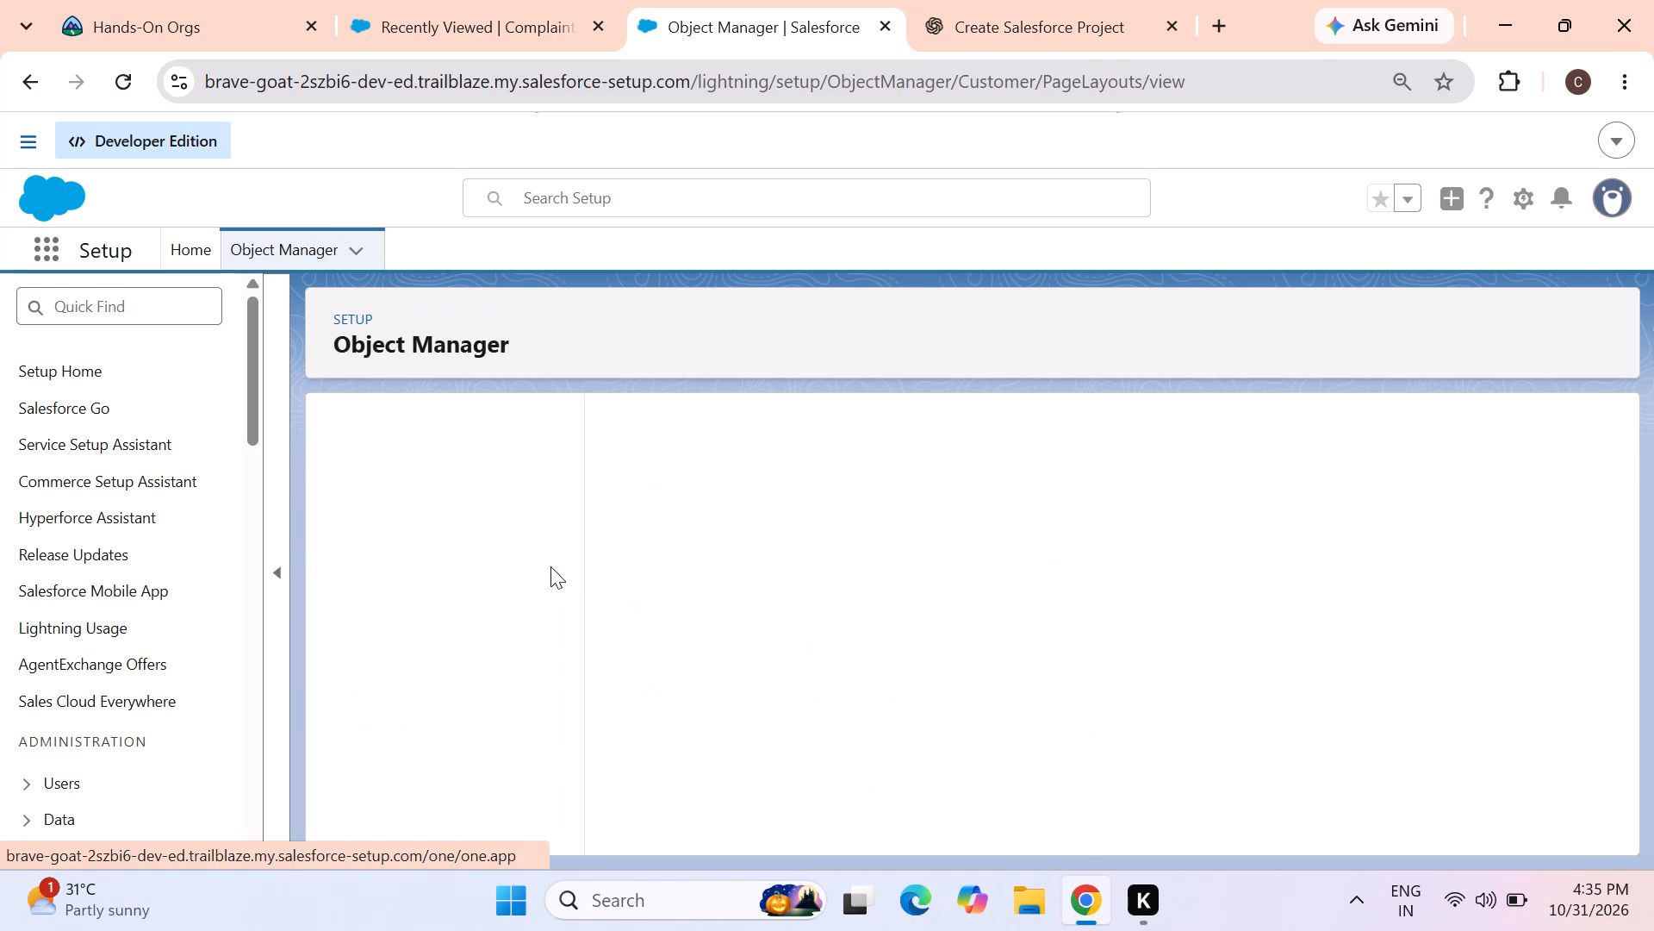
pyautogui.scroll(-1, 698, 567)
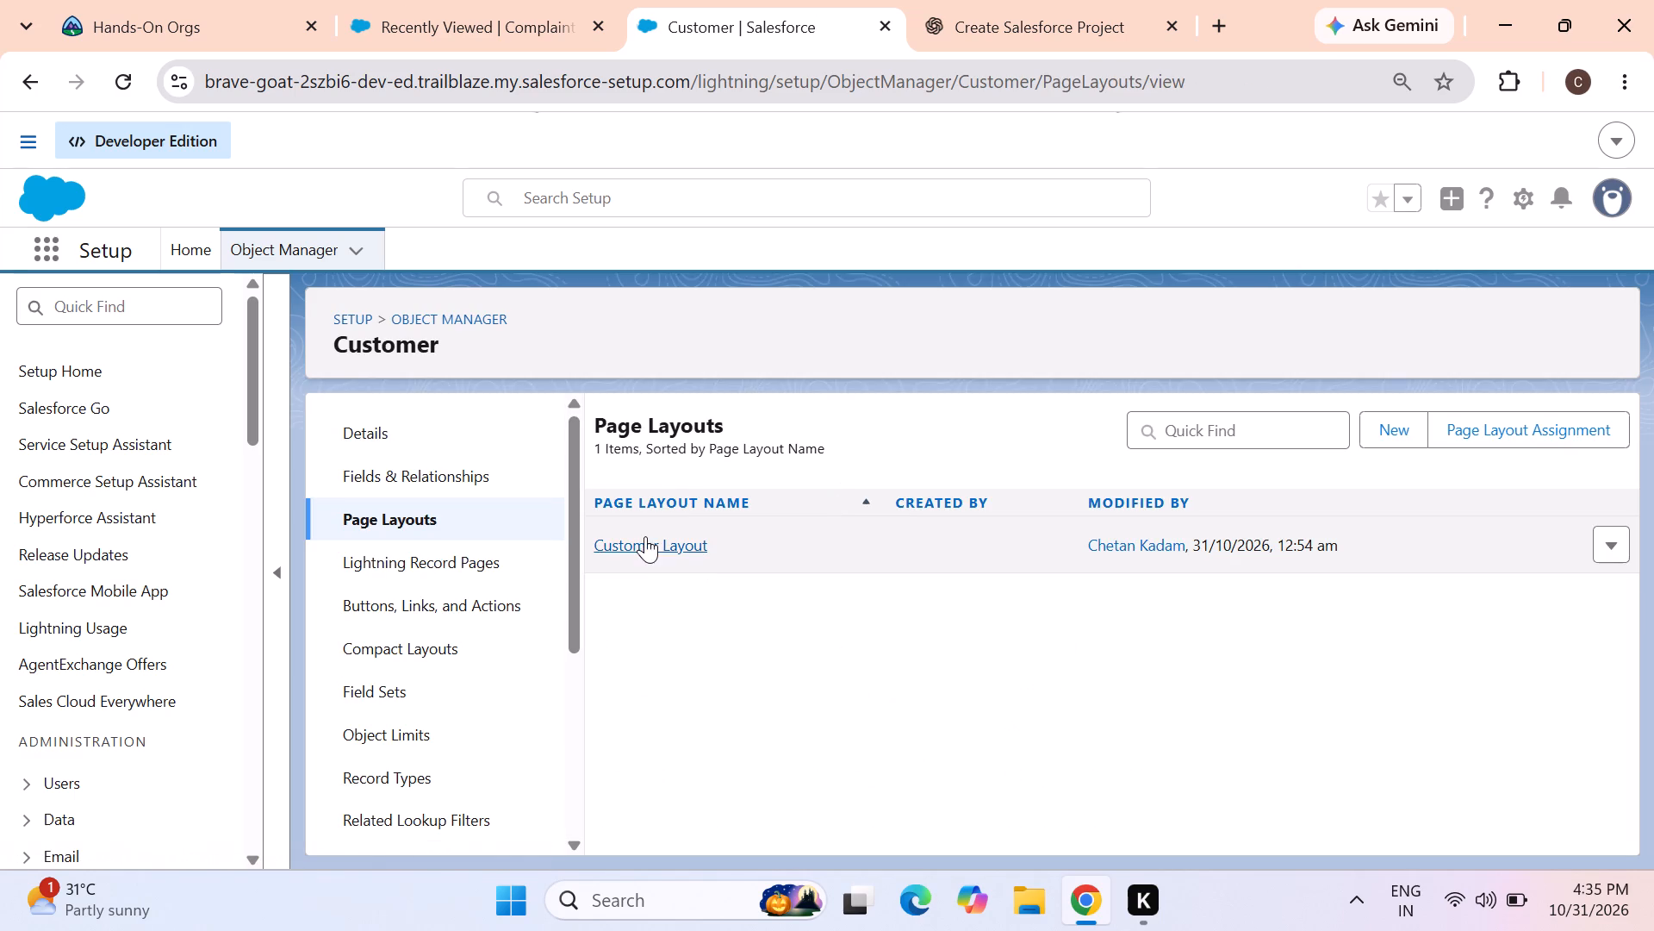
pyautogui.click(645, 546)
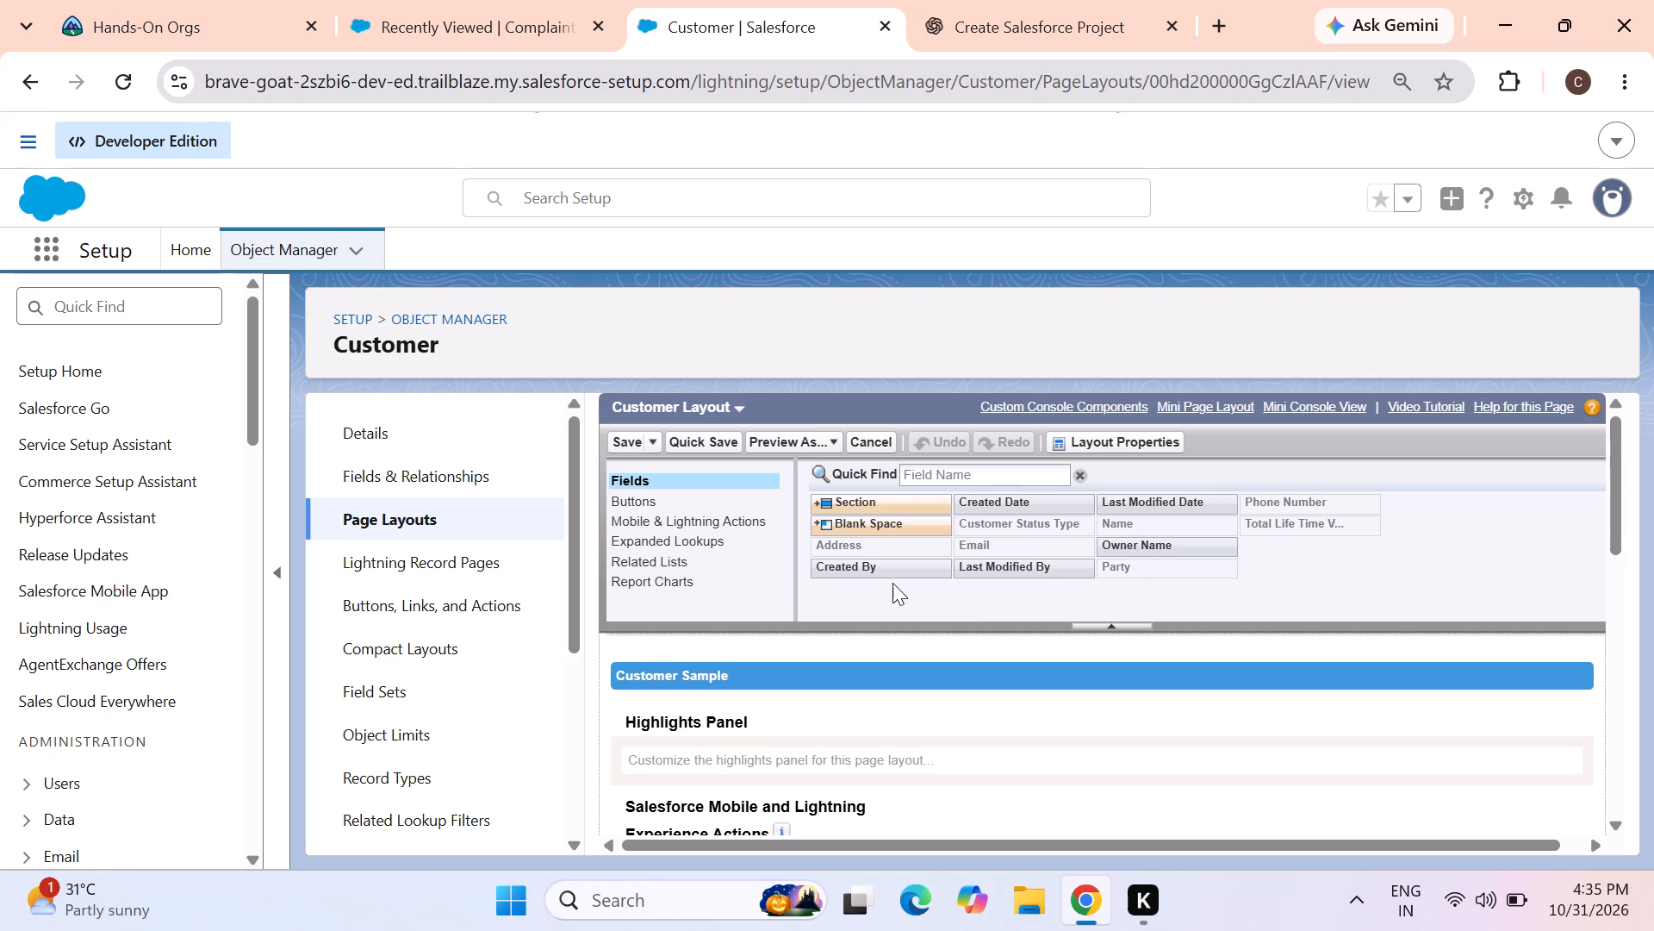
pyautogui.scroll(-3, 892, 583)
pyautogui.scroll(-1, 960, 715)
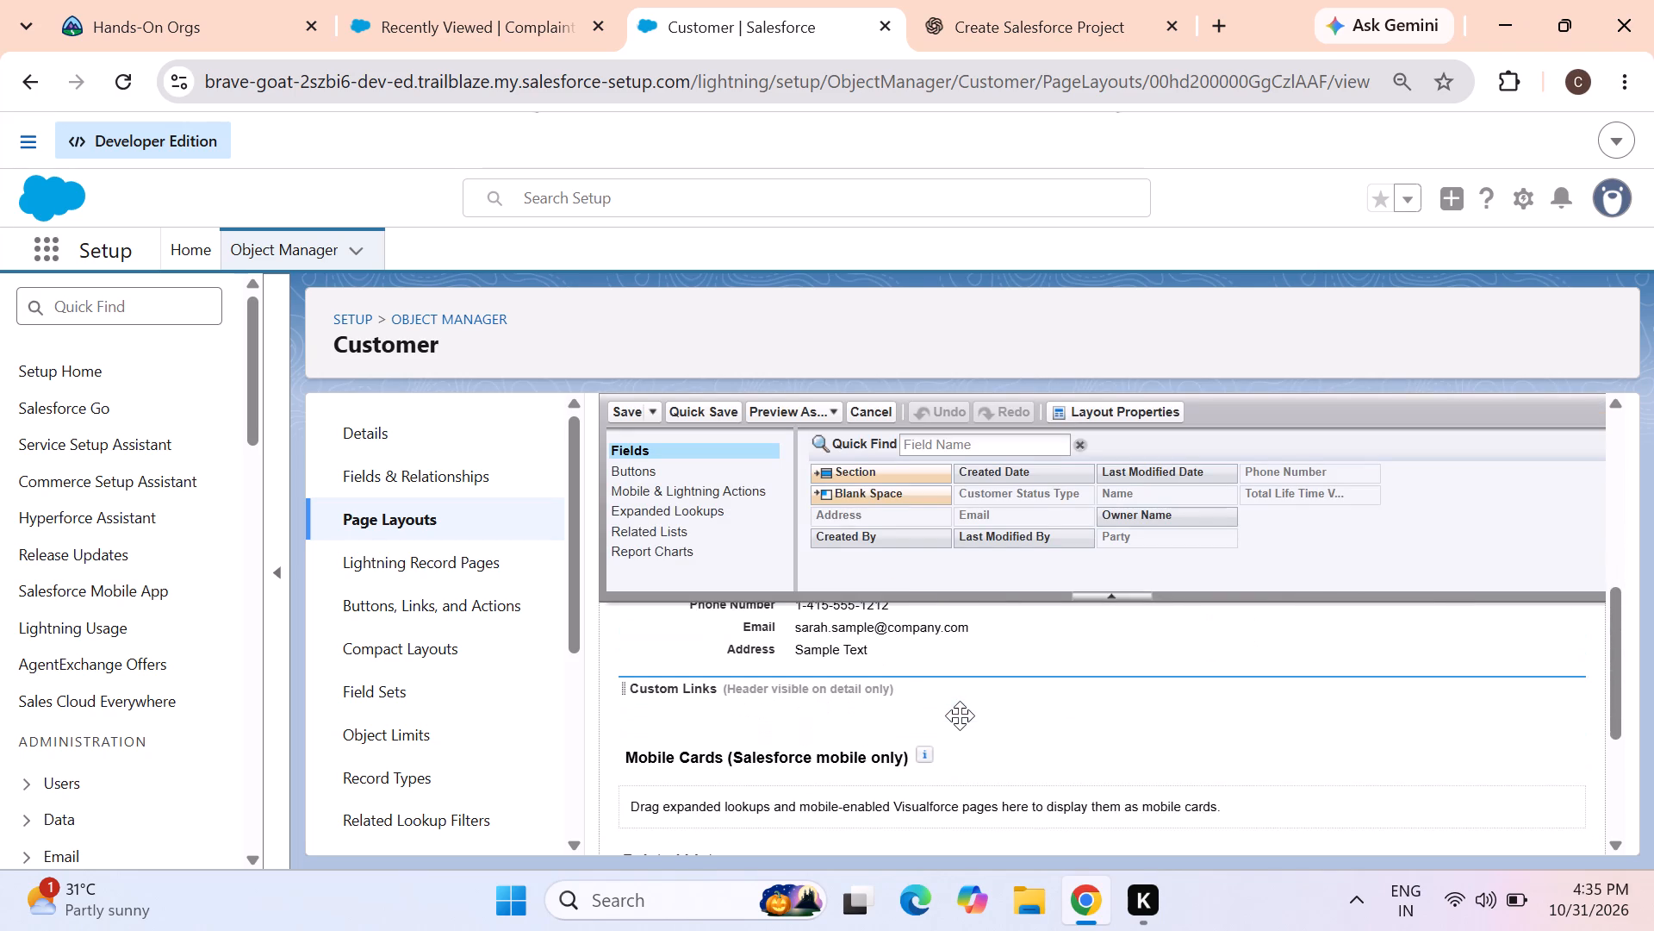
pyautogui.scroll(-2, 960, 715)
pyautogui.scroll(9, 960, 715)
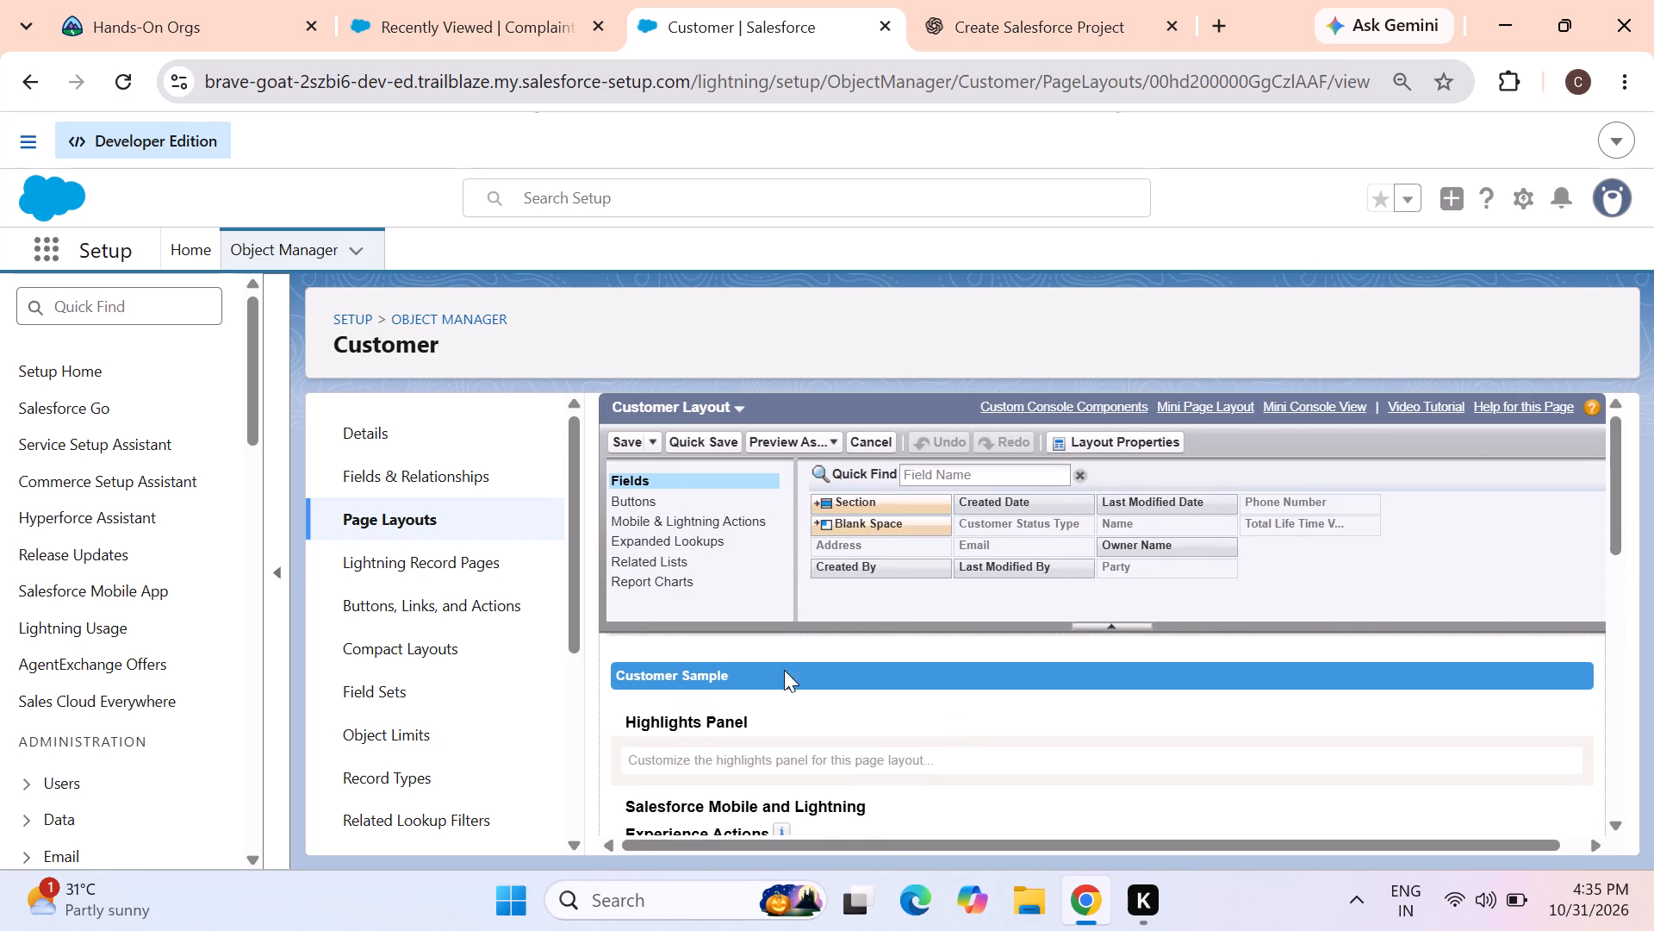
# Check the Customer object's Lightning record pages and the override properties of its Customers Tab action, leaving them without saving.
pyautogui.click(394, 559)
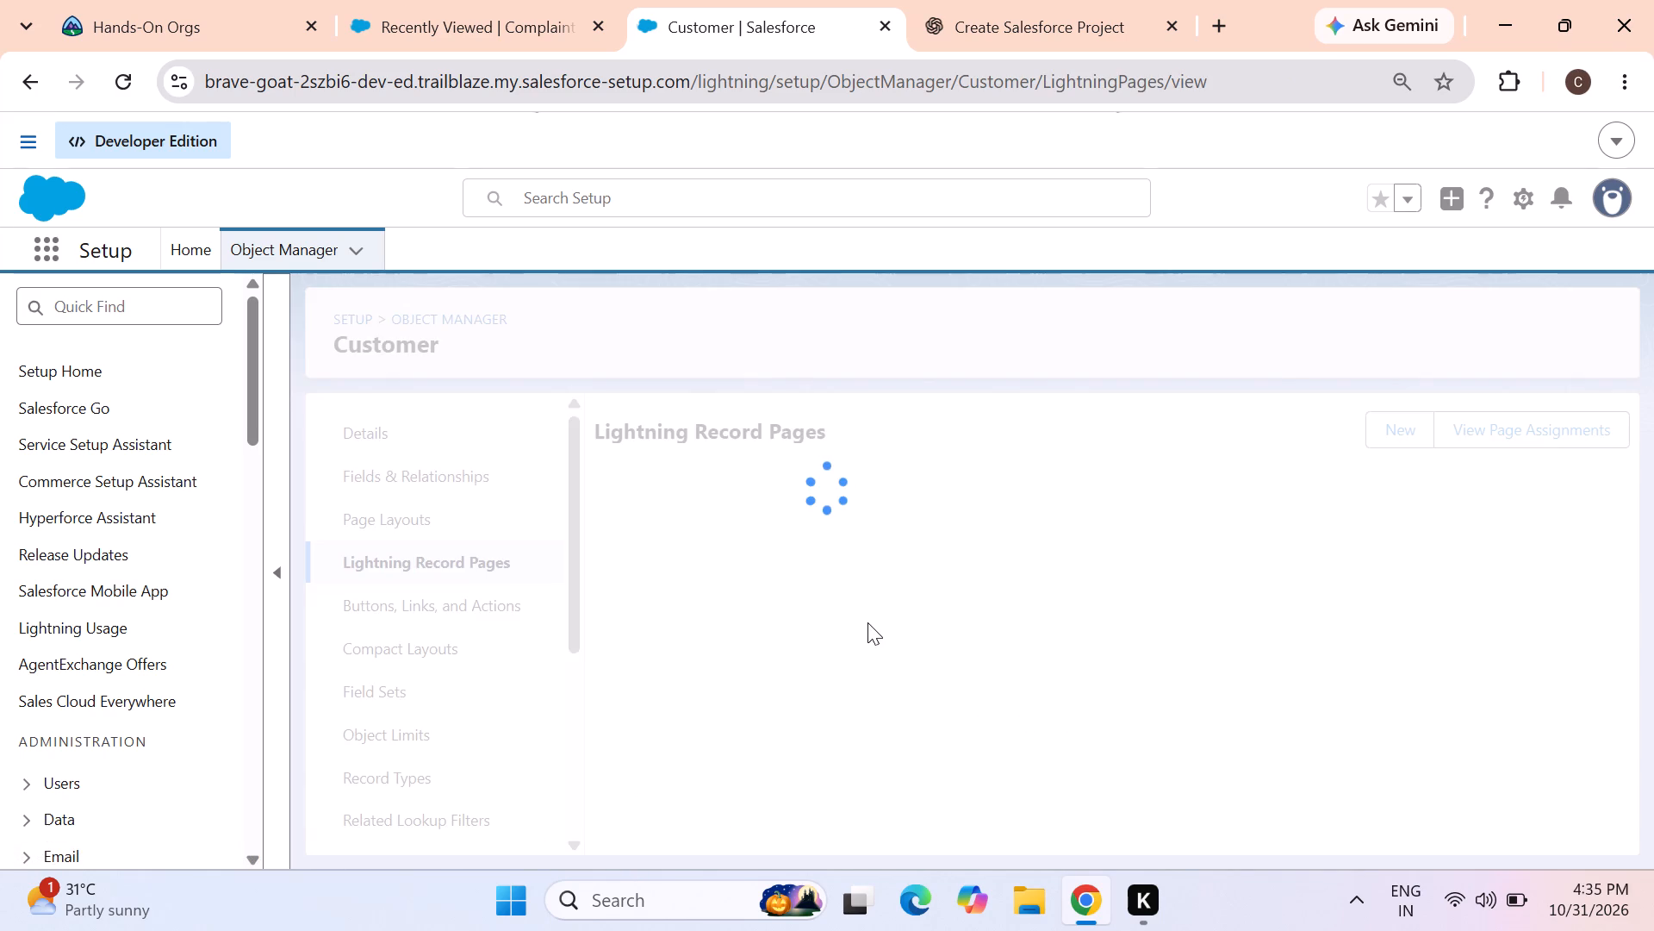
pyautogui.click(449, 588)
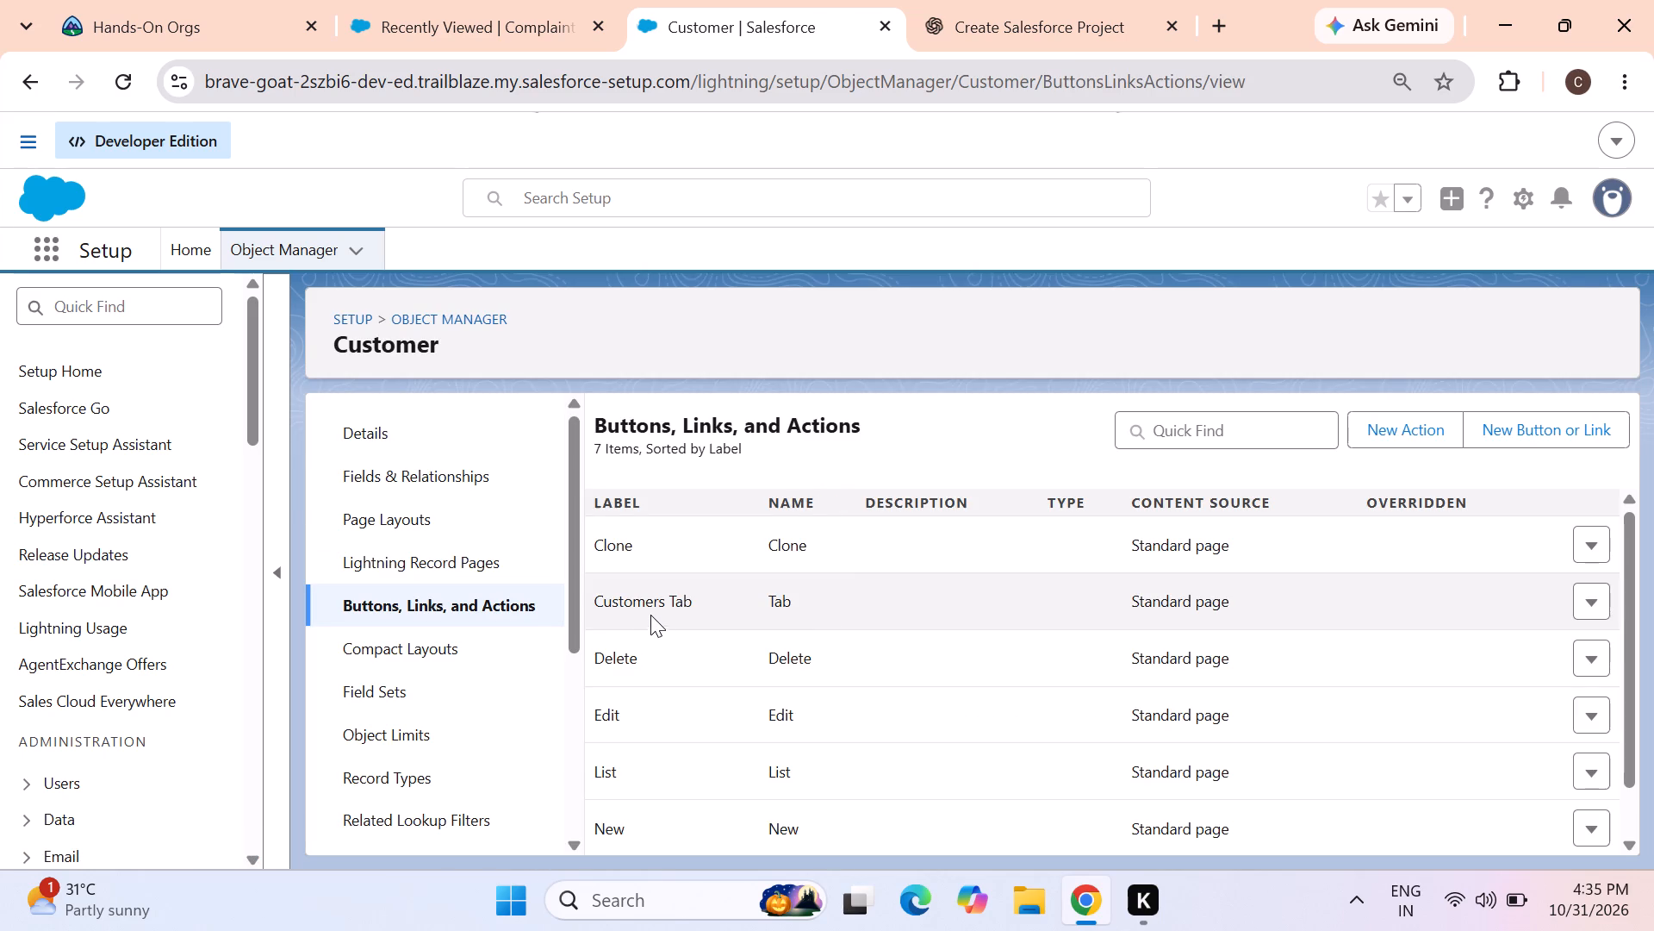
pyautogui.click(1595, 596)
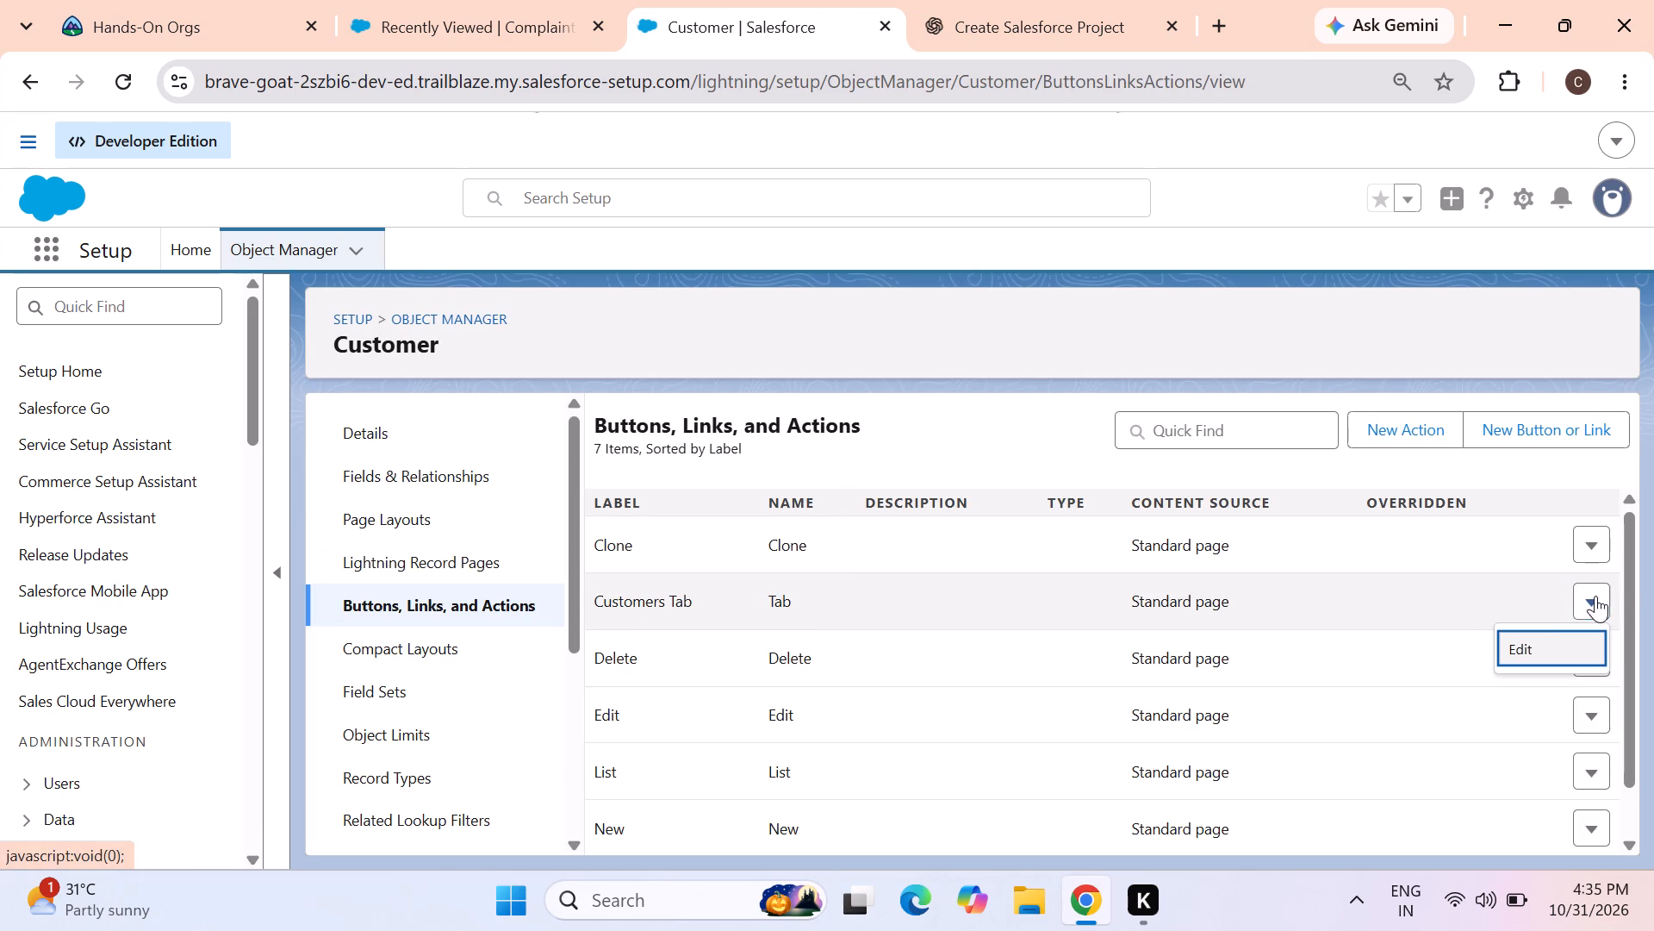
pyautogui.click(1540, 645)
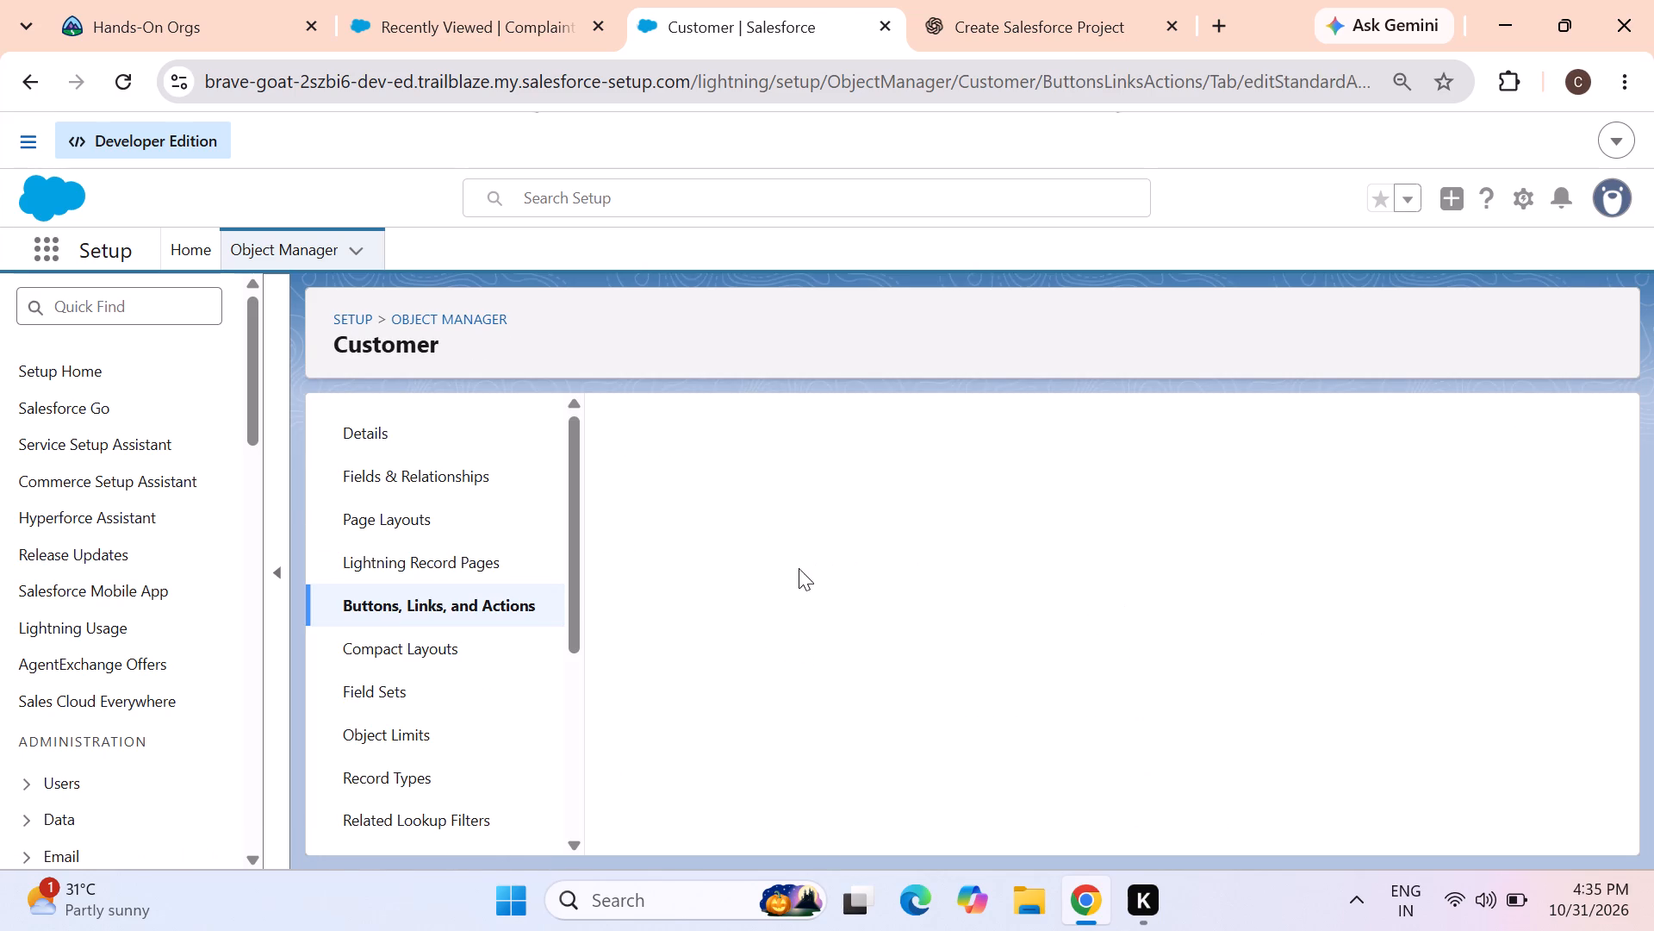
pyautogui.scroll(-3, 1070, 688)
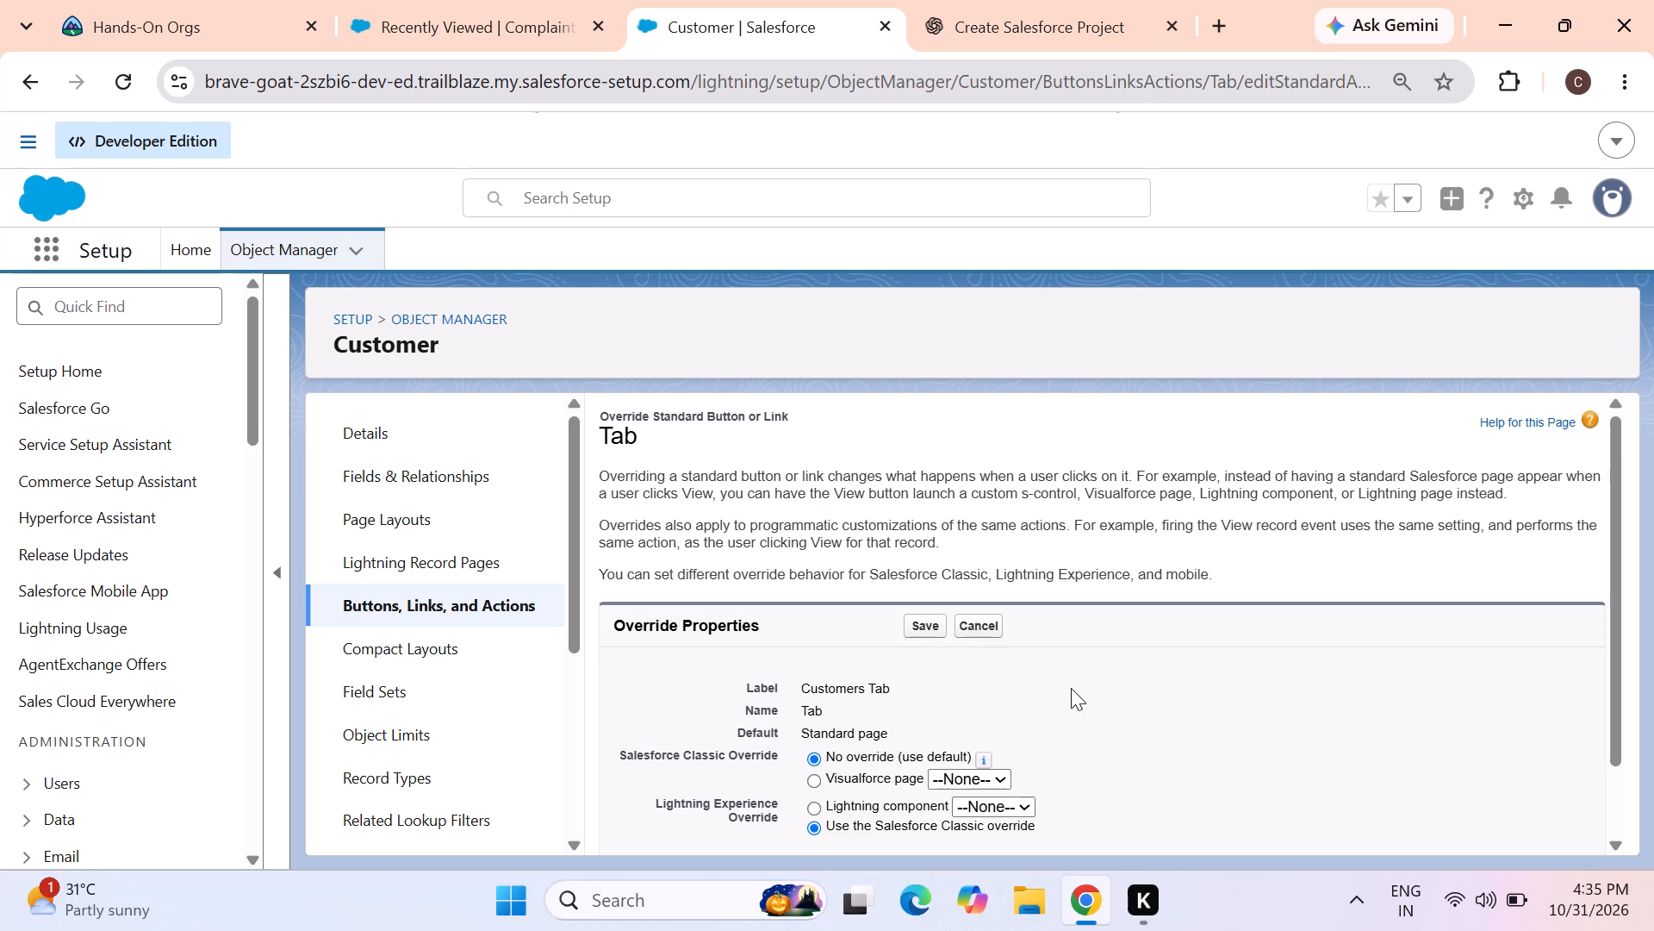
pyautogui.click(974, 532)
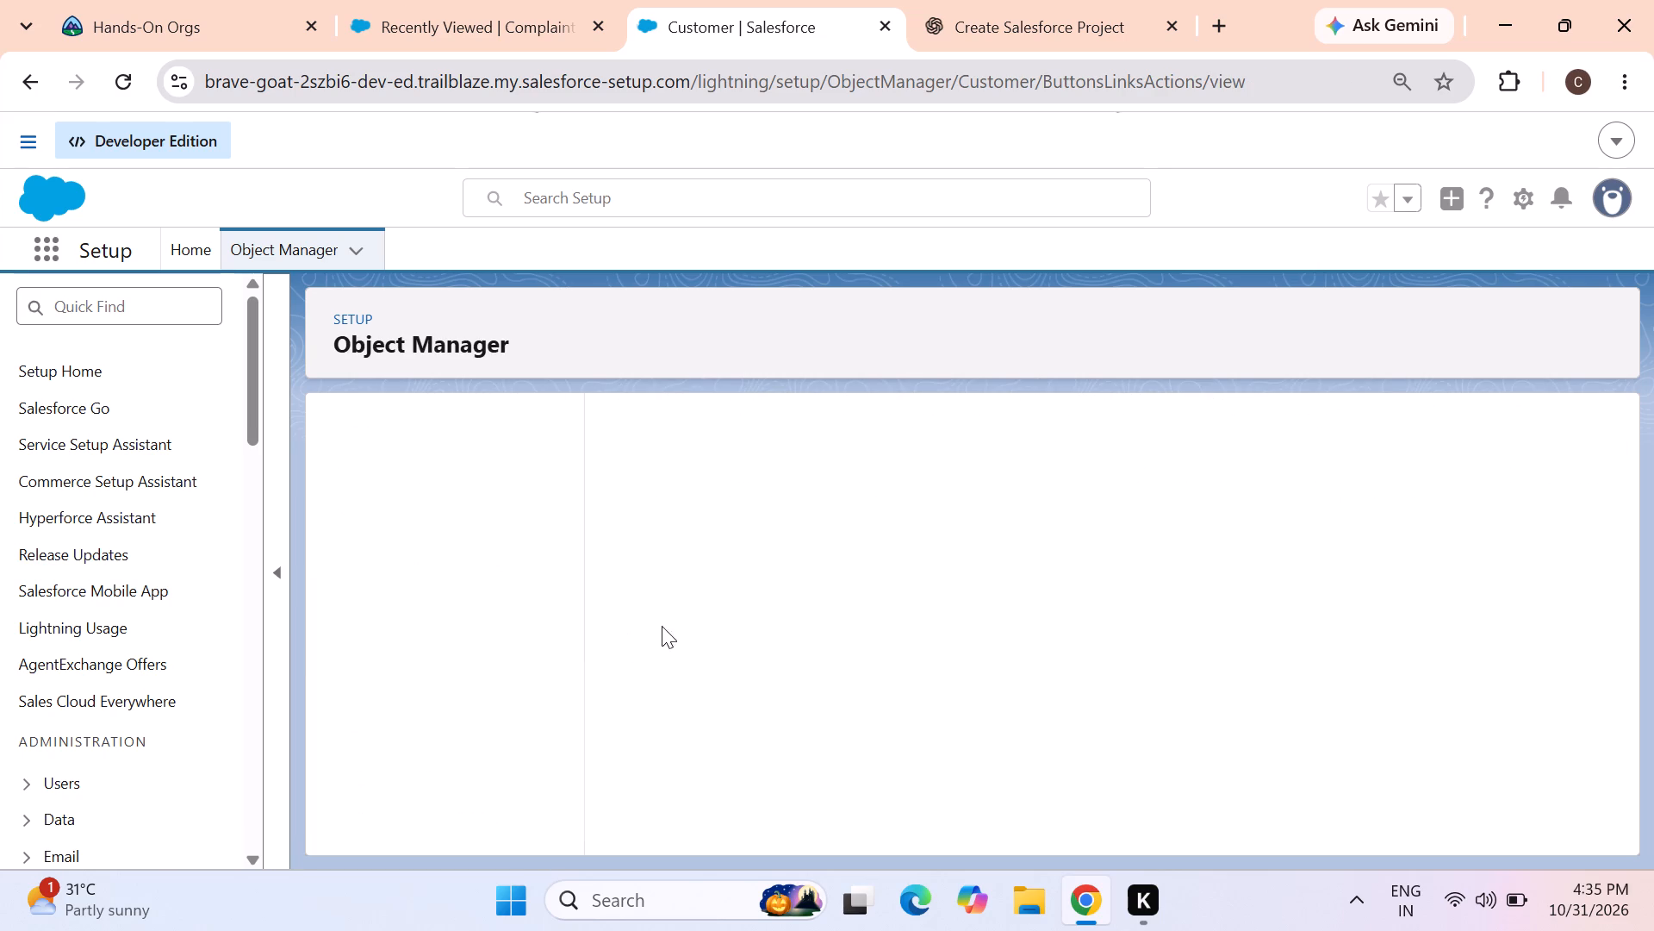
# Review the Customer object's compact layouts, field sets, object limits, record types and related lookup filters.
pyautogui.click(373, 642)
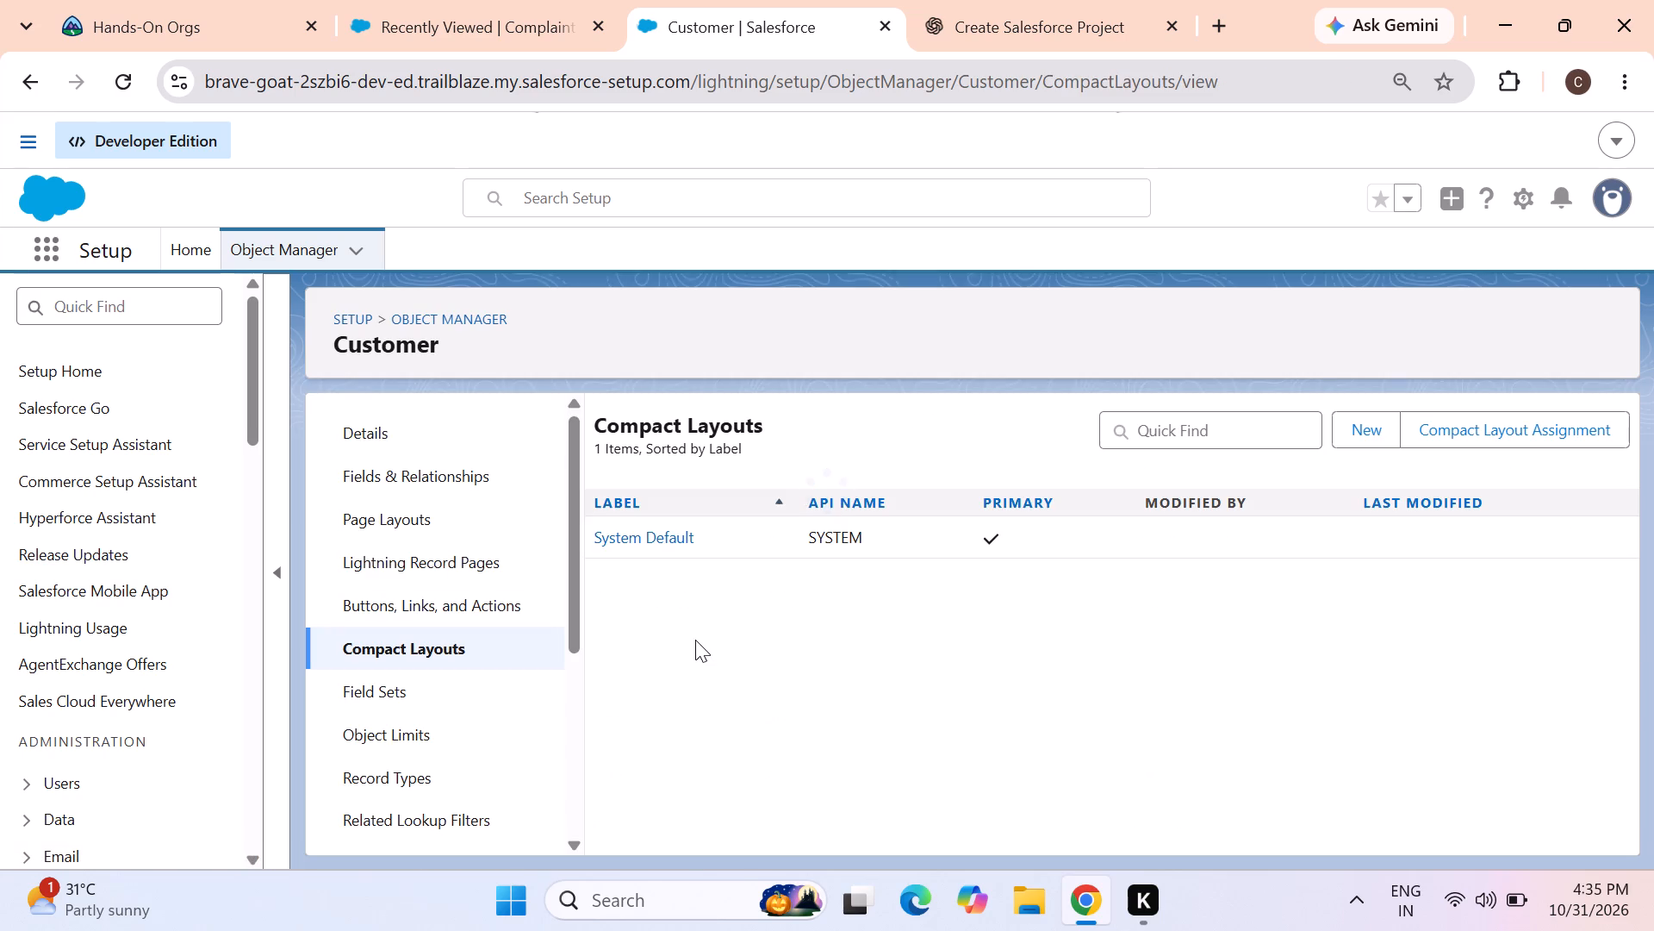
pyautogui.scroll(-1, 695, 640)
pyautogui.click(385, 681)
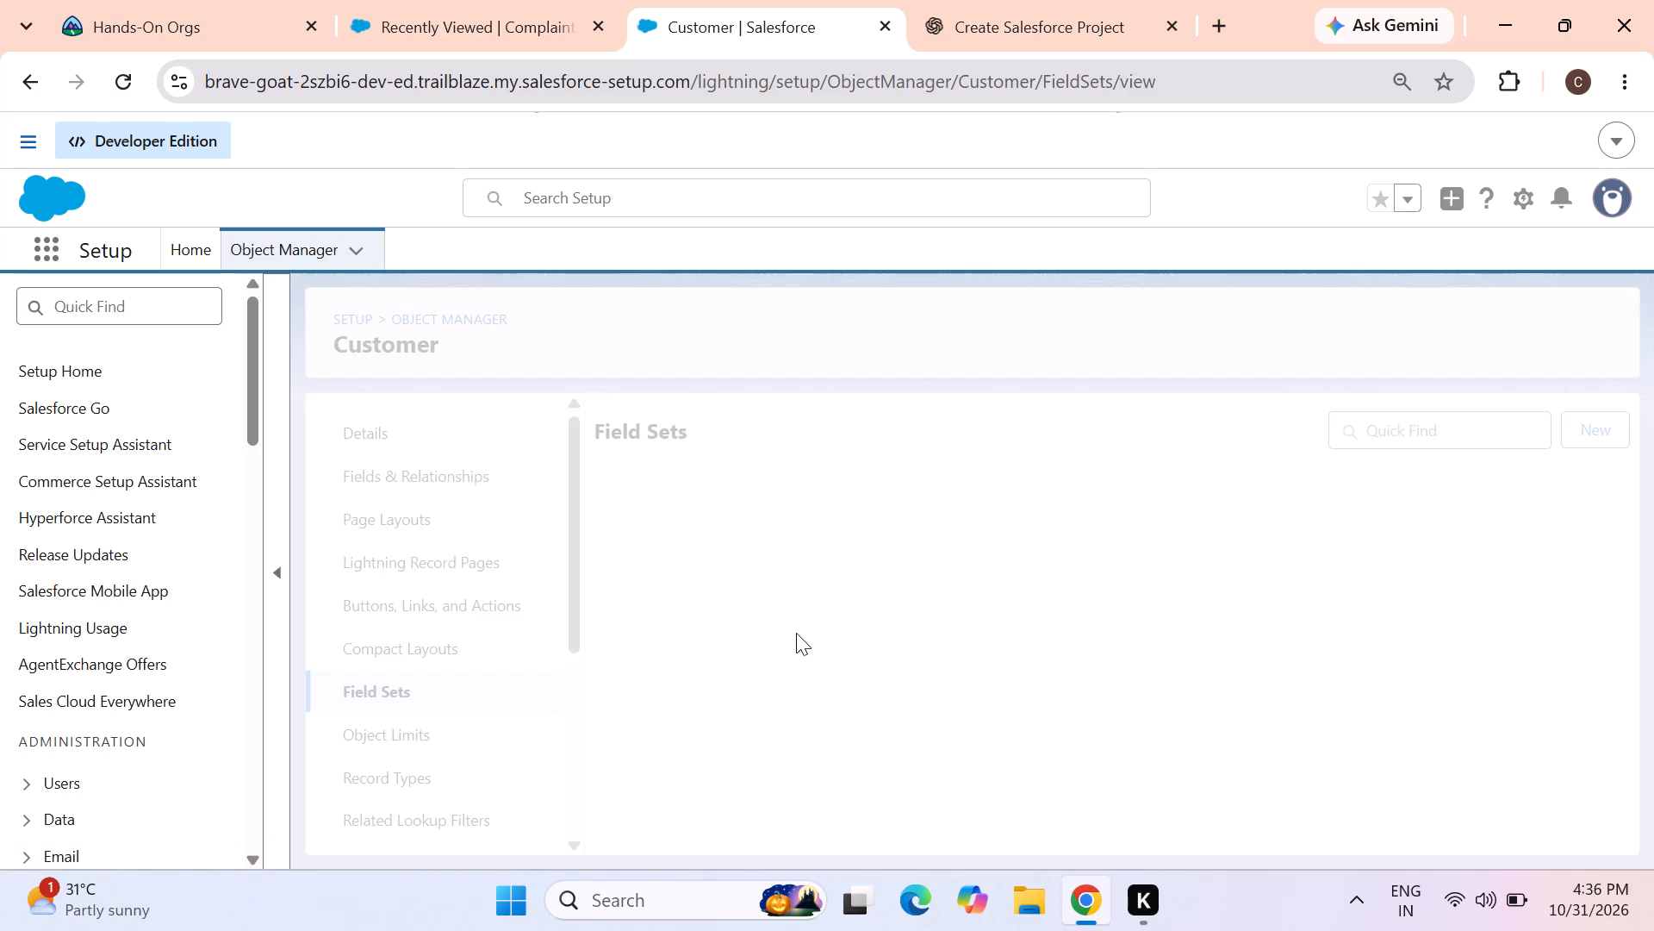
pyautogui.scroll(-1, 796, 633)
pyautogui.click(455, 730)
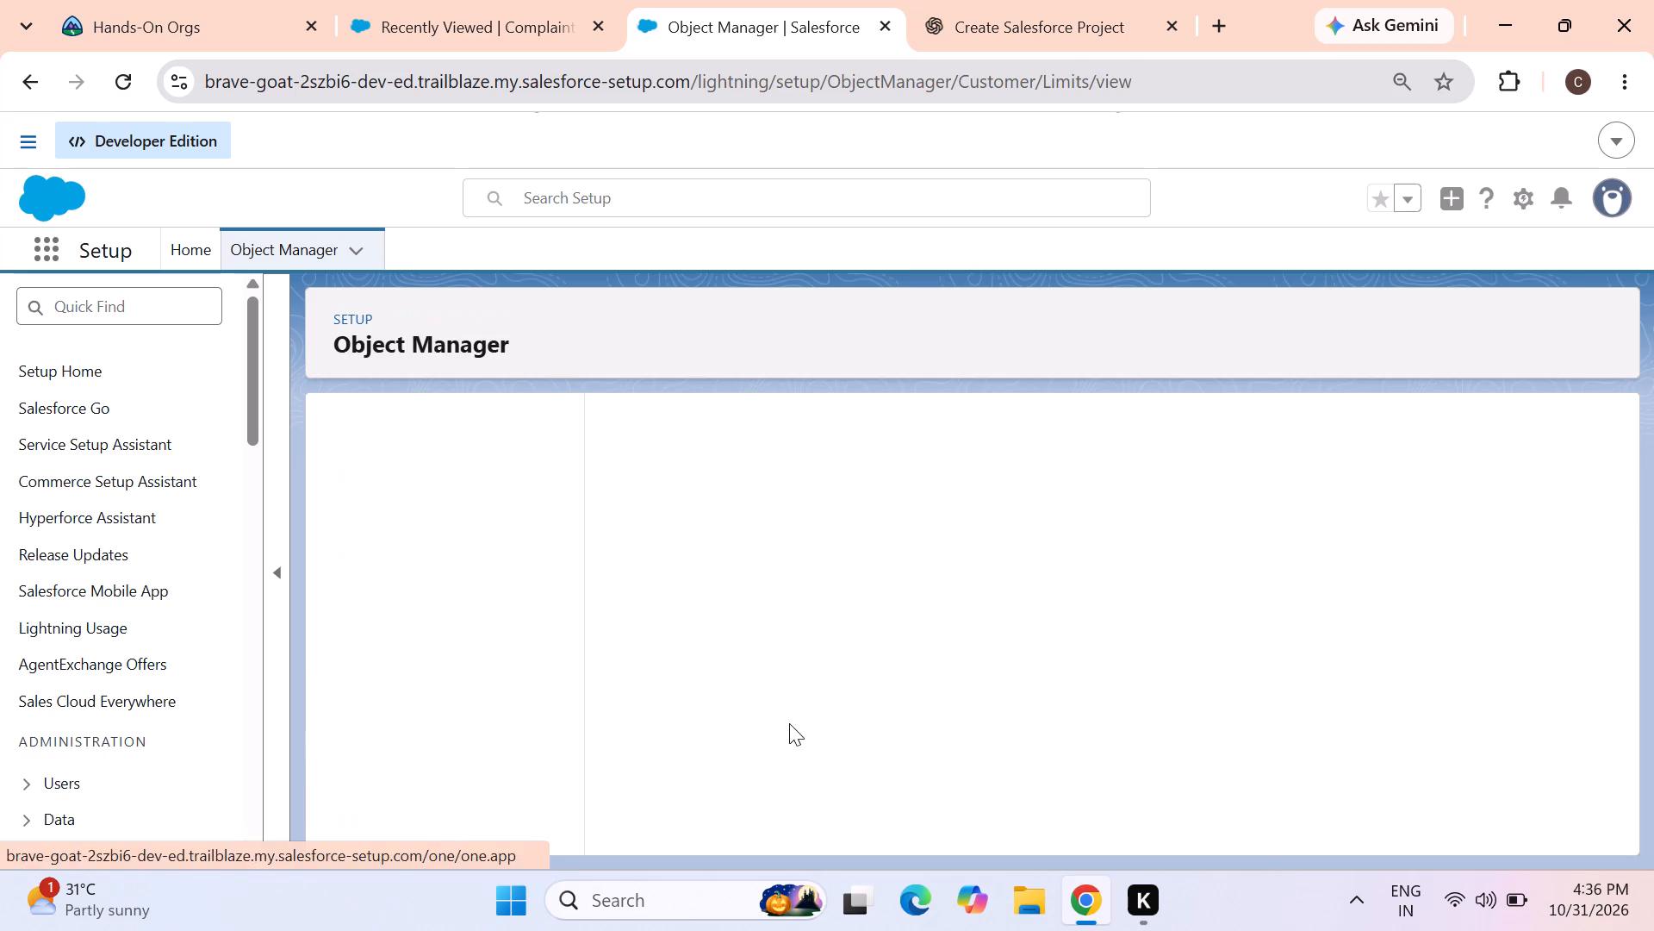
pyautogui.scroll(-4, 758, 602)
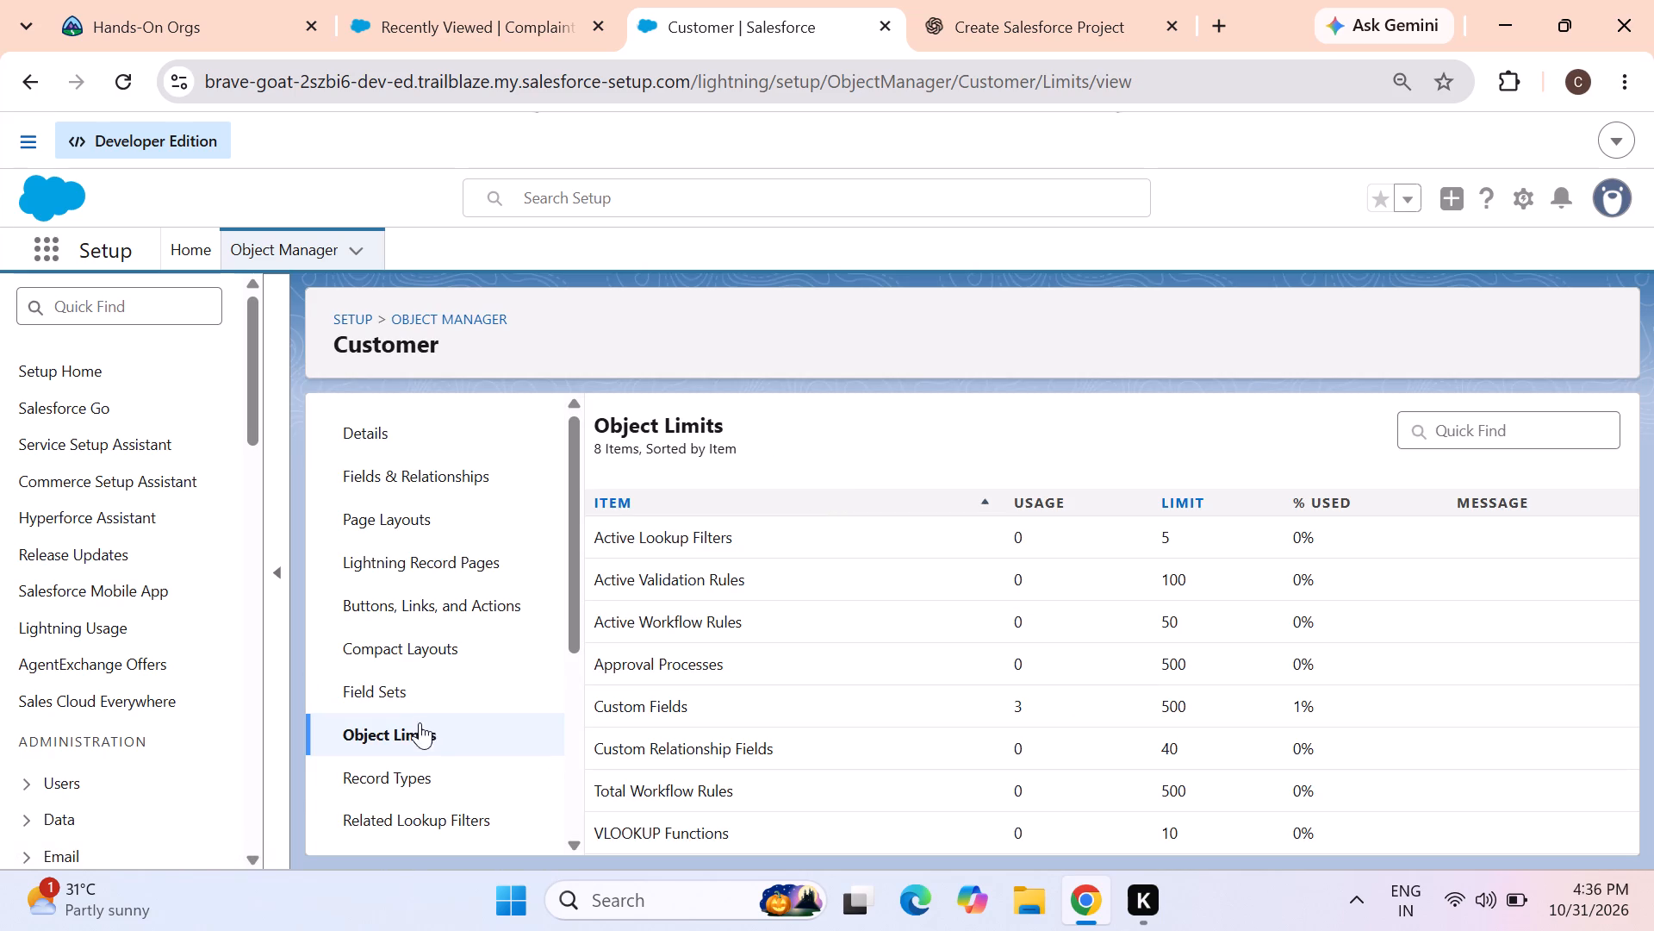
pyautogui.click(405, 768)
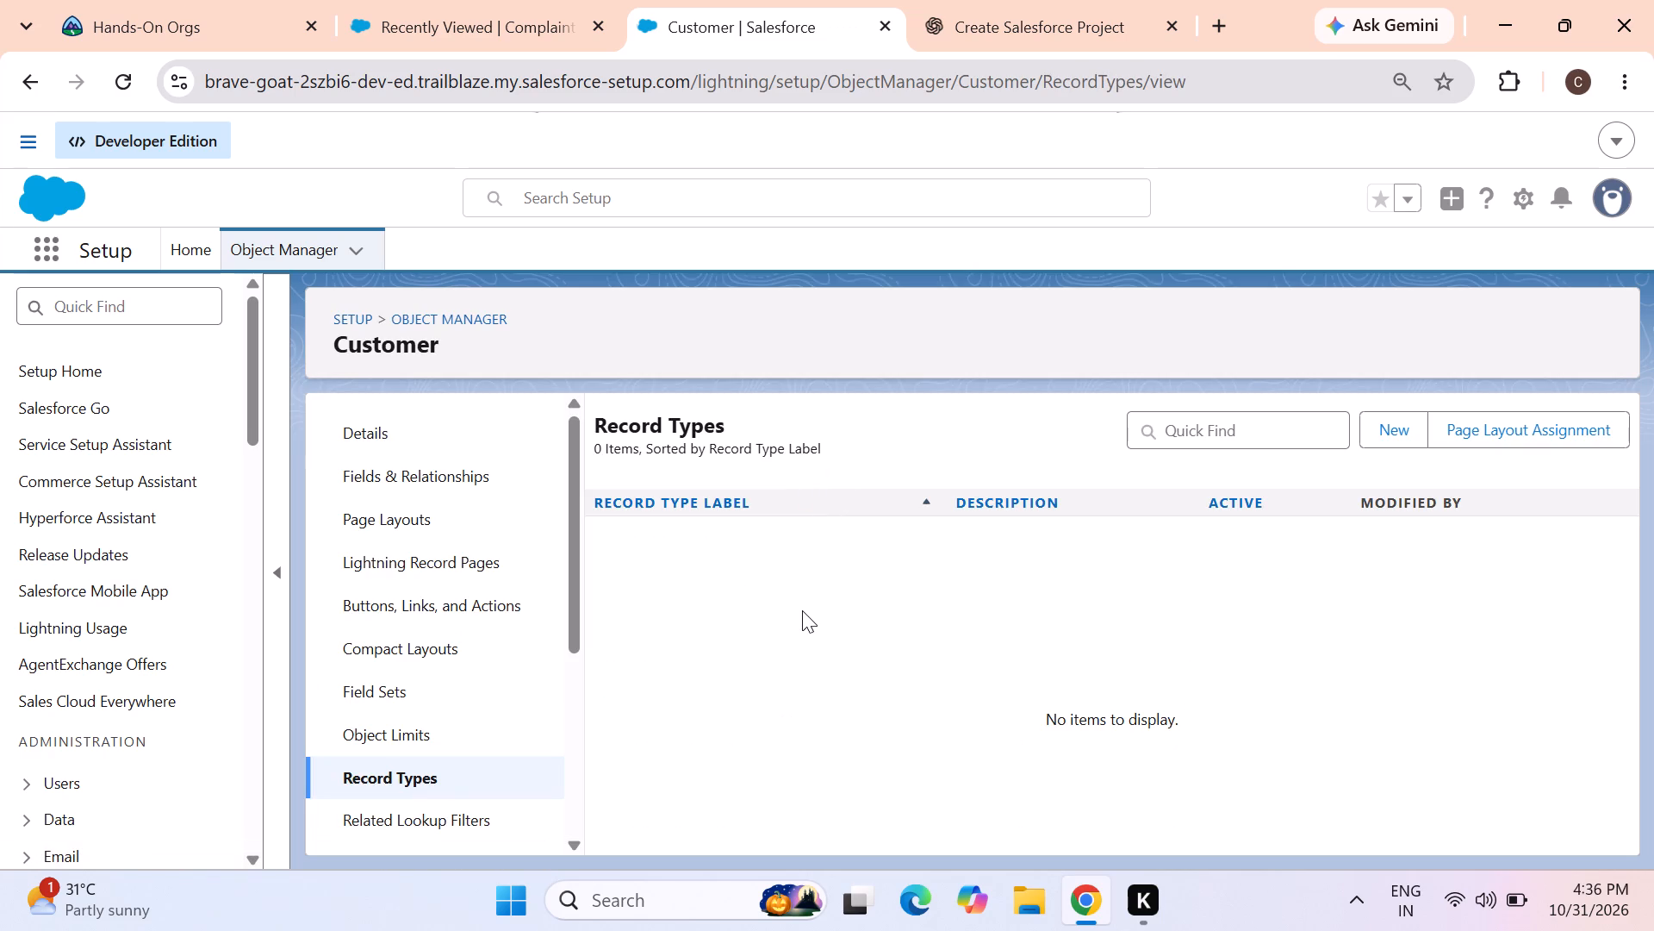
pyautogui.scroll(-3, 802, 610)
pyautogui.click(389, 828)
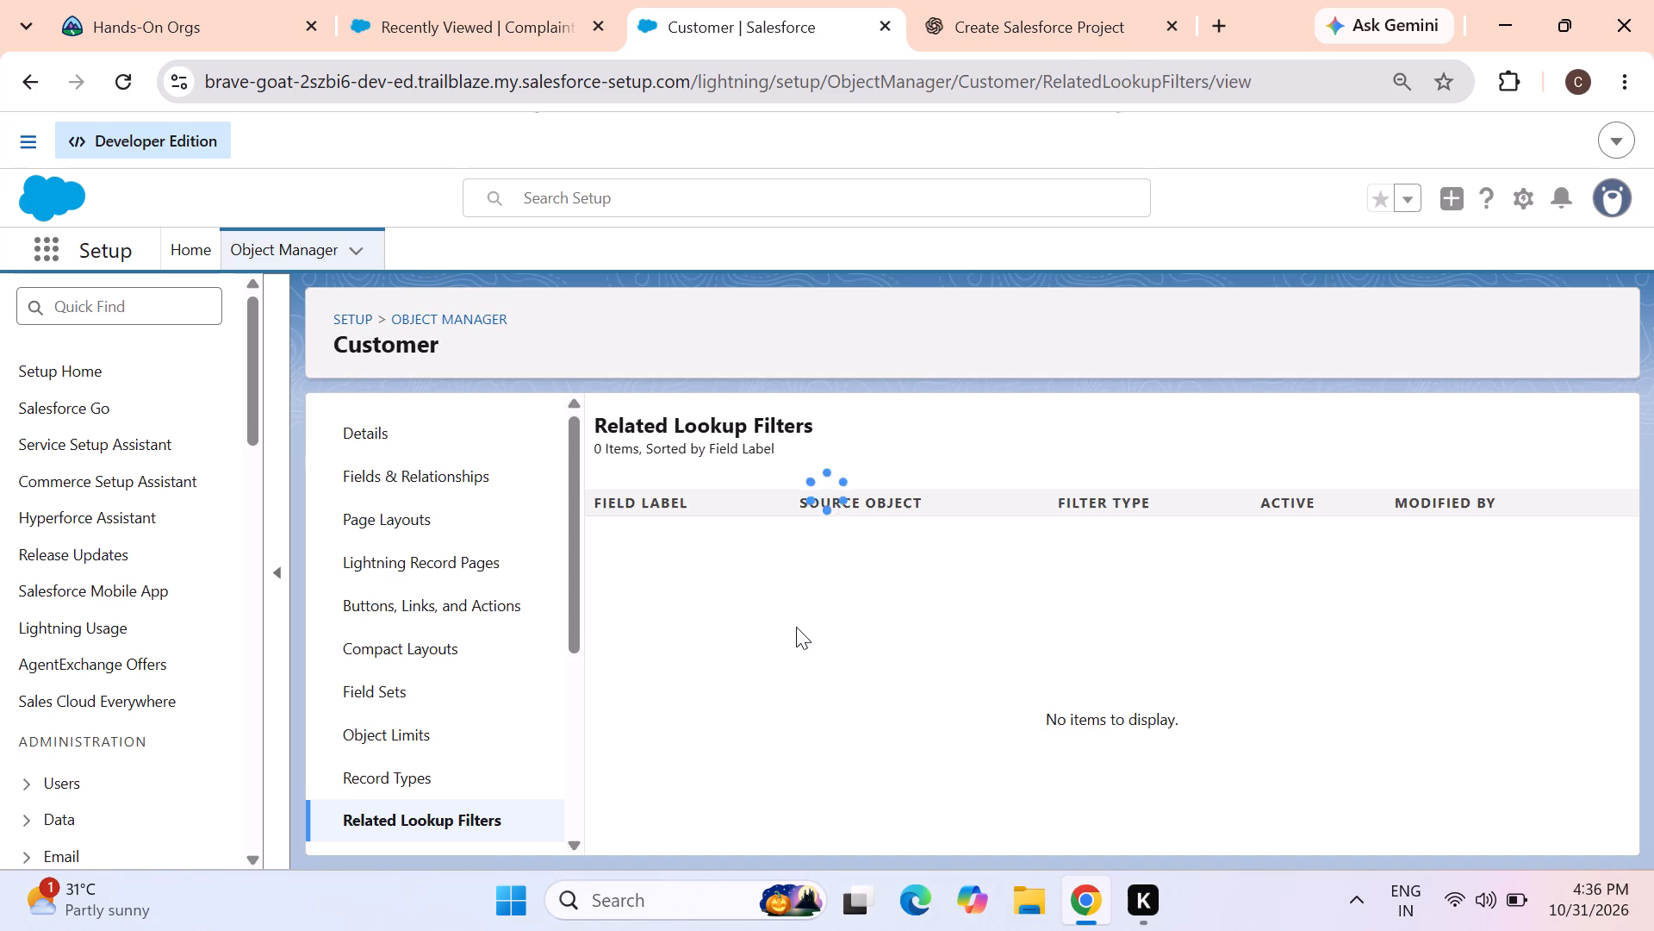
pyautogui.scroll(-3, 796, 627)
pyautogui.scroll(4, 427, 607)
# Re-examine the Customer object's full list of fields and relationships, including field names and data types.
pyautogui.click(427, 431)
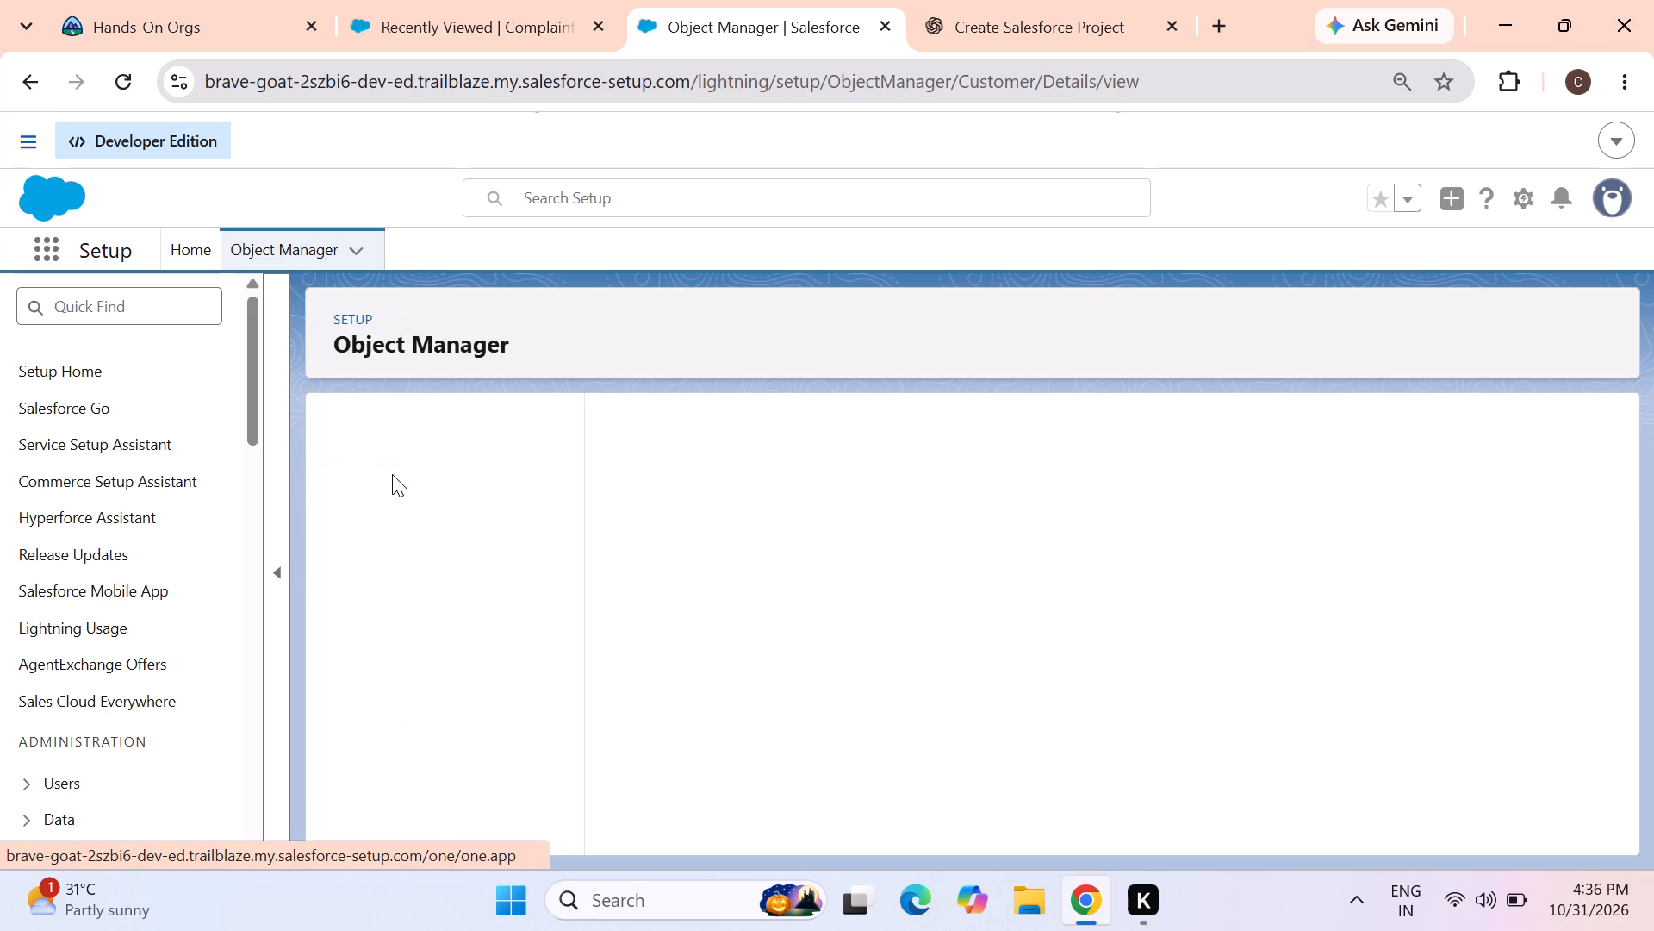
pyautogui.click(394, 473)
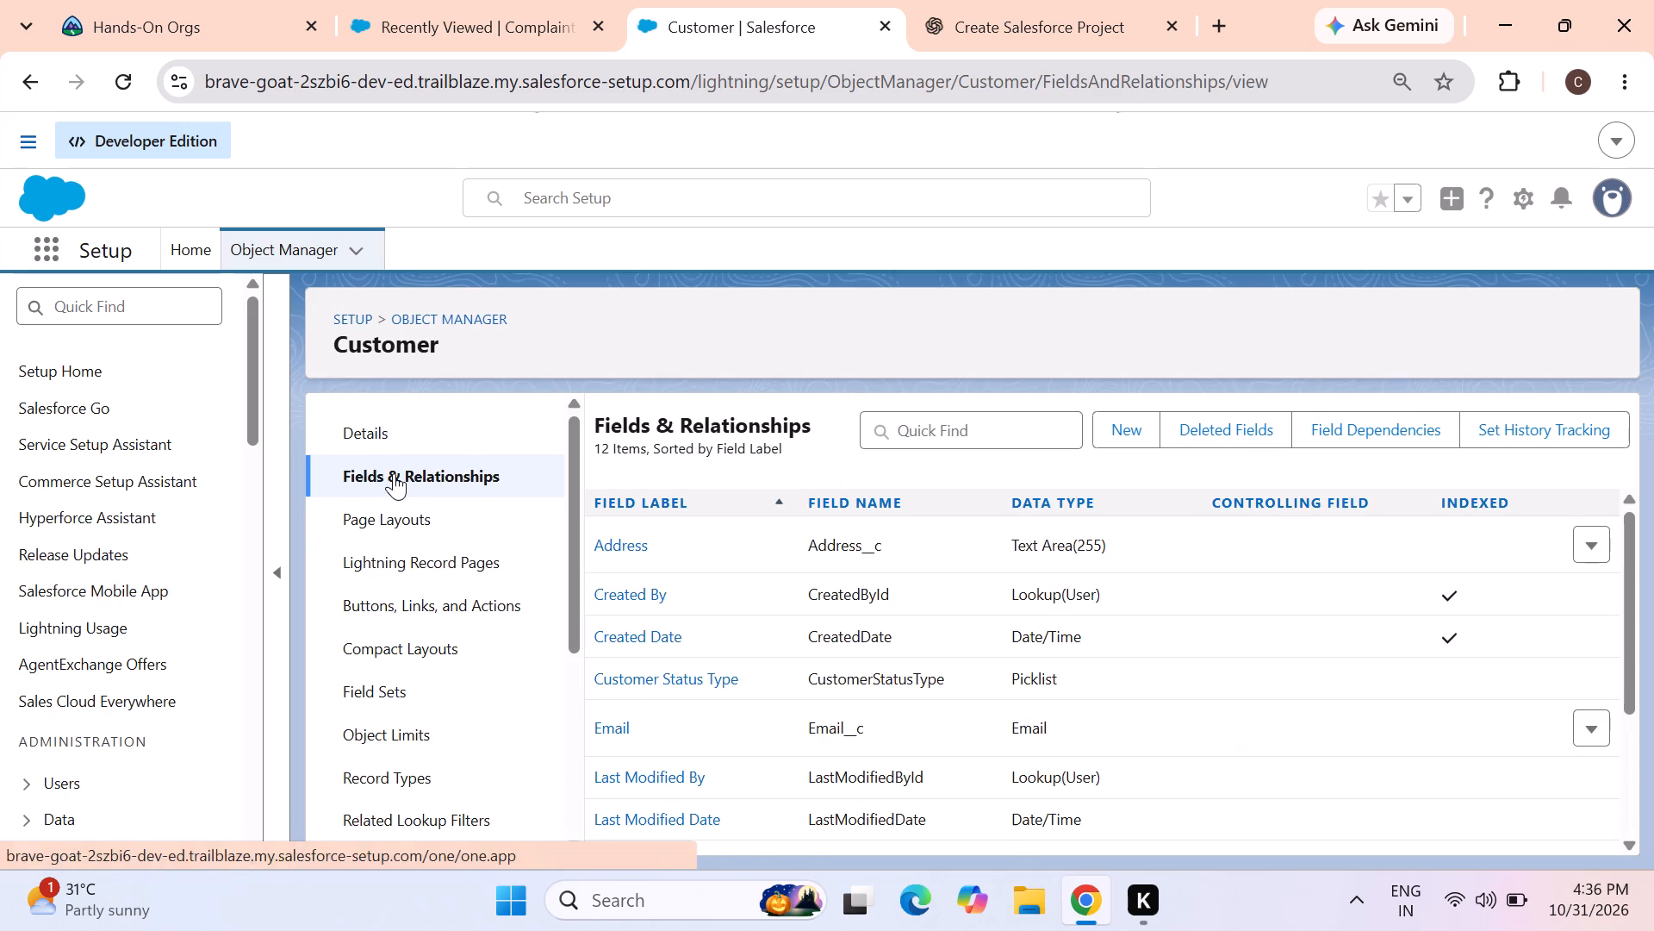
pyautogui.scroll(-1, 711, 632)
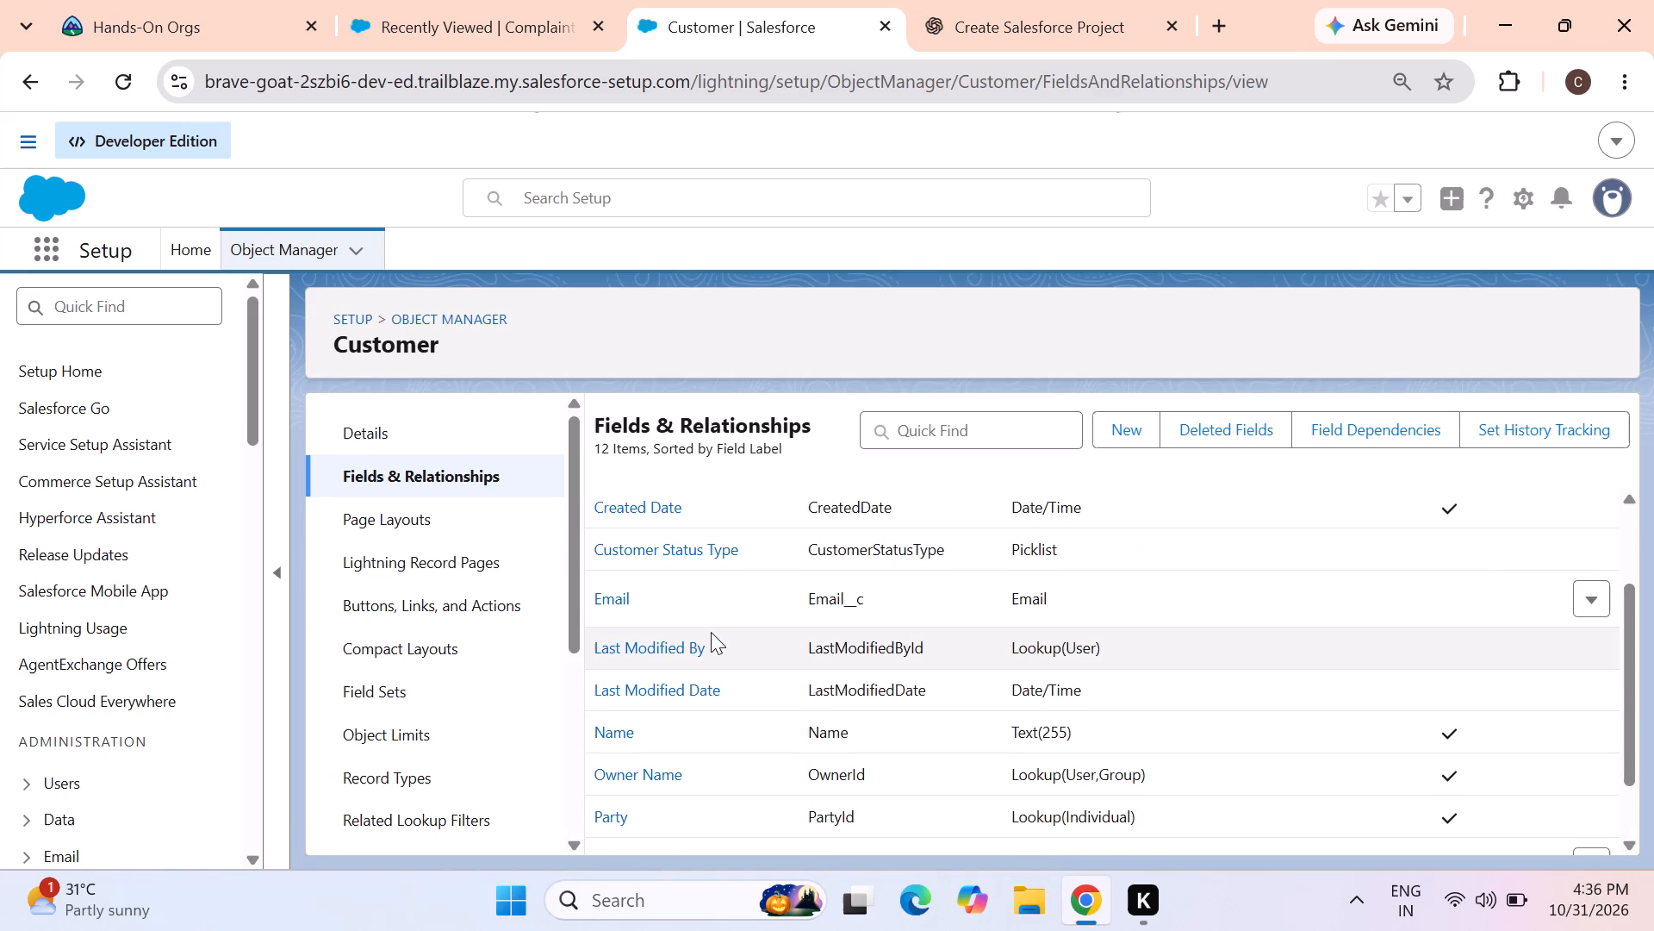
pyautogui.scroll(-5, 711, 632)
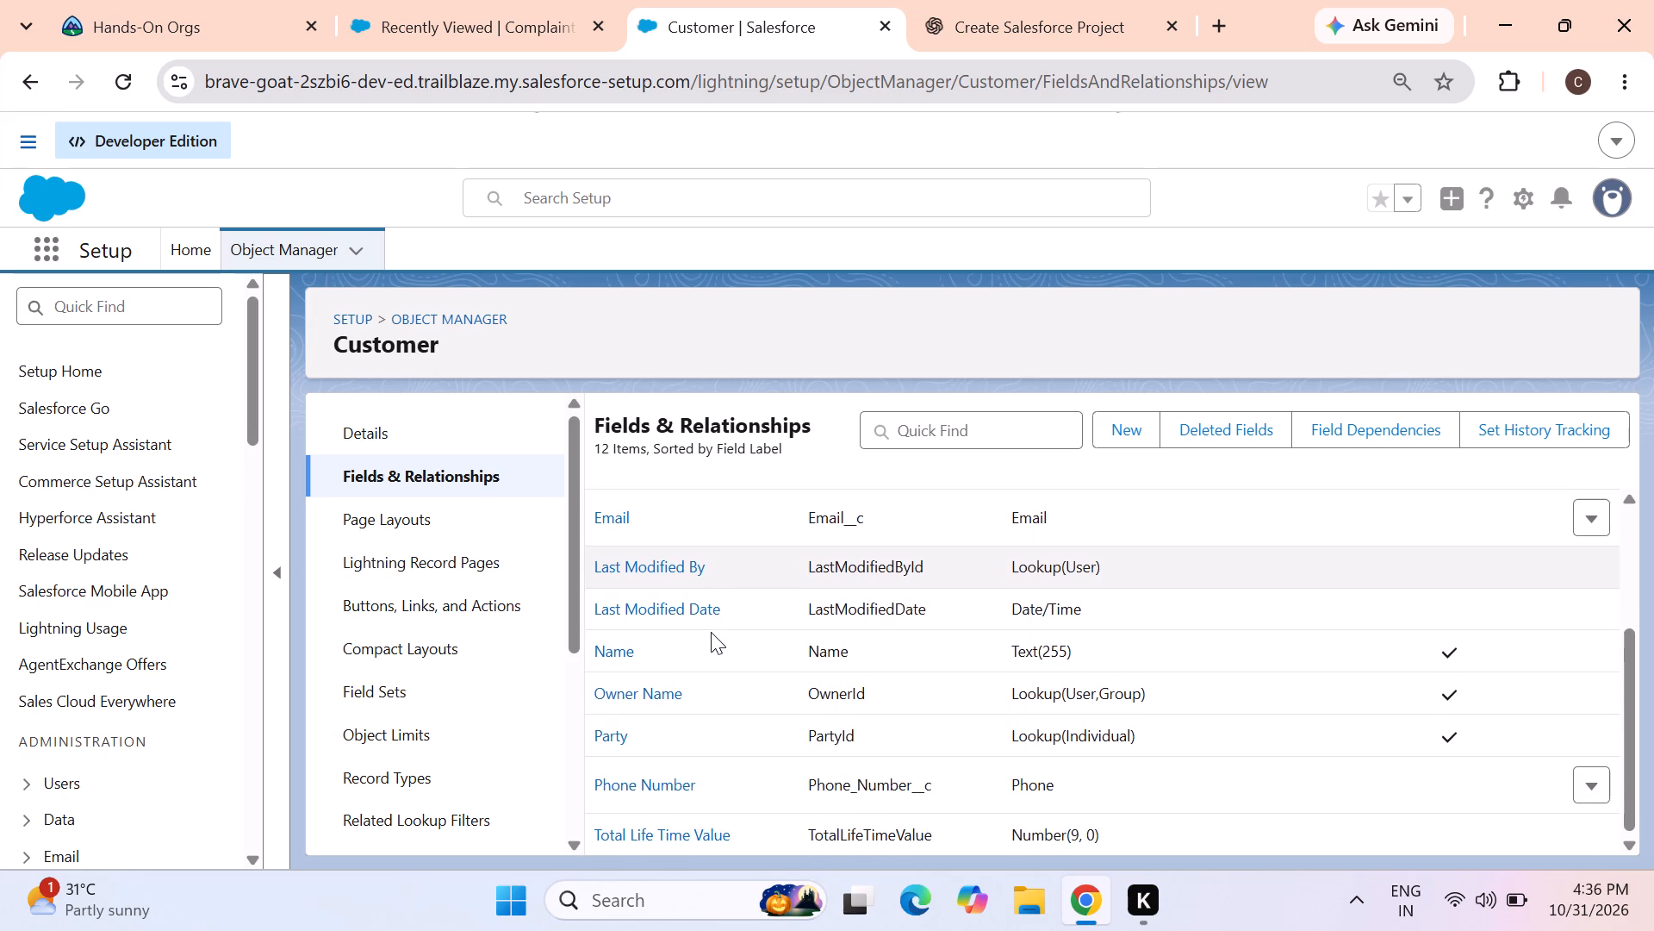
pyautogui.scroll(4, 711, 632)
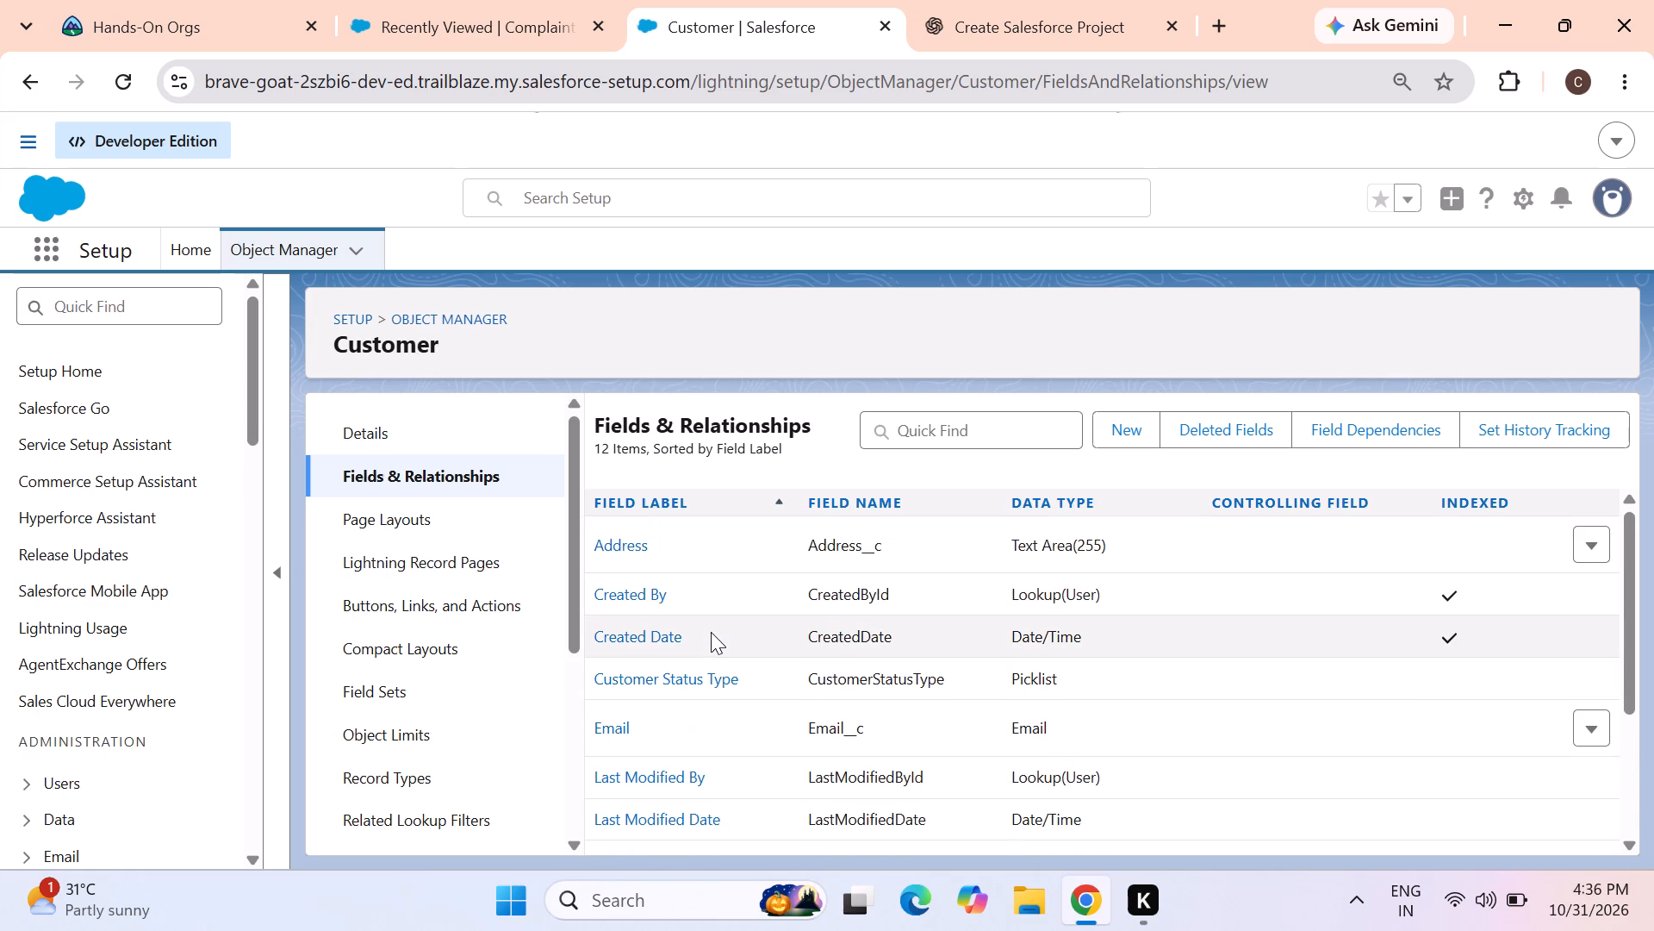
pyautogui.scroll(-1, 711, 632)
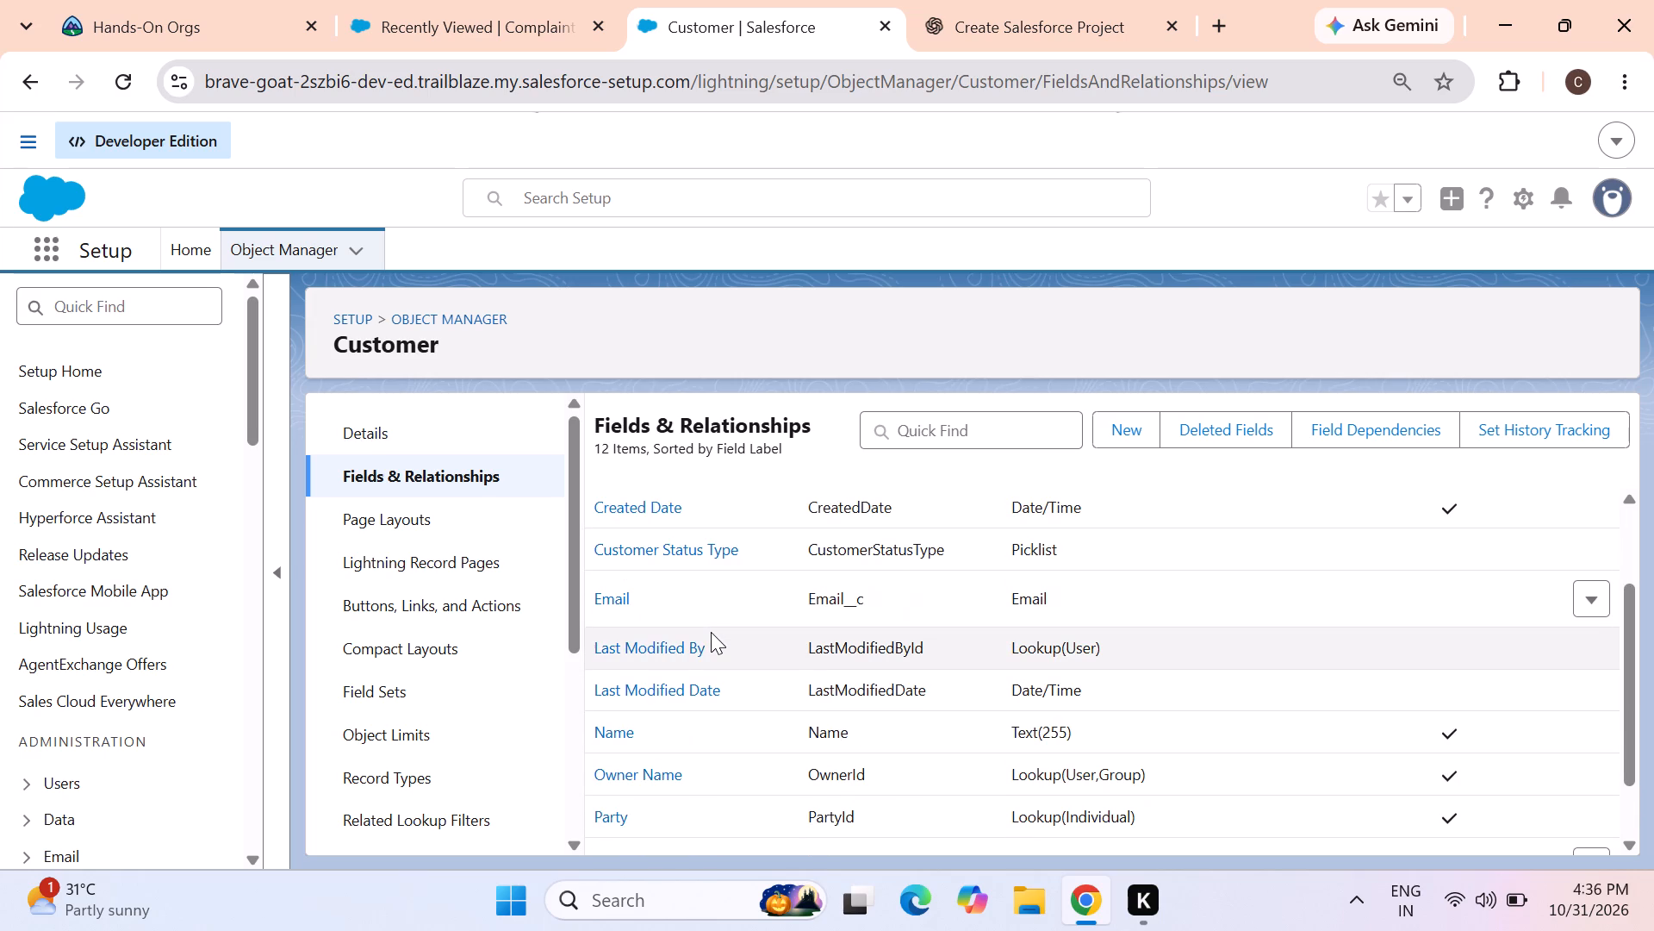
pyautogui.scroll(-3, 711, 632)
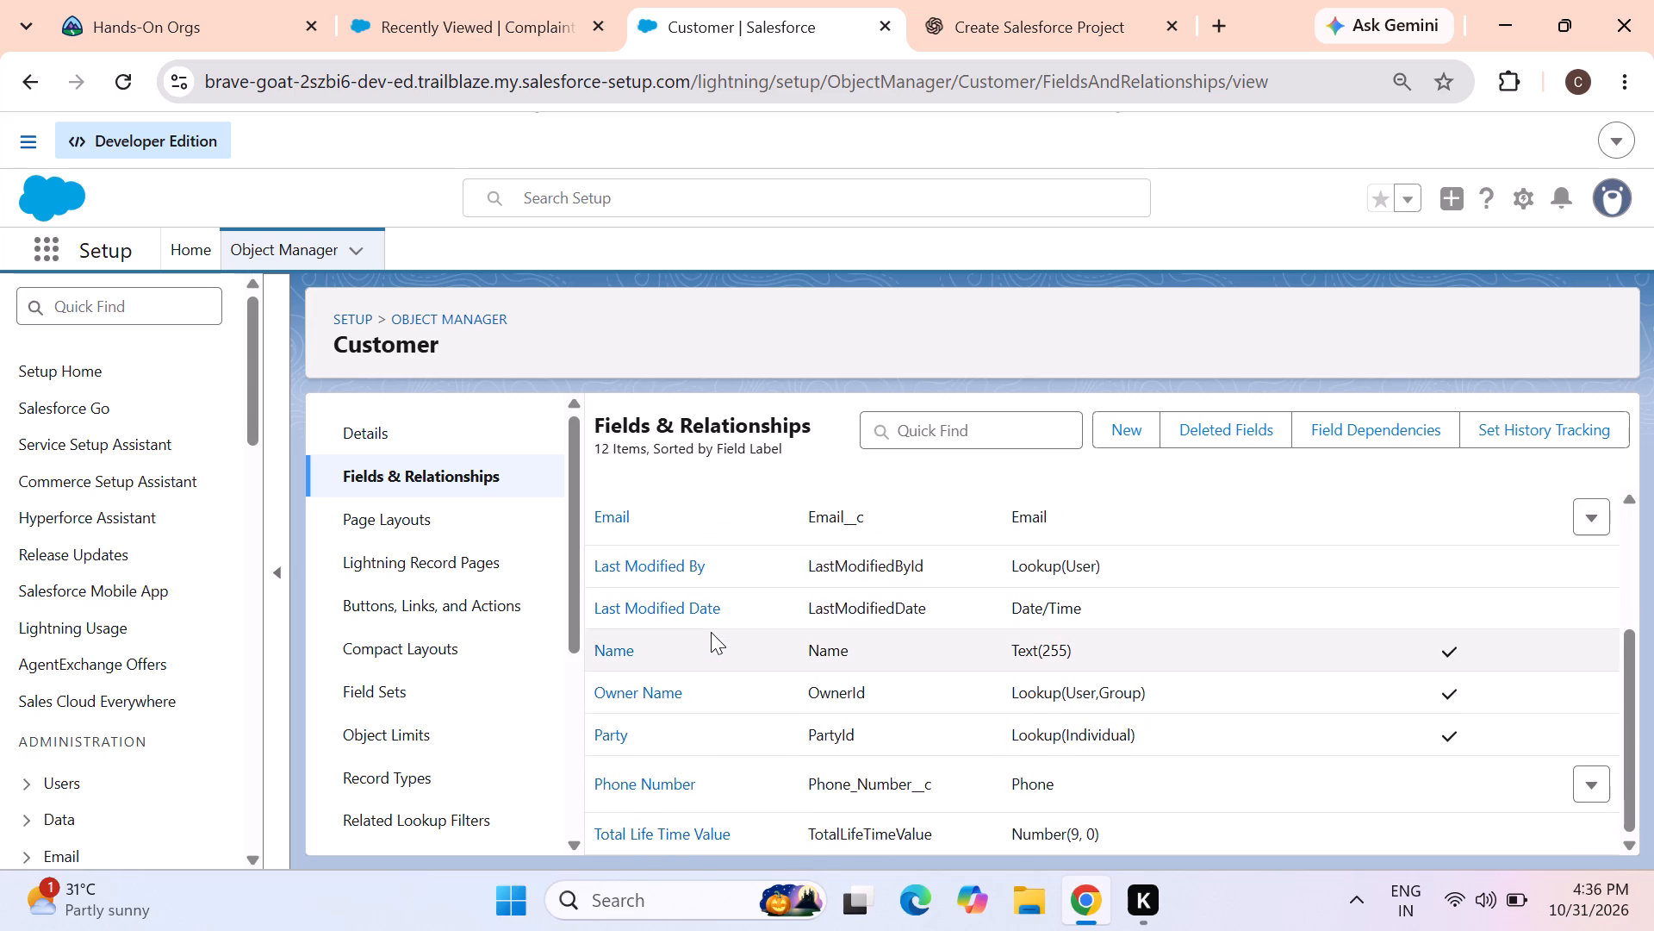
pyautogui.scroll(3, 711, 632)
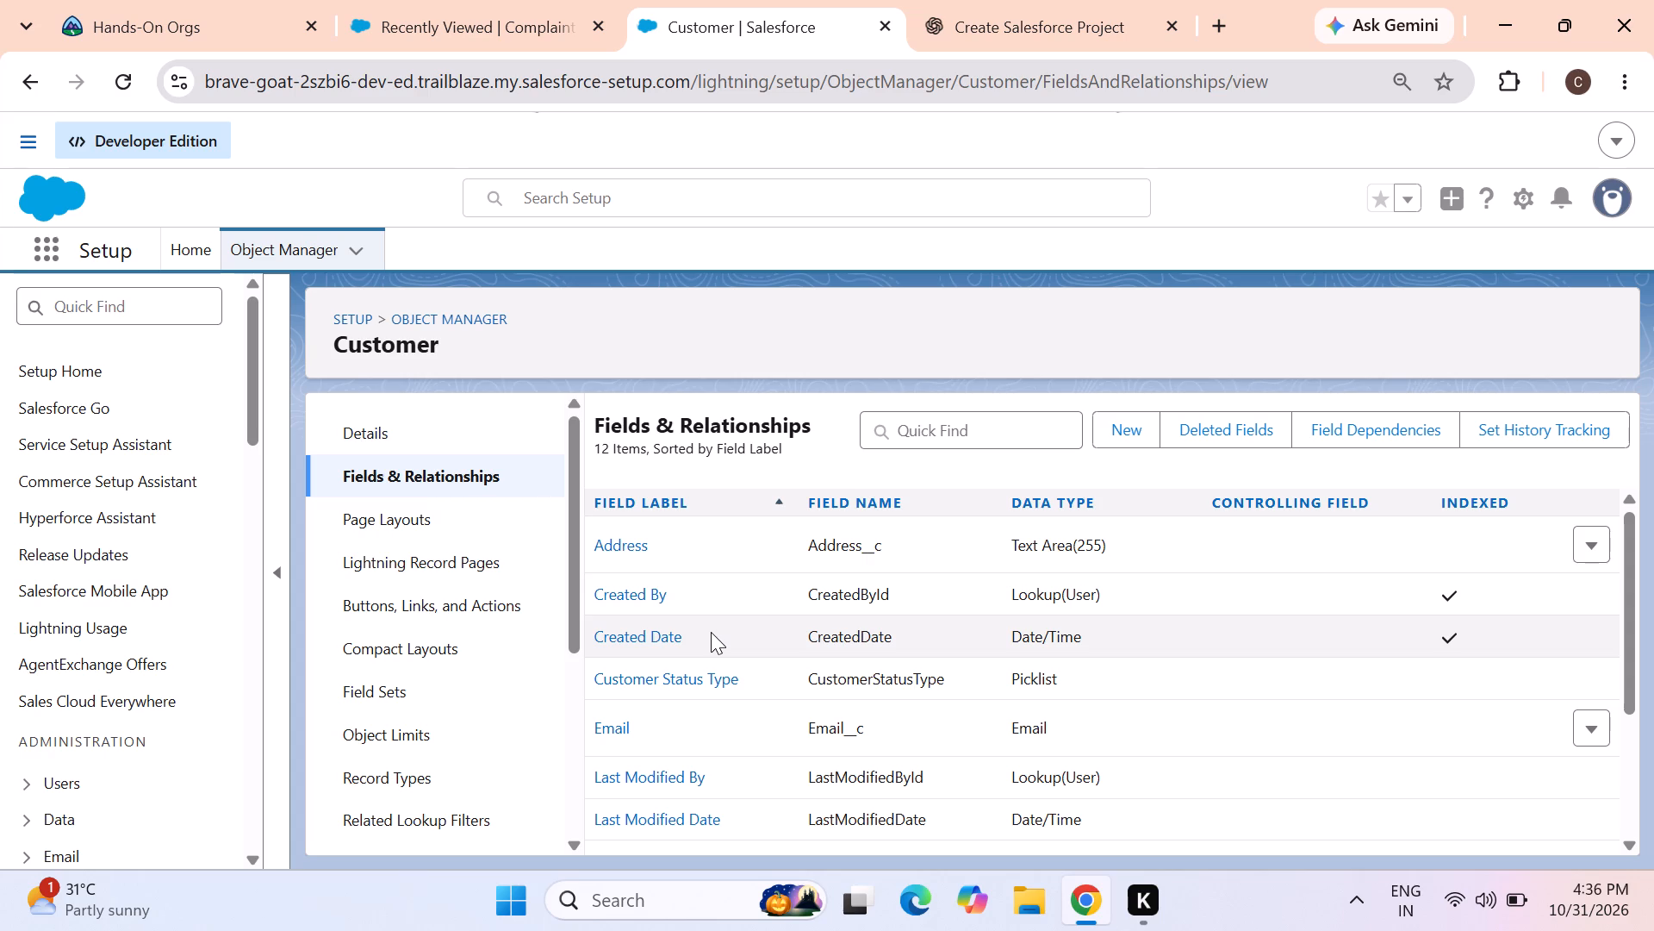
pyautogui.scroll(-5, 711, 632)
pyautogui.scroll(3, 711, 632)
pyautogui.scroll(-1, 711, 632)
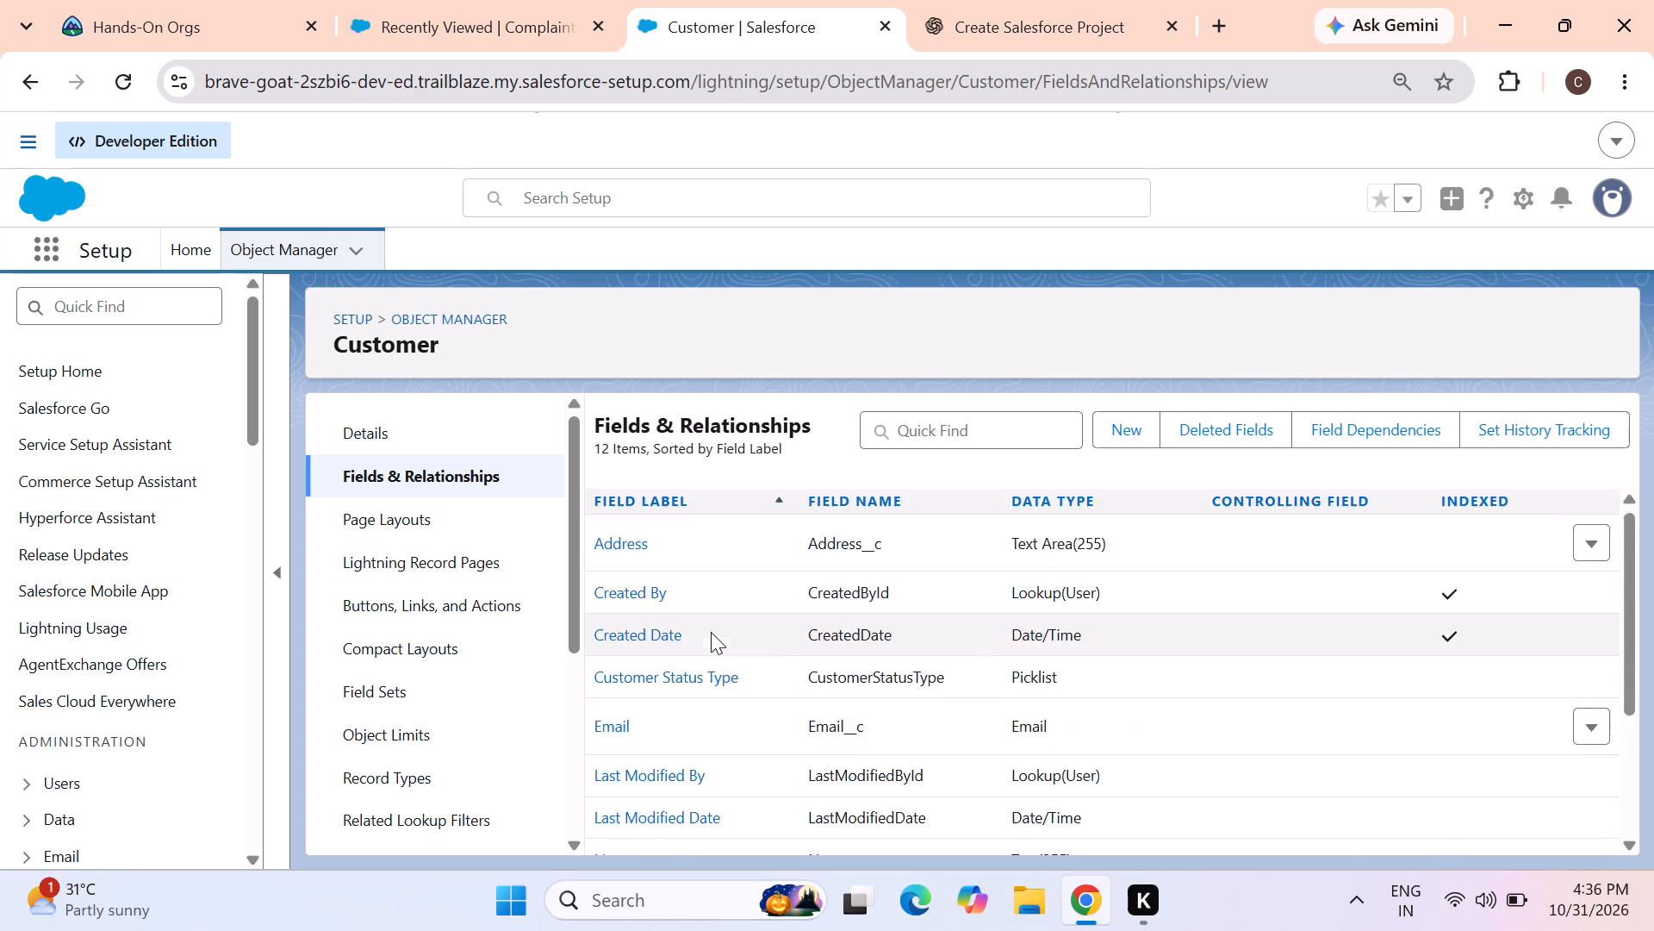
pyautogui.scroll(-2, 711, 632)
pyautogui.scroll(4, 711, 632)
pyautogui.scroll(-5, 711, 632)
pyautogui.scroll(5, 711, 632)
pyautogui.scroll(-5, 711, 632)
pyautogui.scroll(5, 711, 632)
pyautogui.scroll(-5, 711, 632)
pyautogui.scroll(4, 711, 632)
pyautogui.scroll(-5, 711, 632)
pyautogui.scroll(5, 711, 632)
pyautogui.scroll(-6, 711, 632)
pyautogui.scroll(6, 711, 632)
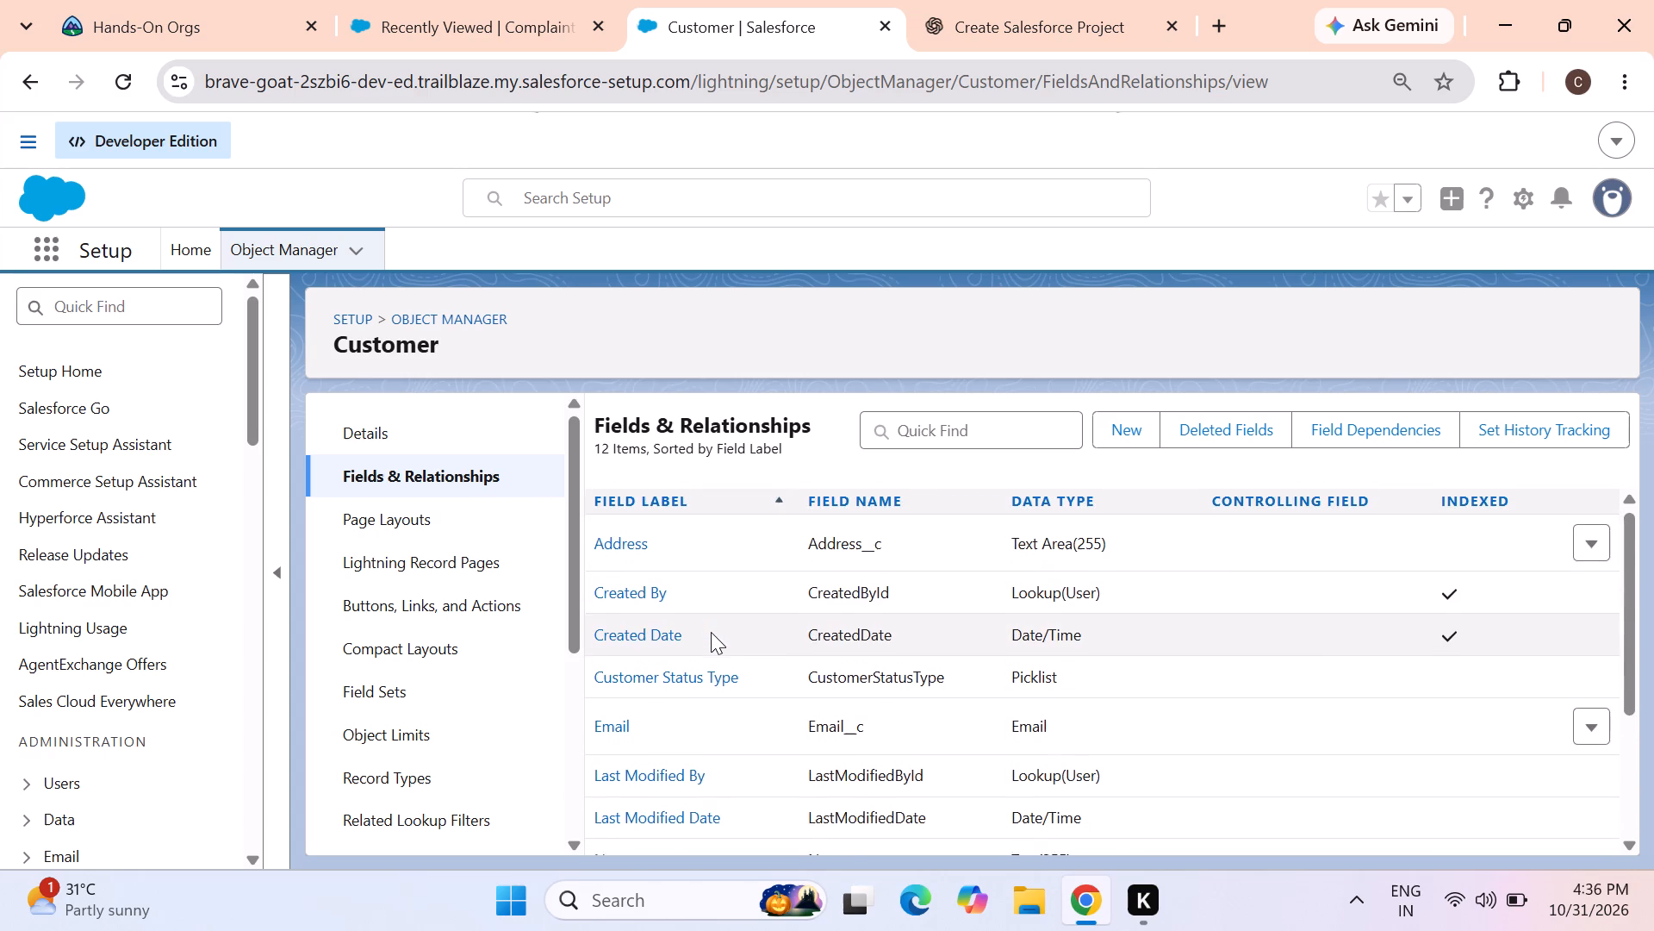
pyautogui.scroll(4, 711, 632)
# Leave the Customer object and return to the Object Manager list of all objects.
pyautogui.hscroll(6, 711, 632)
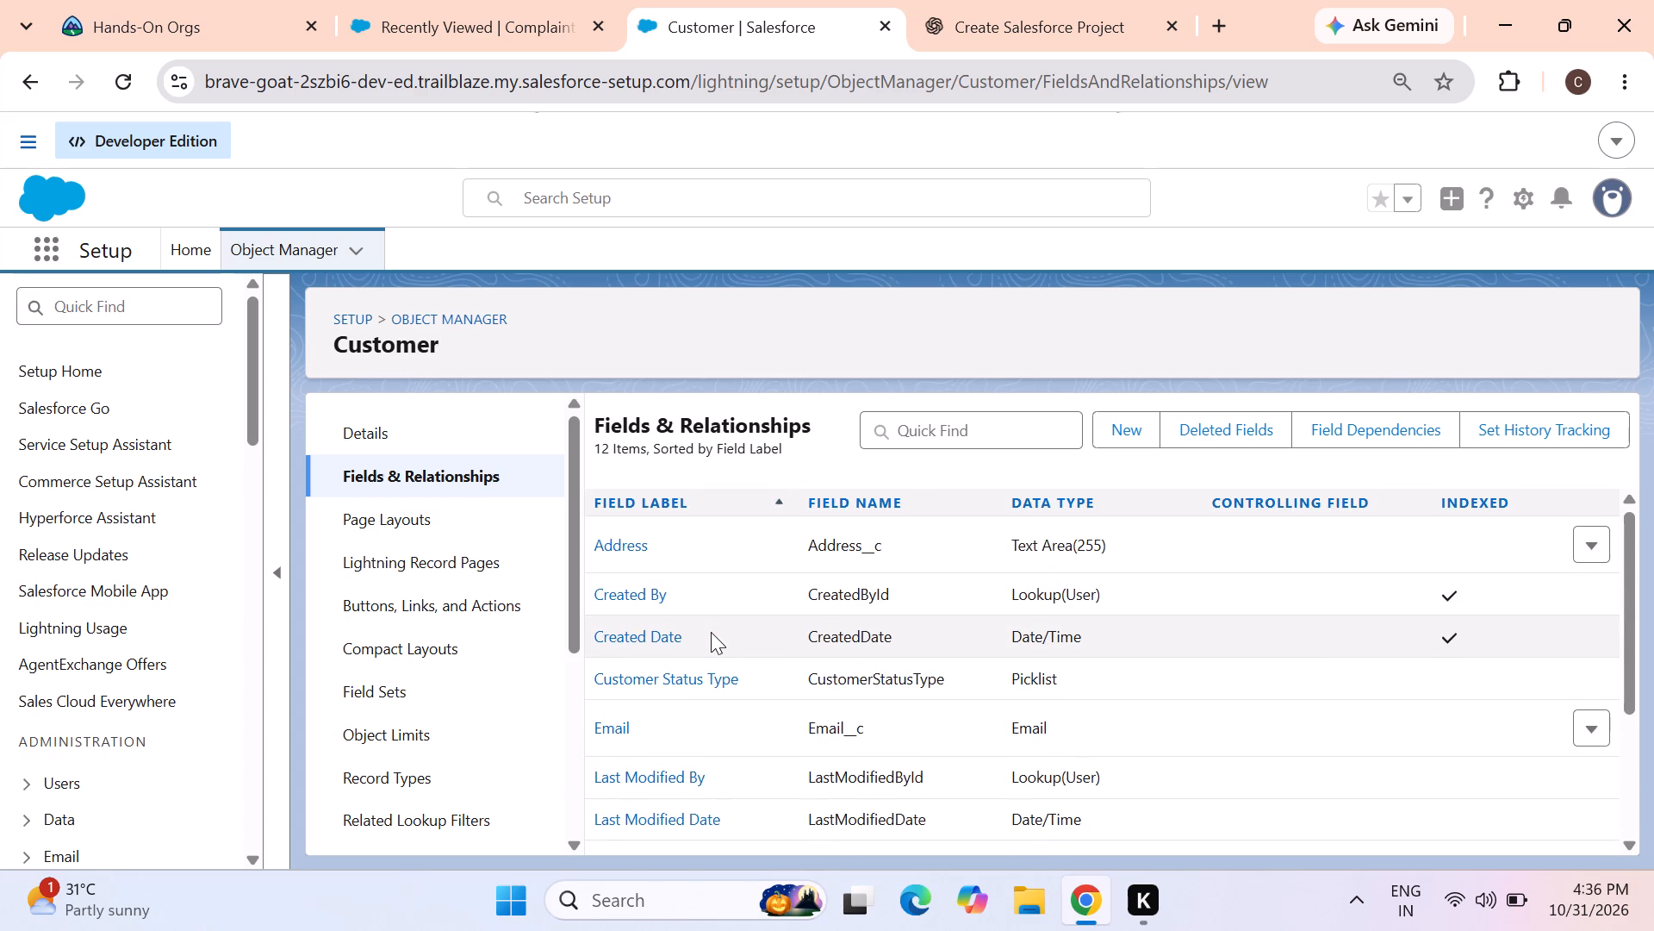
pyautogui.hscroll(11, 711, 632)
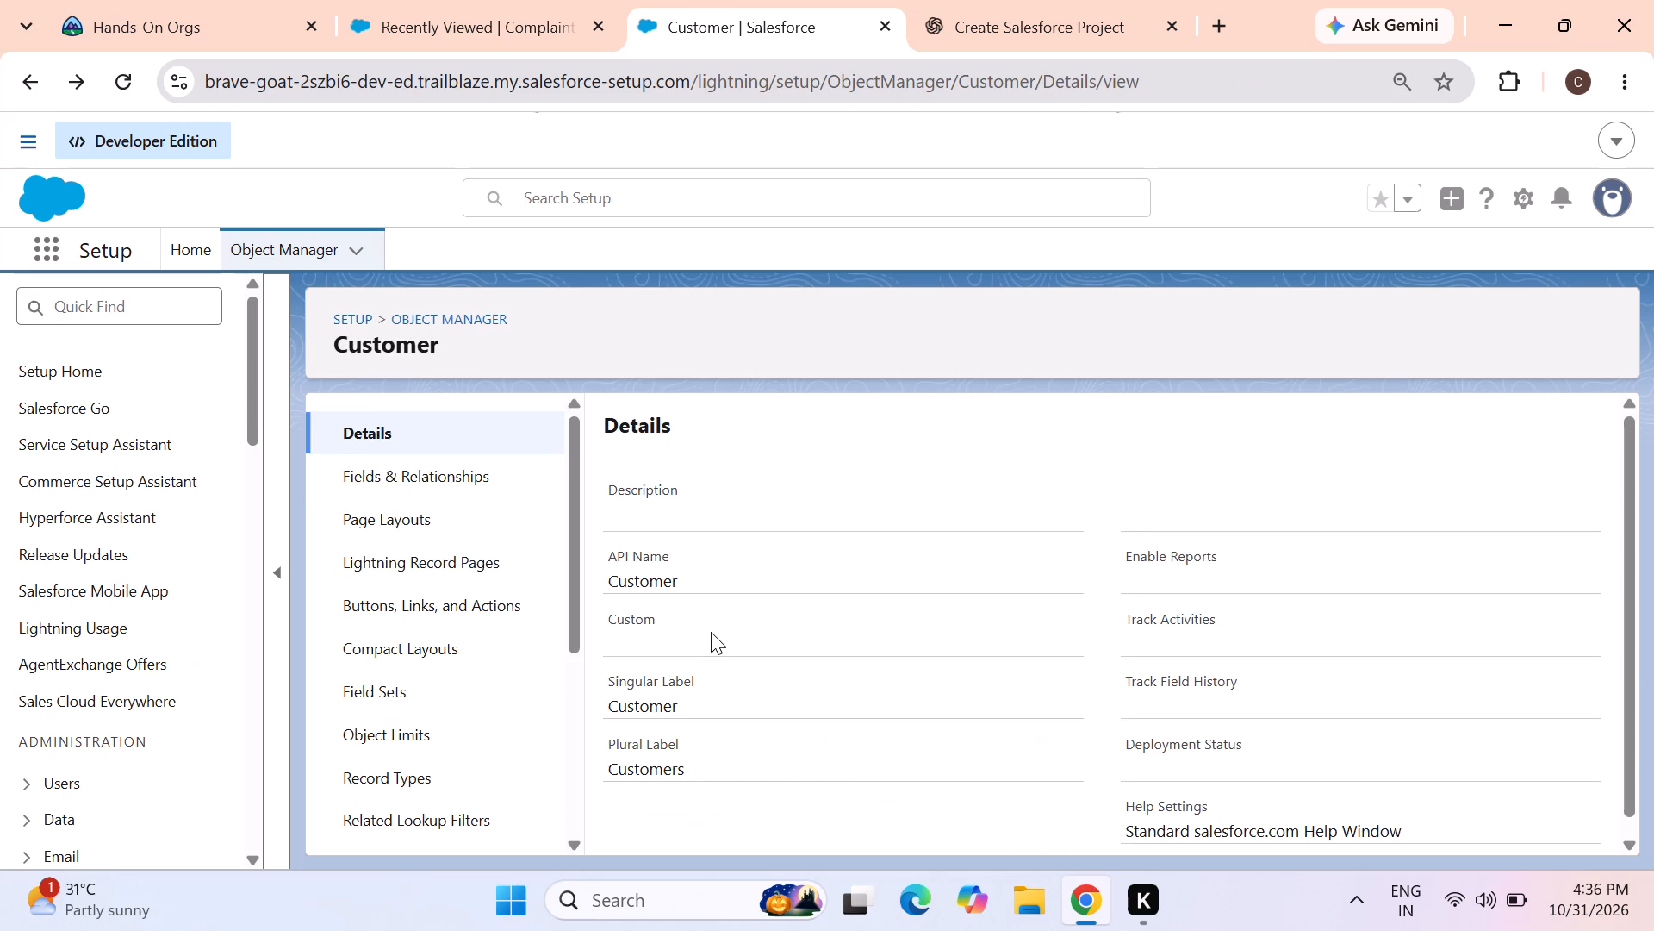
pyautogui.hscroll(8, 711, 632)
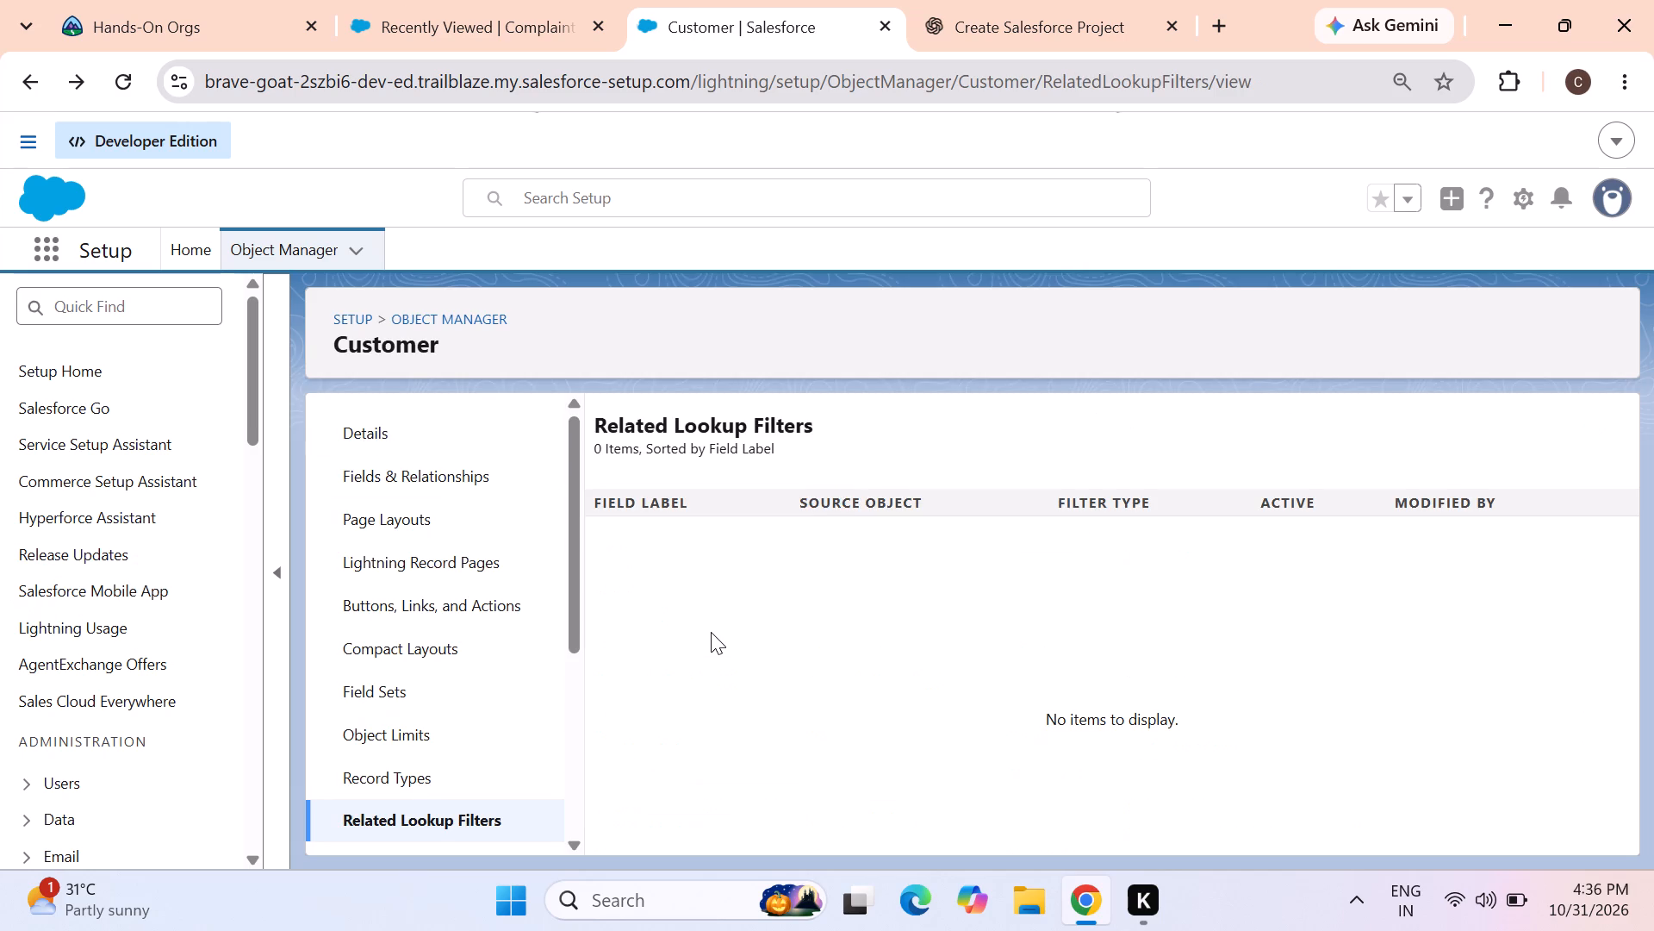
pyautogui.click(434, 321)
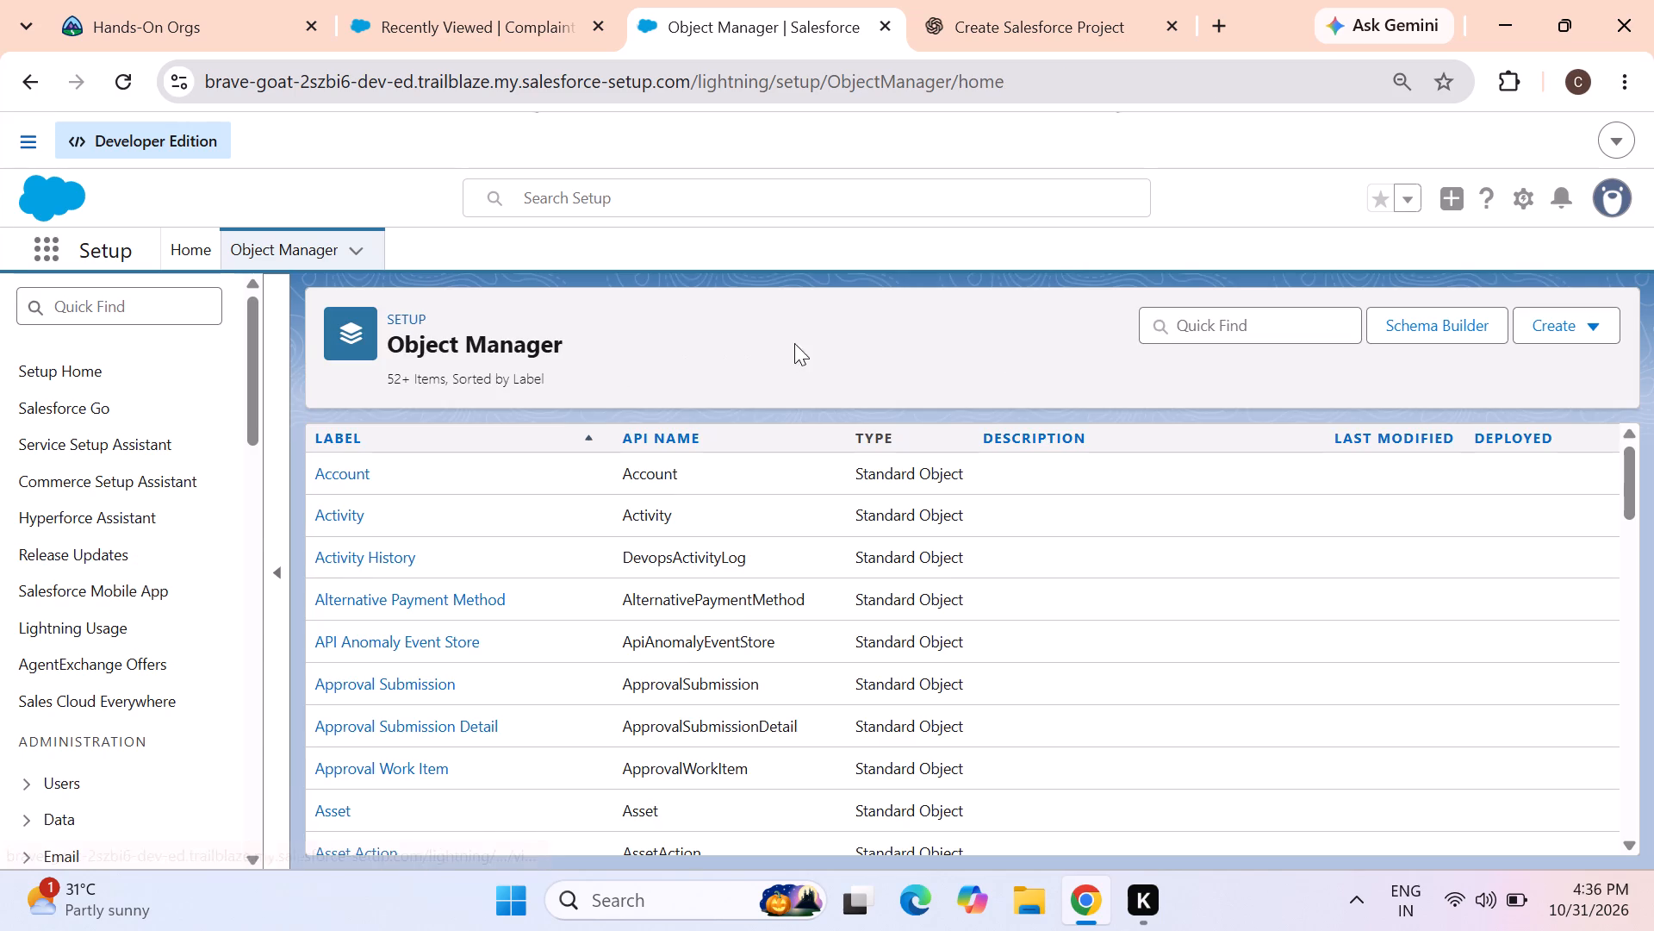
# Find the Customer object in Object Manager and open its fields and relationships.
pyautogui.click(1197, 329)
pyautogui.click(1245, 376)
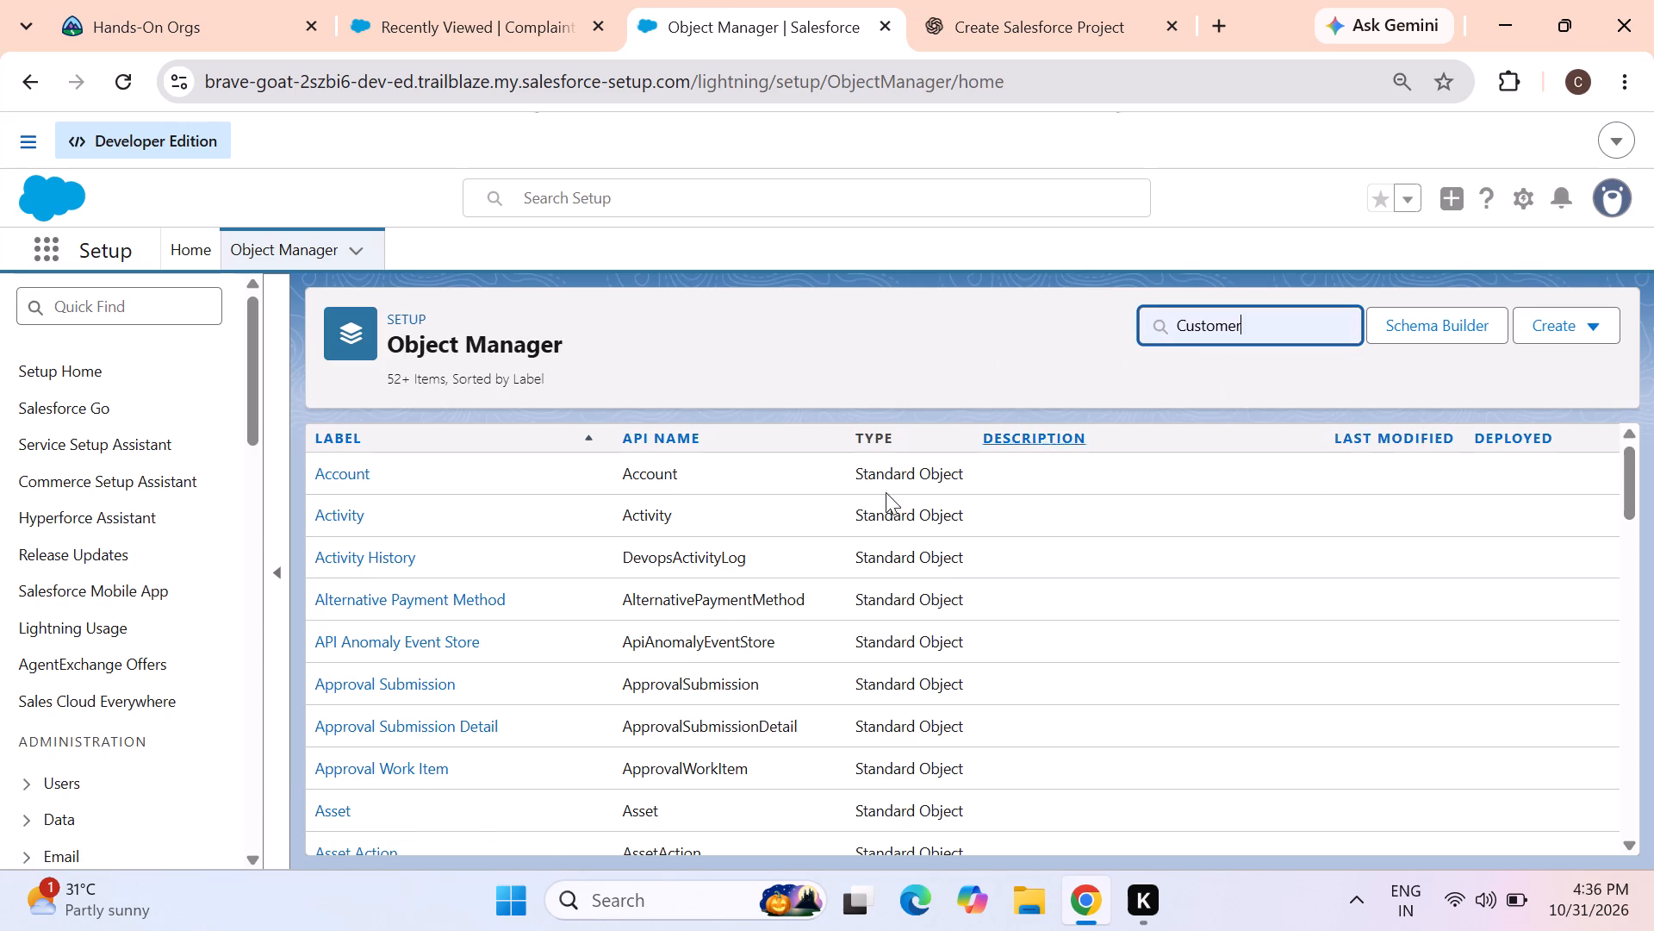
pyautogui.click(351, 482)
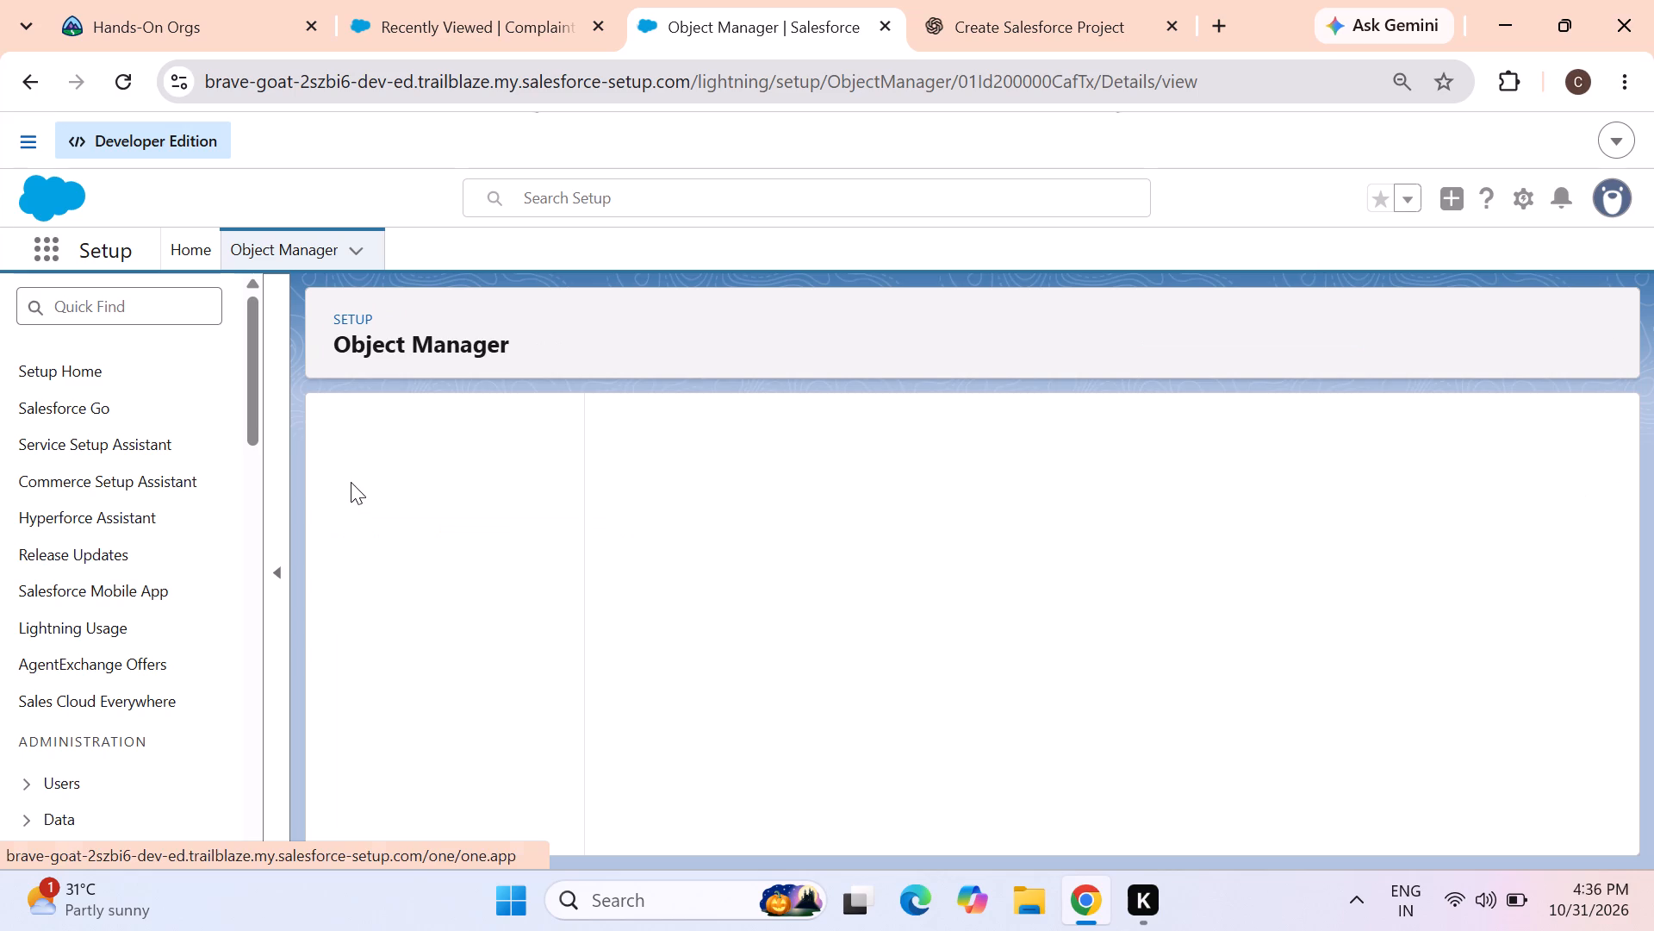
pyautogui.click(451, 455)
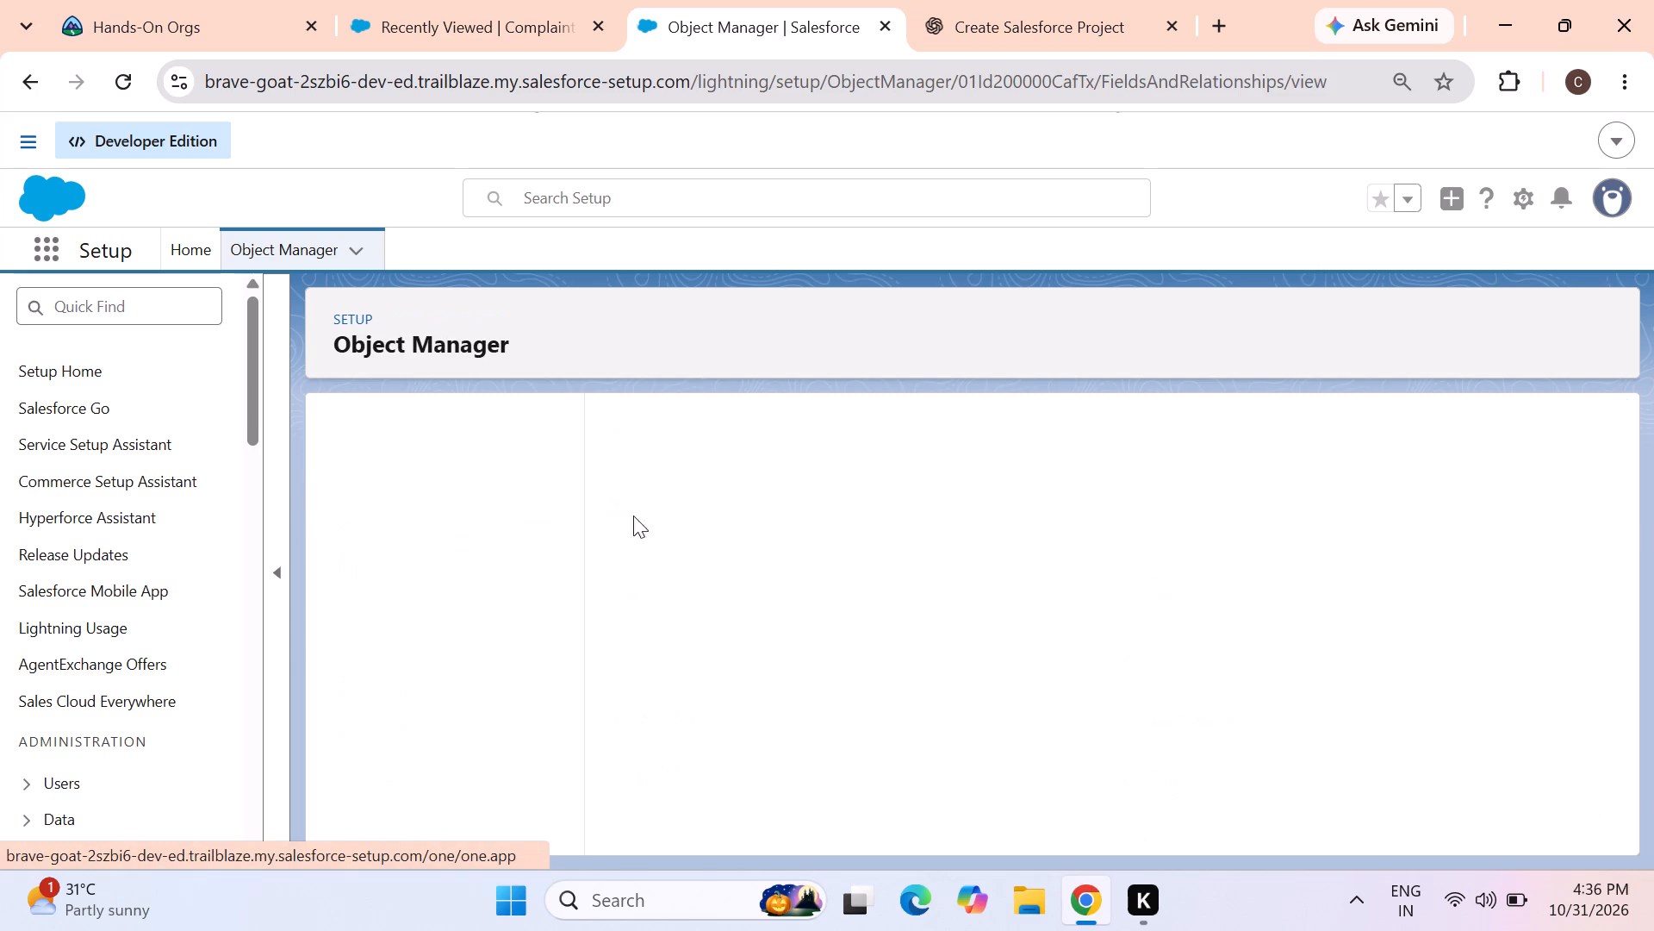
pyautogui.scroll(-2, 699, 532)
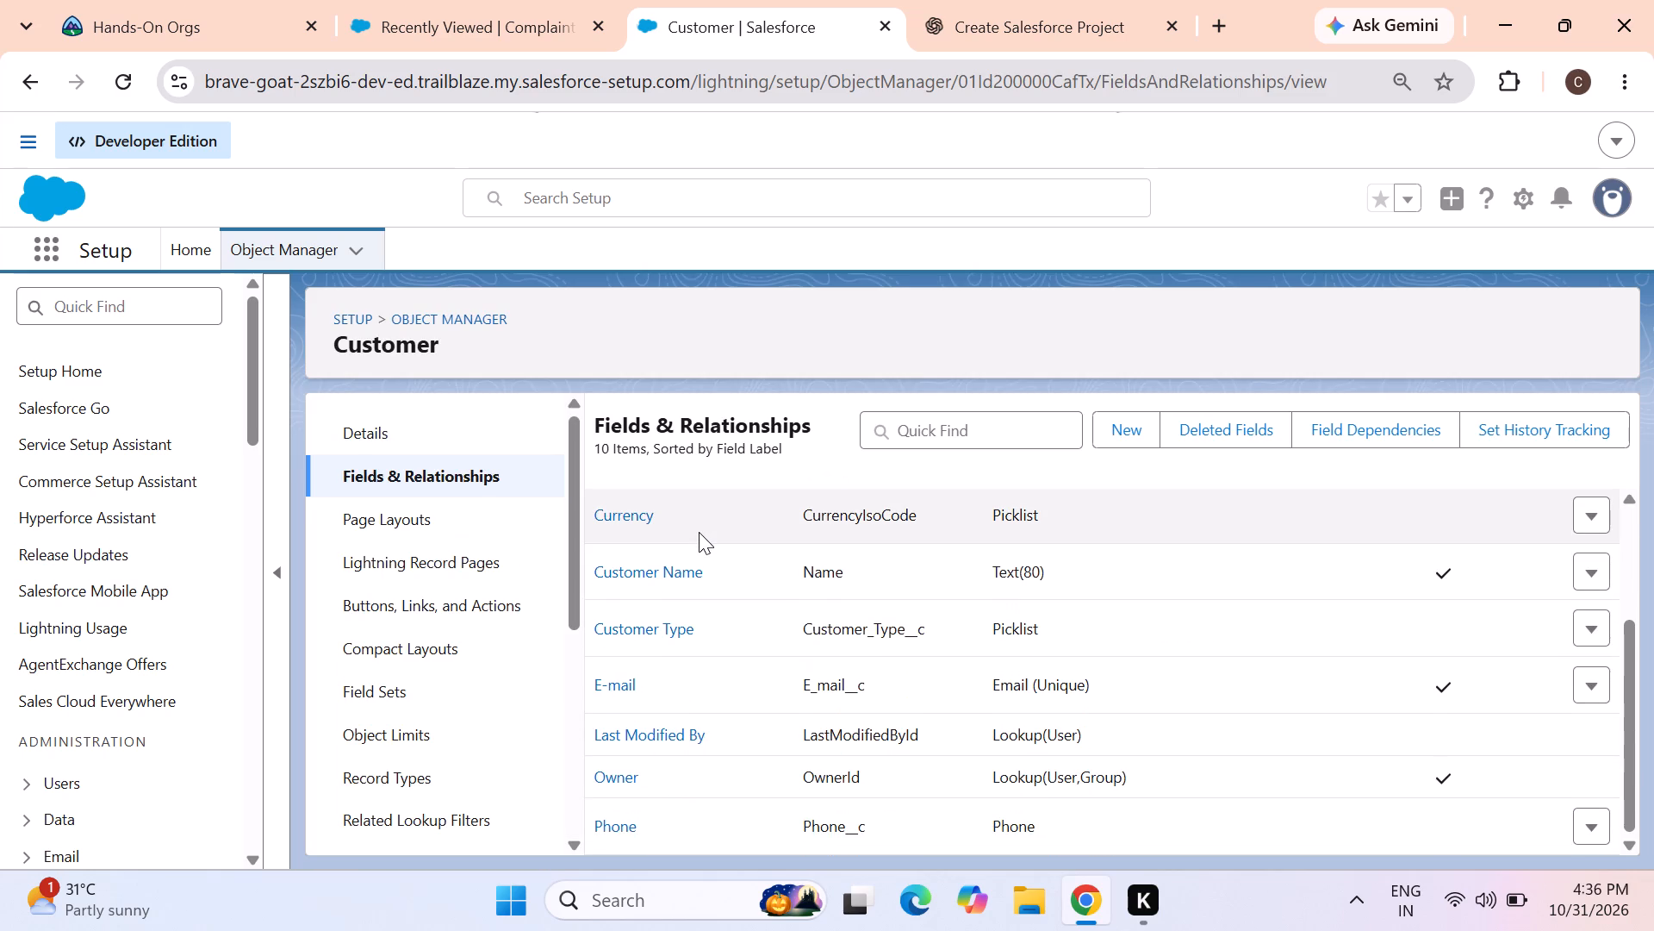
# Open the Customer Name field and review its field-level security across the profiles.
pyautogui.click(643, 572)
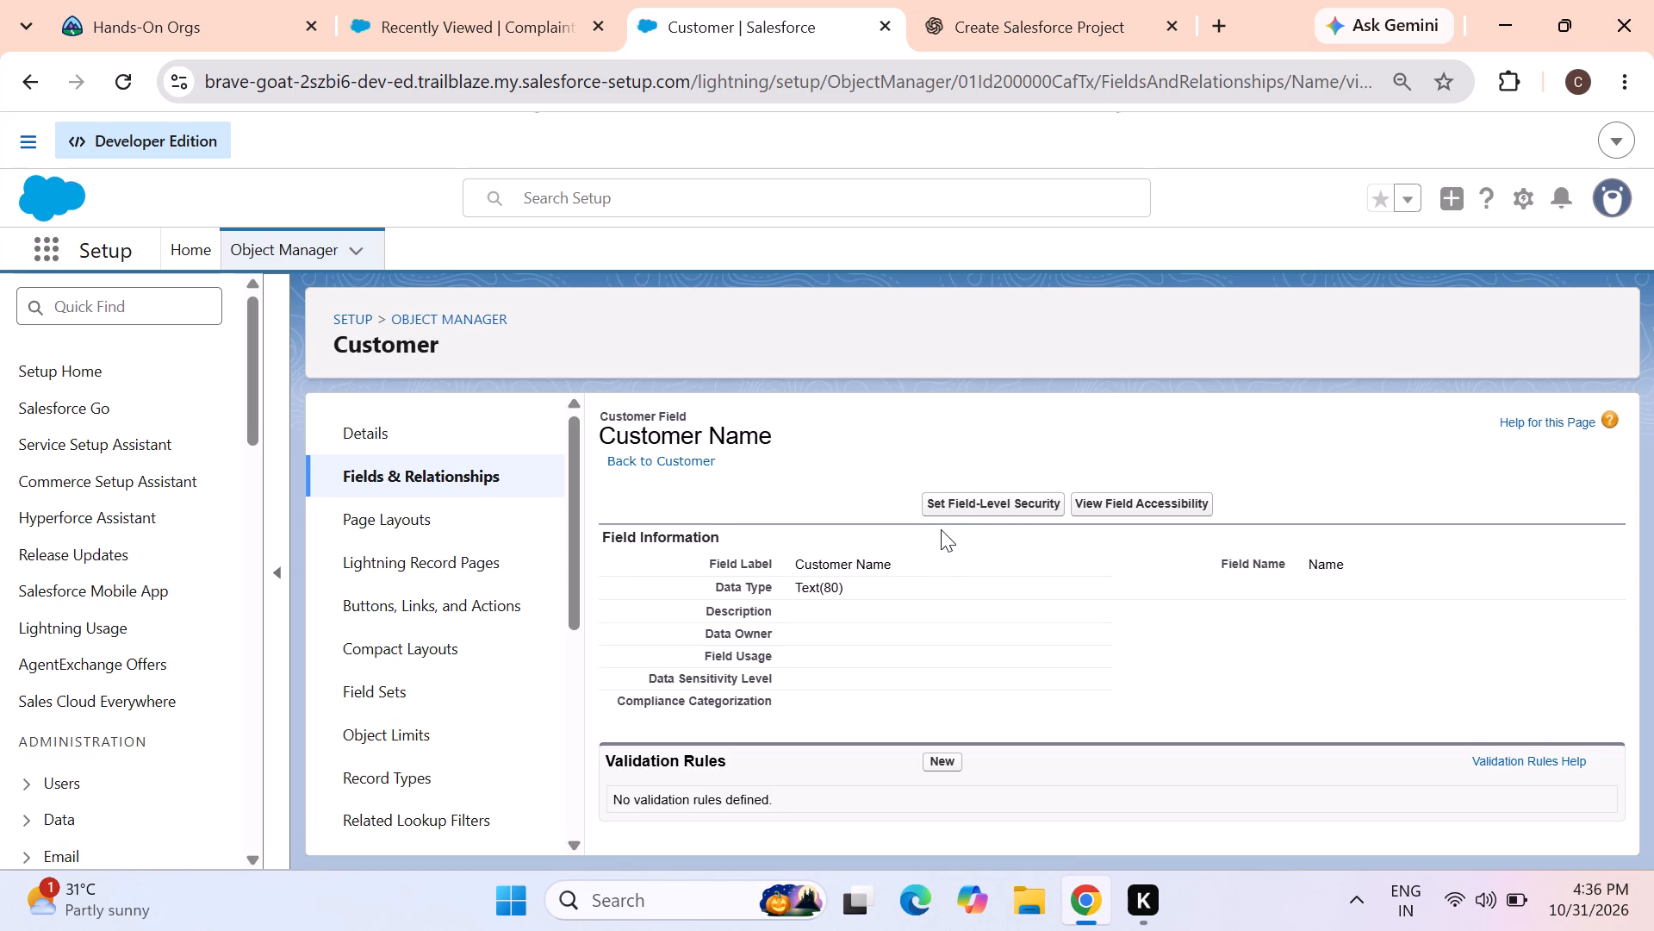
pyautogui.scroll(-2, 941, 529)
pyautogui.click(956, 506)
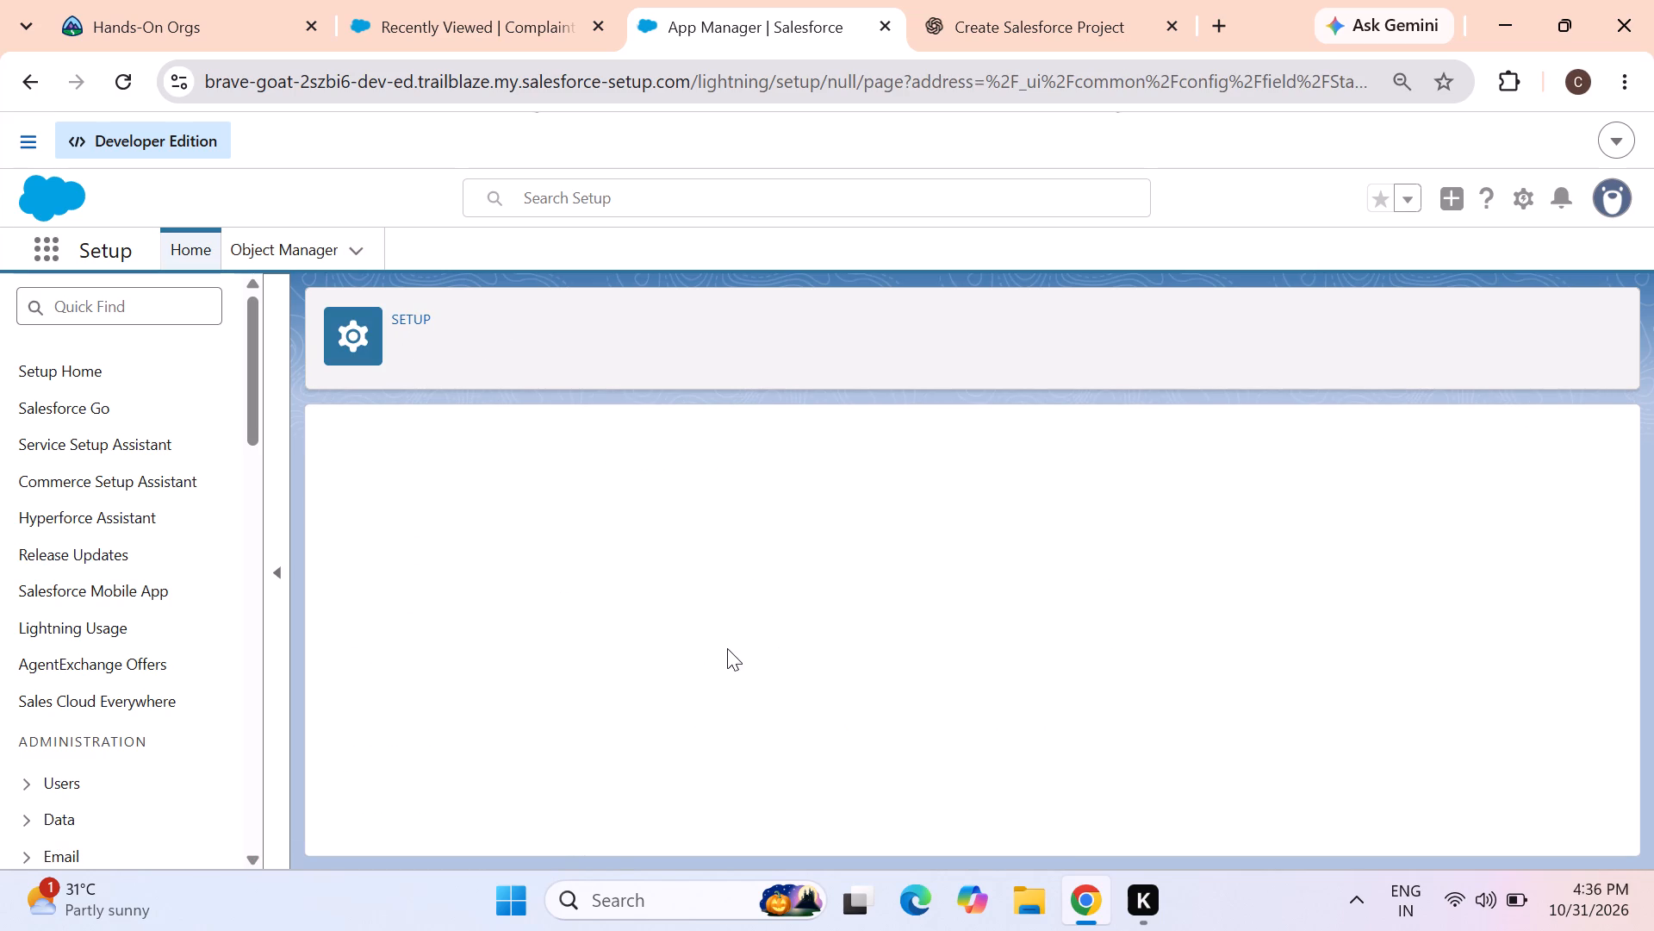
pyautogui.scroll(-19, 741, 639)
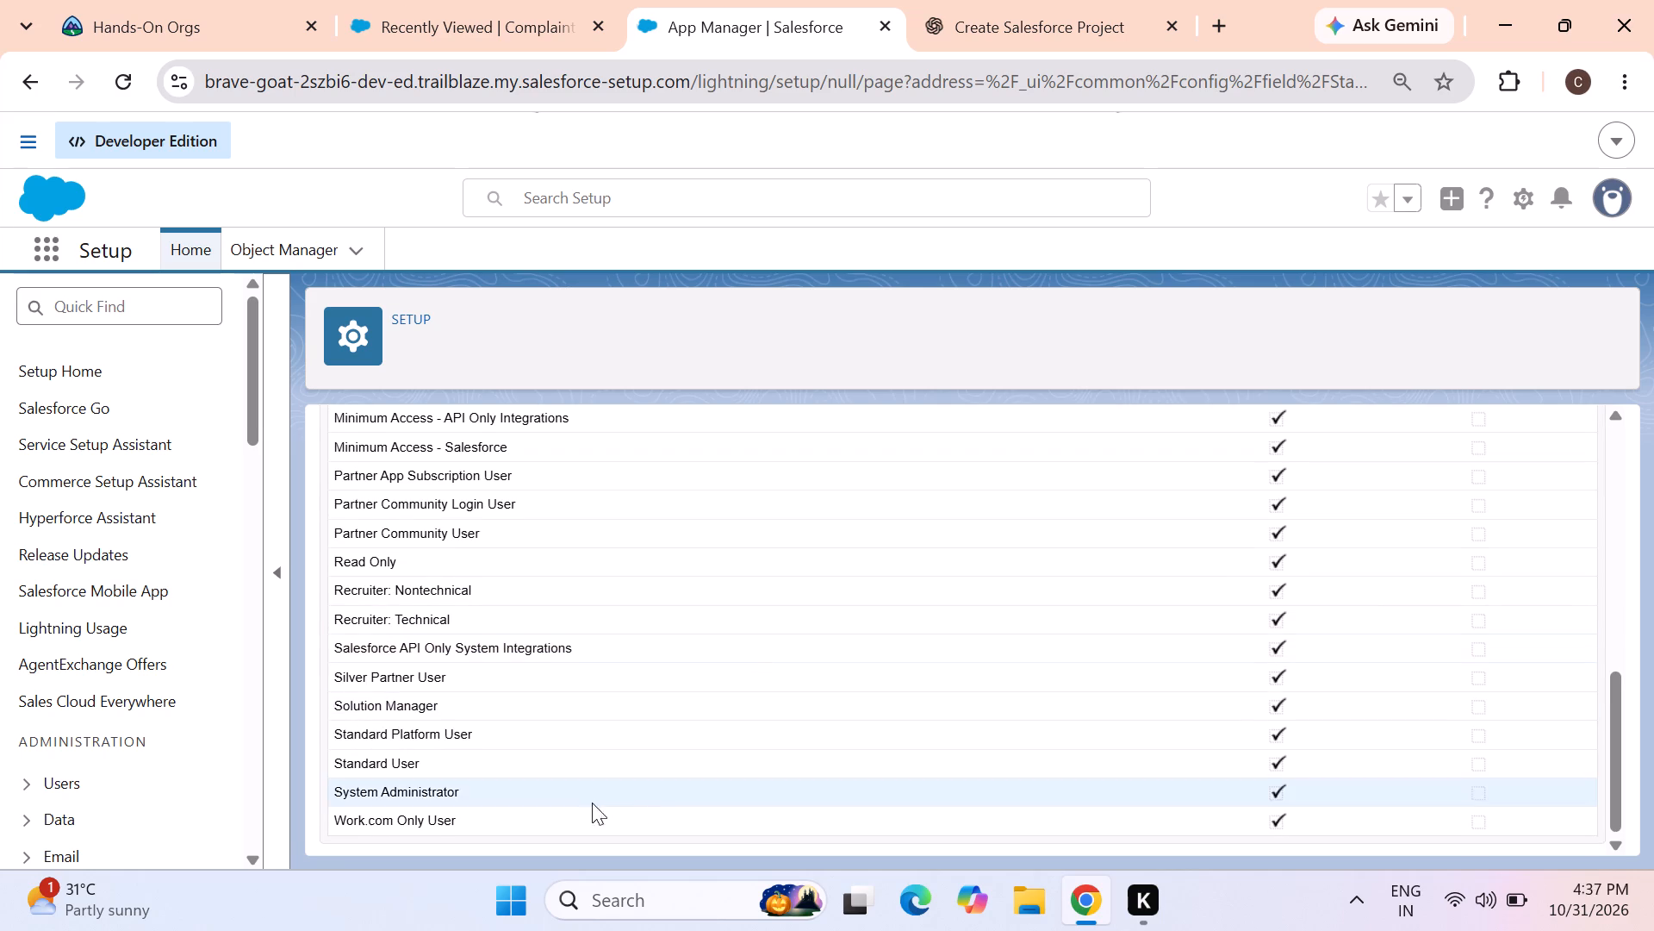
pyautogui.scroll(7, 763, 686)
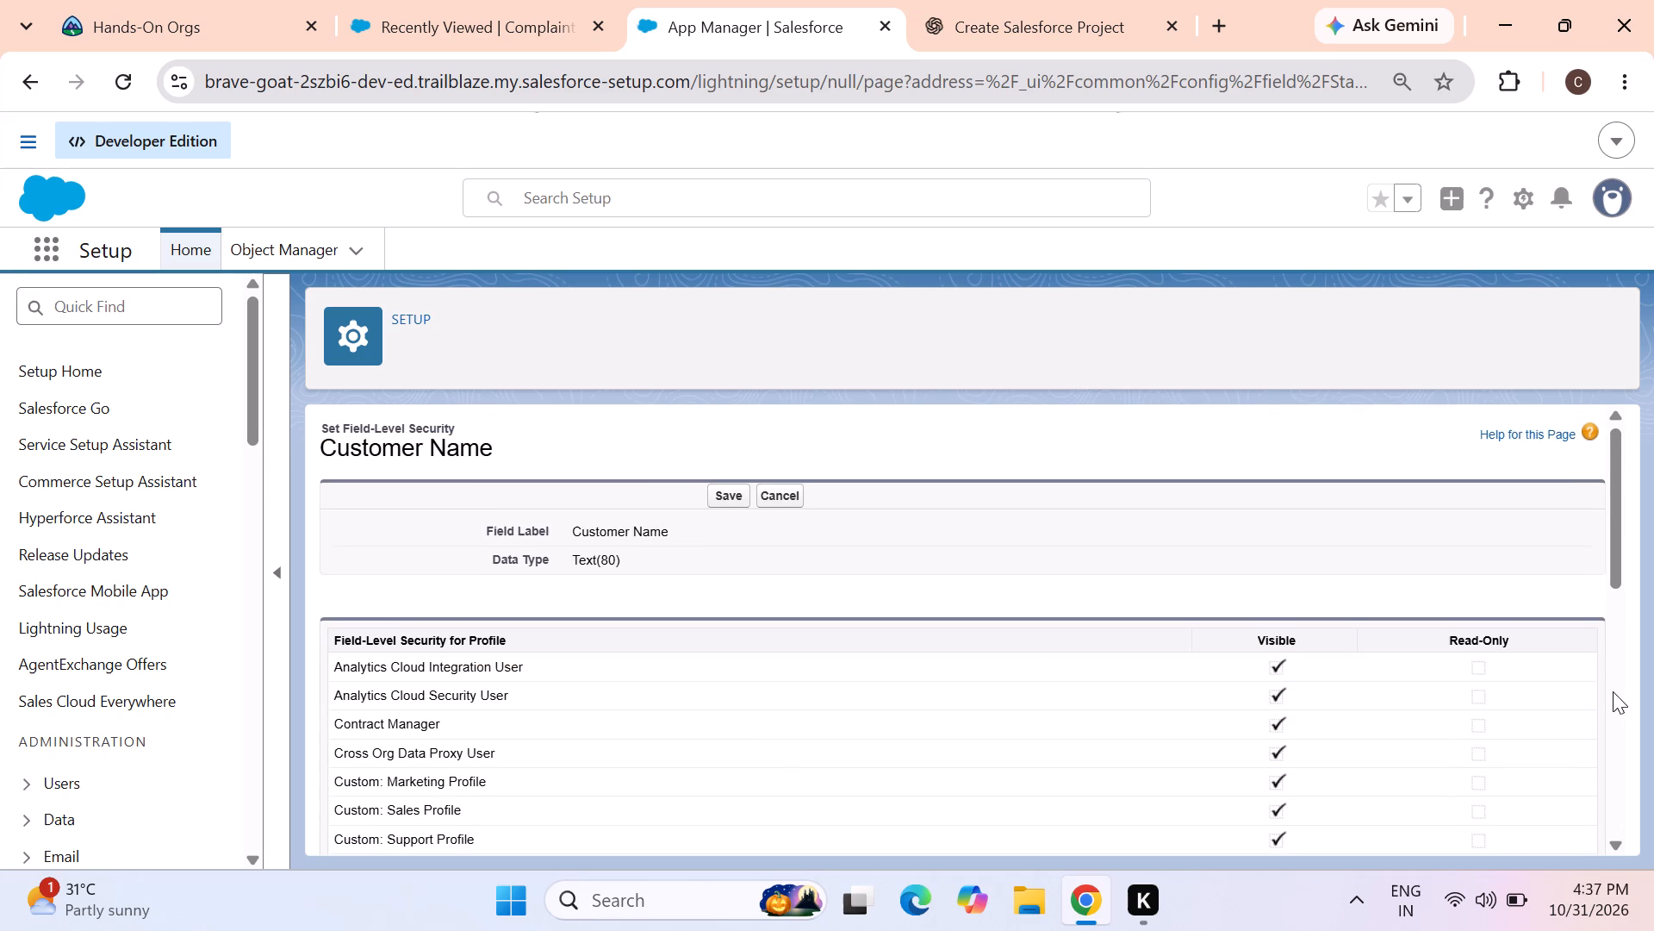
# Try to change the Analytics Cloud Integration User profile's Visible and Read-Only settings for Customer Name, and save the field-level security.
pyautogui.click(1473, 664)
pyautogui.click(1268, 658)
pyautogui.tripleClick(1273, 666)
pyautogui.click(656, 534)
pyautogui.click(606, 552)
pyautogui.click(627, 539)
pyautogui.scroll(-13, 704, 555)
pyautogui.scroll(7, 702, 556)
pyautogui.click(719, 503)
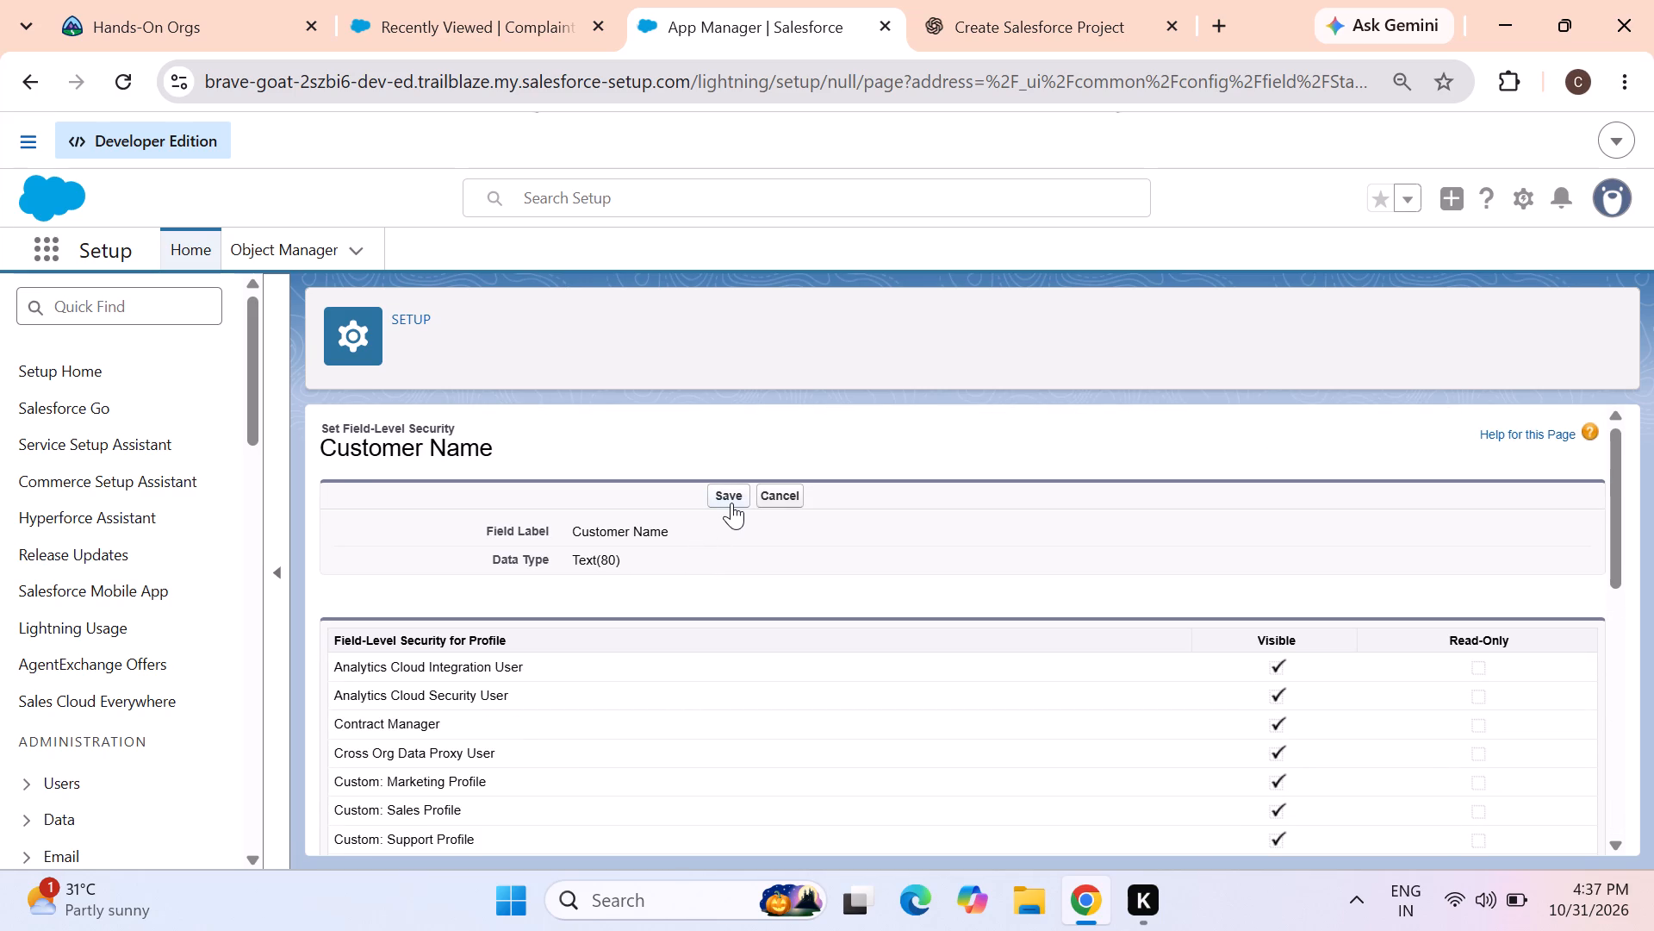
pyautogui.click(731, 503)
pyautogui.click(728, 501)
# Look over the Customer Name field's details and go back to the Customer object's fields and relationships.
pyautogui.hscroll(7, 726, 500)
pyautogui.scroll(-5, 960, 611)
pyautogui.scroll(2, 944, 681)
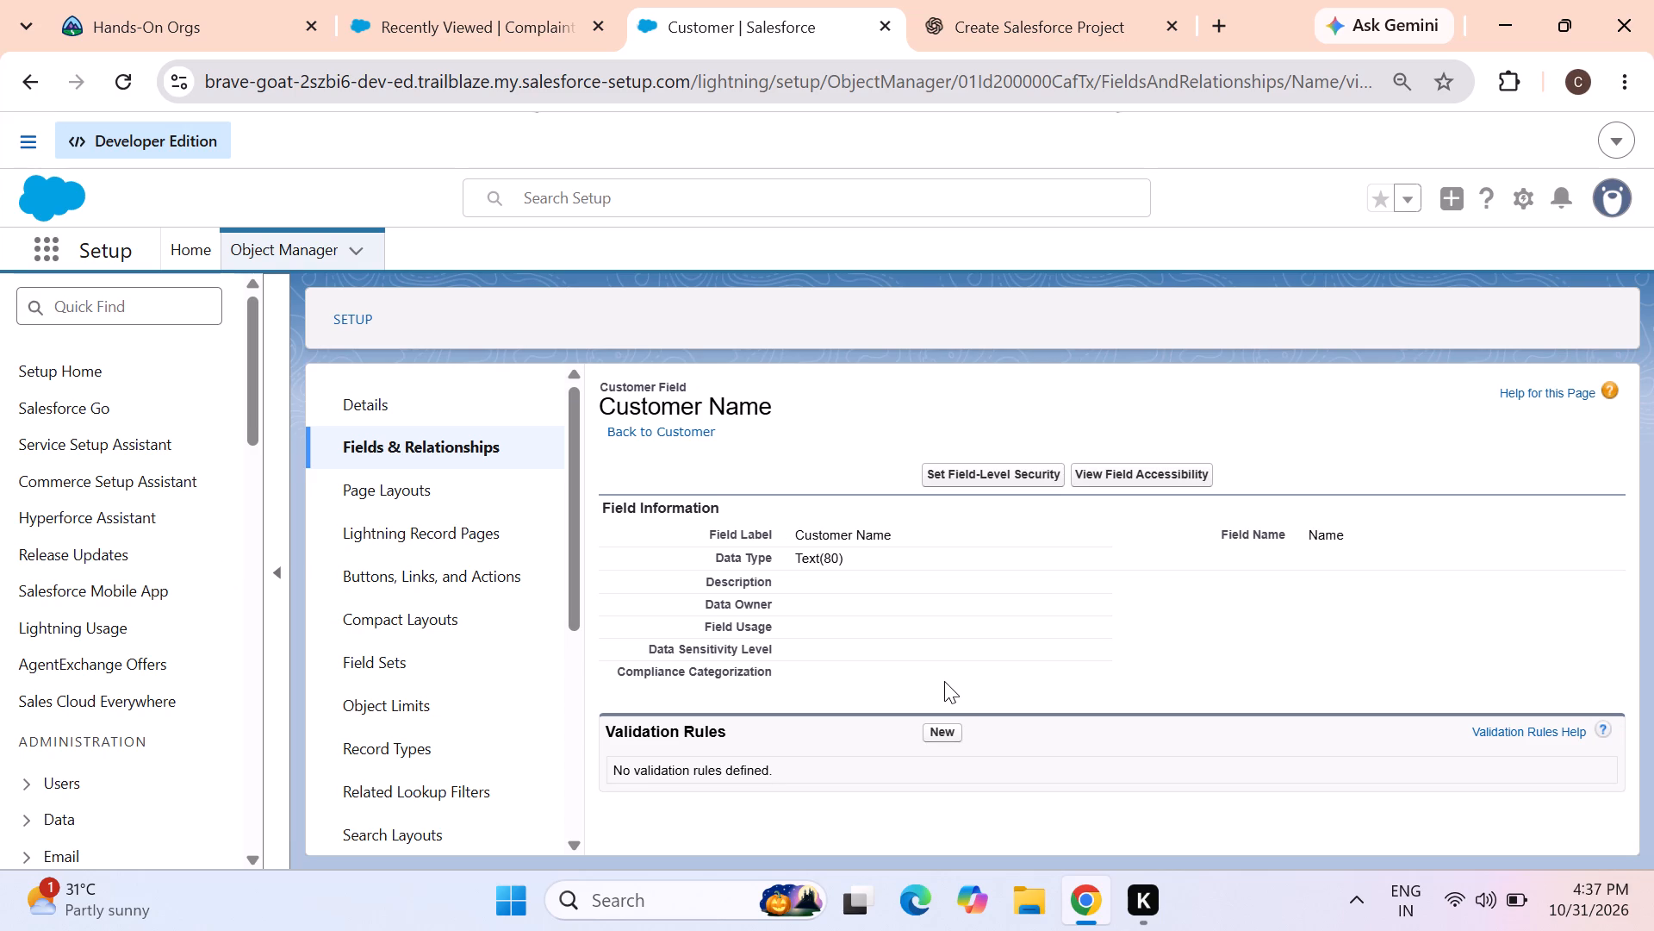
pyautogui.scroll(1, 944, 681)
pyautogui.hscroll(7, 944, 681)
pyautogui.hscroll(15, 569, 672)
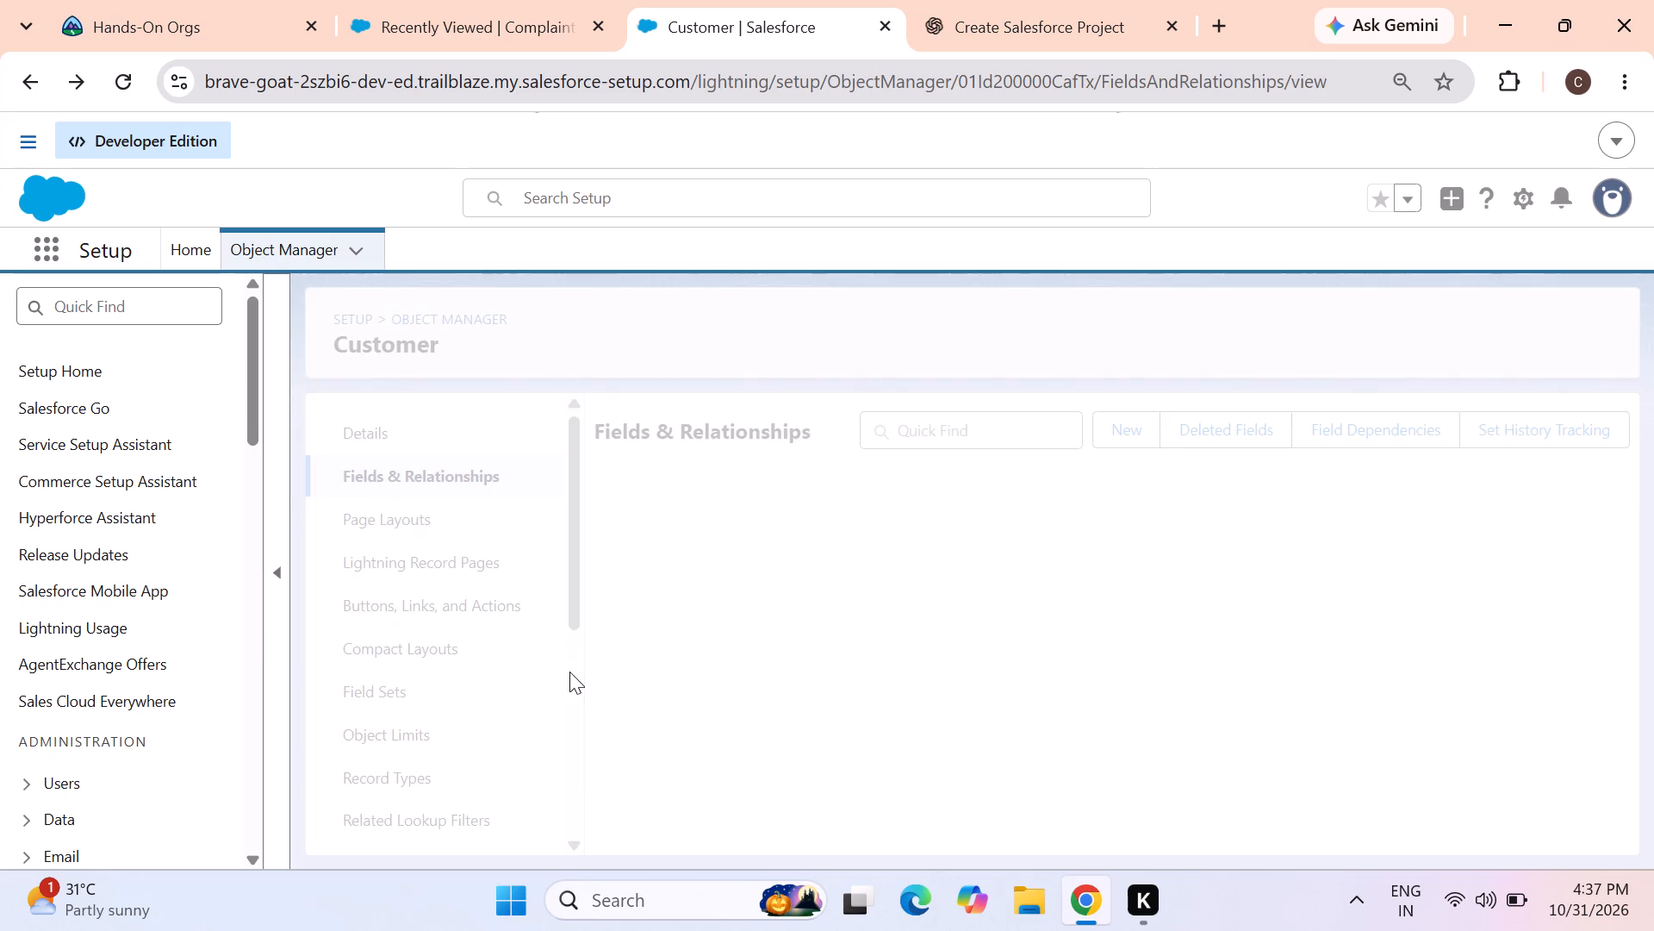
# Edit the Customer Name field, check its data type options, keep Text and save the field.
pyautogui.scroll(-1, 891, 671)
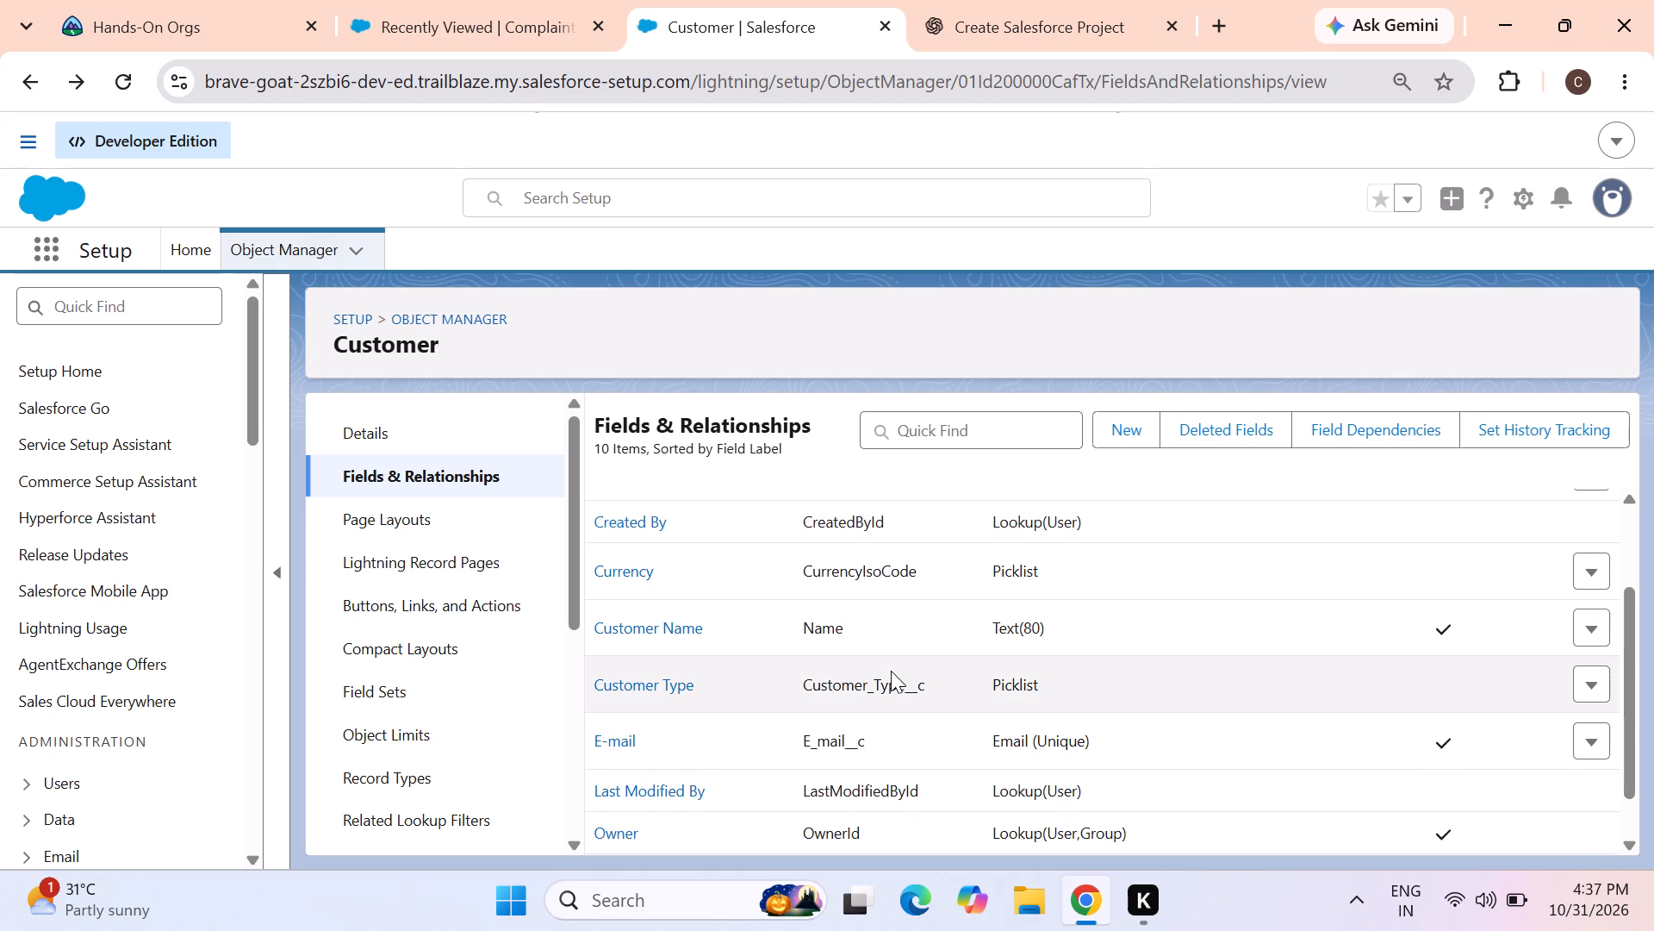
pyautogui.click(1595, 623)
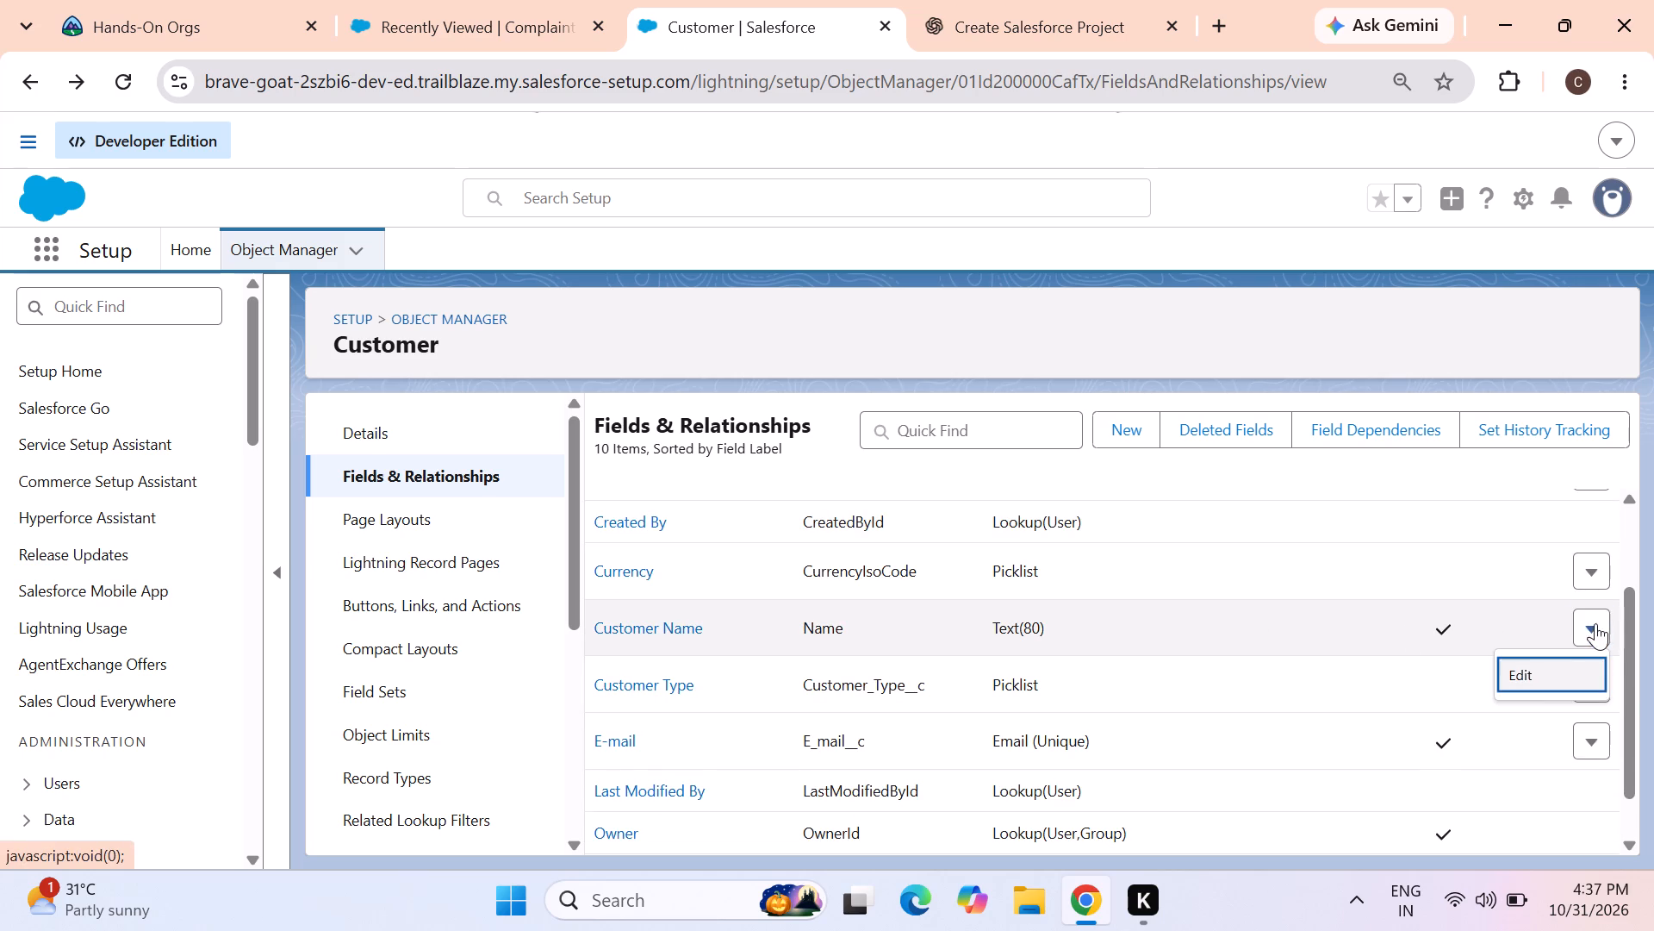
pyautogui.click(1529, 676)
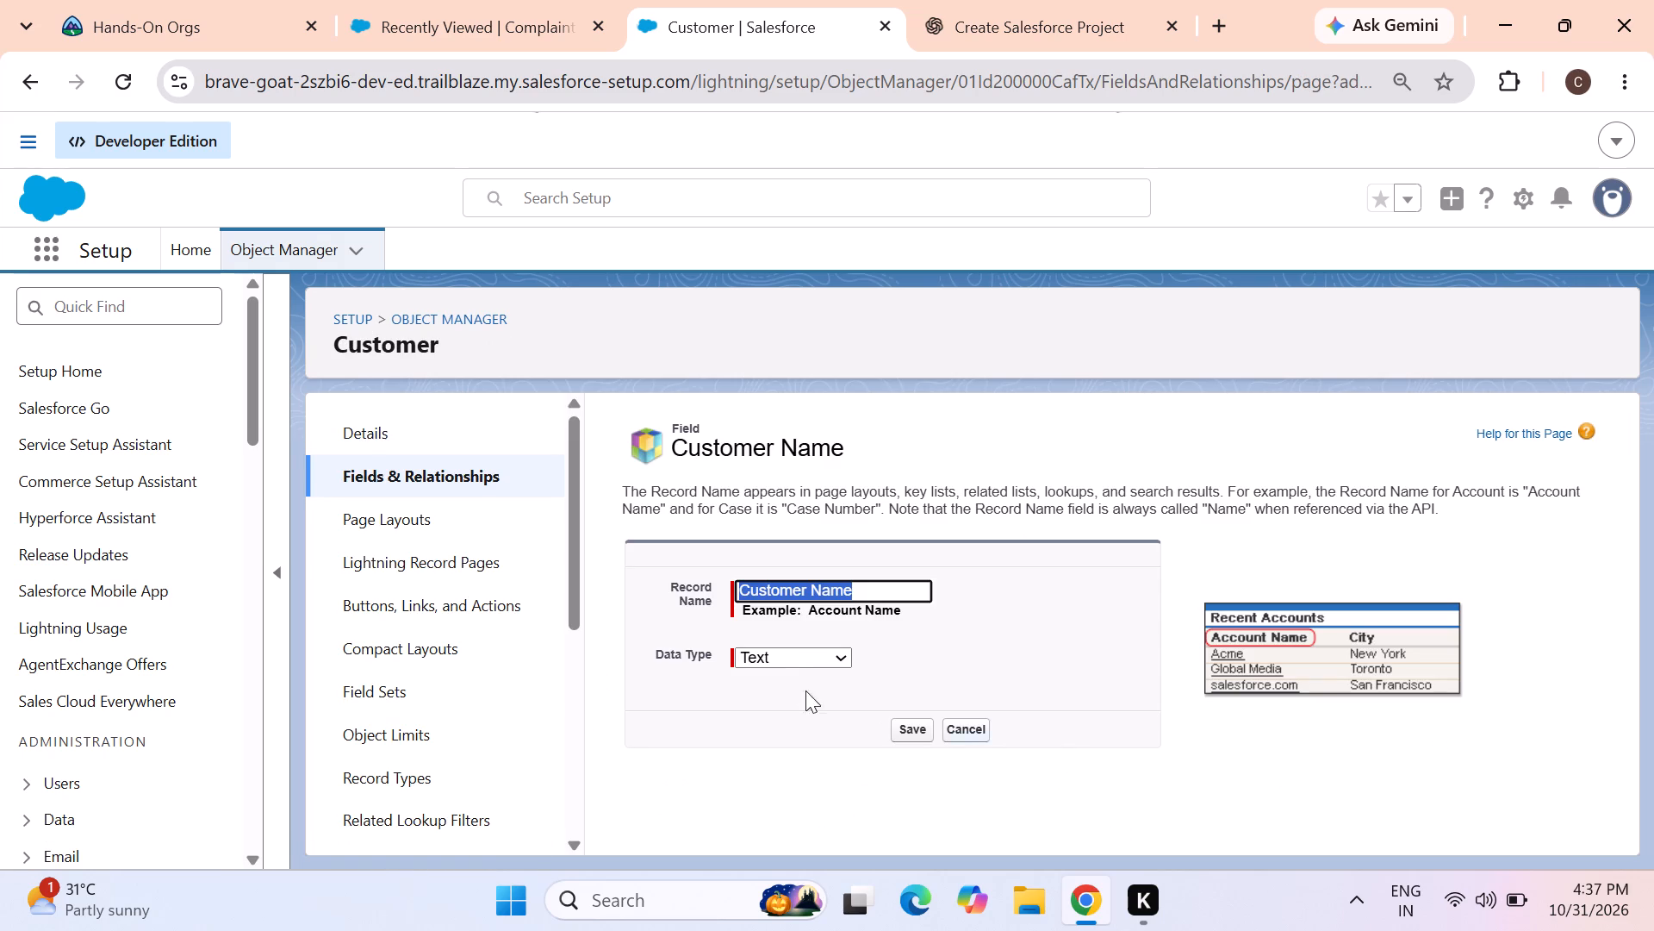
pyautogui.click(793, 656)
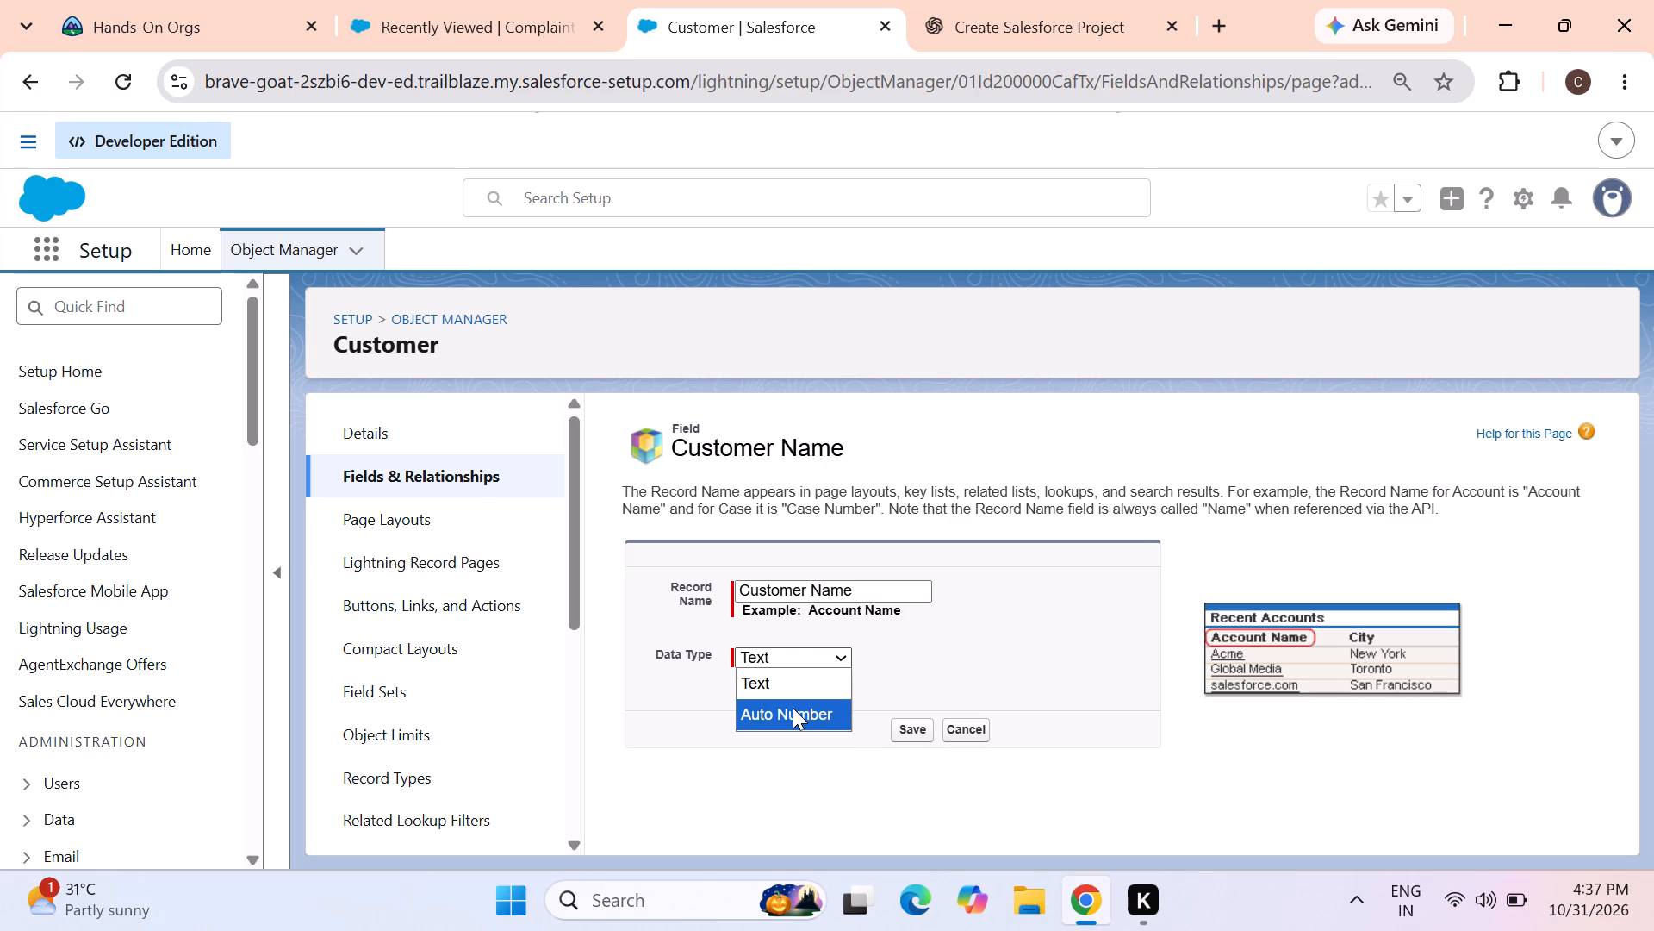
pyautogui.click(818, 655)
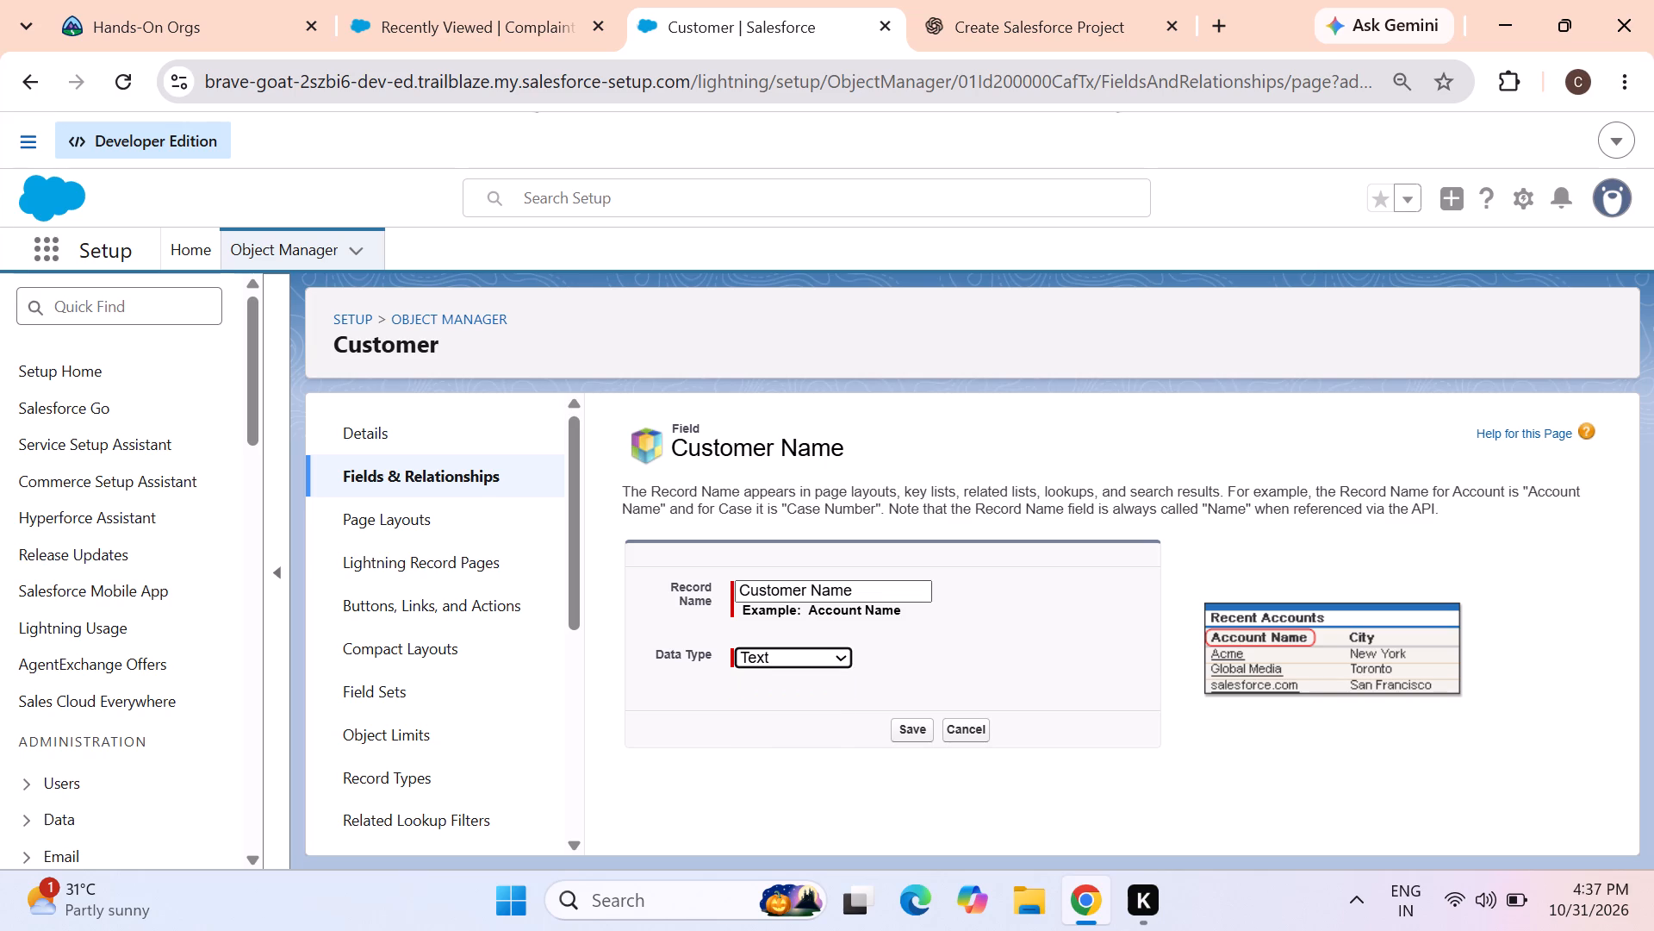
pyautogui.click(907, 722)
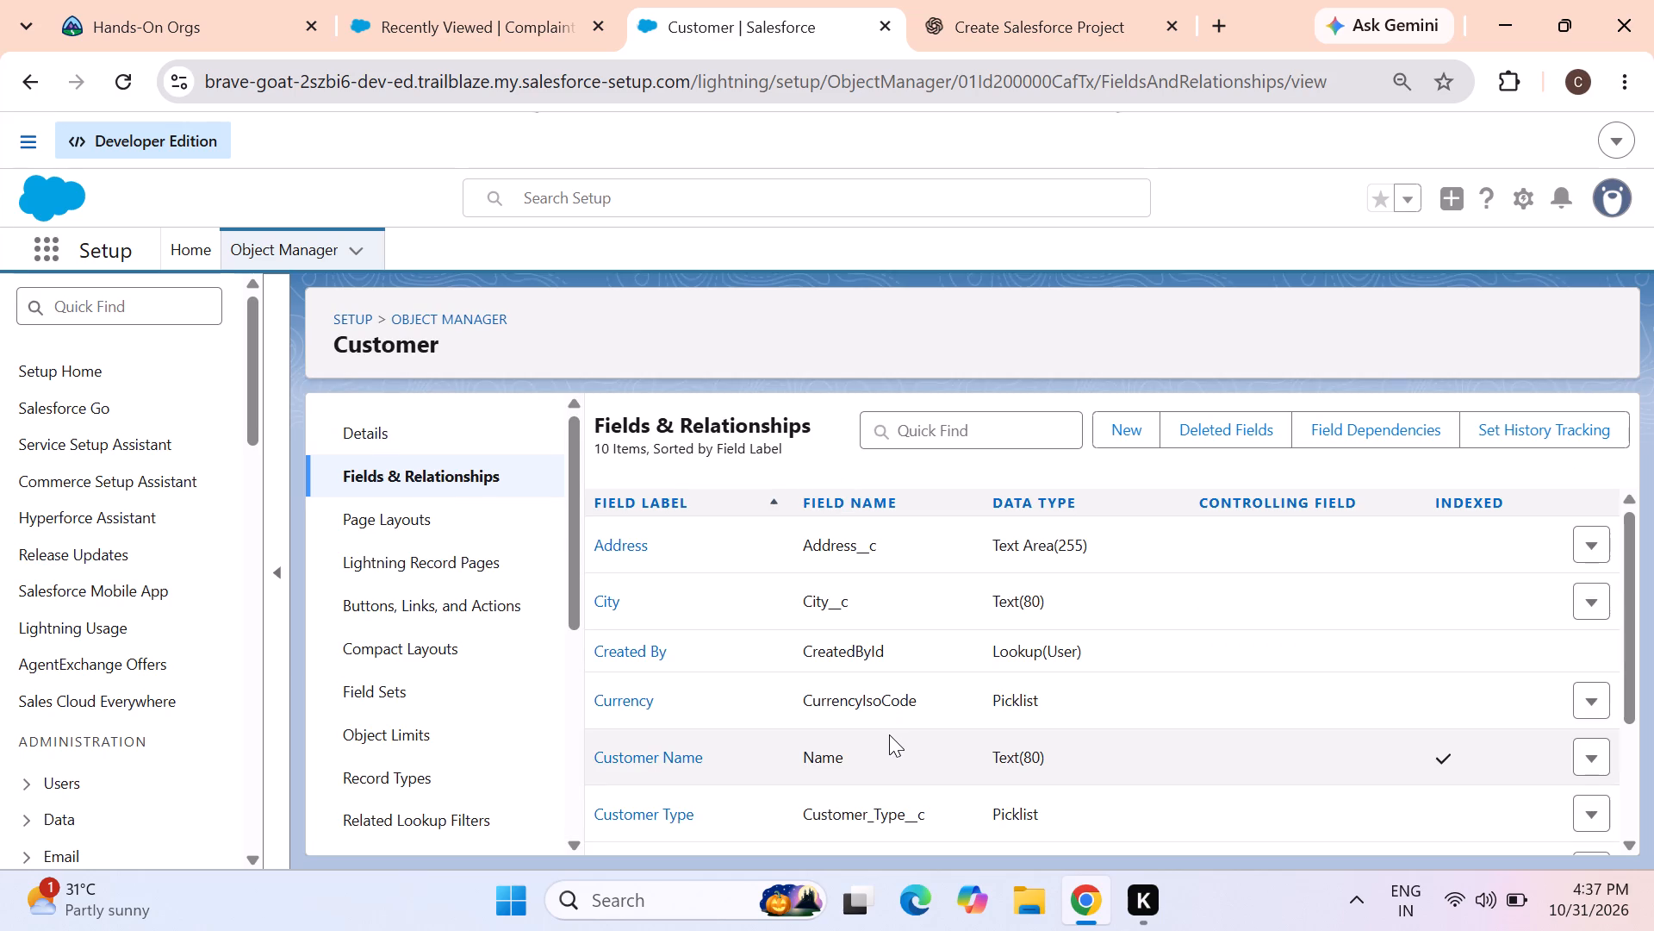
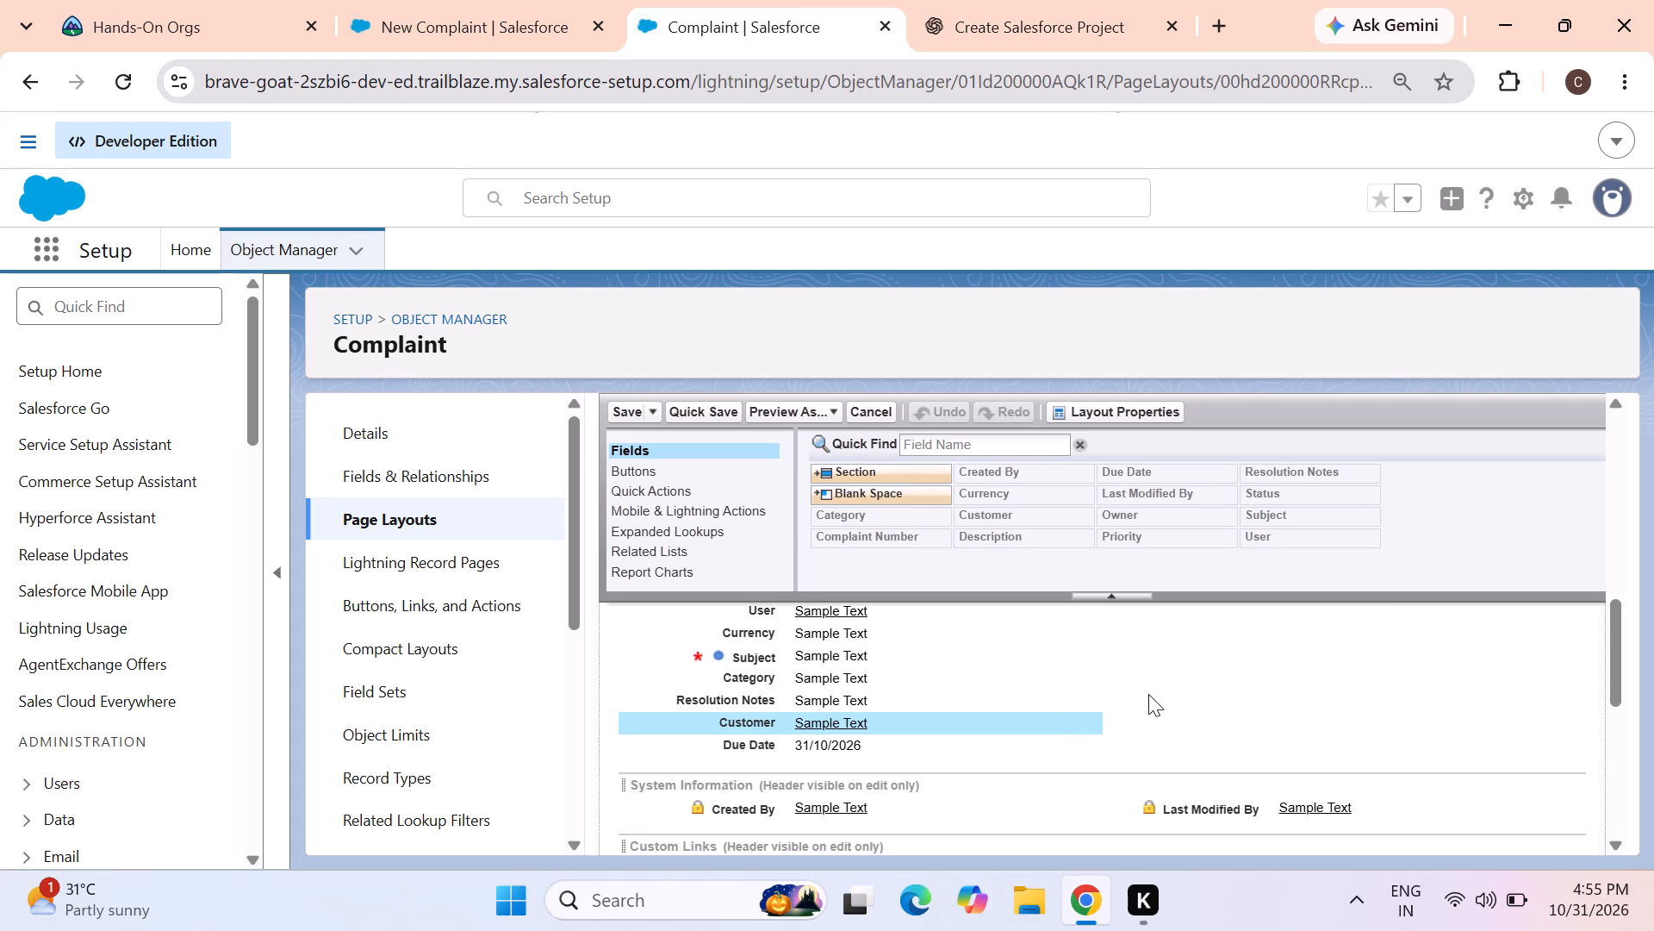
pyautogui.scroll(1, 905, 684)
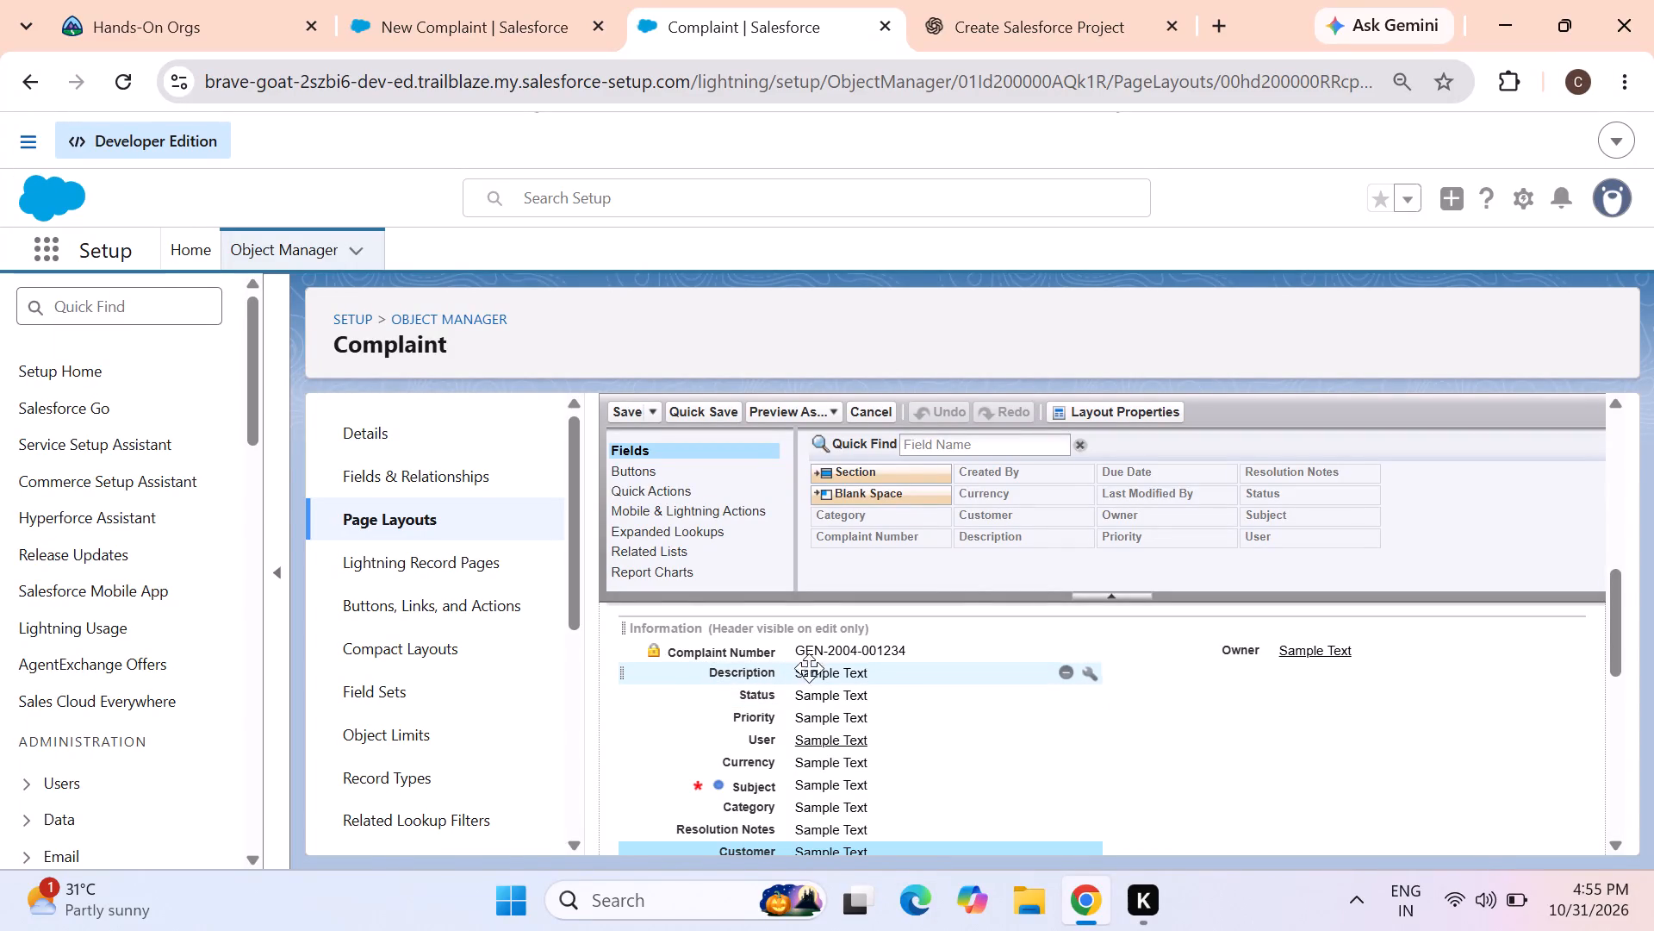
pyautogui.scroll(-2, 917, 671)
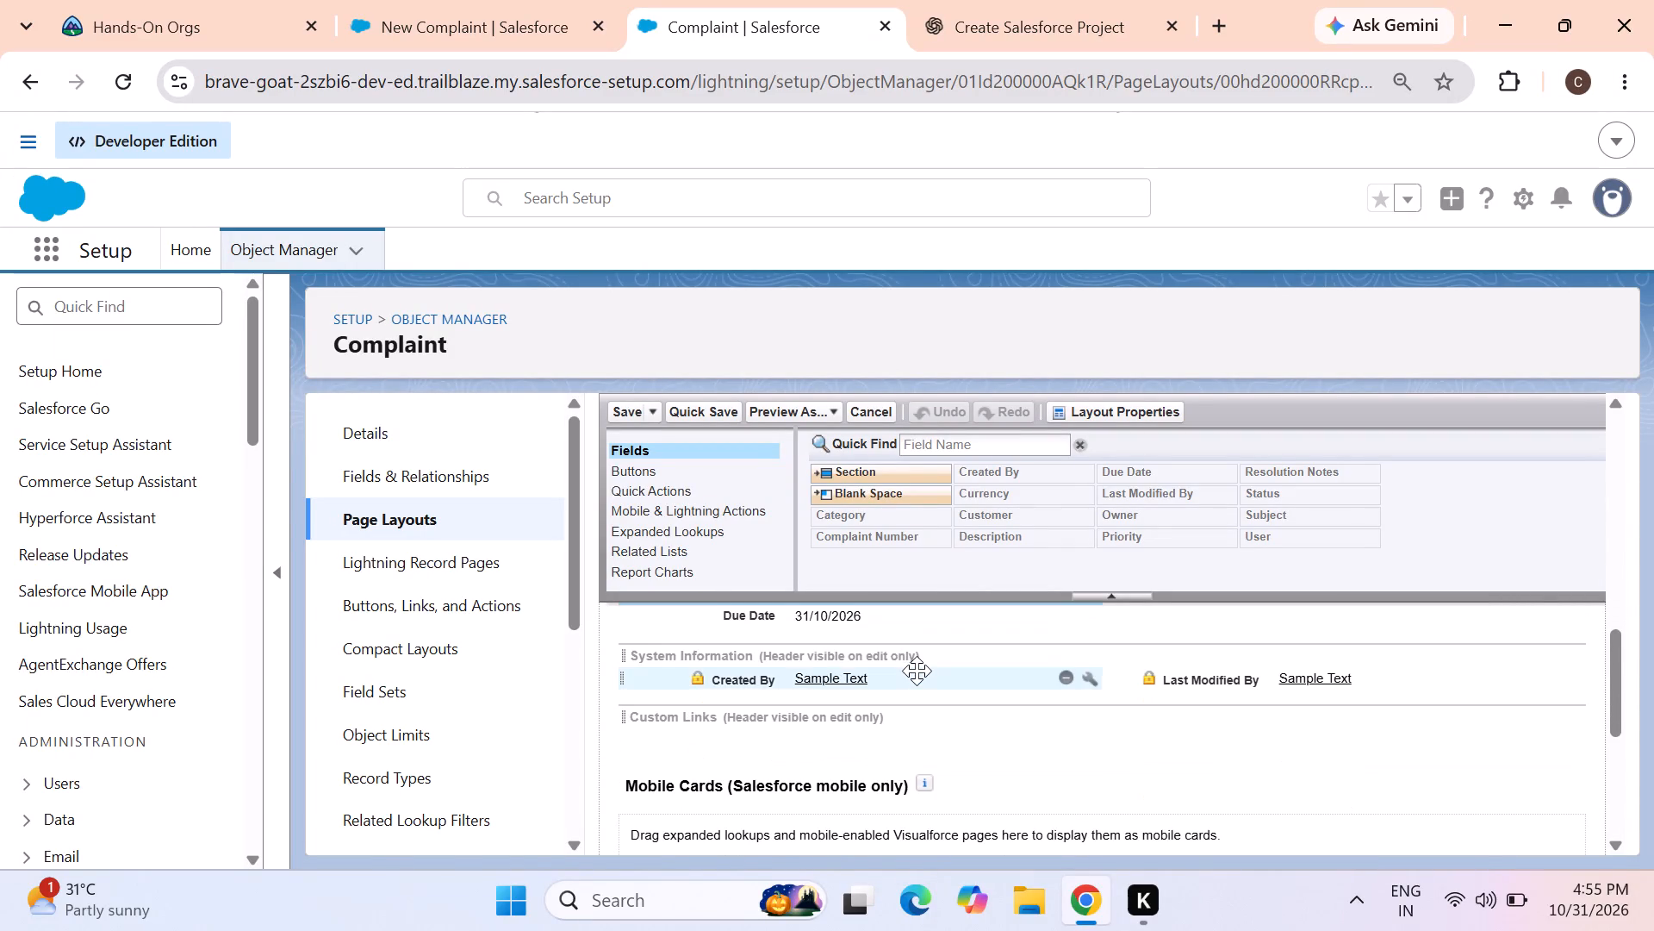
pyautogui.scroll(1, 917, 671)
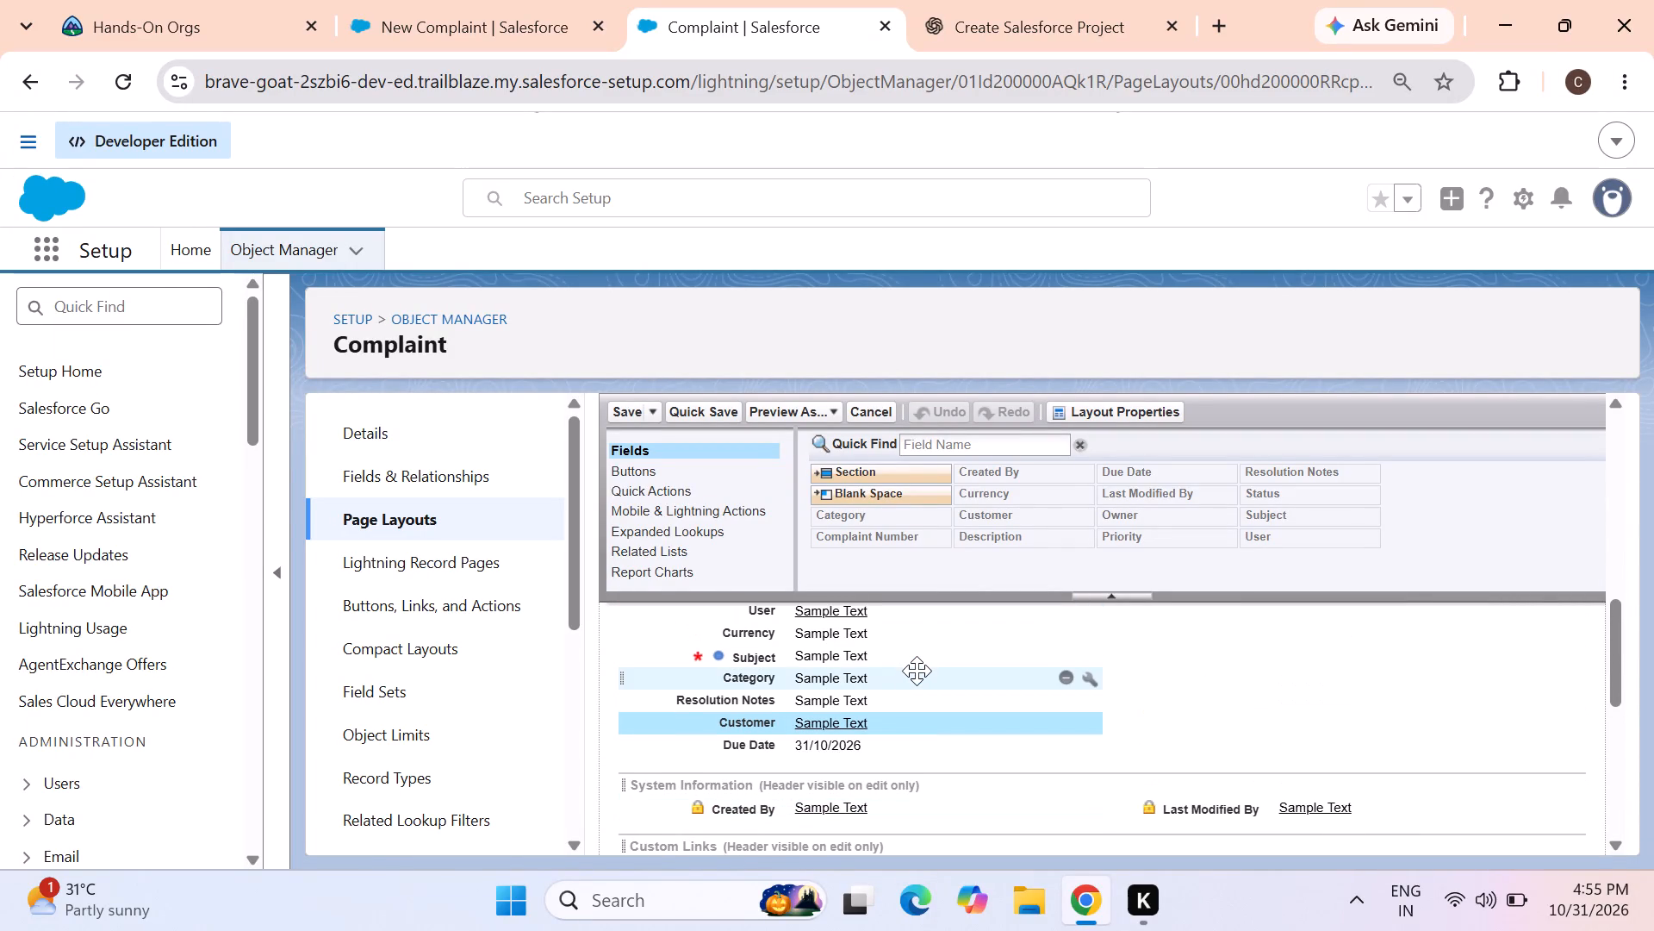
pyautogui.scroll(-3, 666, 506)
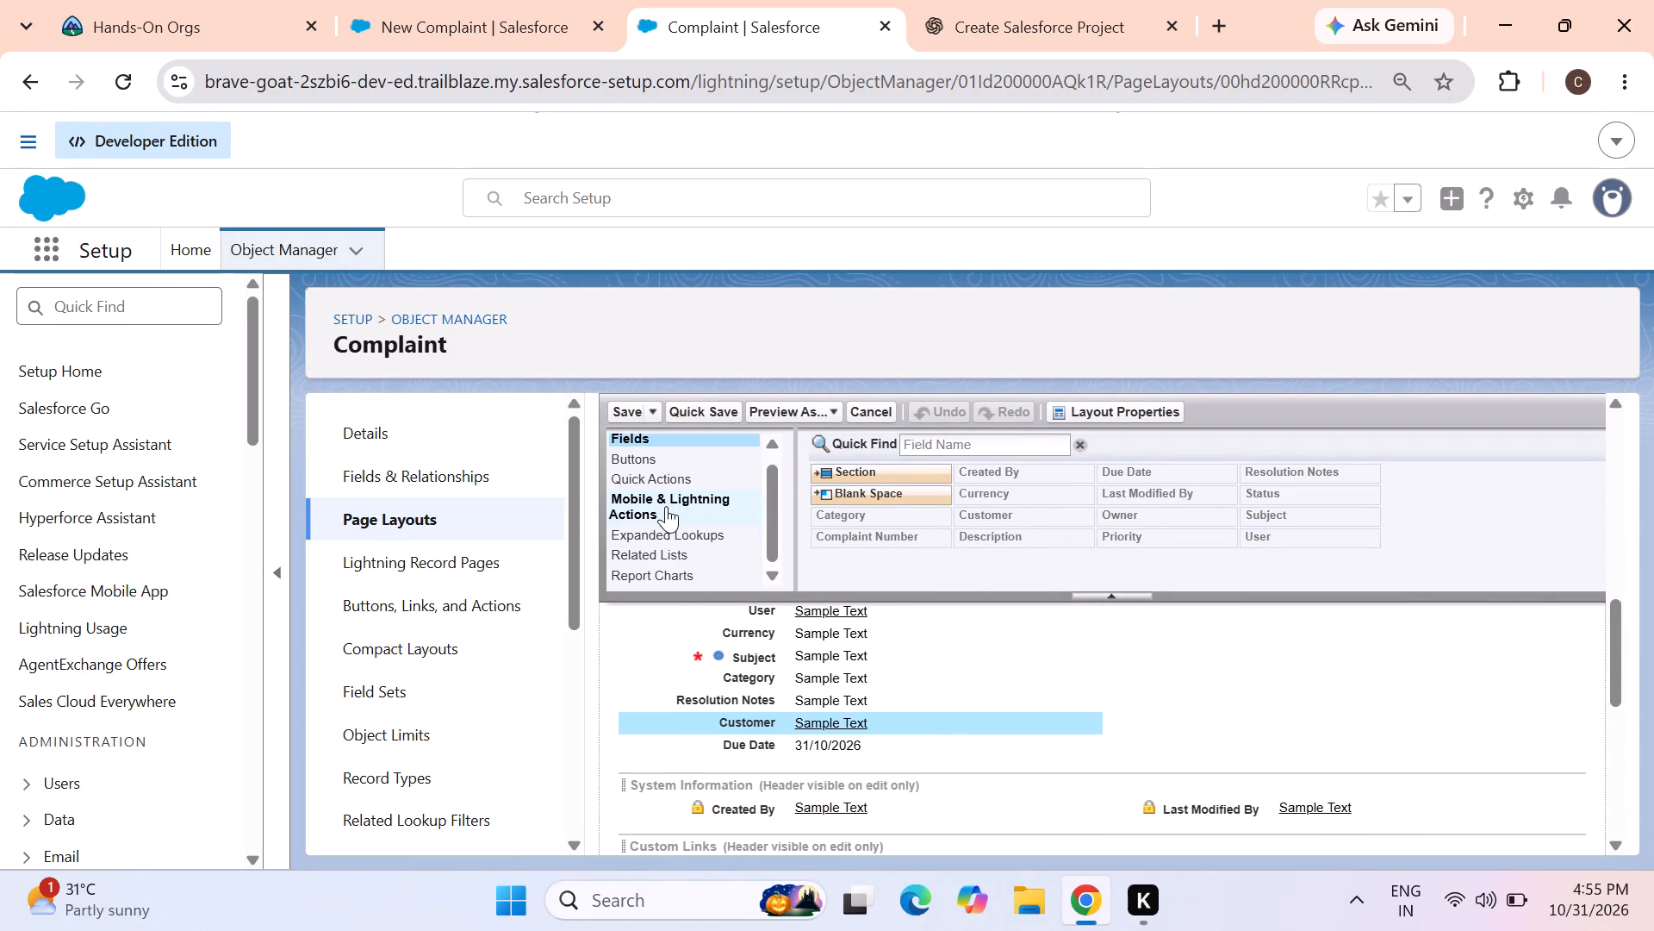
pyautogui.scroll(3, 666, 506)
pyautogui.scroll(-4, 666, 506)
pyautogui.scroll(2, 666, 506)
# Check the Customer field's Read-Only and Required properties, accept them as they are, and save the Complaint Layout.
pyautogui.click(917, 730)
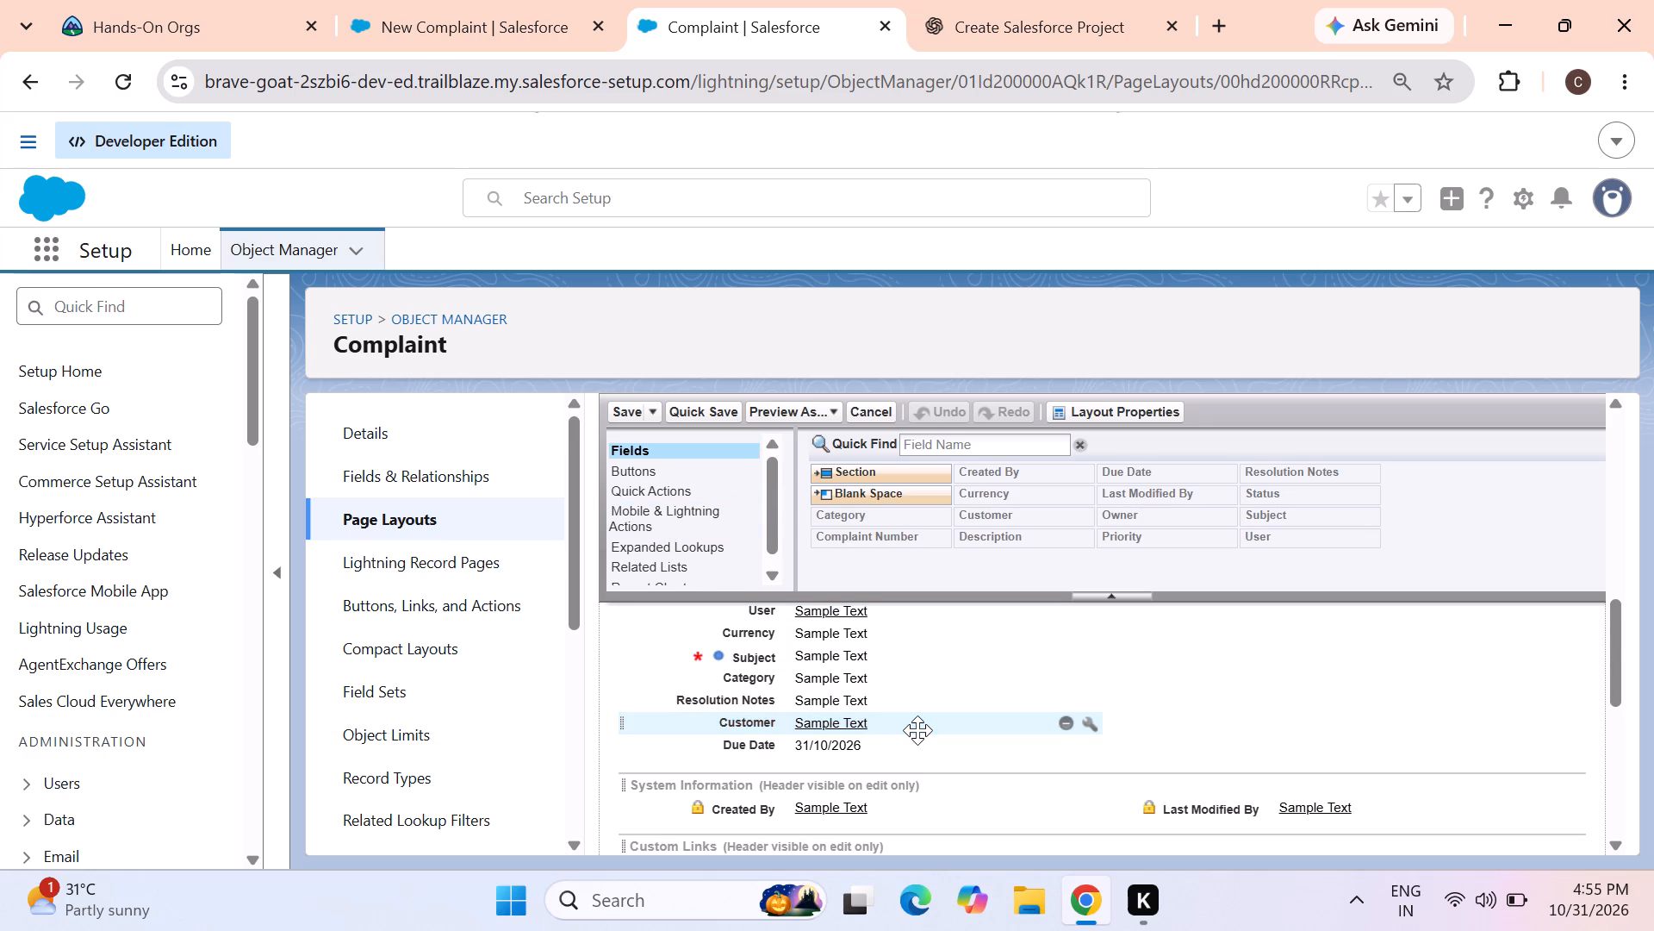
pyautogui.click(1086, 728)
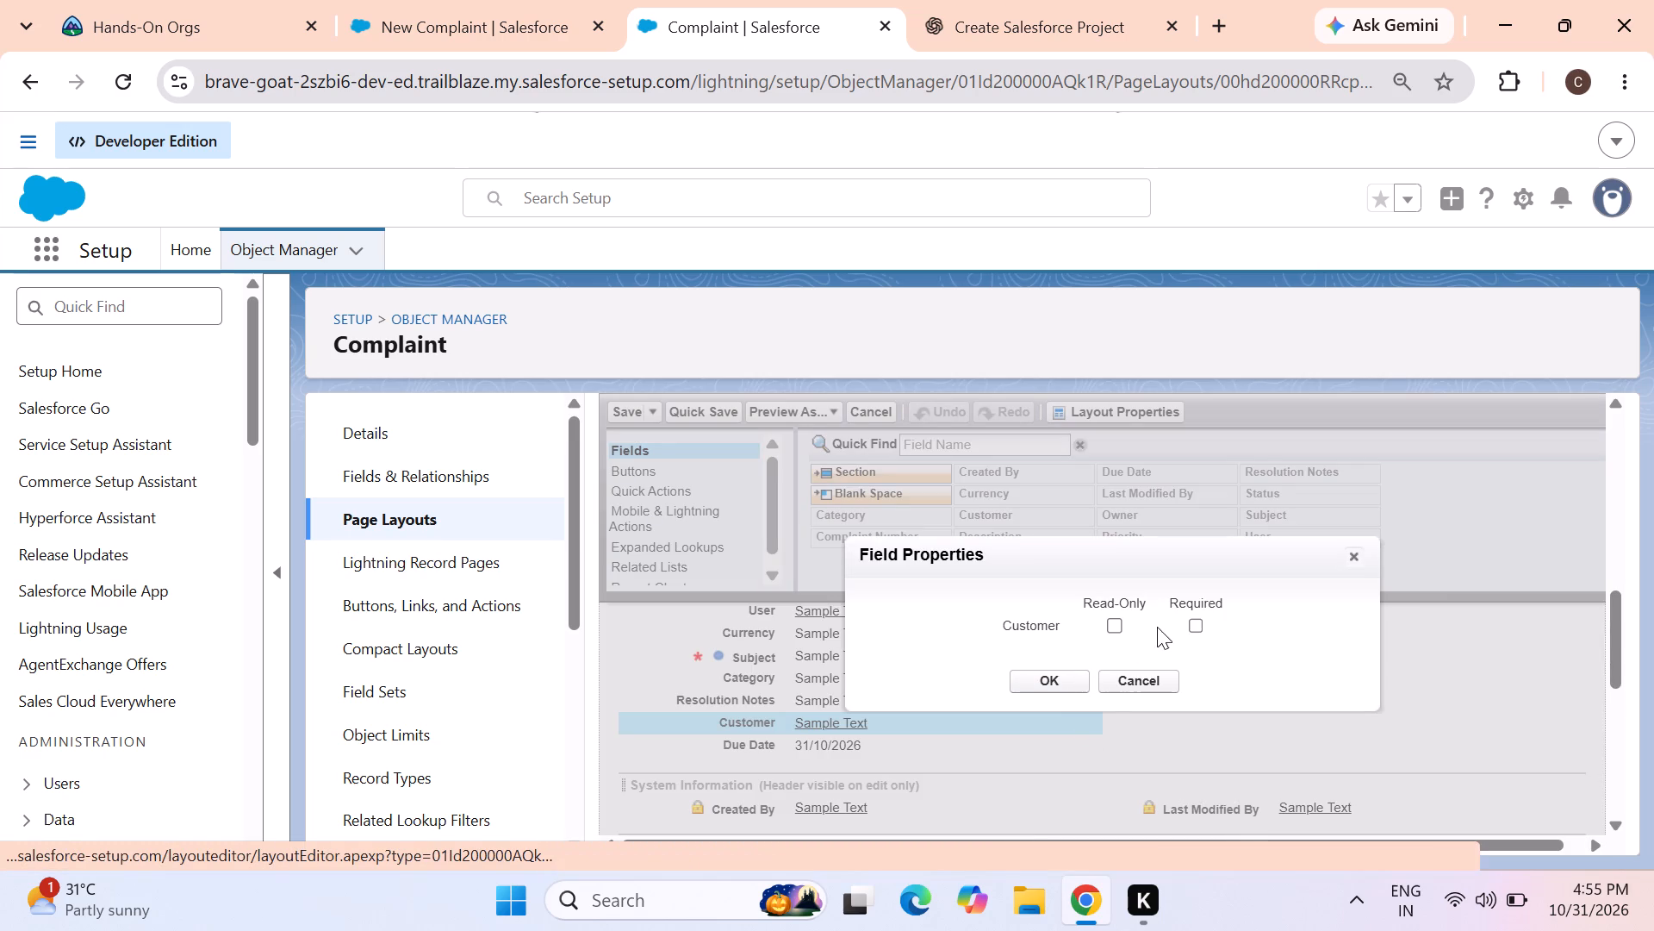
pyautogui.click(1057, 682)
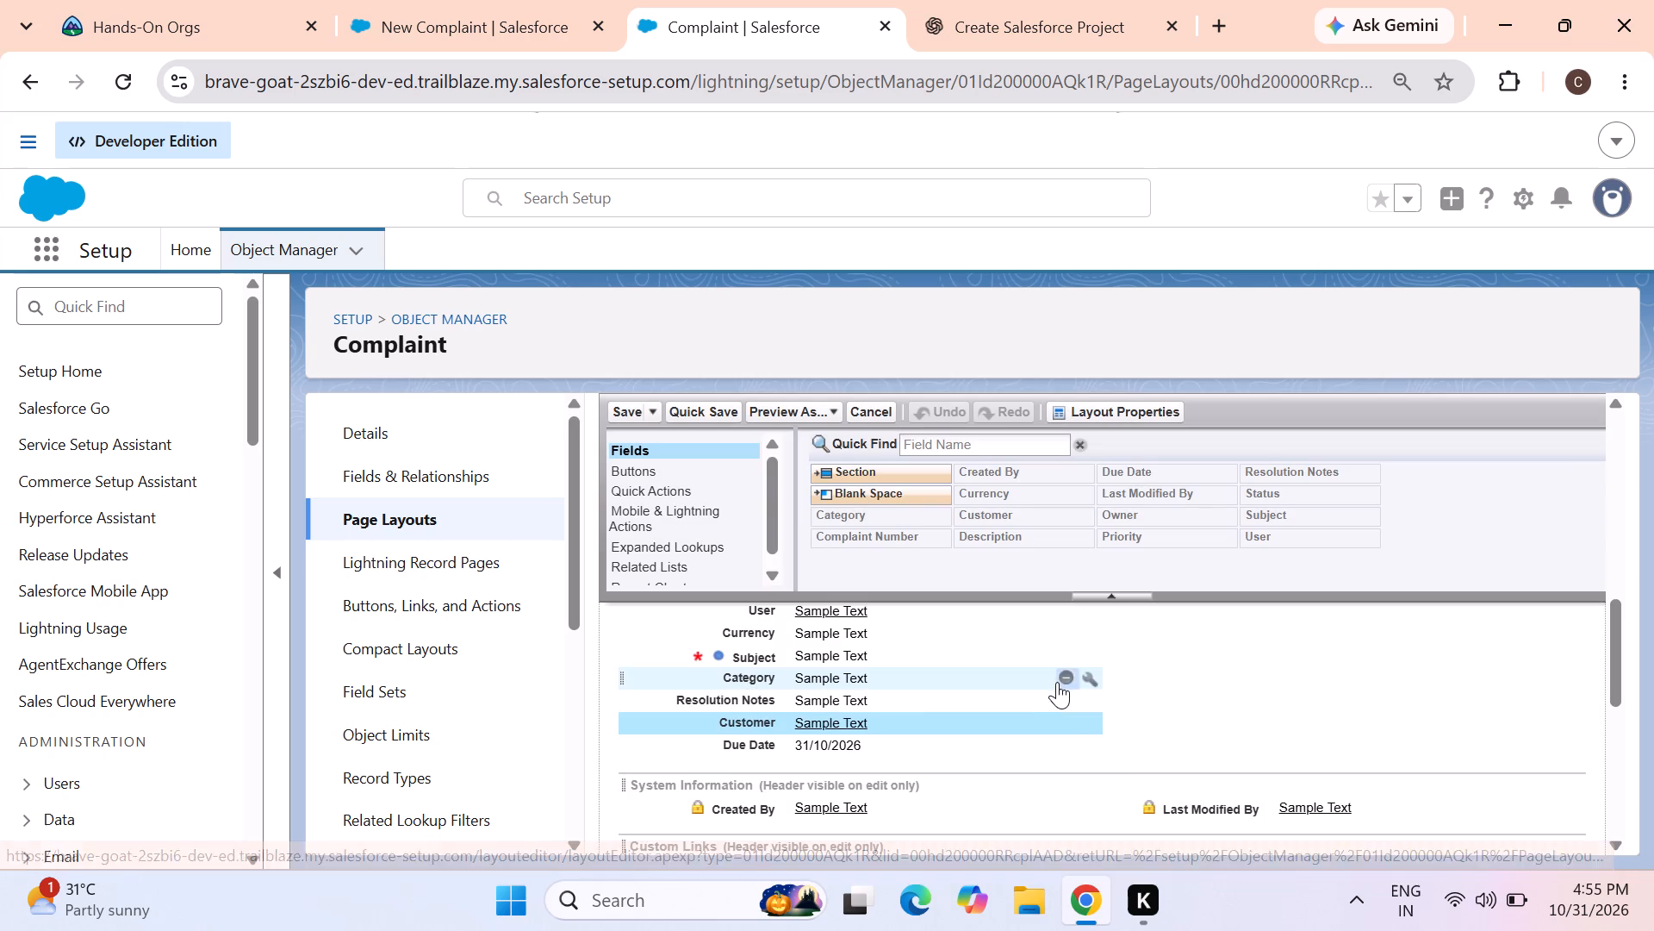
pyautogui.click(625, 416)
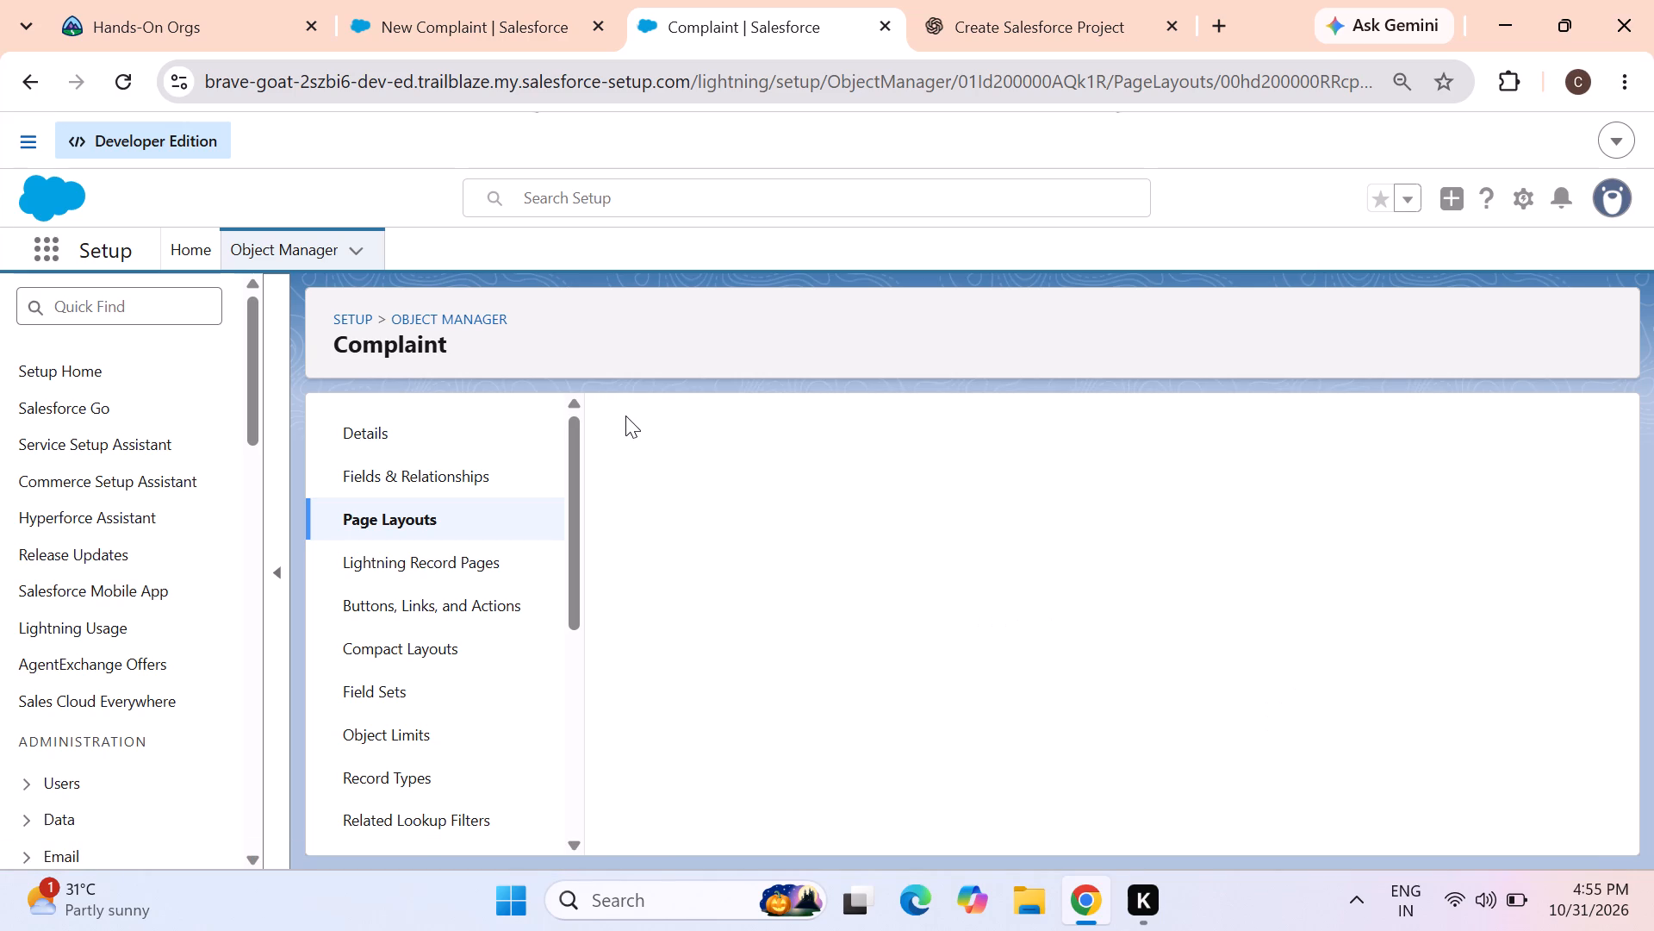
# Discard the open New Complaint form in the Customer Support System app and reload the Complaints list.
pyautogui.click(474, 29)
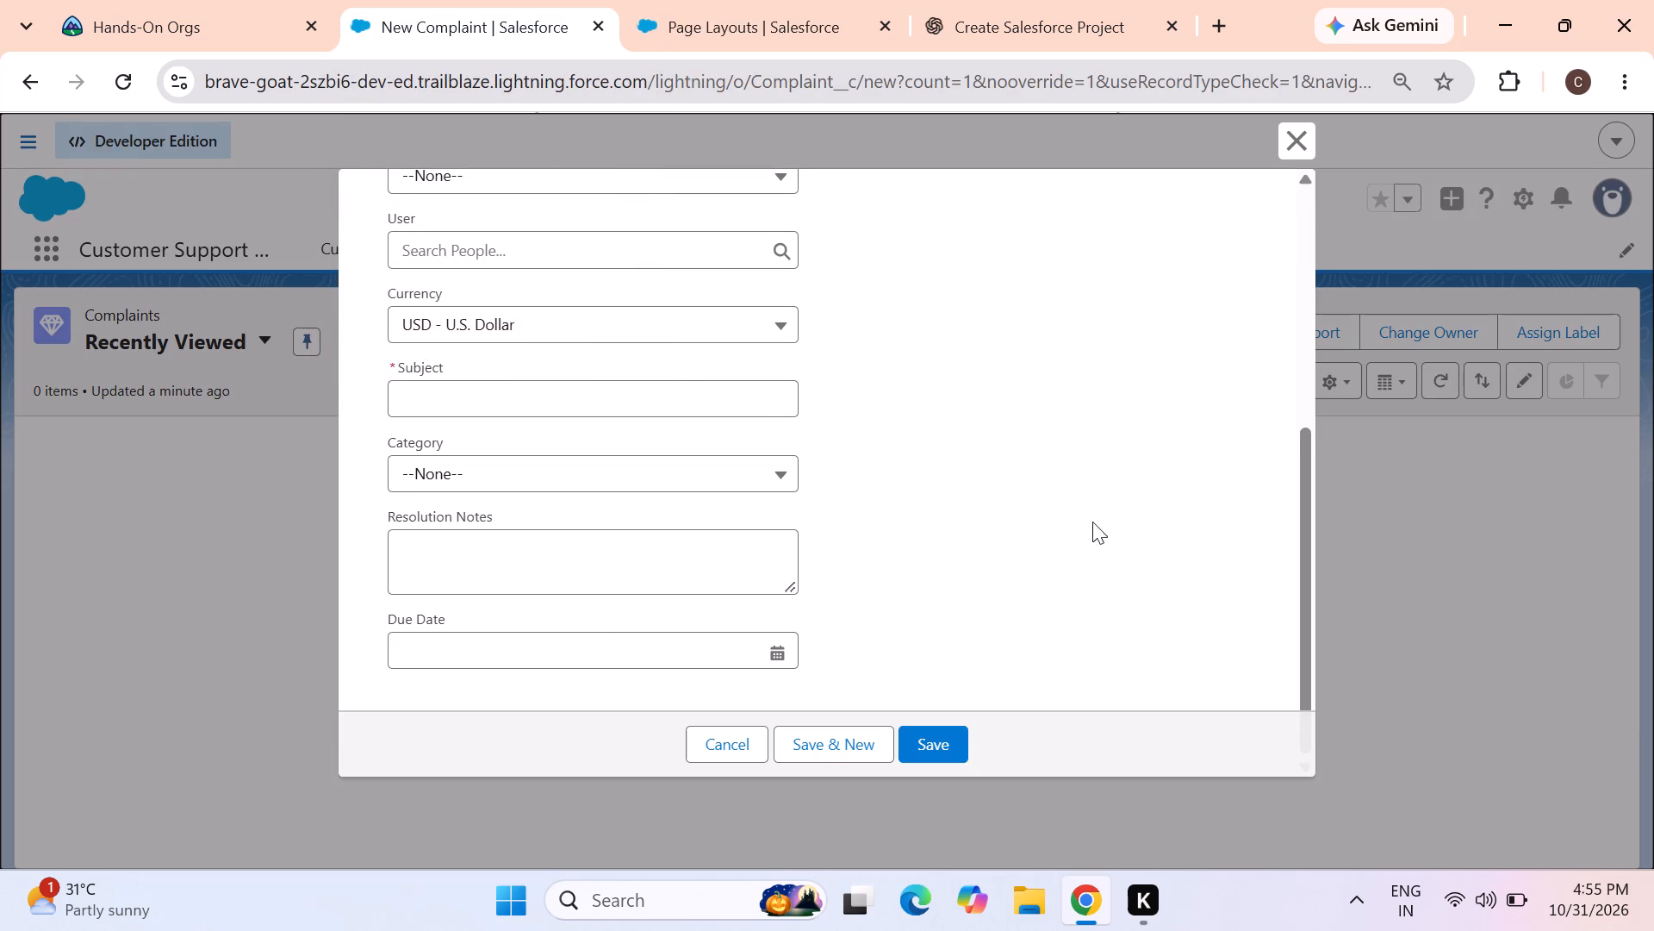
pyautogui.click(1289, 137)
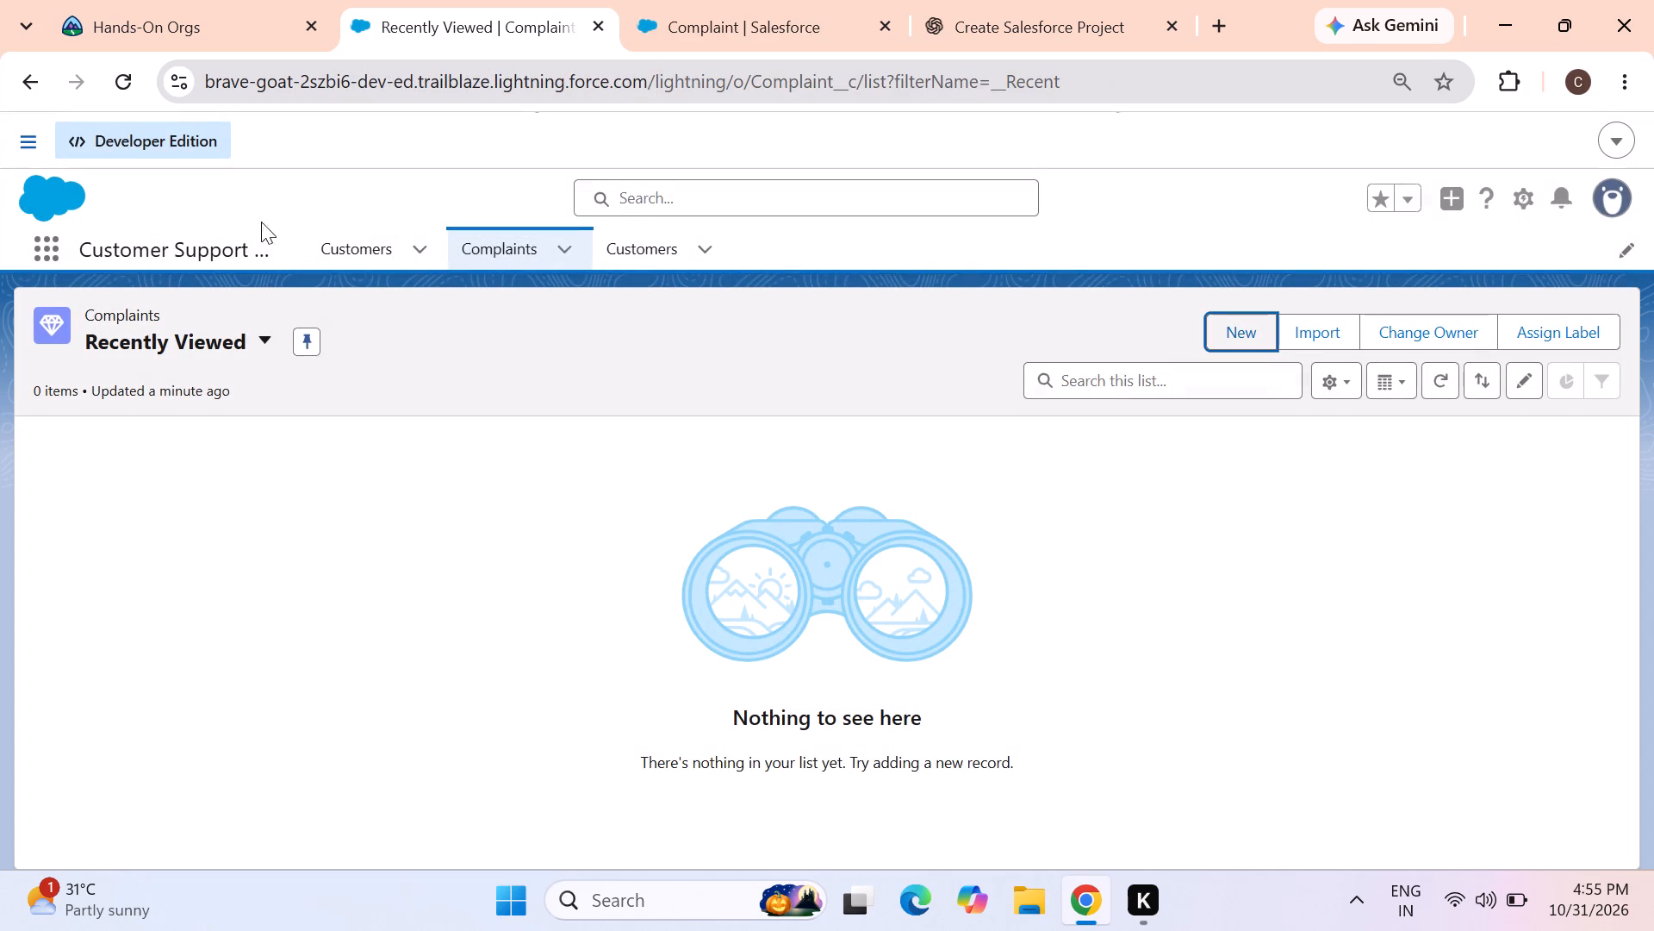
pyautogui.click(127, 85)
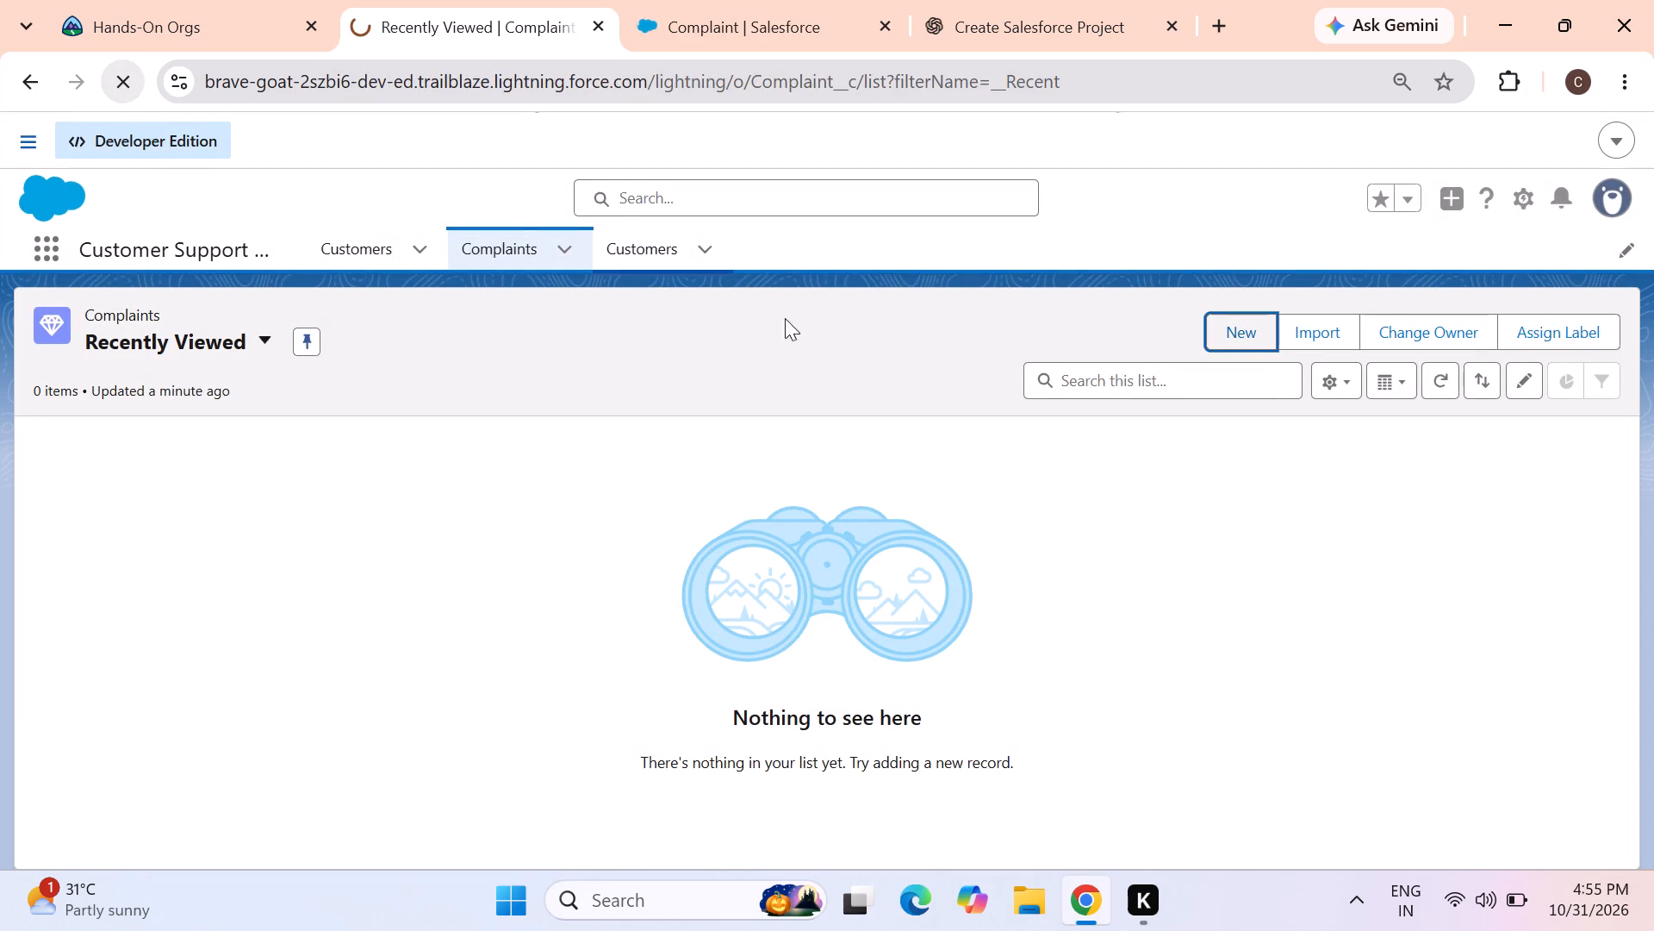
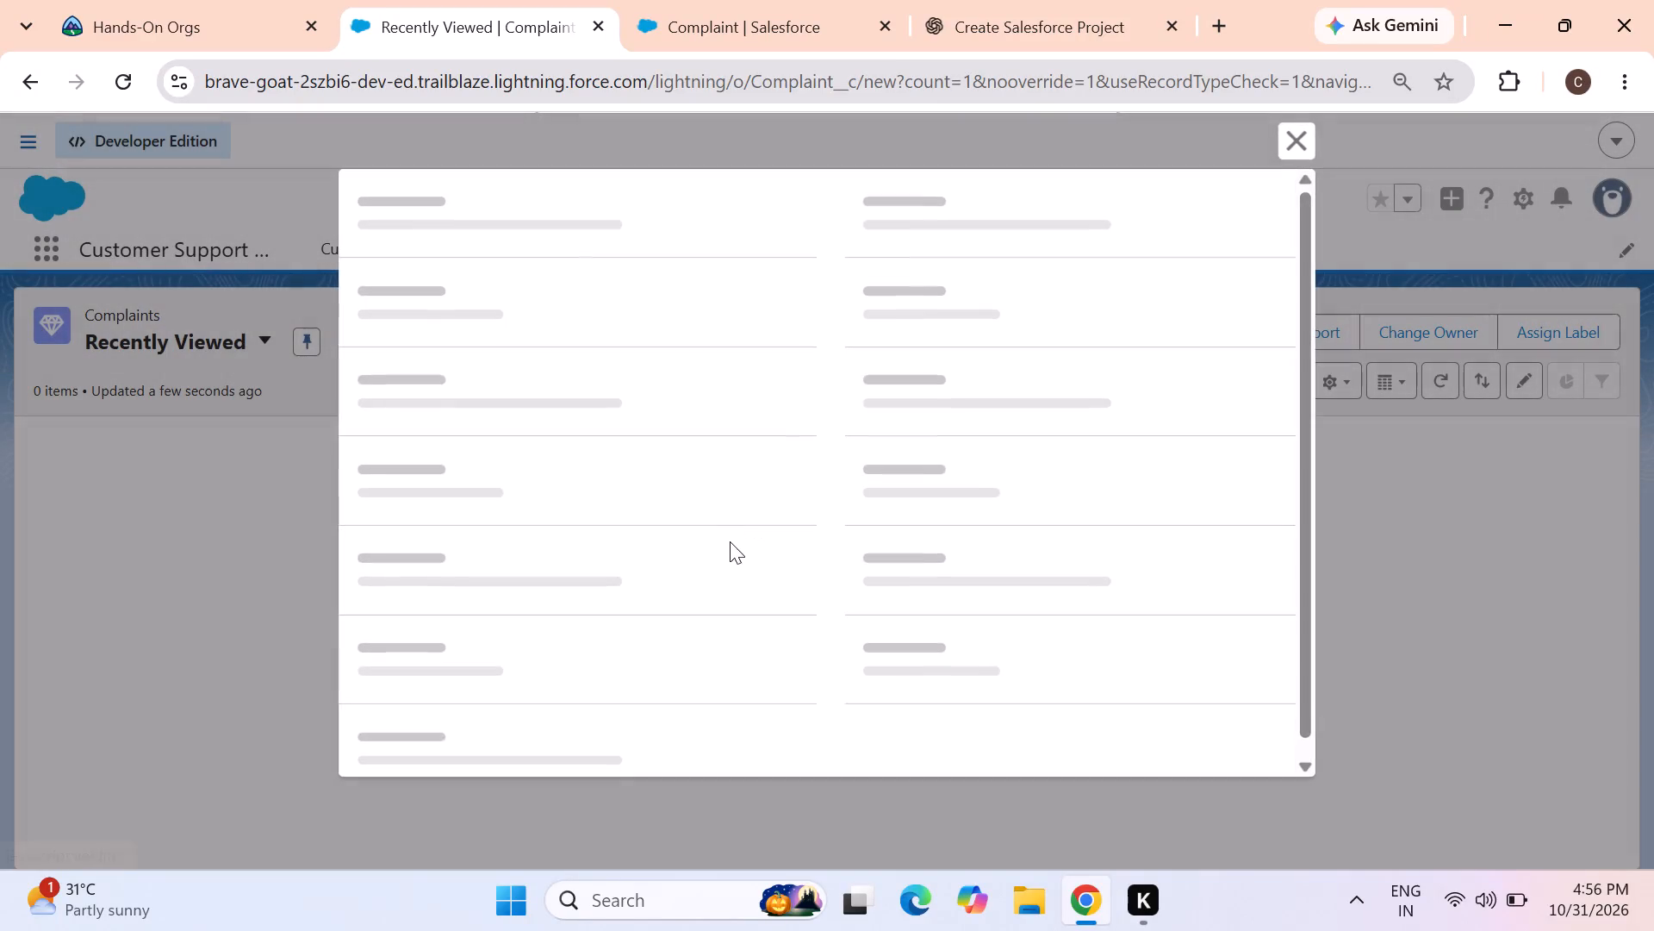
# Look through the New Complaint form's fields for the Customer lookup, and close the form without saving.
pyautogui.scroll(-5, 727, 550)
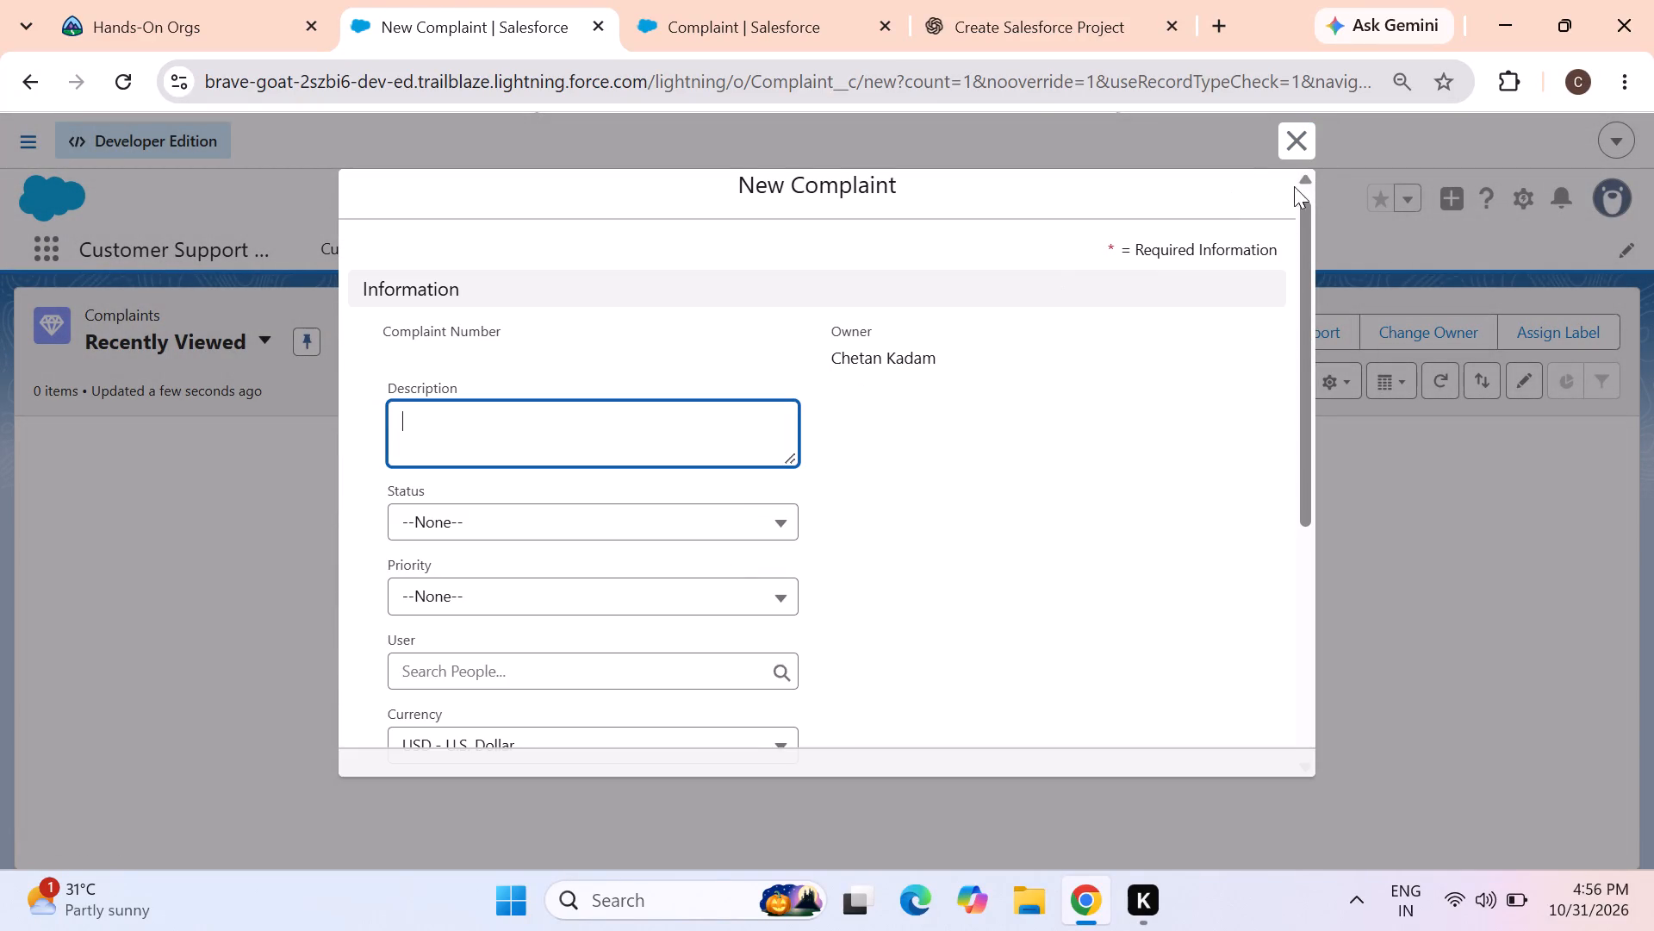
pyautogui.scroll(-6, 747, 474)
pyautogui.scroll(-5, 637, 479)
pyautogui.scroll(1, 615, 493)
pyautogui.scroll(-1, 615, 493)
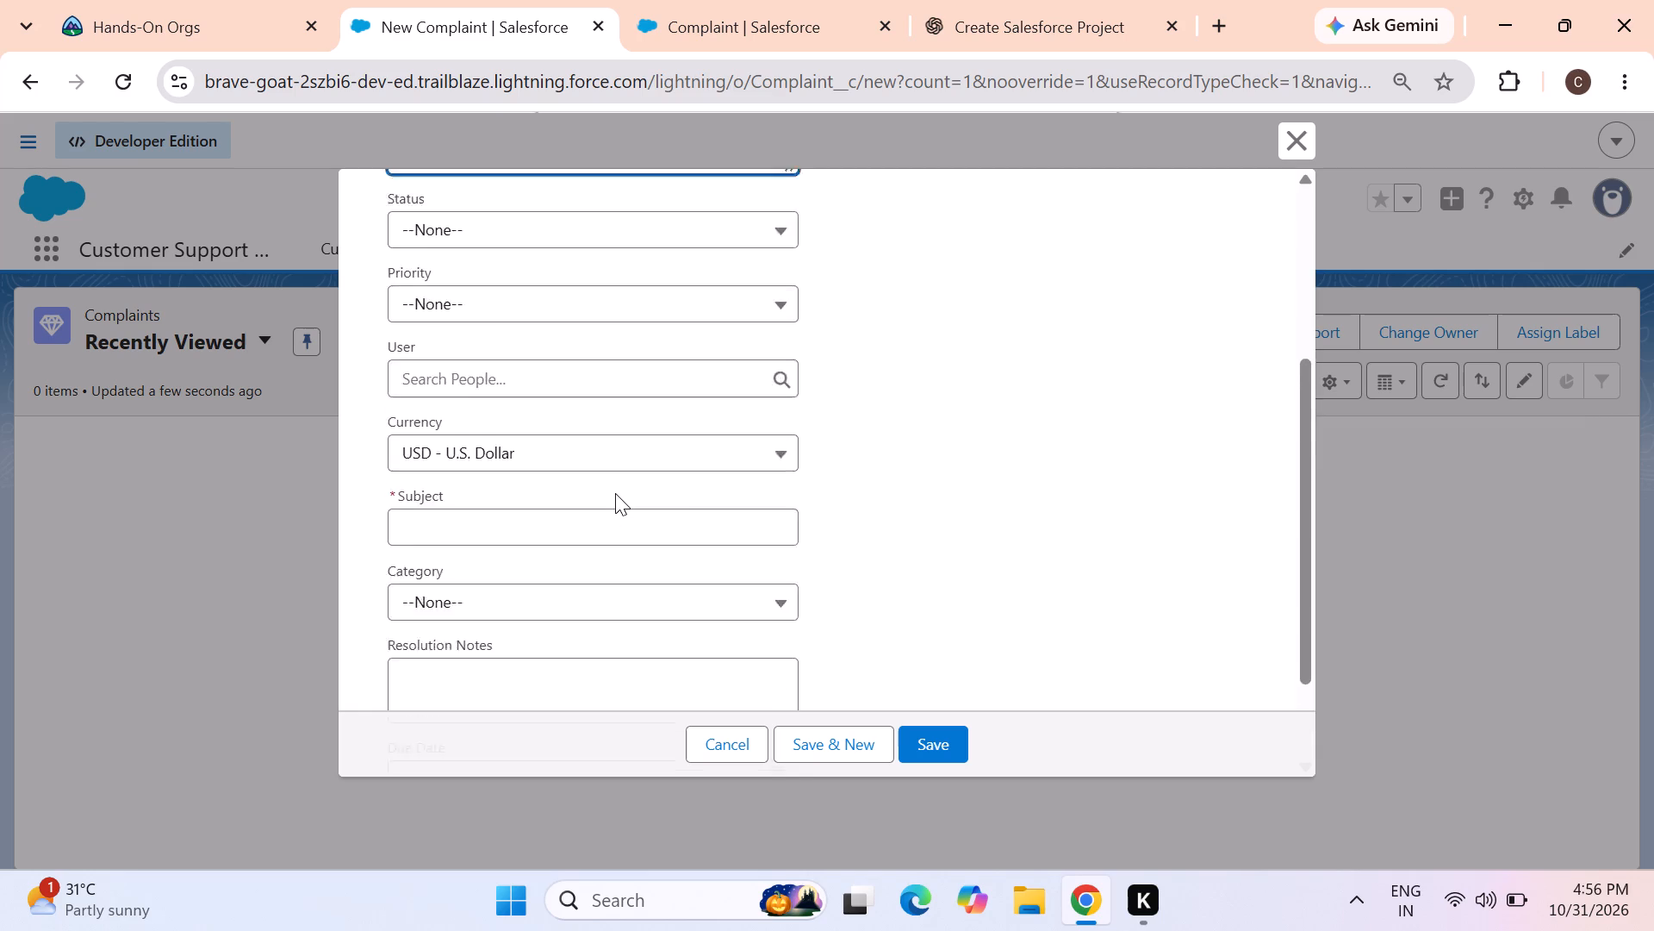
pyautogui.scroll(-2, 615, 493)
pyautogui.scroll(4, 615, 493)
pyautogui.scroll(-4, 615, 493)
pyautogui.scroll(4, 615, 493)
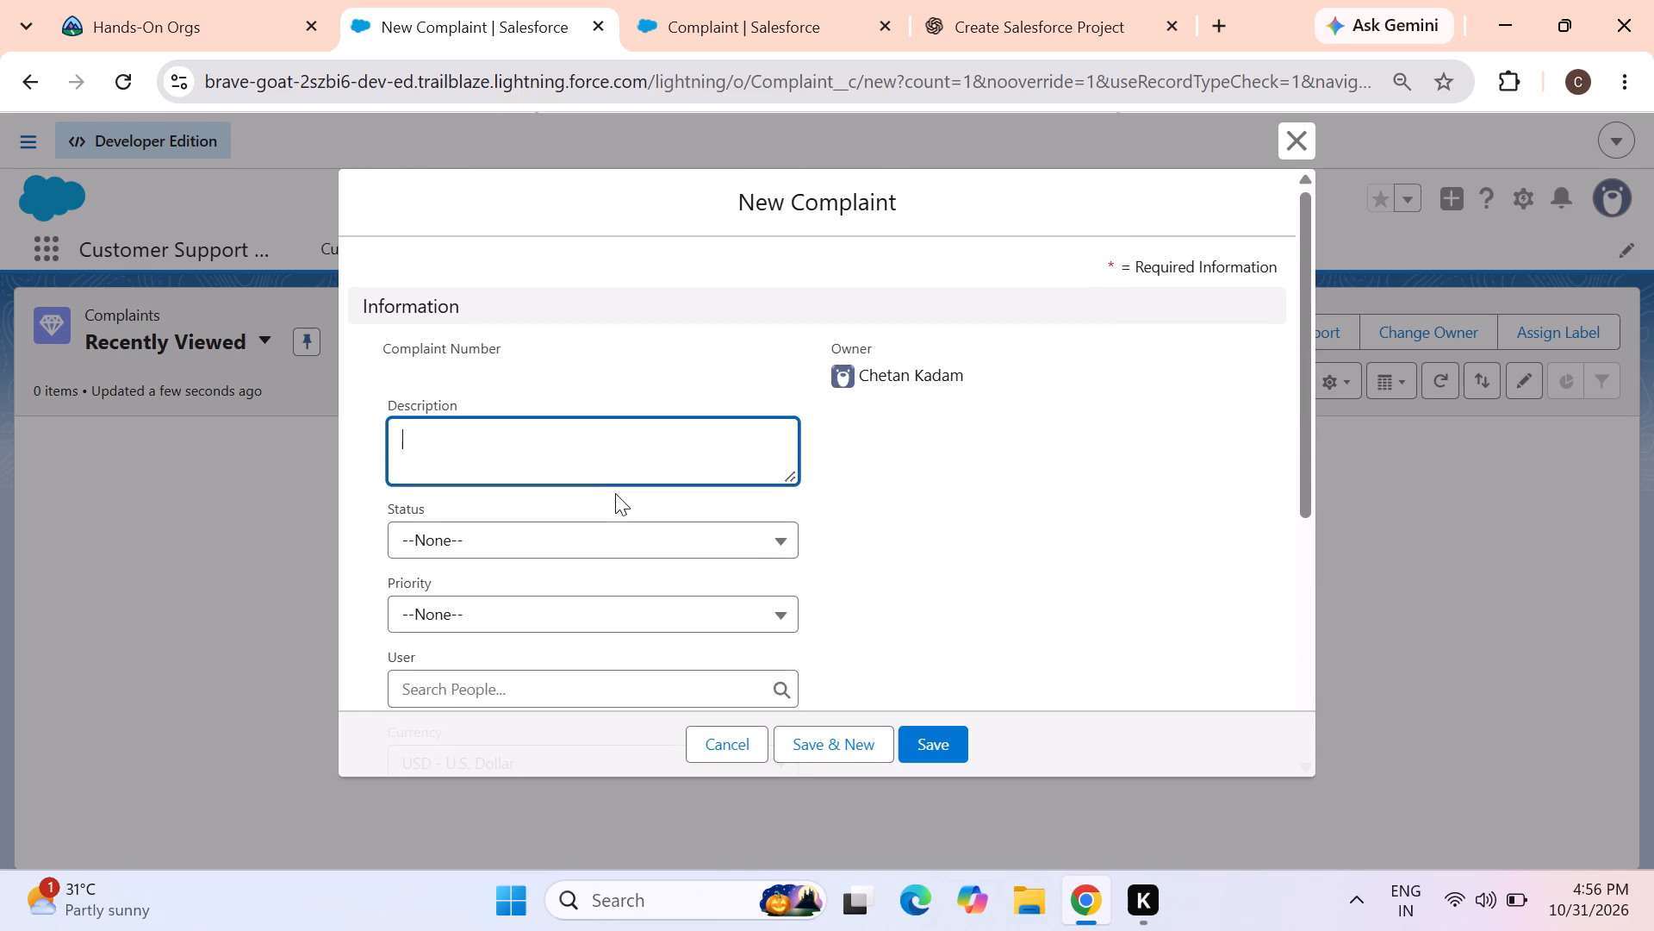
pyautogui.scroll(-6, 615, 493)
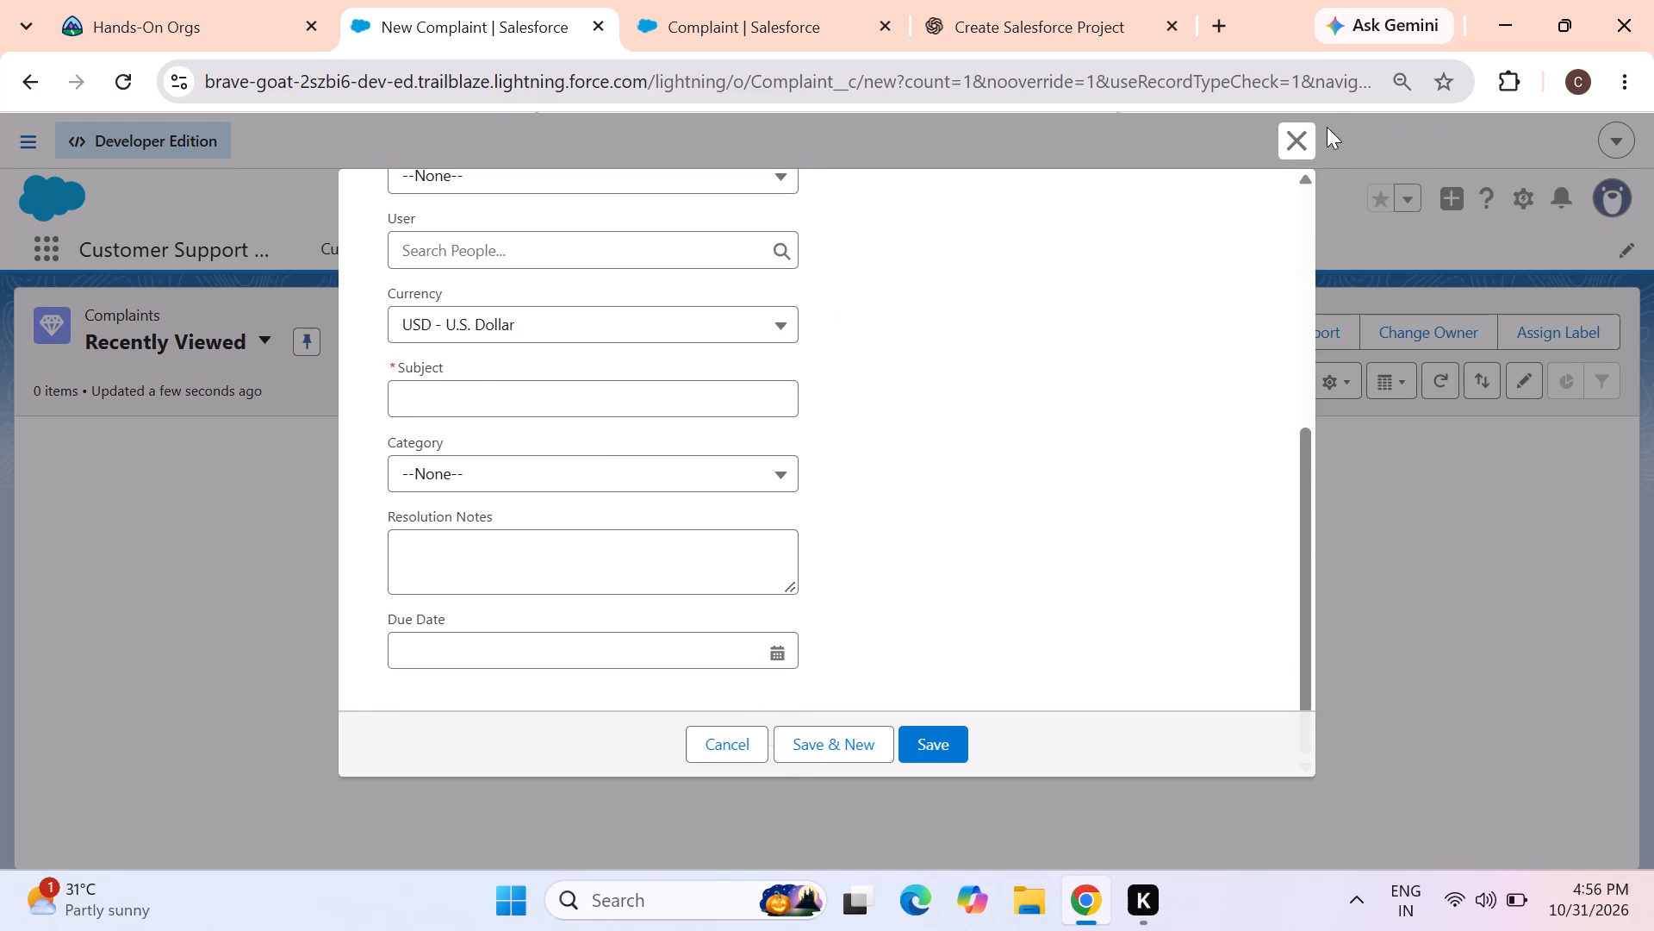
pyautogui.click(1302, 144)
pyautogui.click(1421, 669)
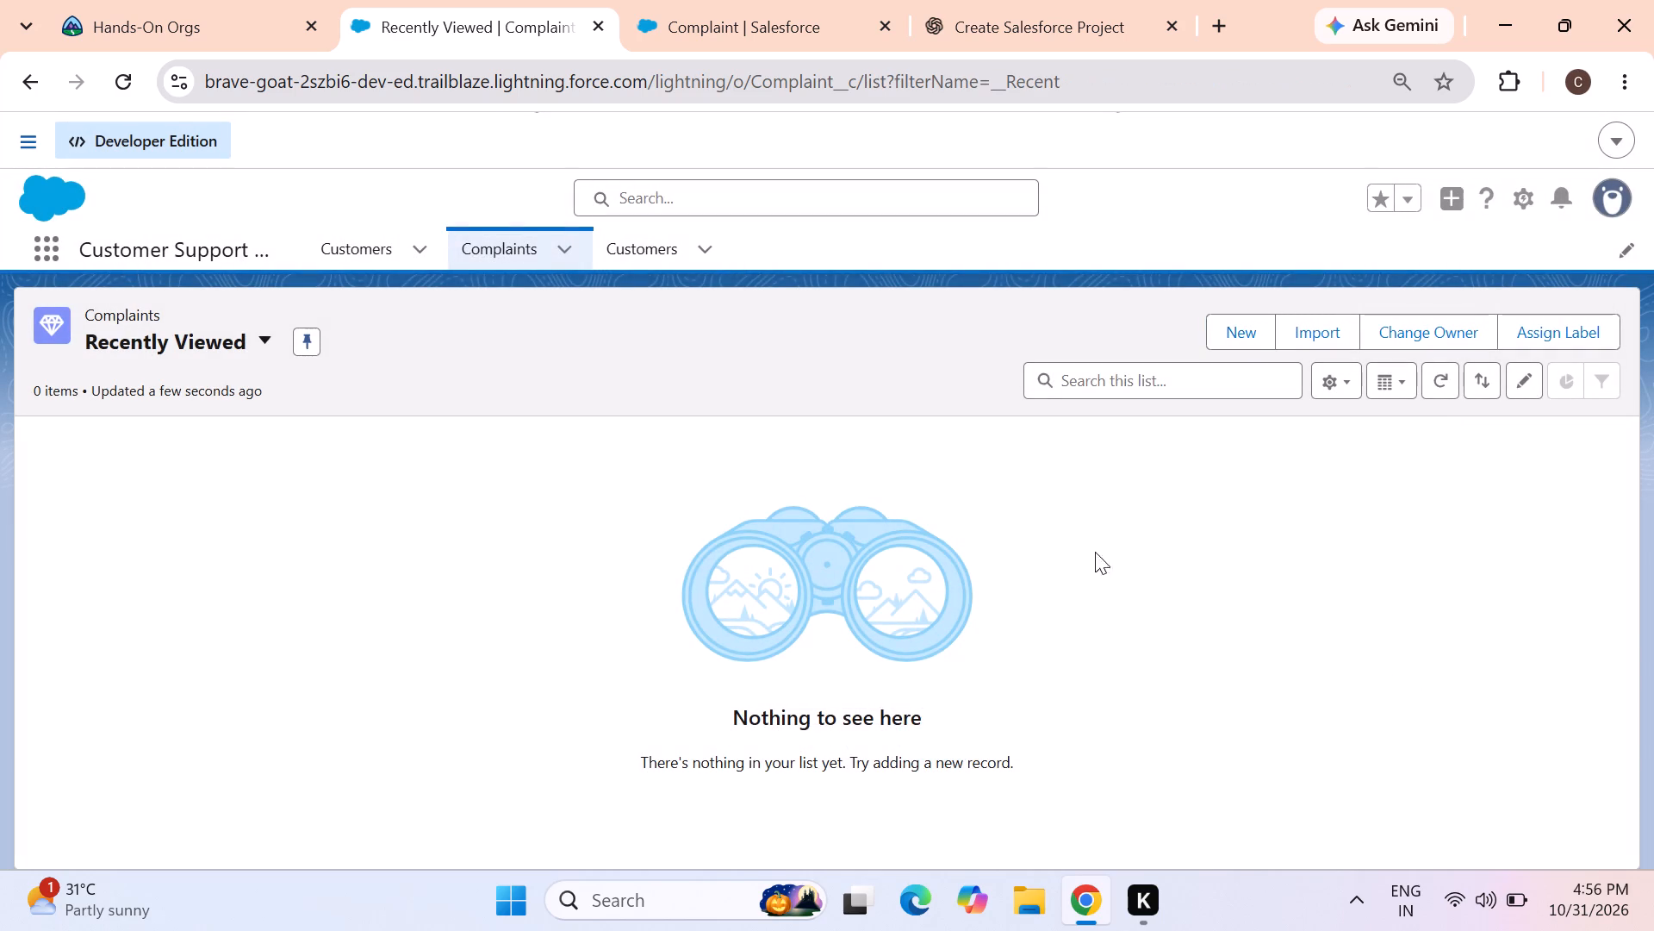
# In Setup's Object Manager, find the Complaint object and delete its Customer lookup field.
pyautogui.click(748, 40)
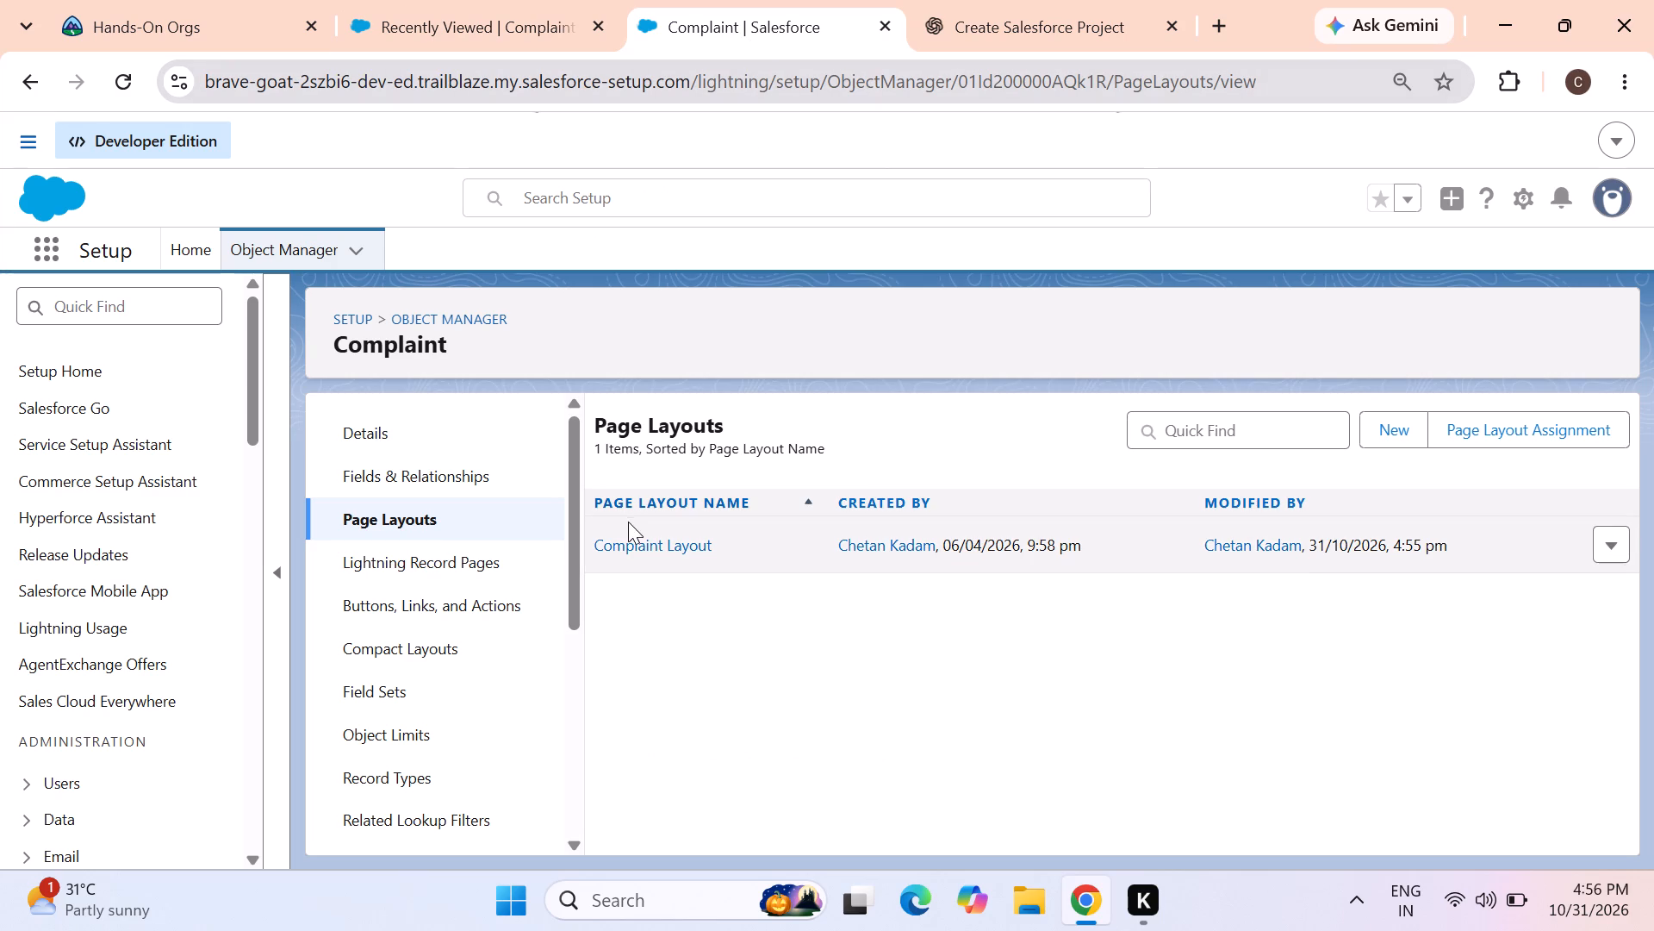
pyautogui.click(432, 314)
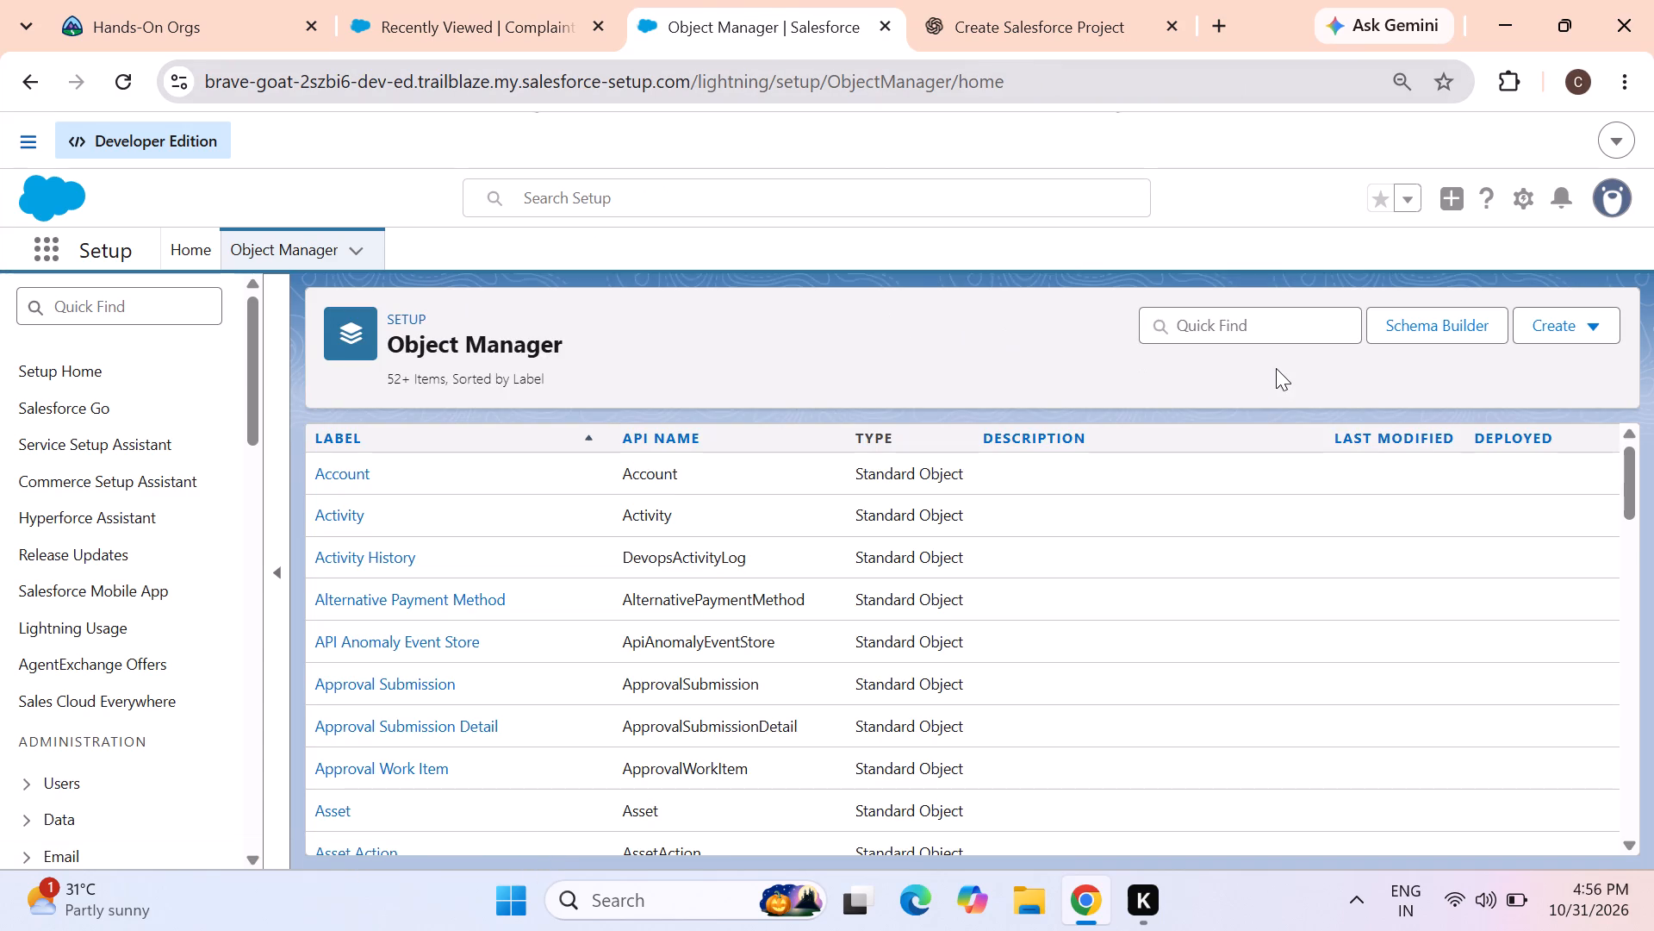
pyautogui.click(1312, 326)
pyautogui.click(1273, 434)
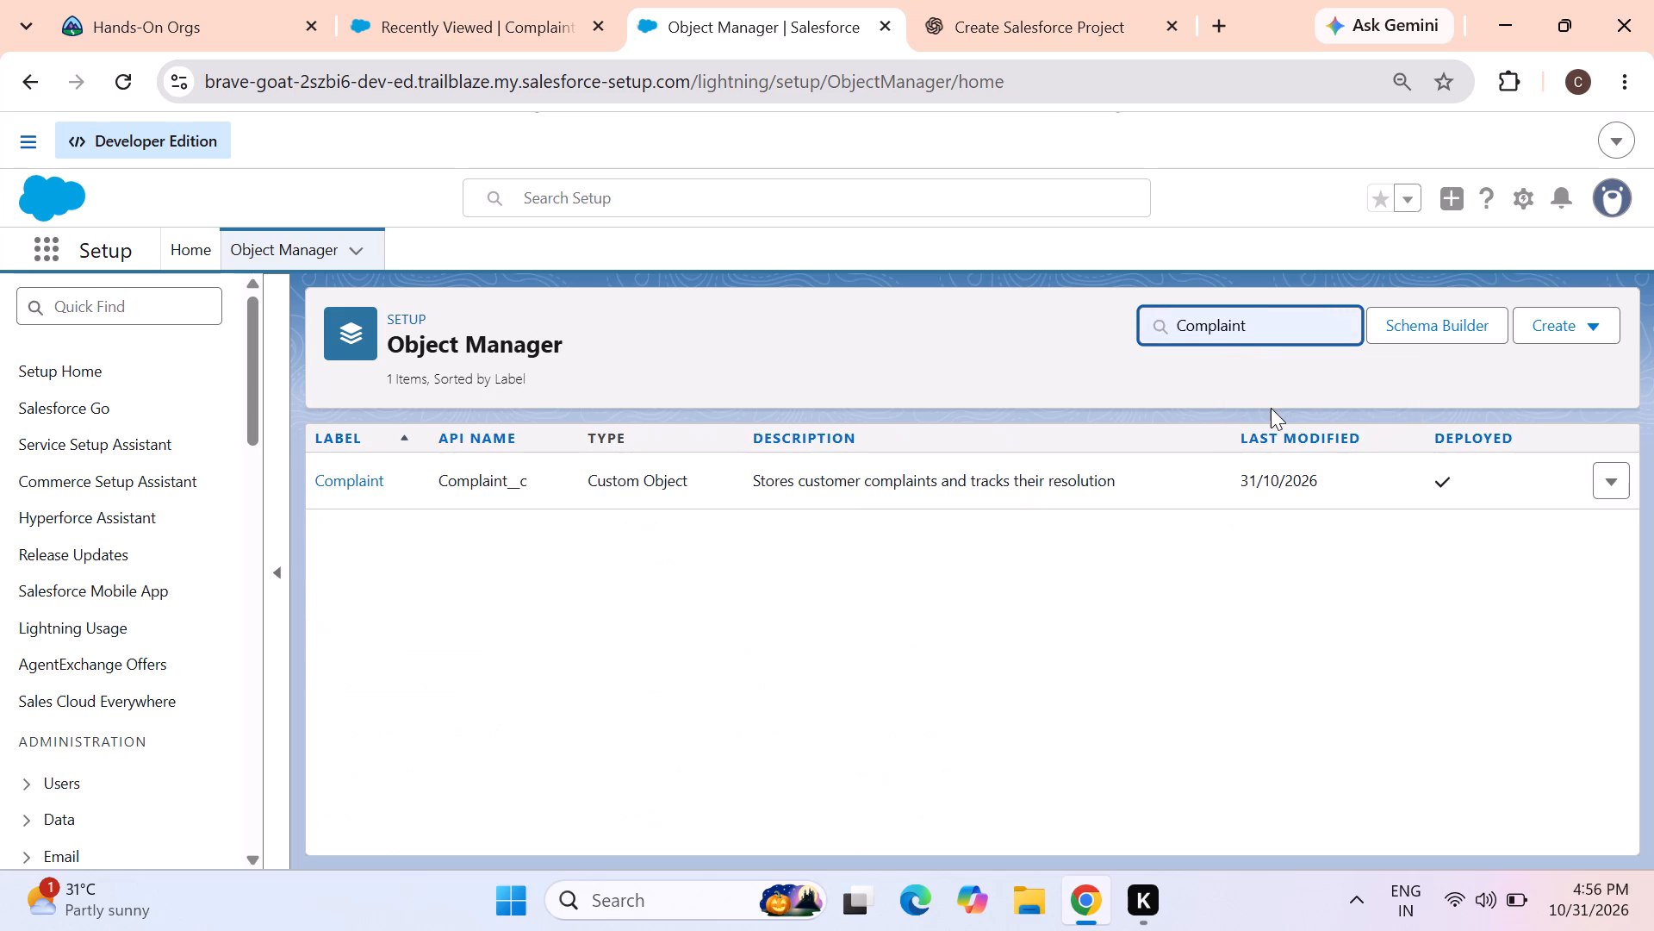
pyautogui.click(358, 478)
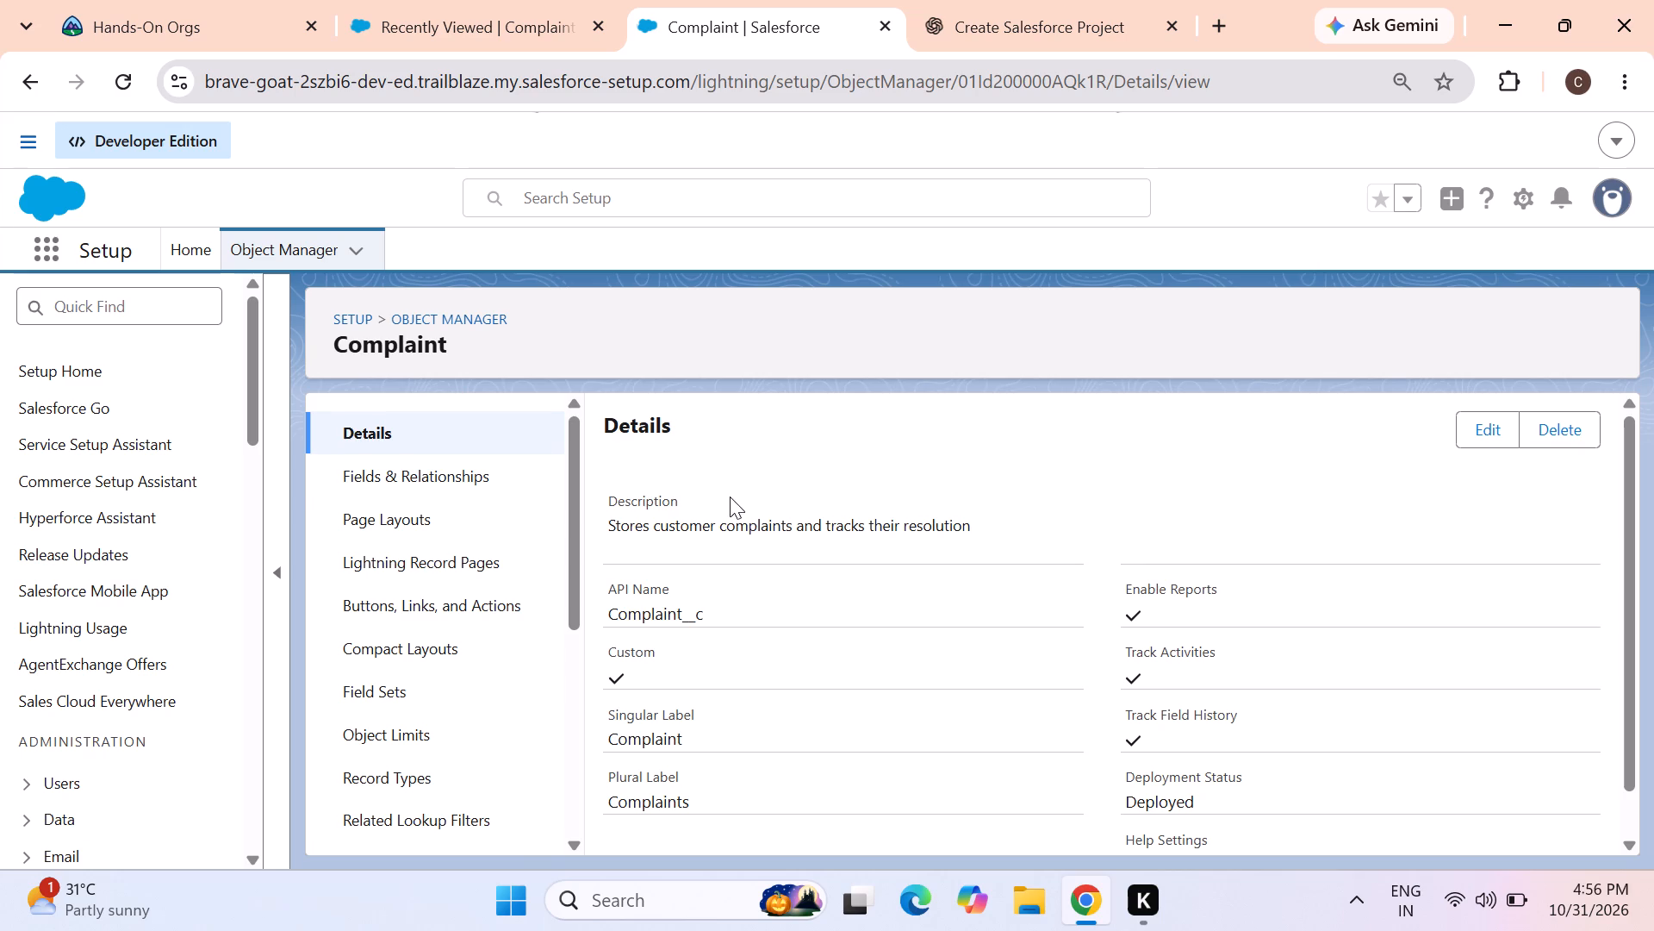
pyautogui.click(397, 475)
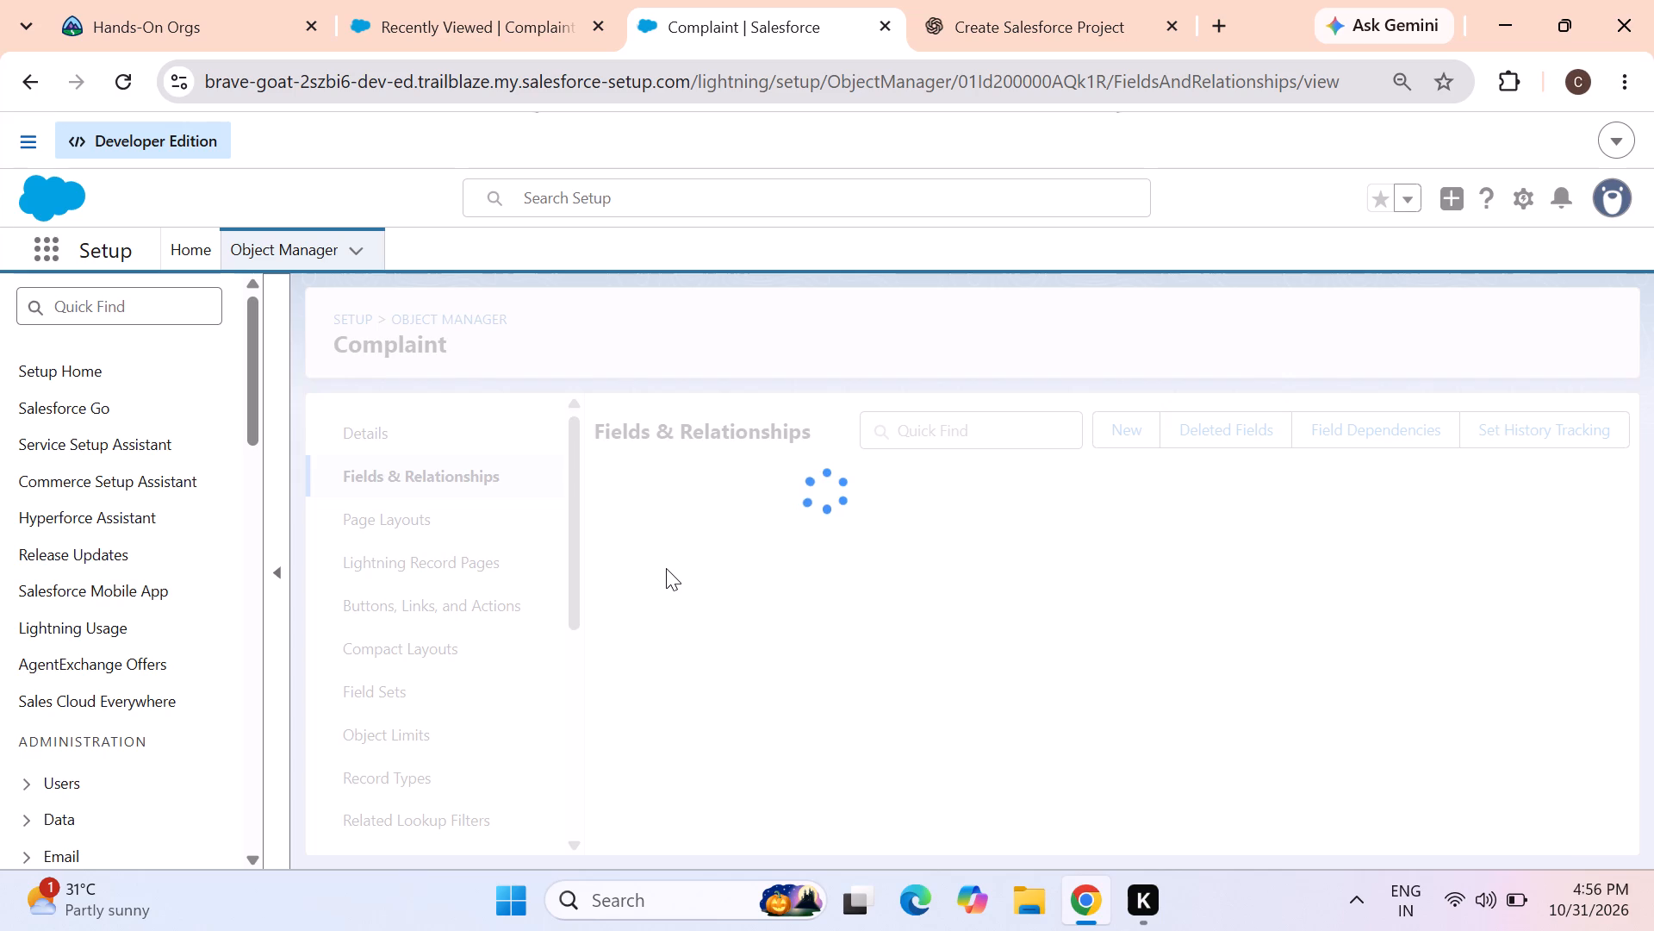
pyautogui.scroll(-1, 679, 589)
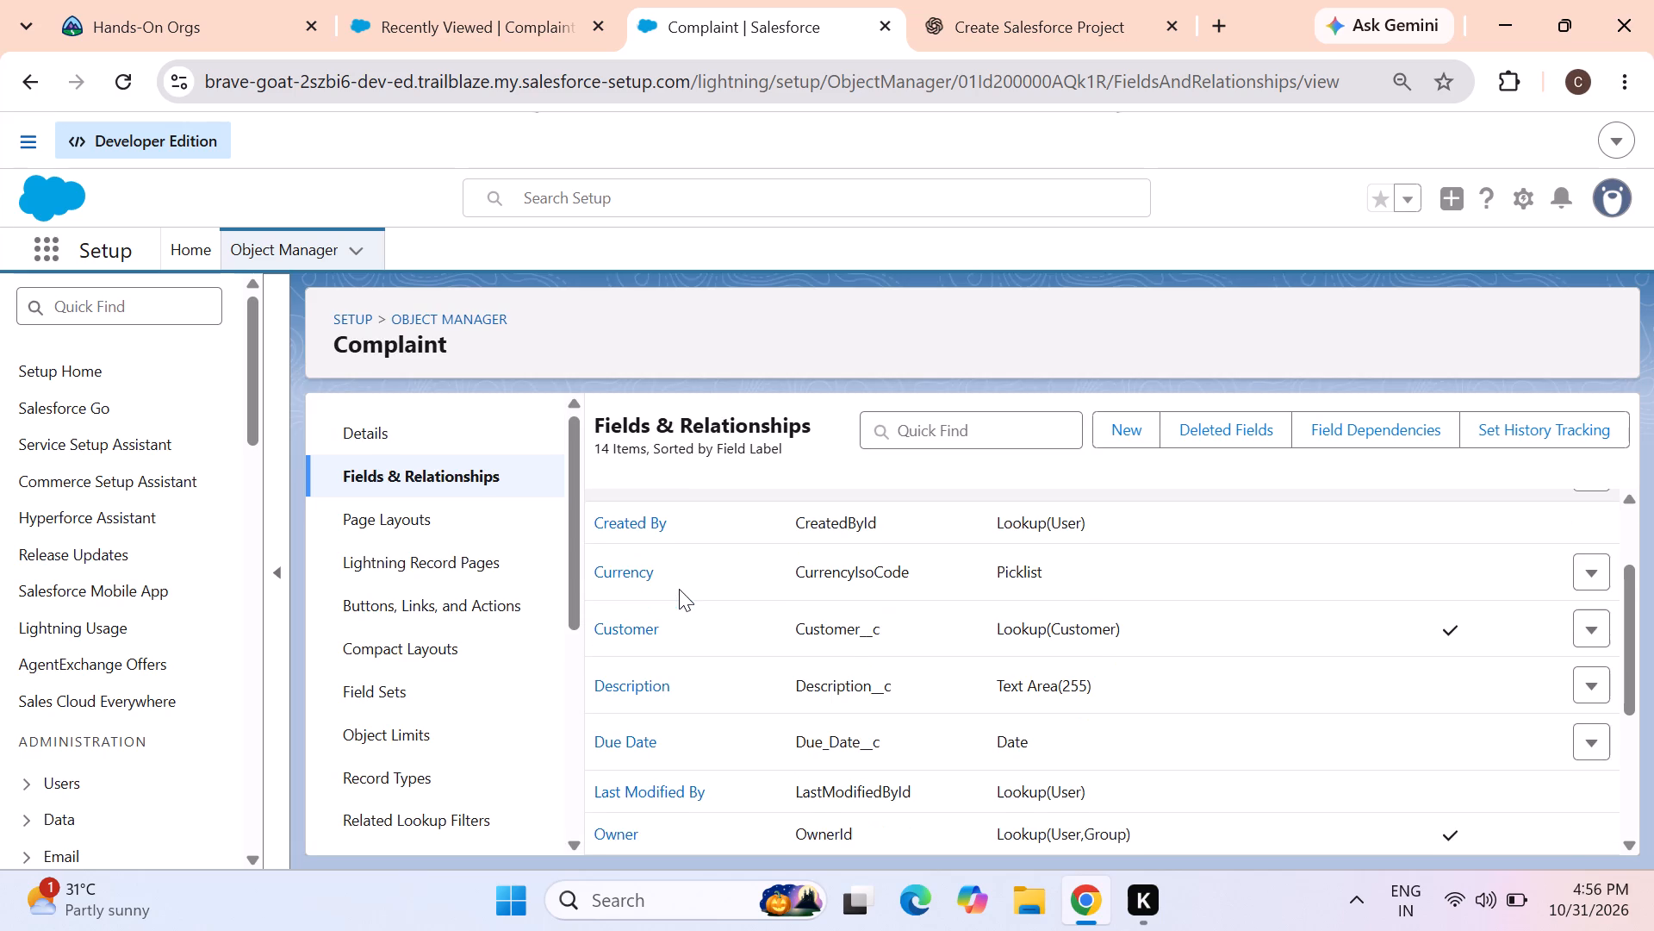
pyautogui.click(1592, 628)
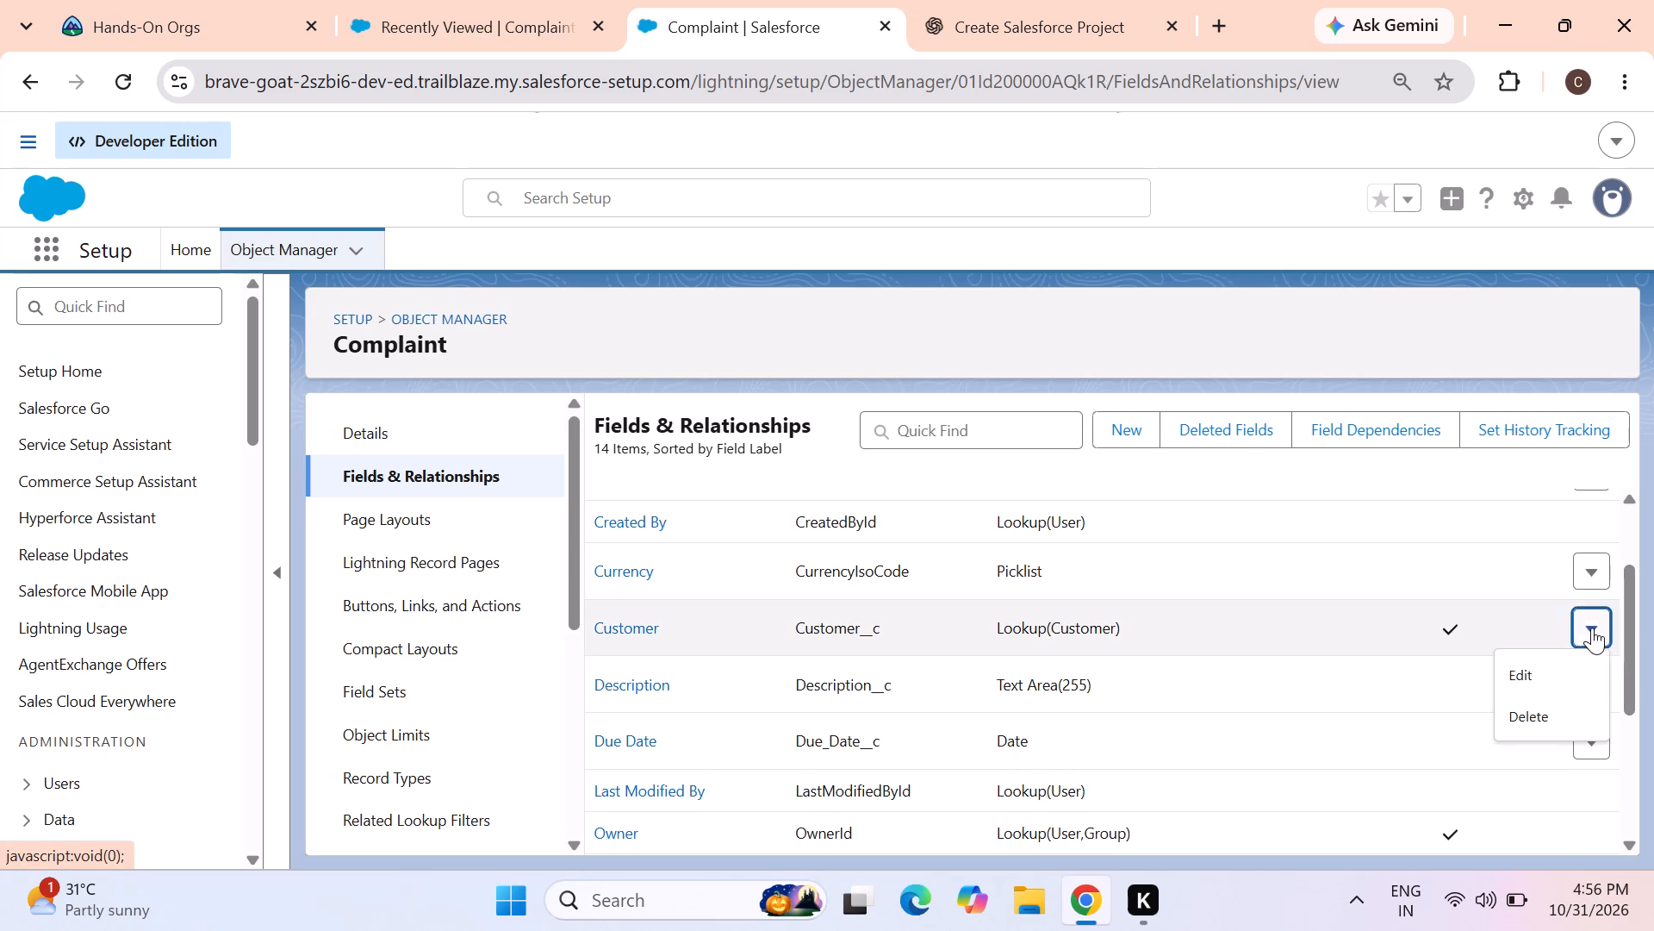
pyautogui.click(1510, 706)
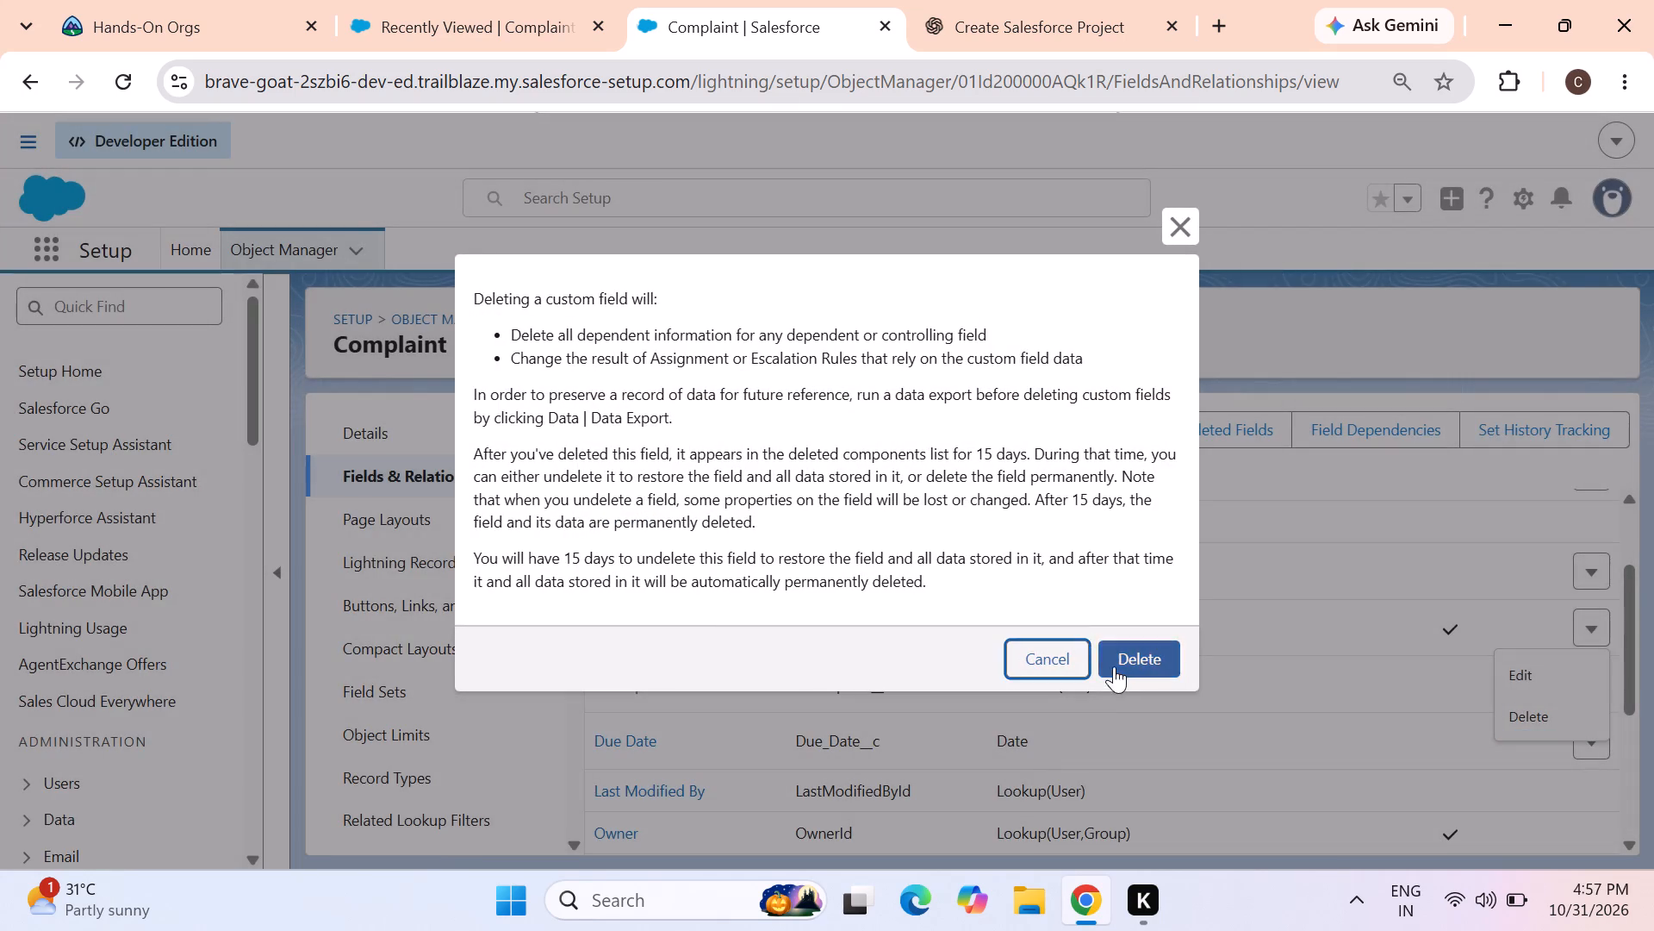
pyautogui.click(1120, 665)
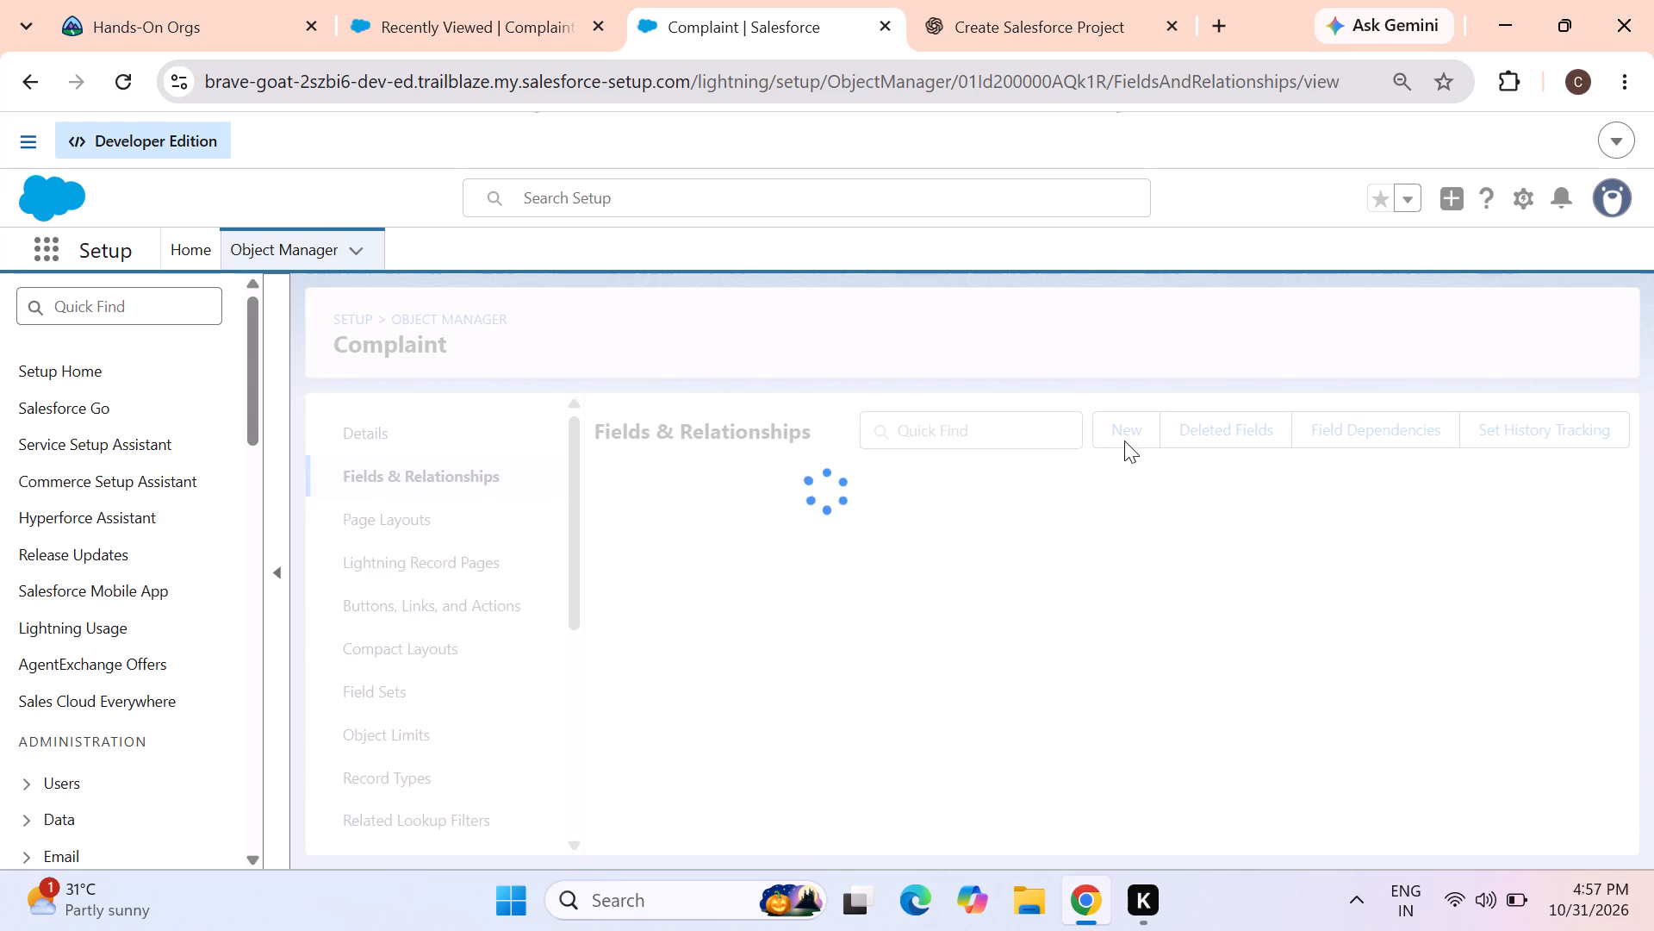
# Start a new Lookup Relationship field on Complaint, related to the first of the two Customer objects listed.
pyautogui.click(1120, 432)
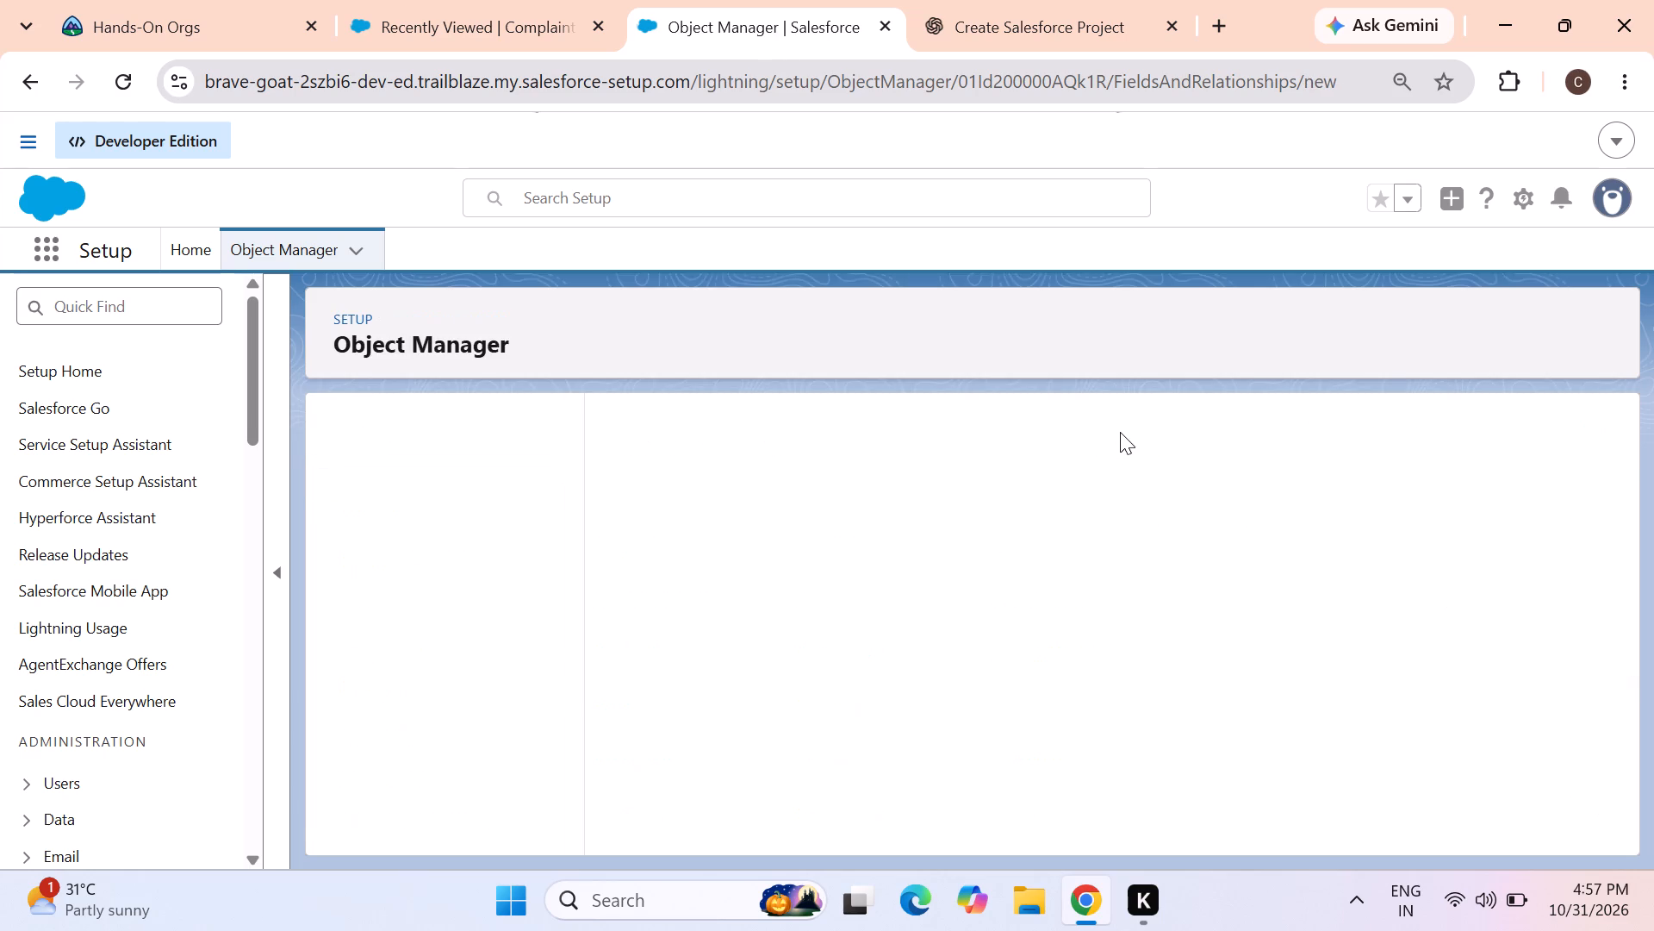
pyautogui.scroll(-2, 867, 579)
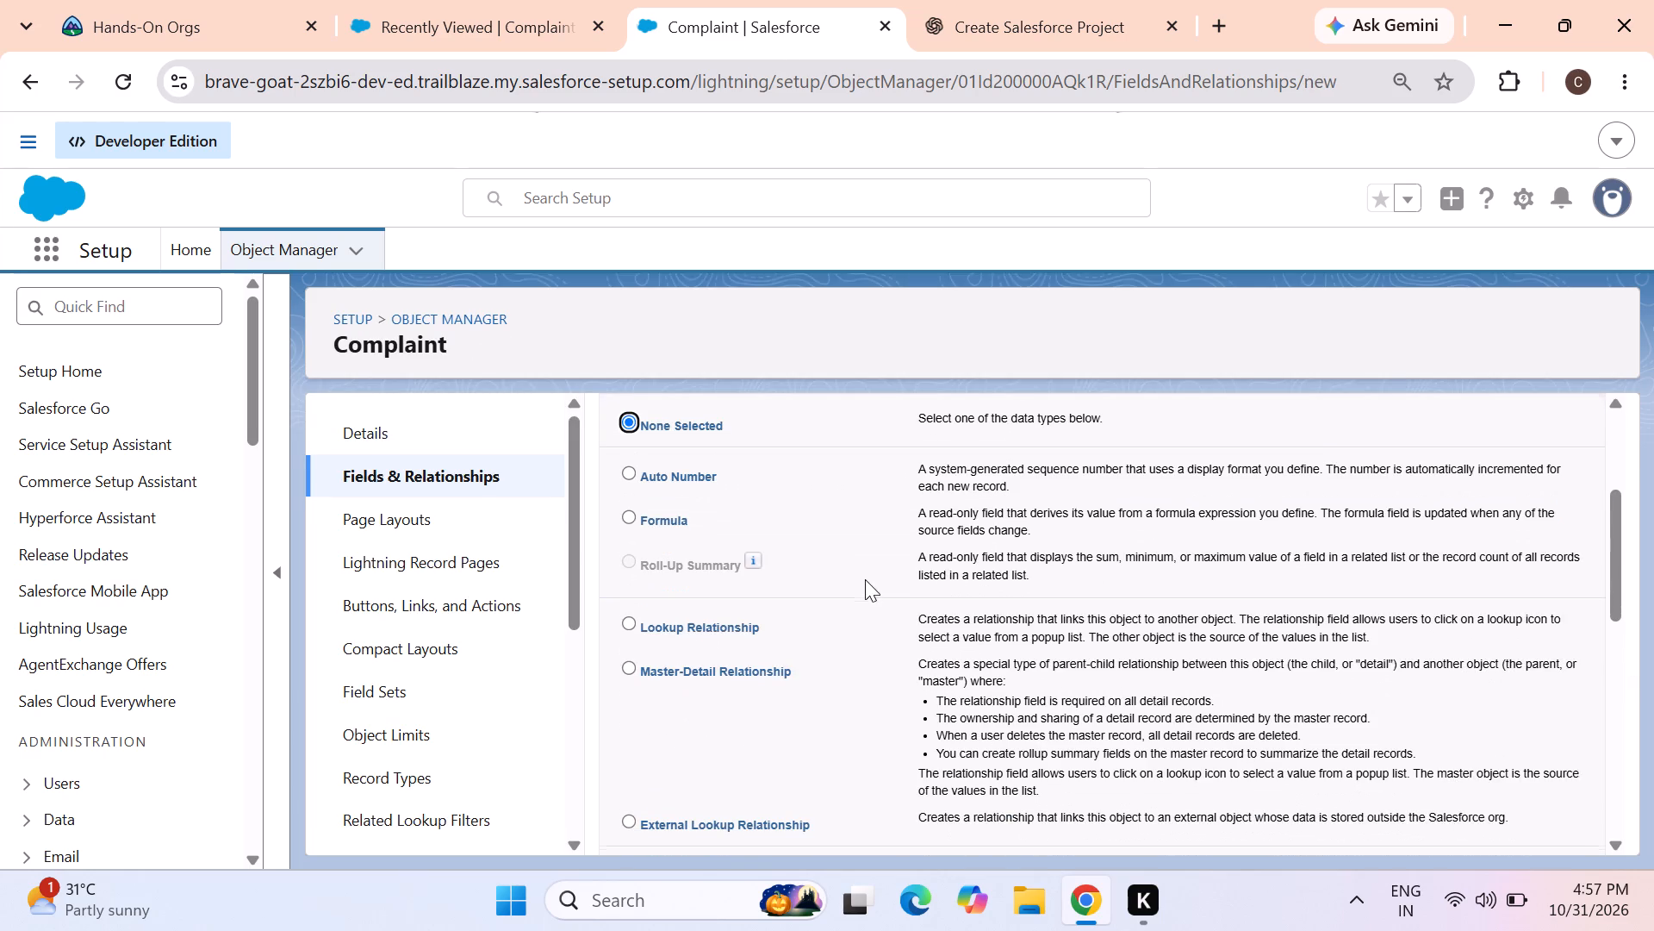
pyautogui.click(625, 622)
pyautogui.scroll(4, 1362, 566)
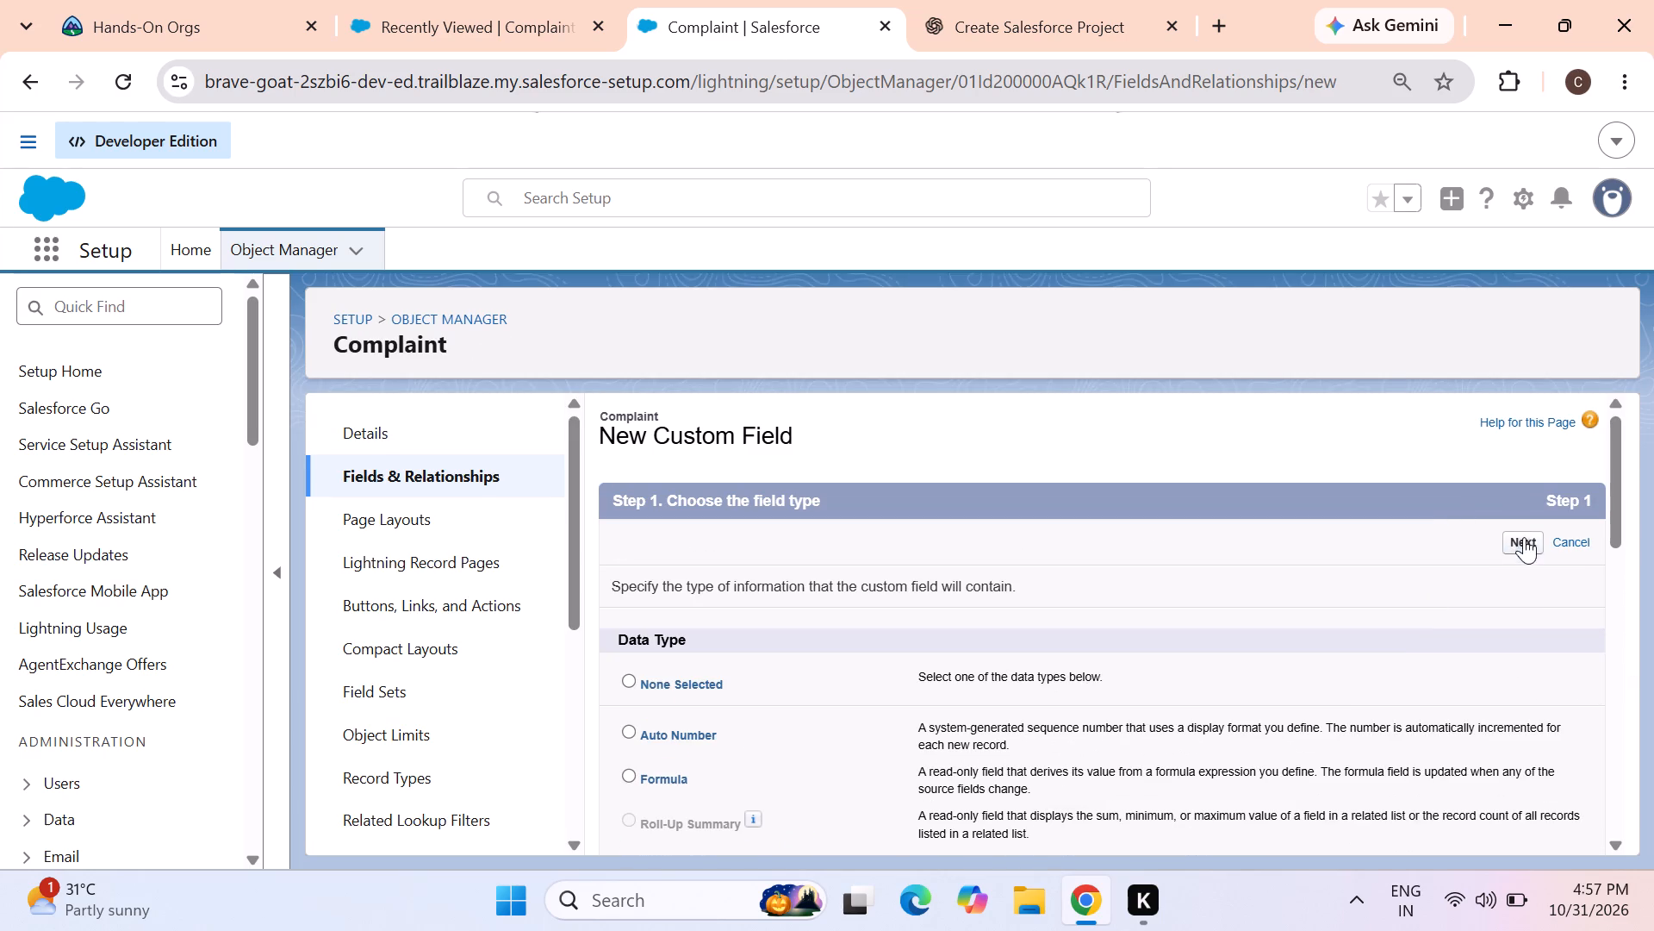
pyautogui.click(1524, 537)
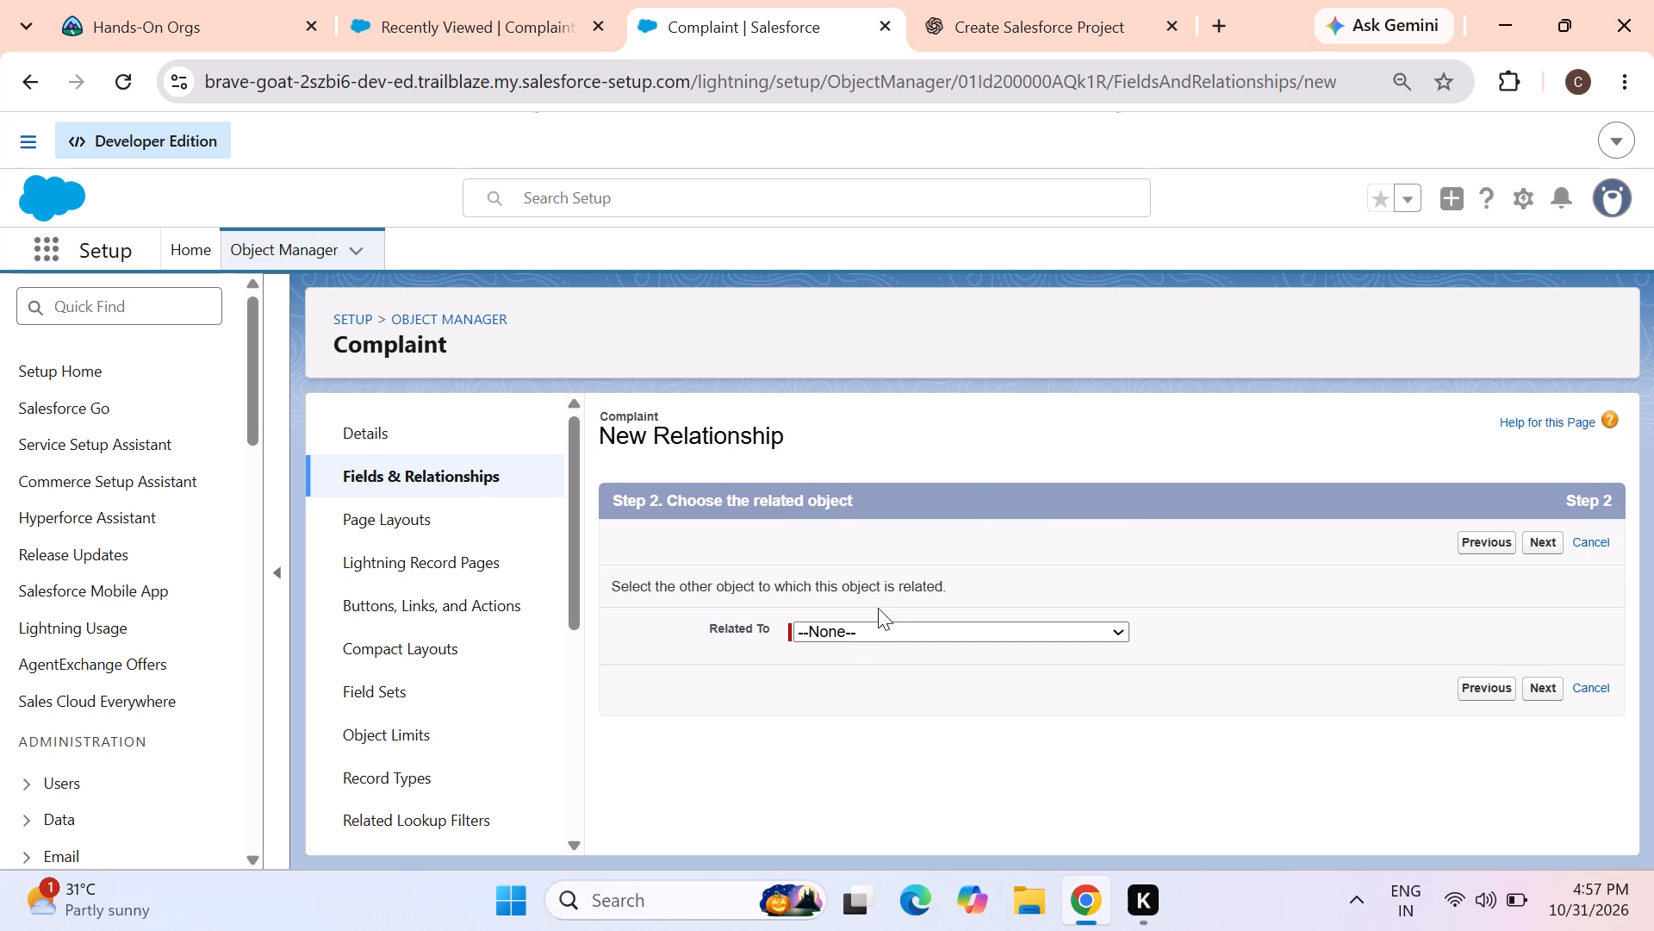
pyautogui.click(878, 628)
pyautogui.scroll(-4, 918, 420)
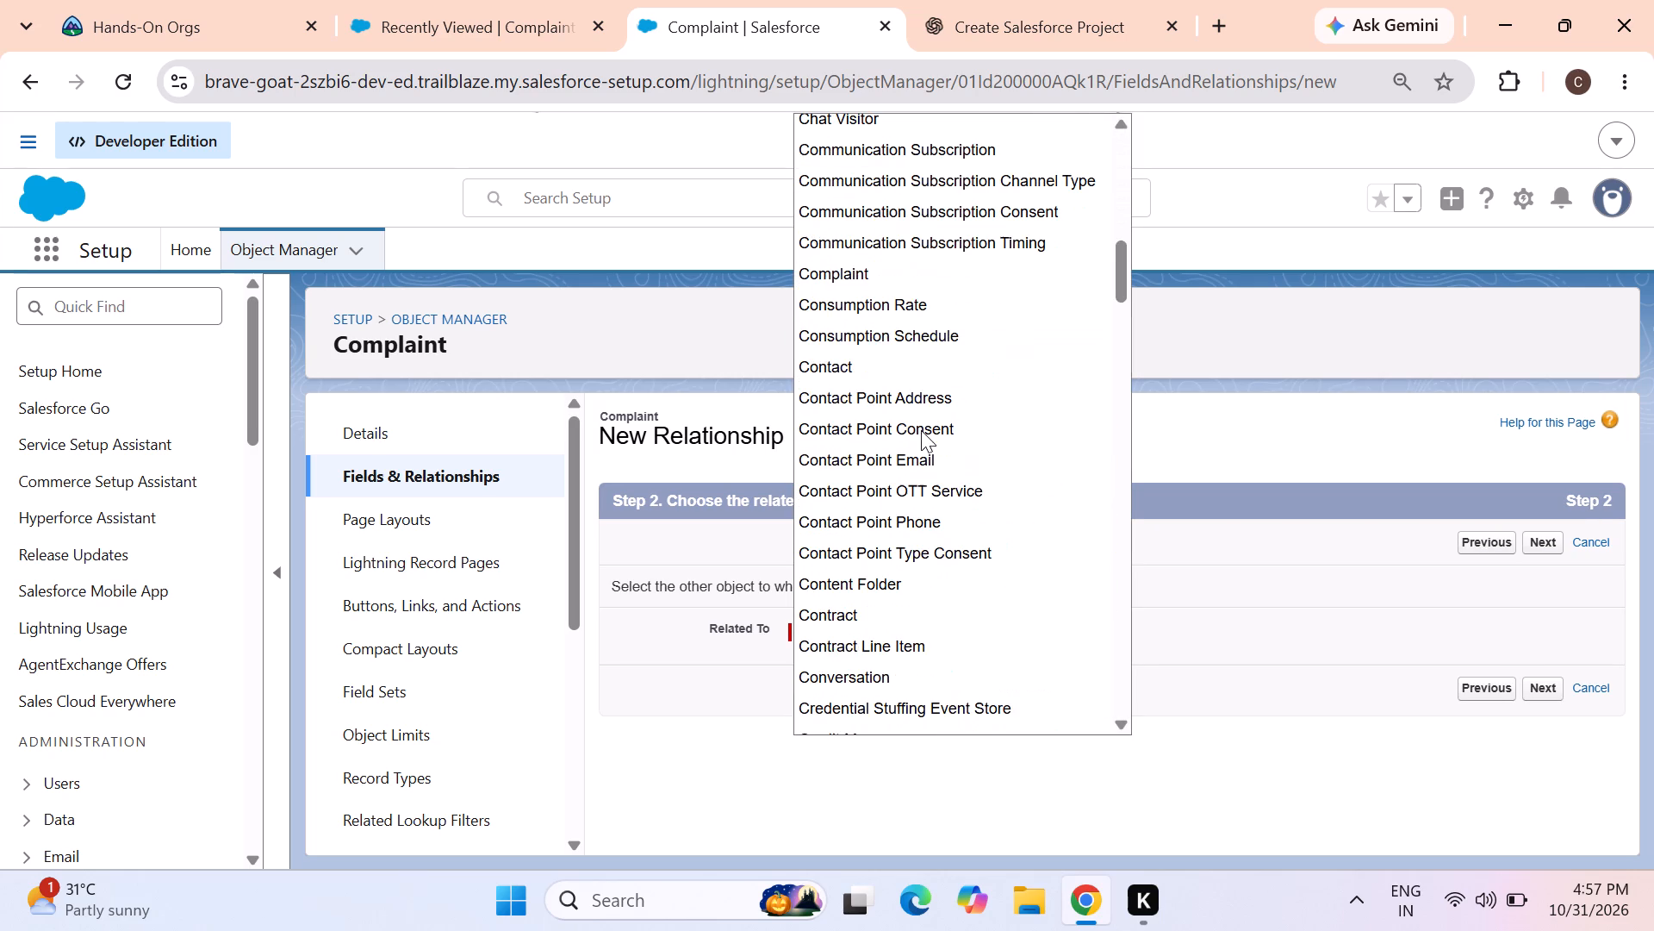
pyautogui.scroll(-3, 921, 430)
pyautogui.scroll(2, 921, 428)
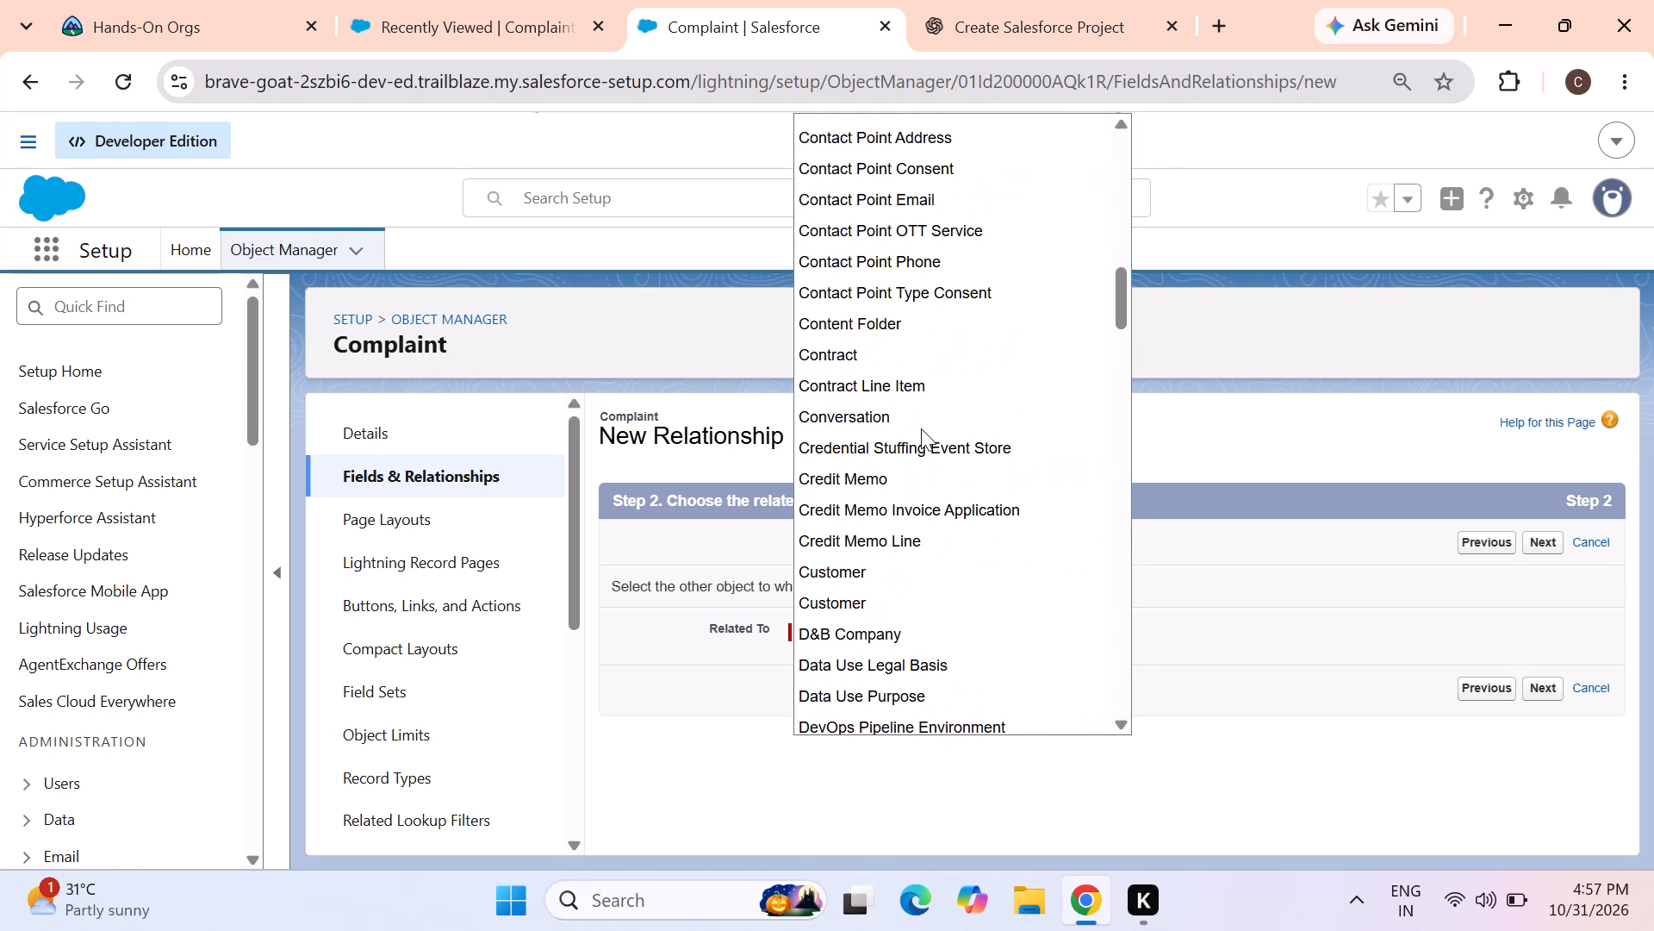
pyautogui.click(884, 567)
pyautogui.click(1553, 536)
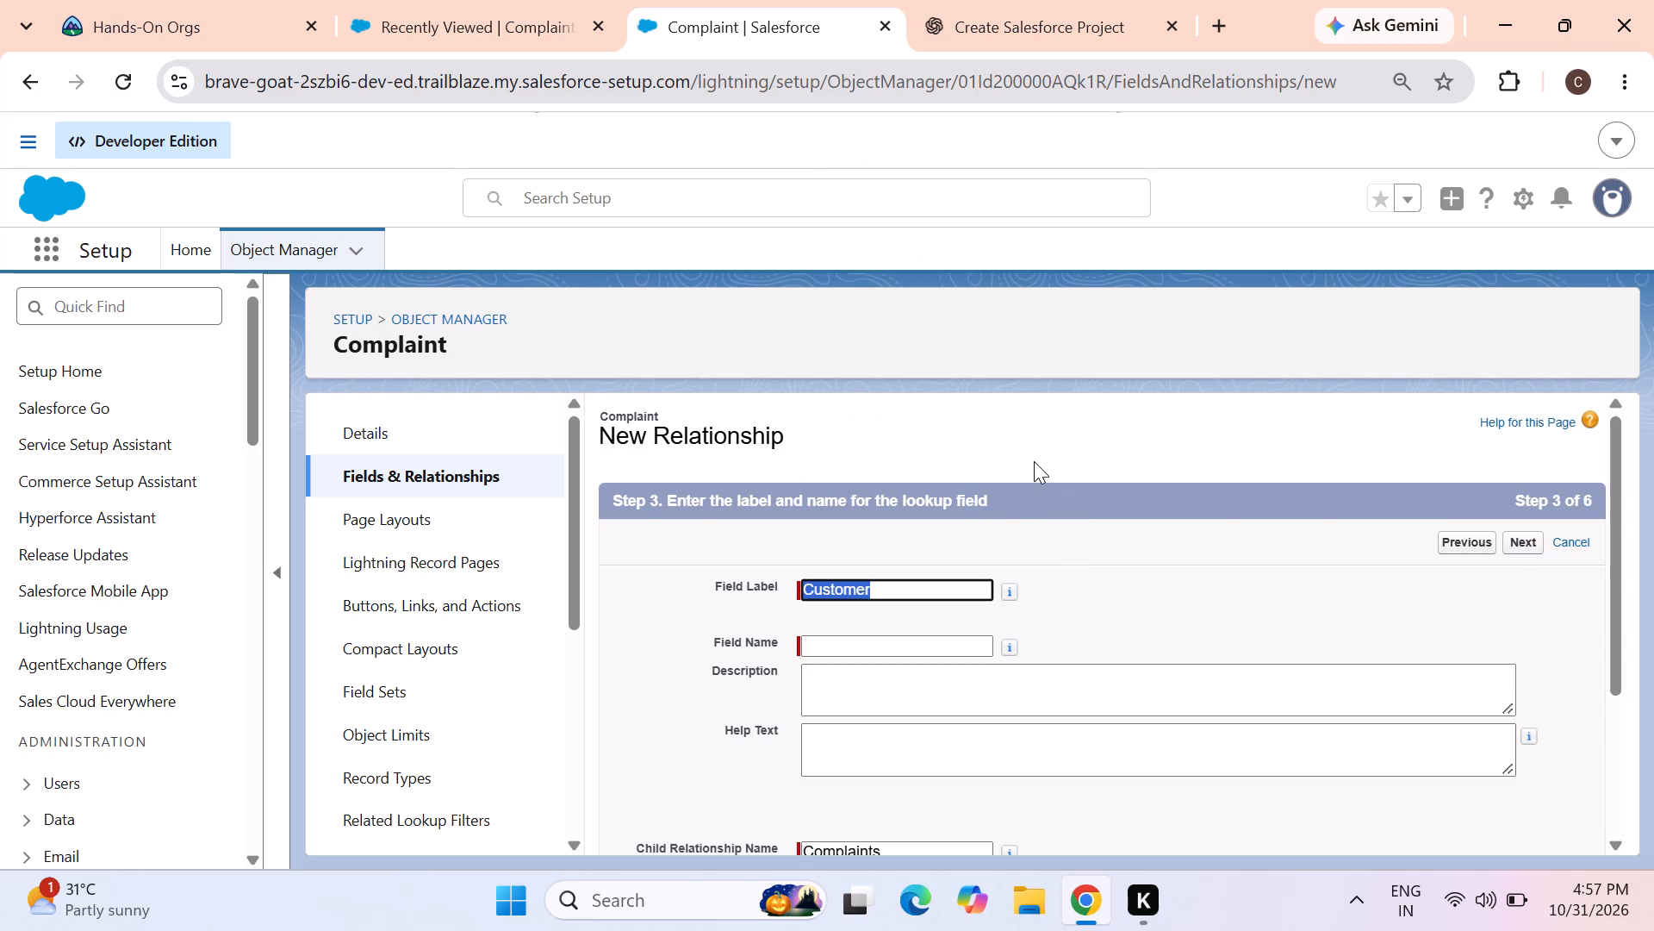
# Name the lookup field Customer, keeping Complaints as child relationship name and the default required and deletion options.
pyautogui.click(805, 647)
pyautogui.scroll(-1, 1249, 534)
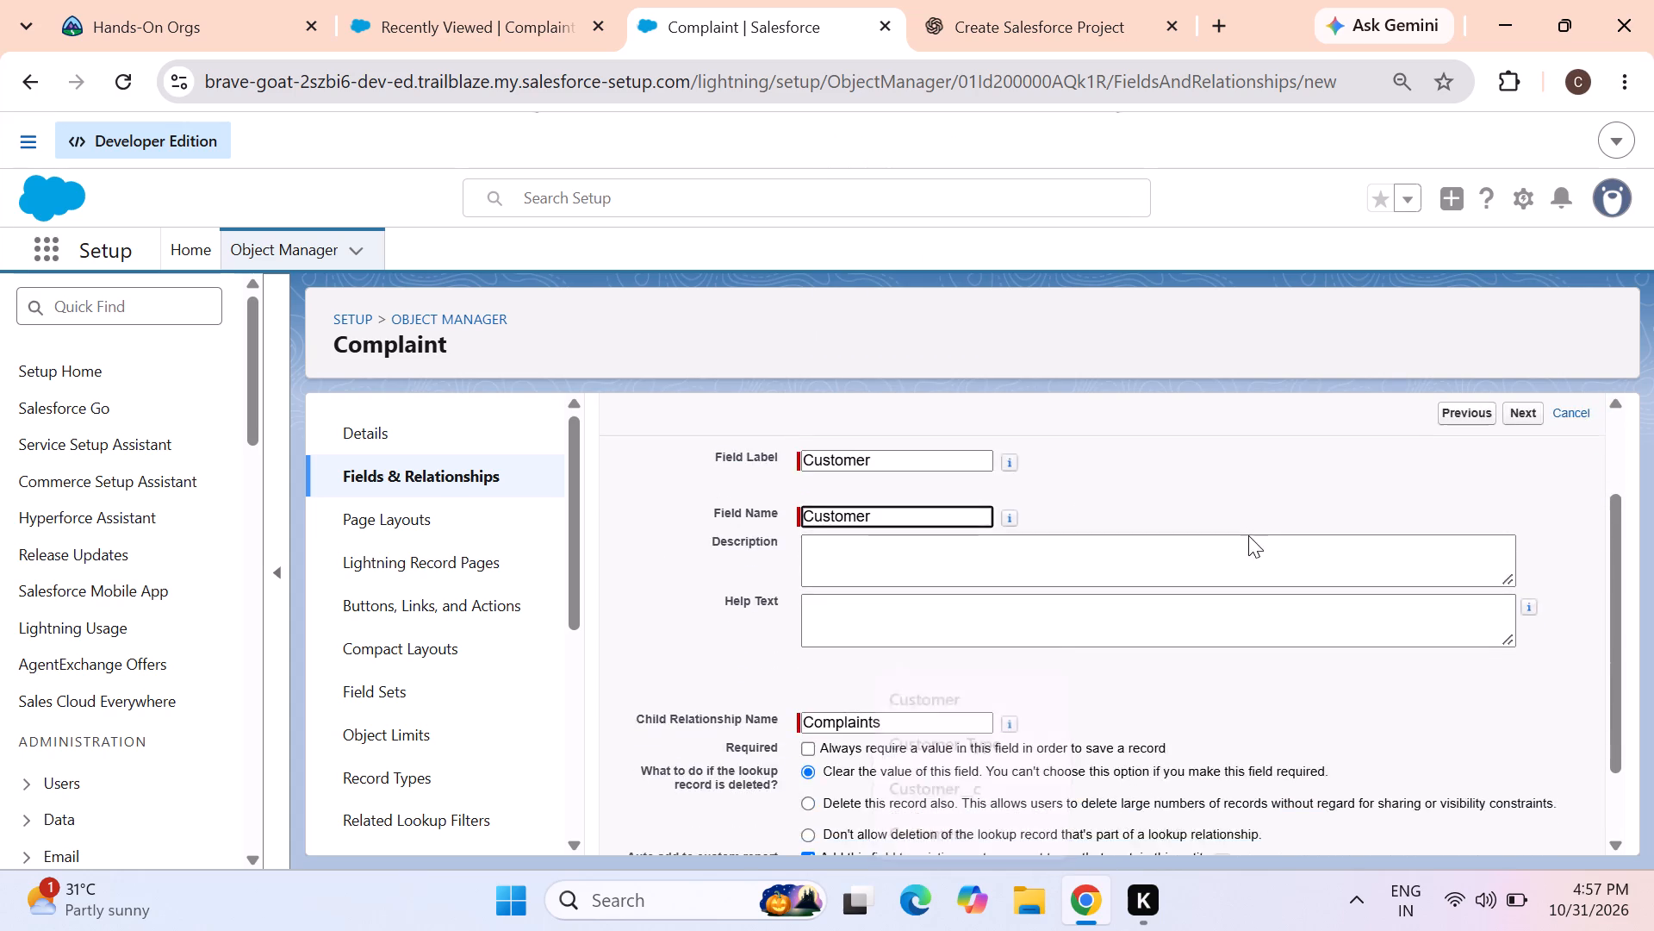
pyautogui.scroll(-1, 1244, 535)
pyautogui.scroll(-2, 924, 540)
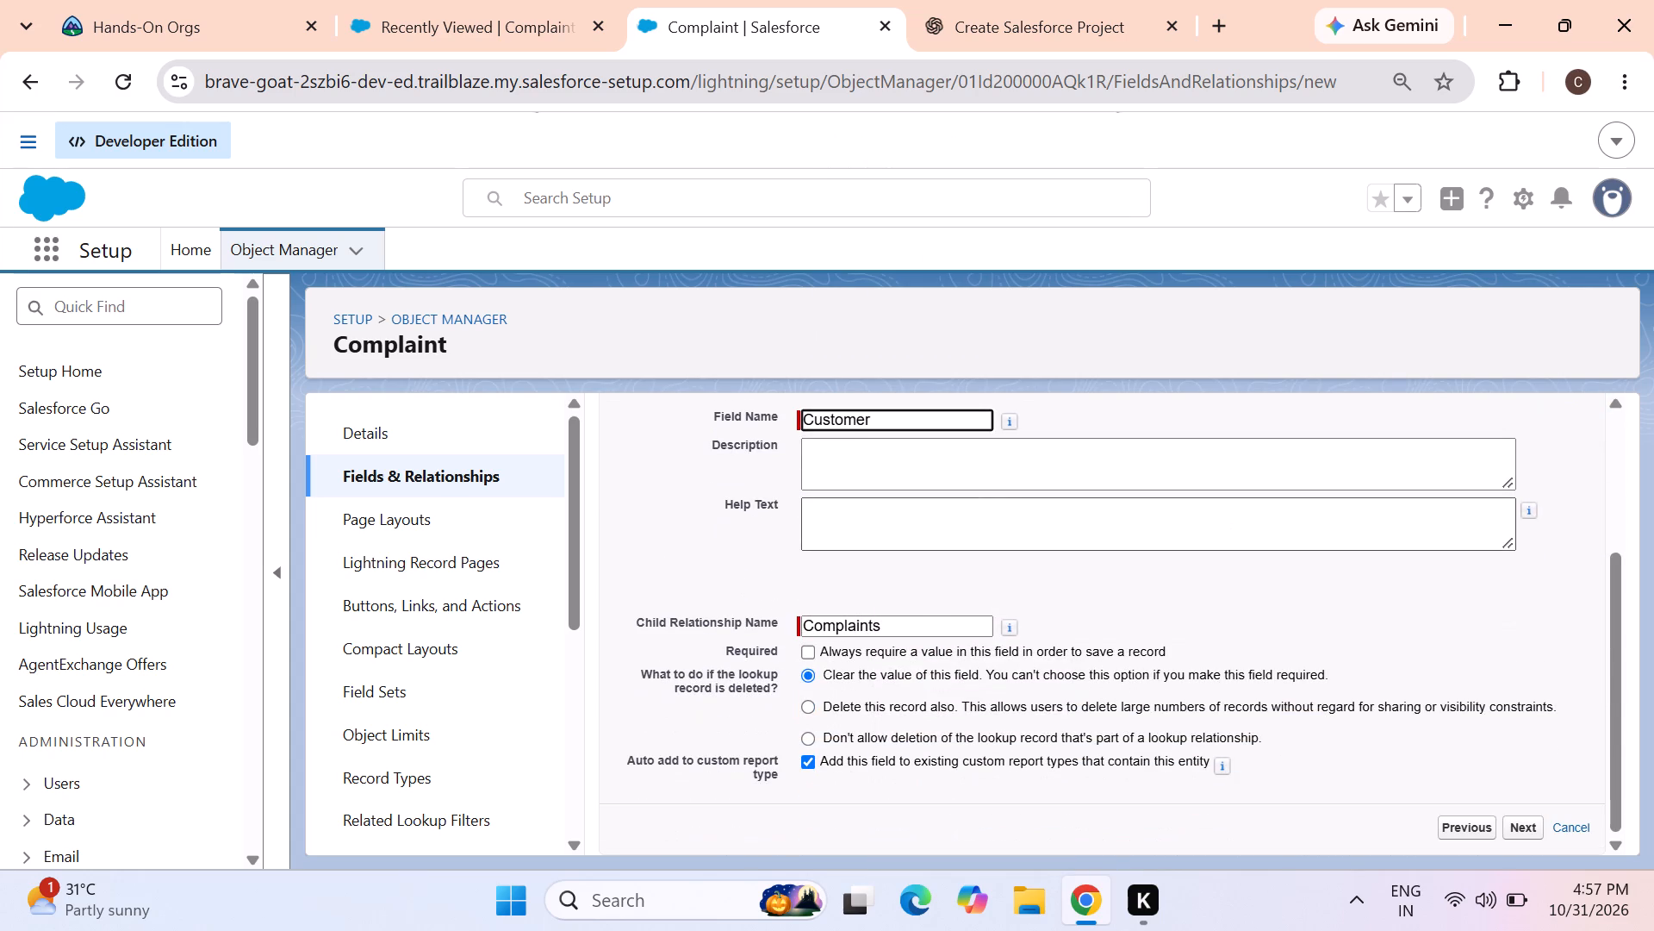
pyautogui.scroll(-4, 1214, 619)
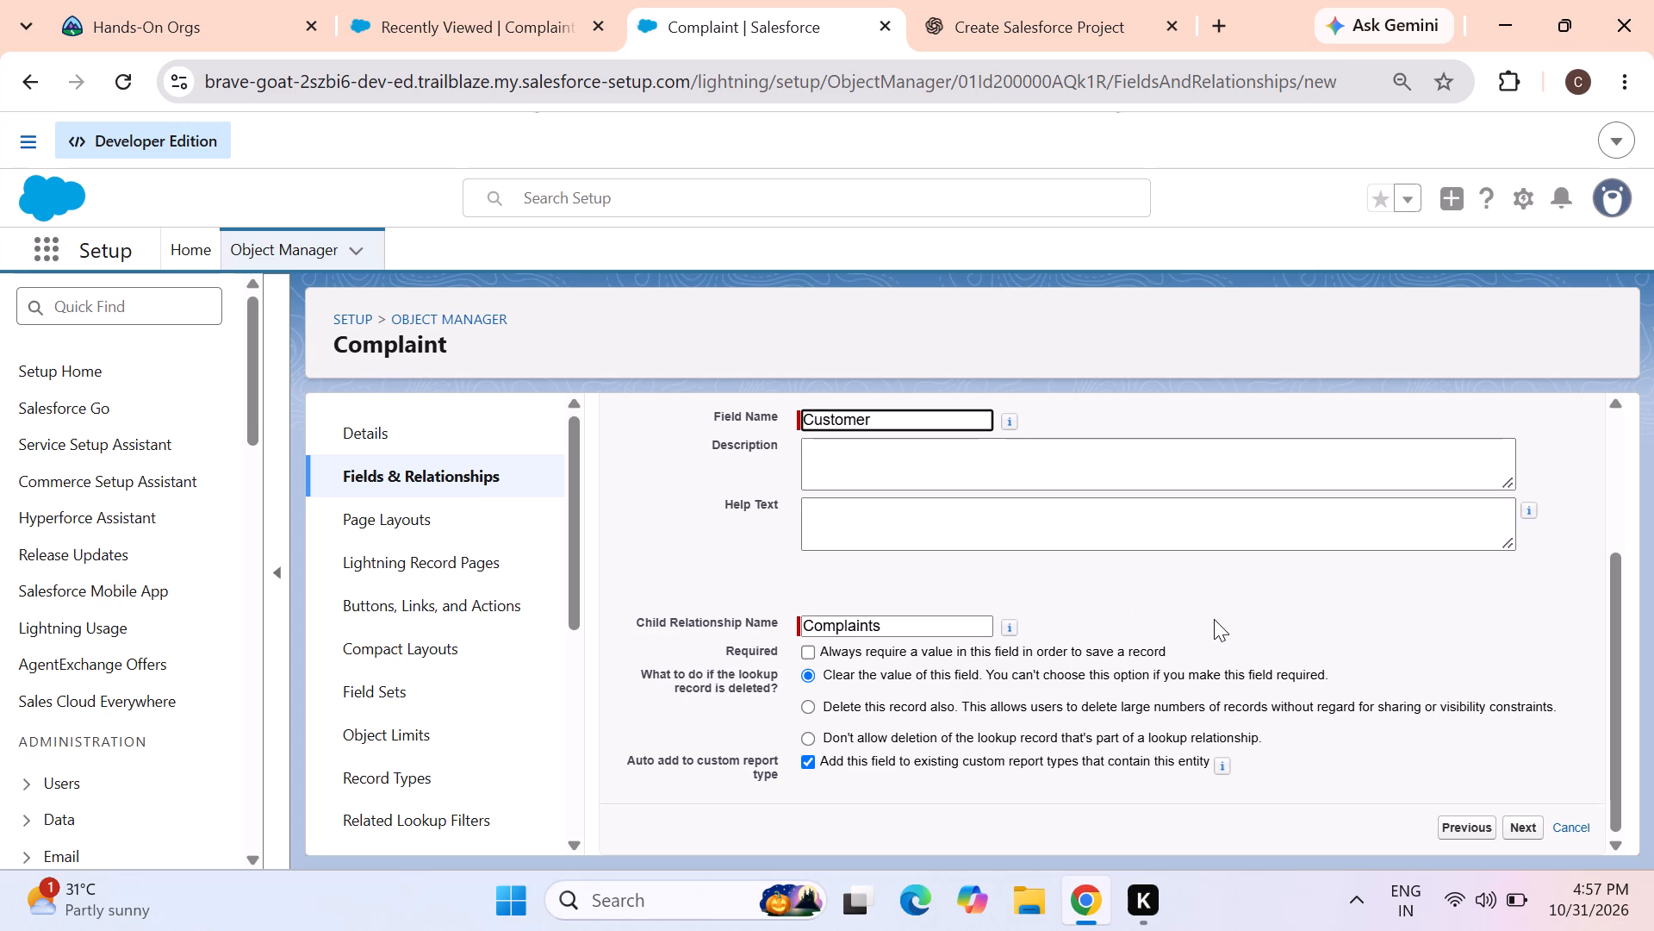
pyautogui.scroll(3, 1259, 623)
pyautogui.click(1537, 543)
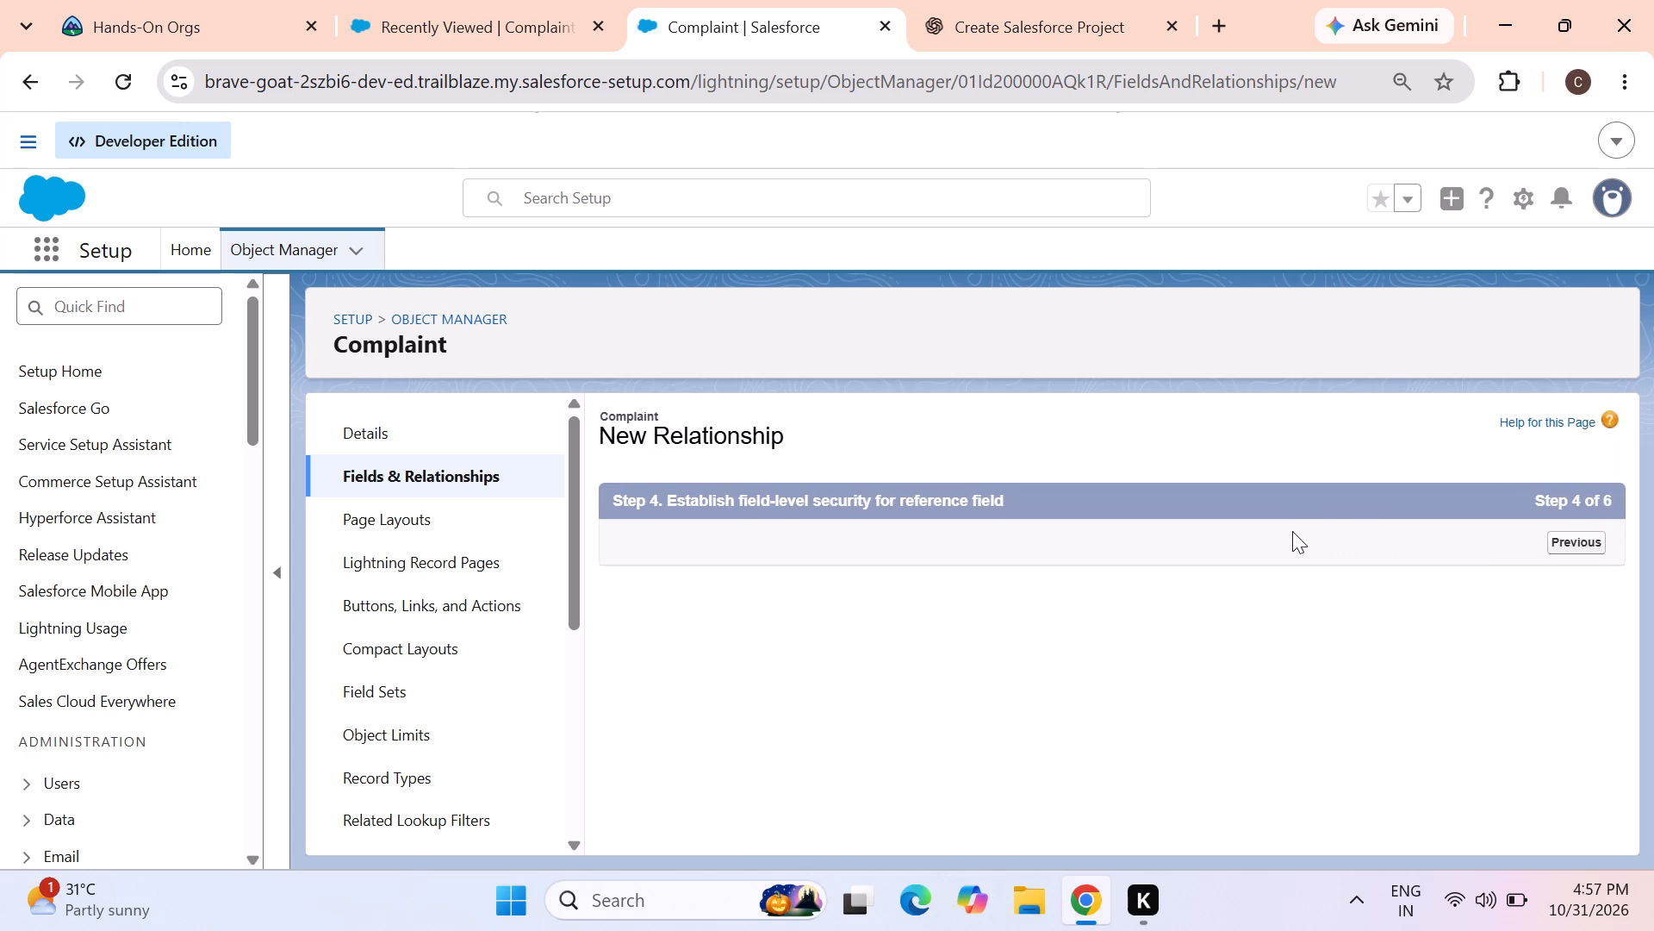
# Accept the default field-level security, keep the Complaint Layout and the Complaints related list on Customer Layout selected, and save the field.
pyautogui.scroll(-6, 1212, 547)
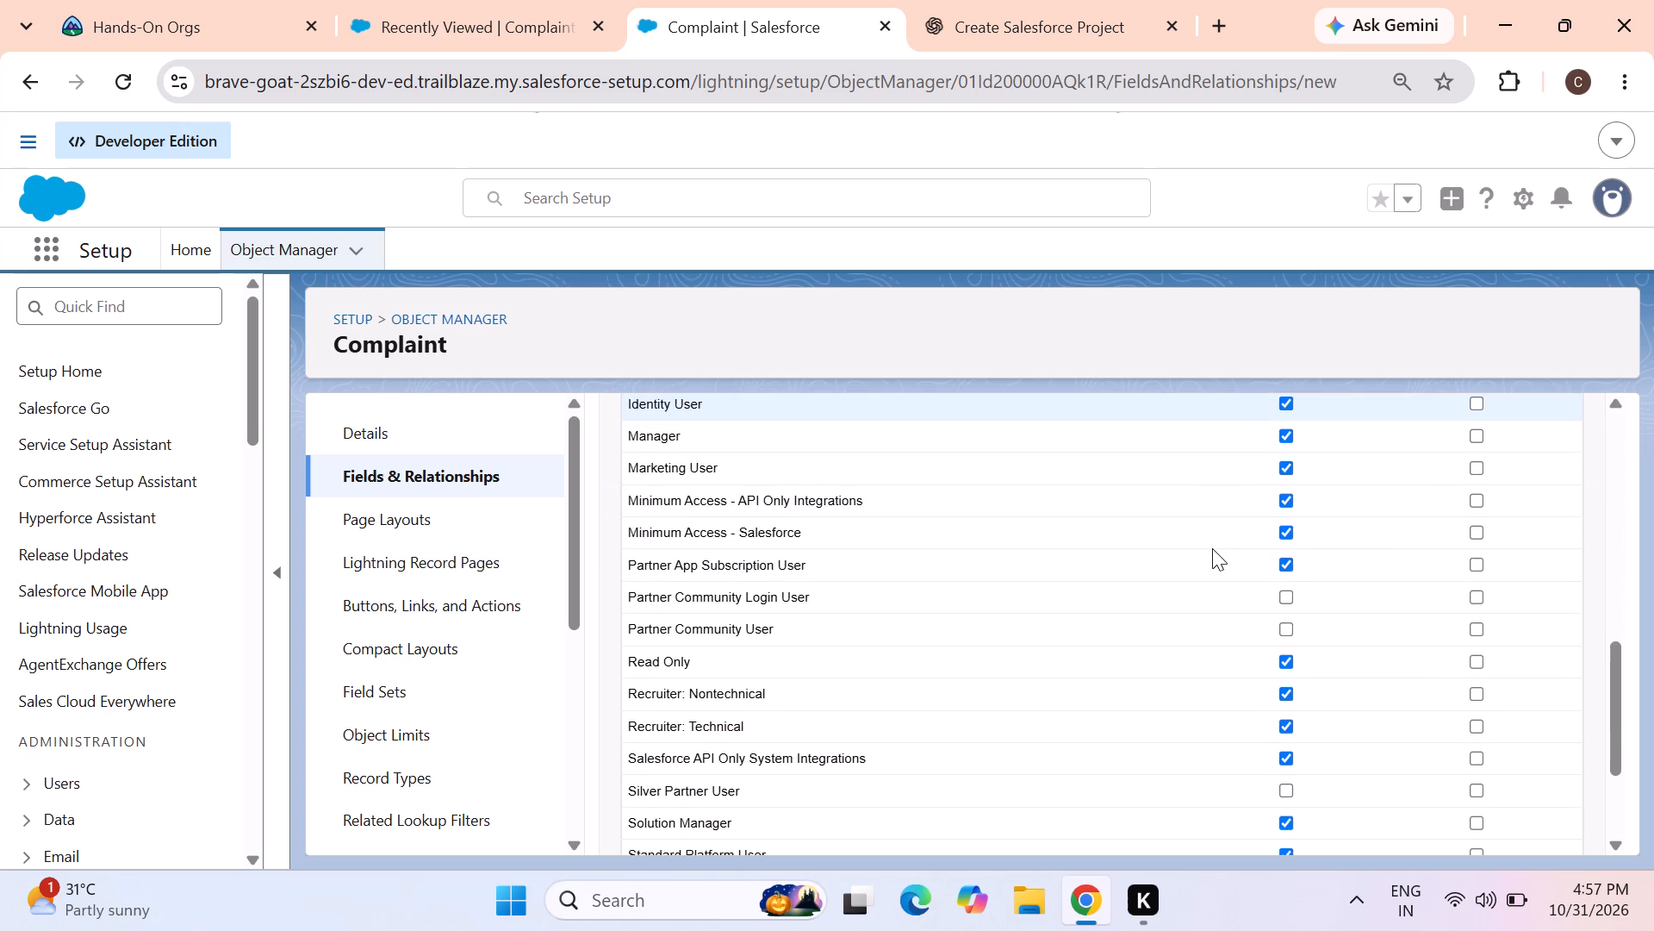
pyautogui.scroll(-3, 1048, 615)
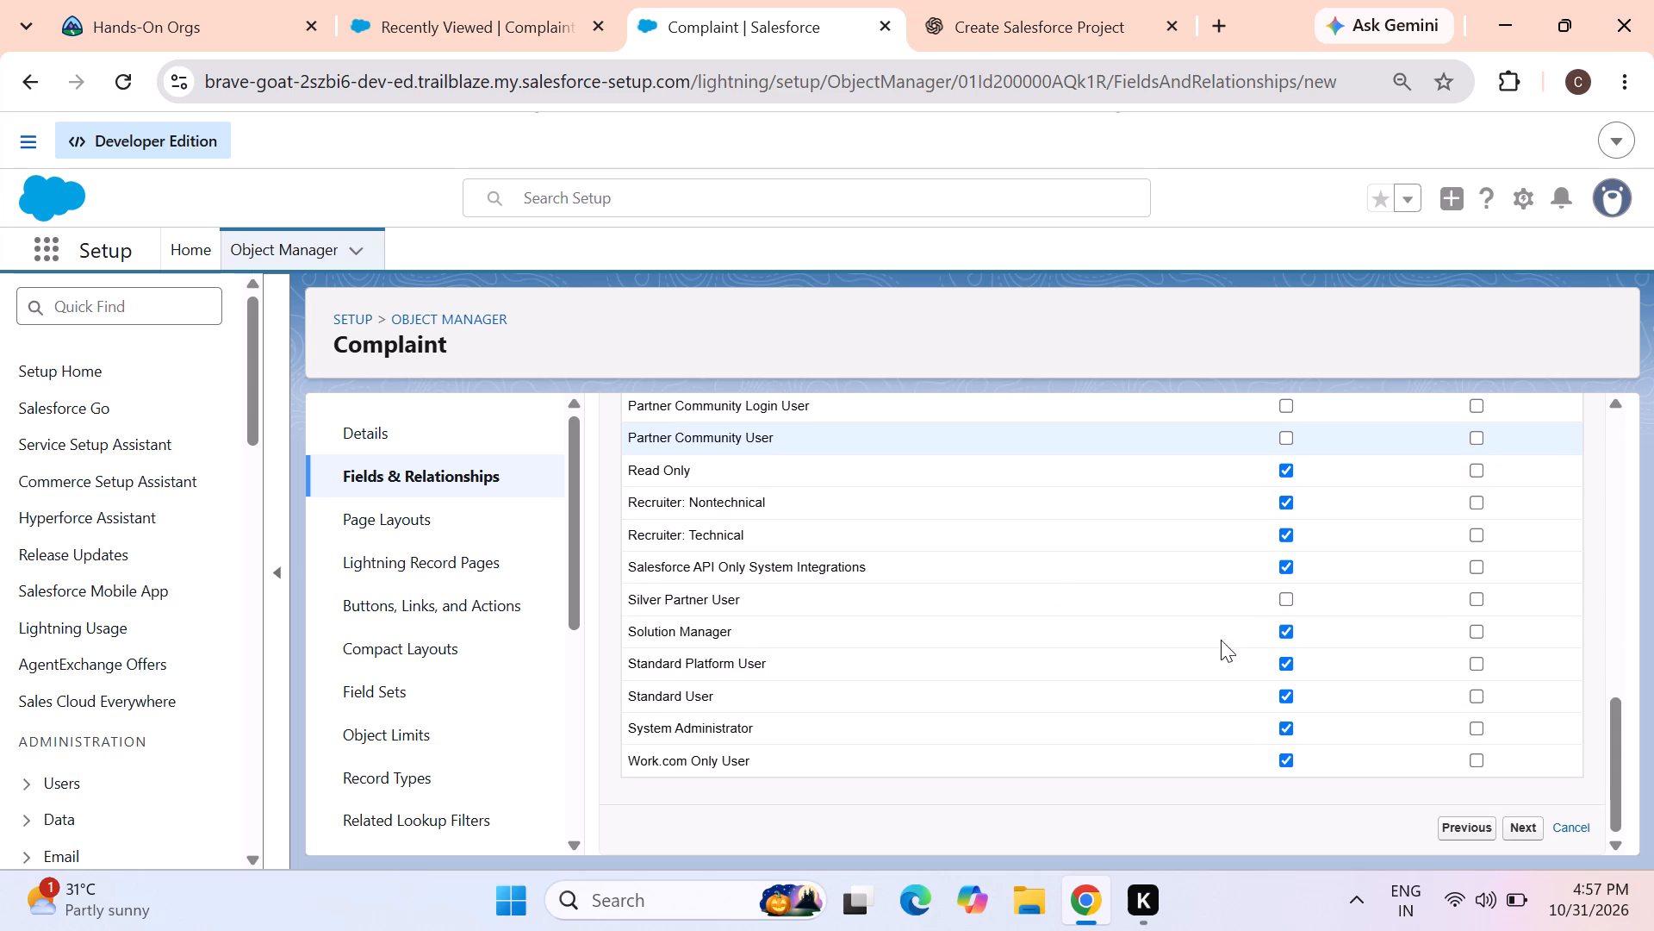
pyautogui.click(1520, 822)
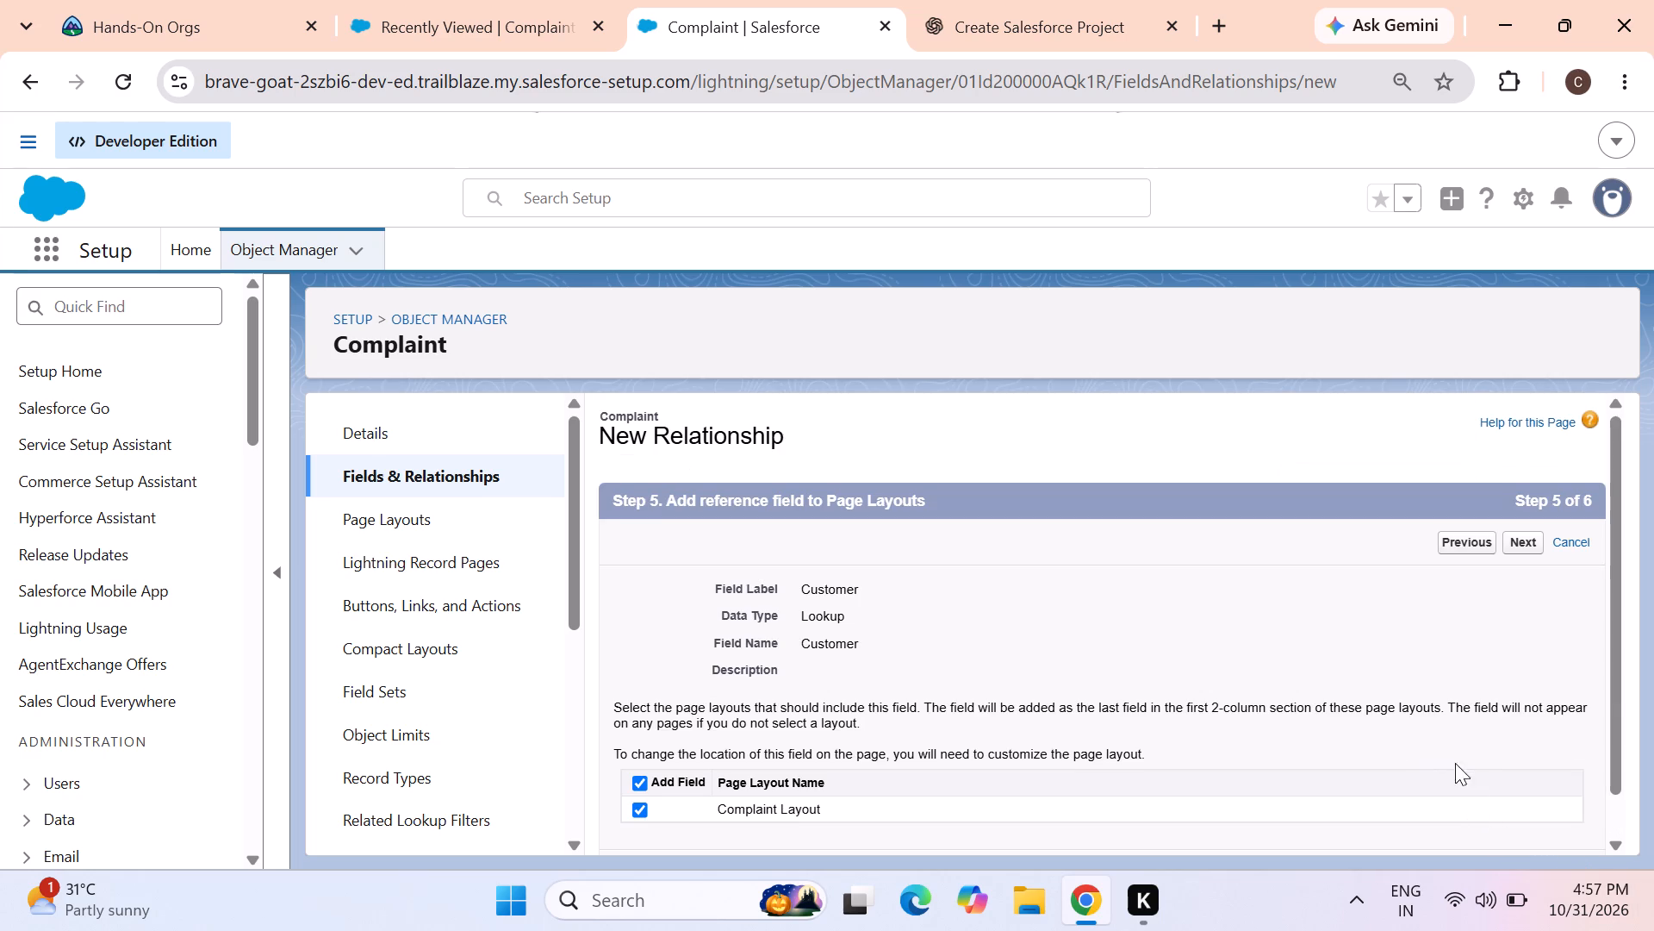
pyautogui.scroll(-5, 1433, 665)
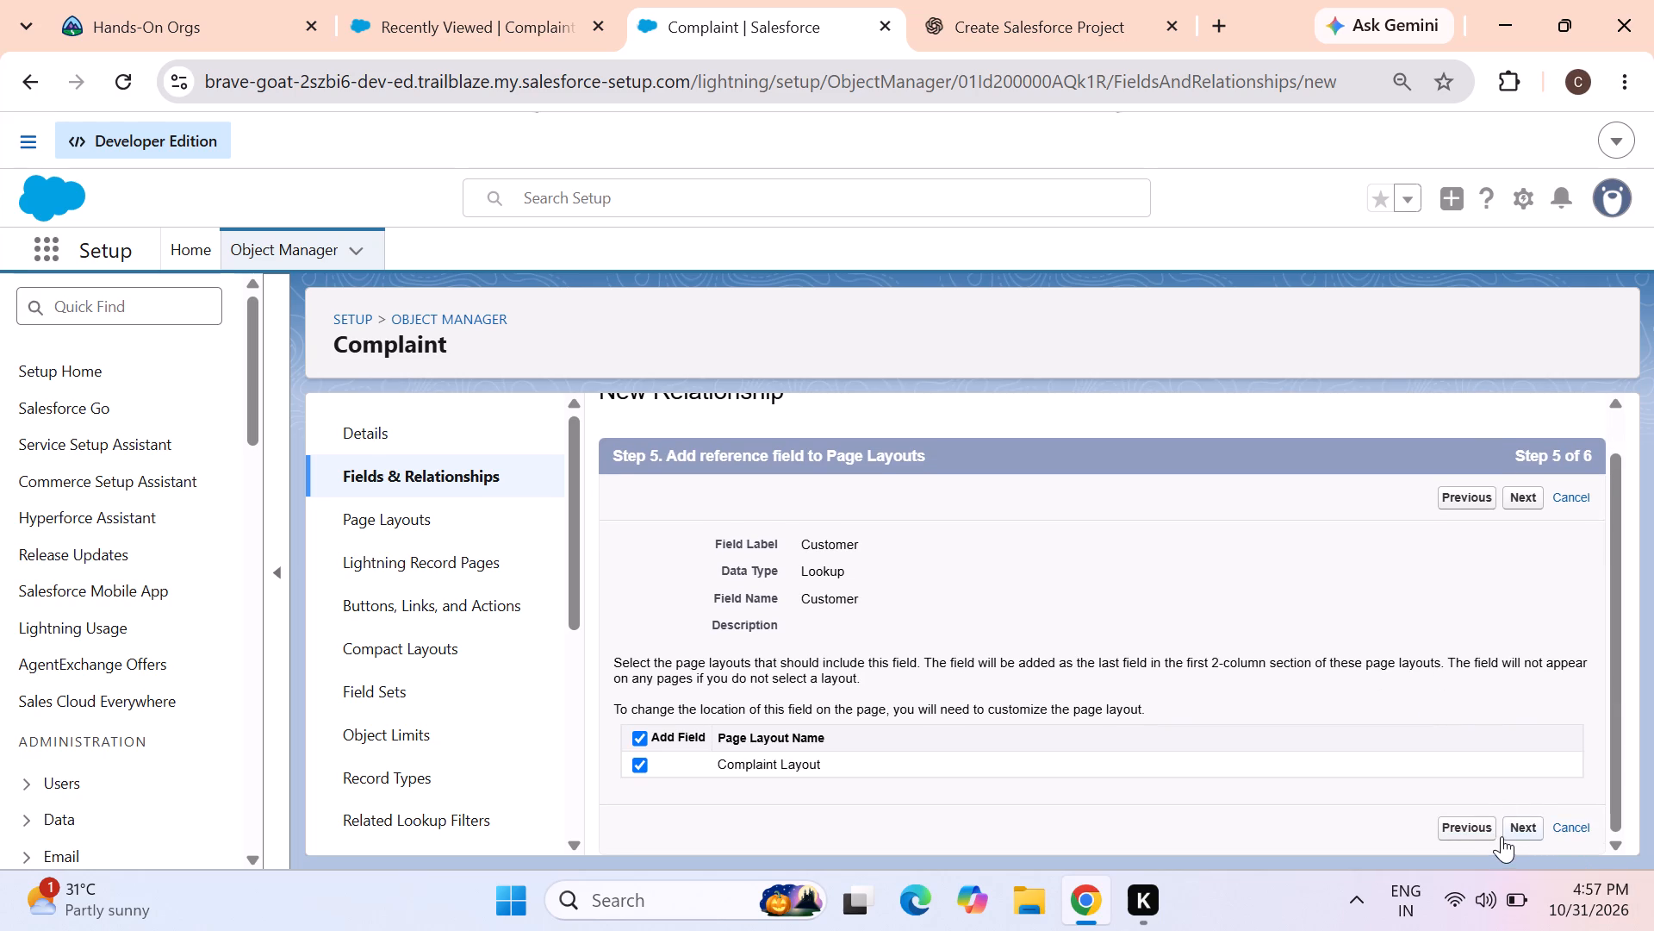
pyautogui.click(1503, 833)
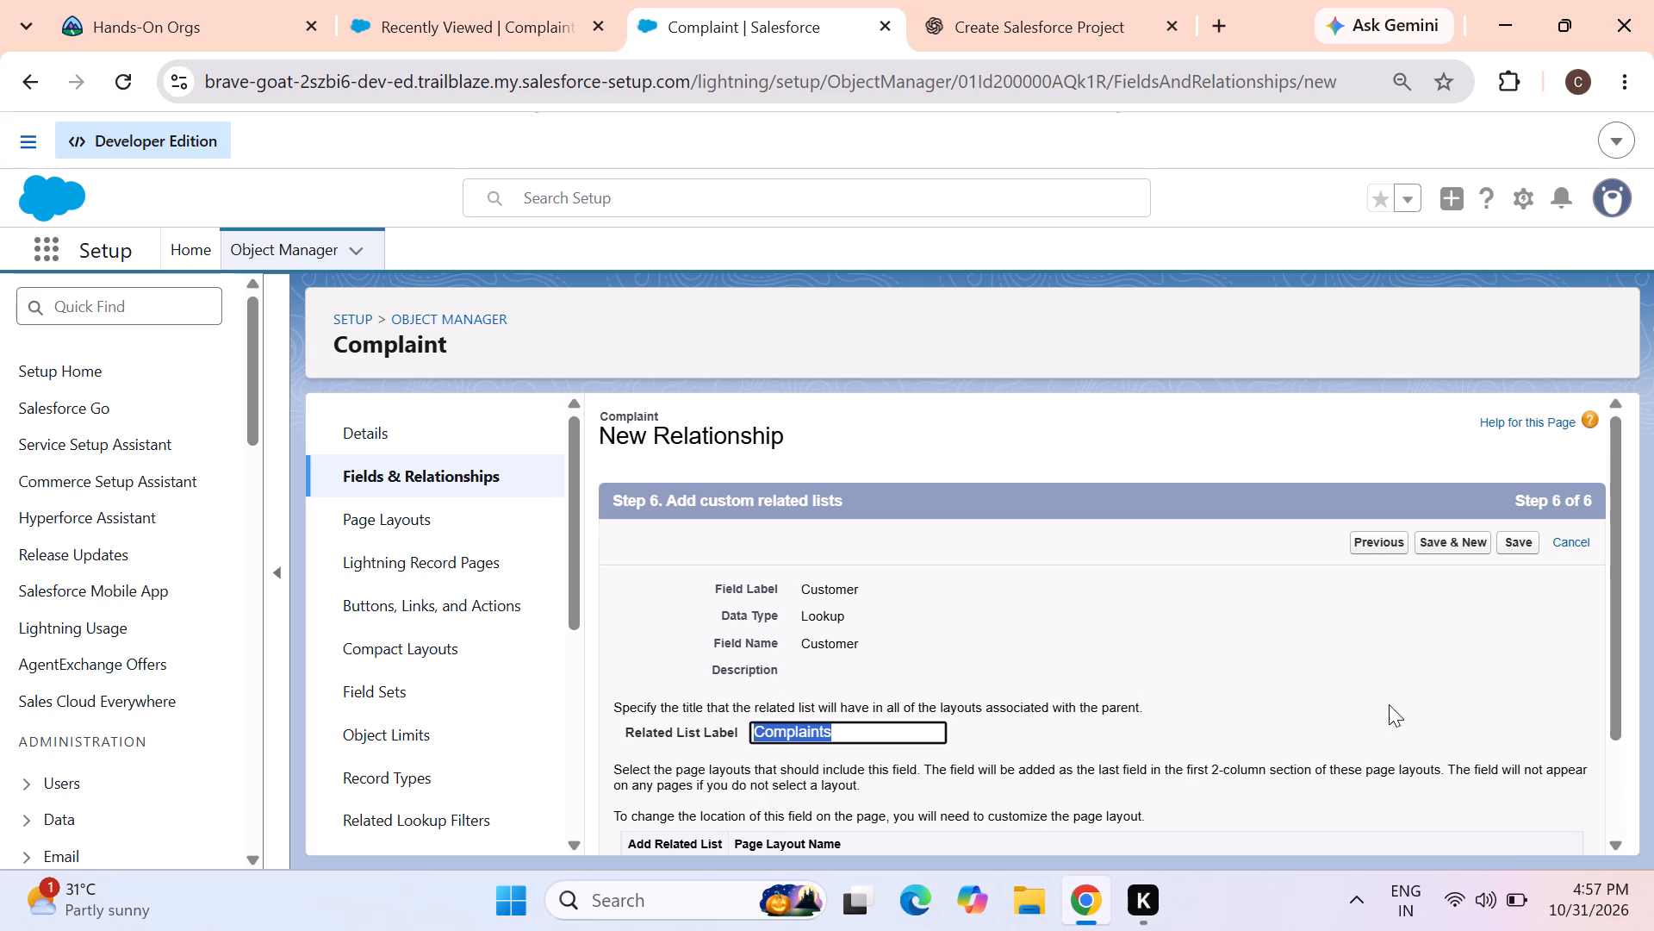
pyautogui.scroll(-1, 1317, 661)
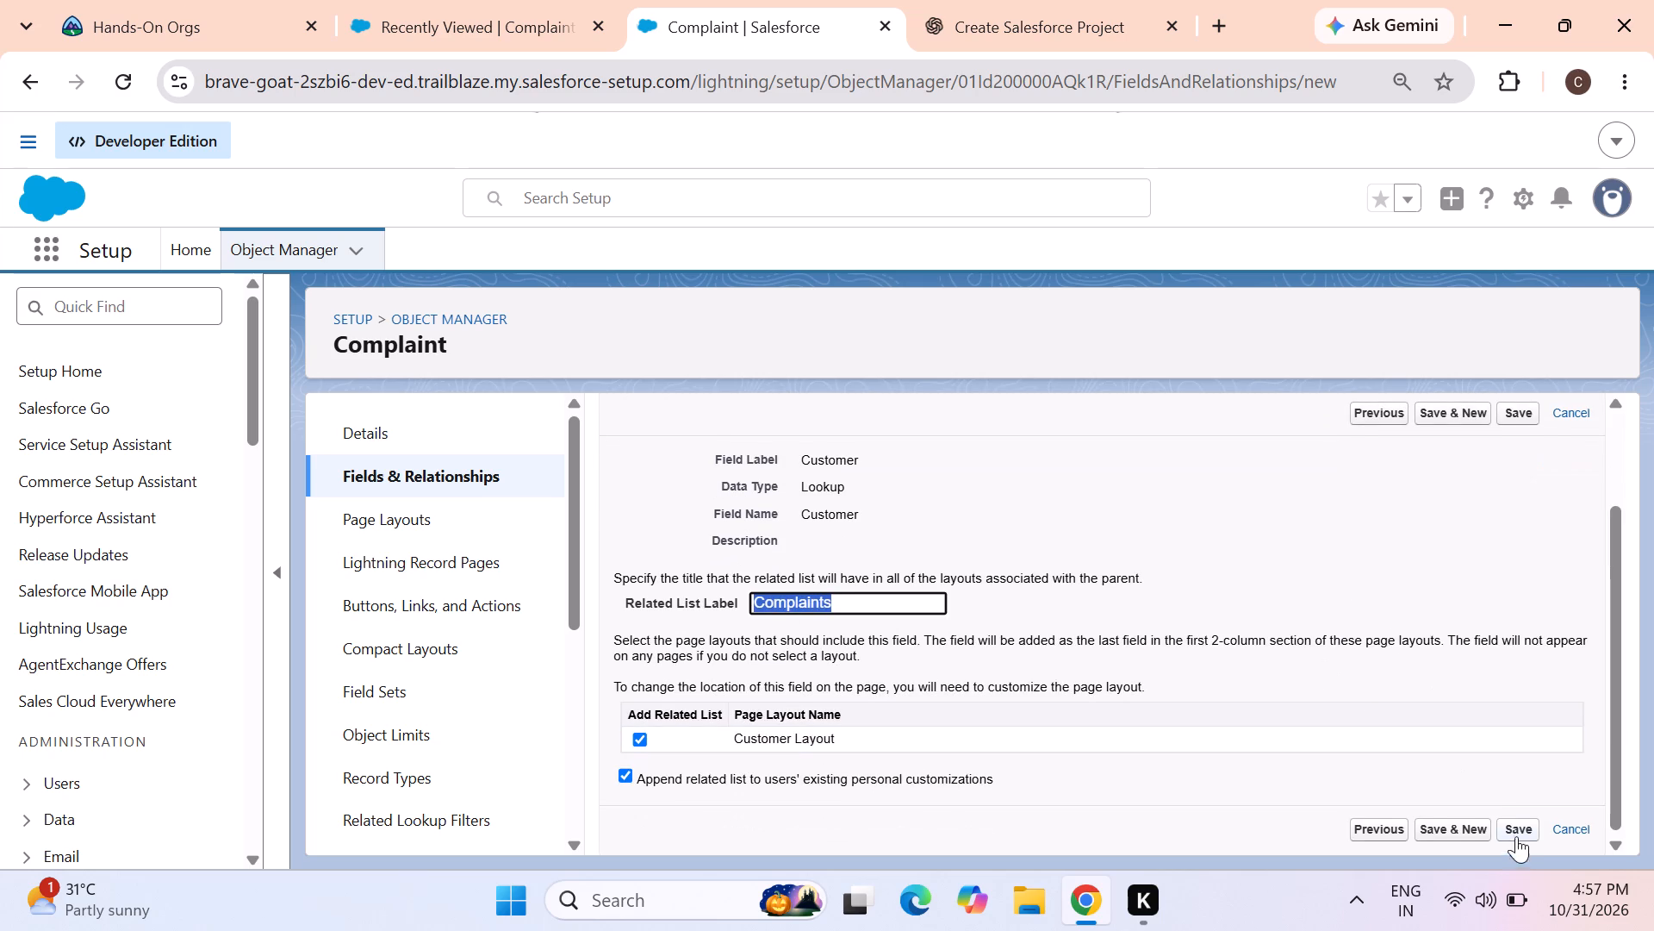
pyautogui.click(1512, 836)
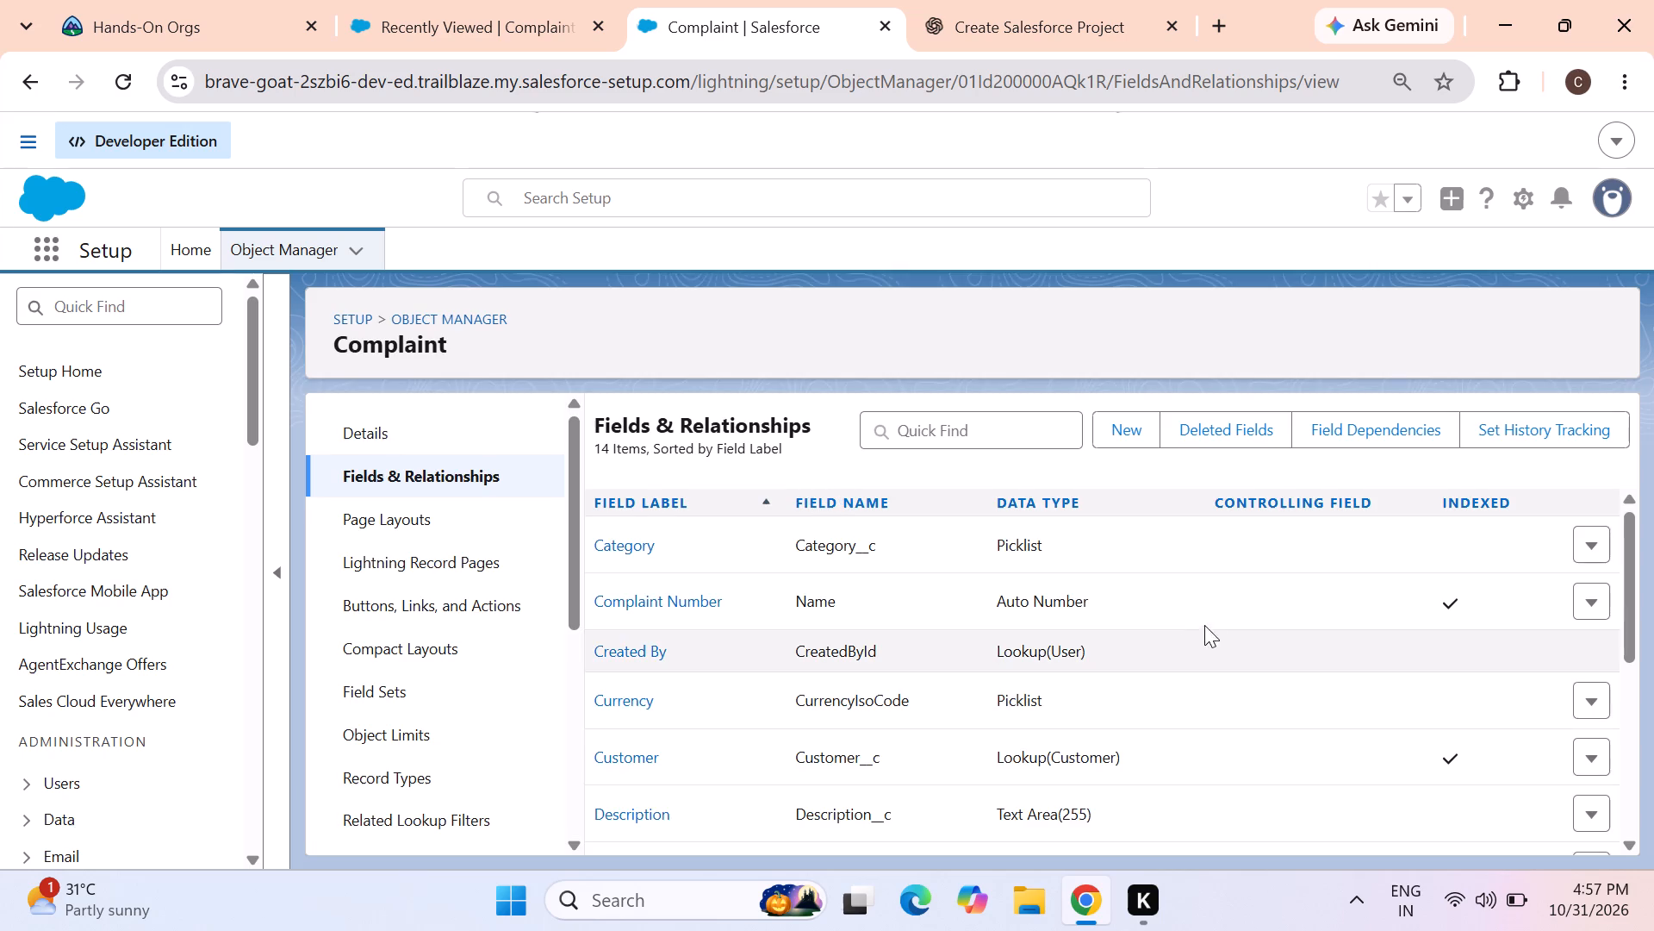
# Open the Complaint object's Complaint Layout and remove the Customer field from its Information section.
pyautogui.scroll(-1, 975, 709)
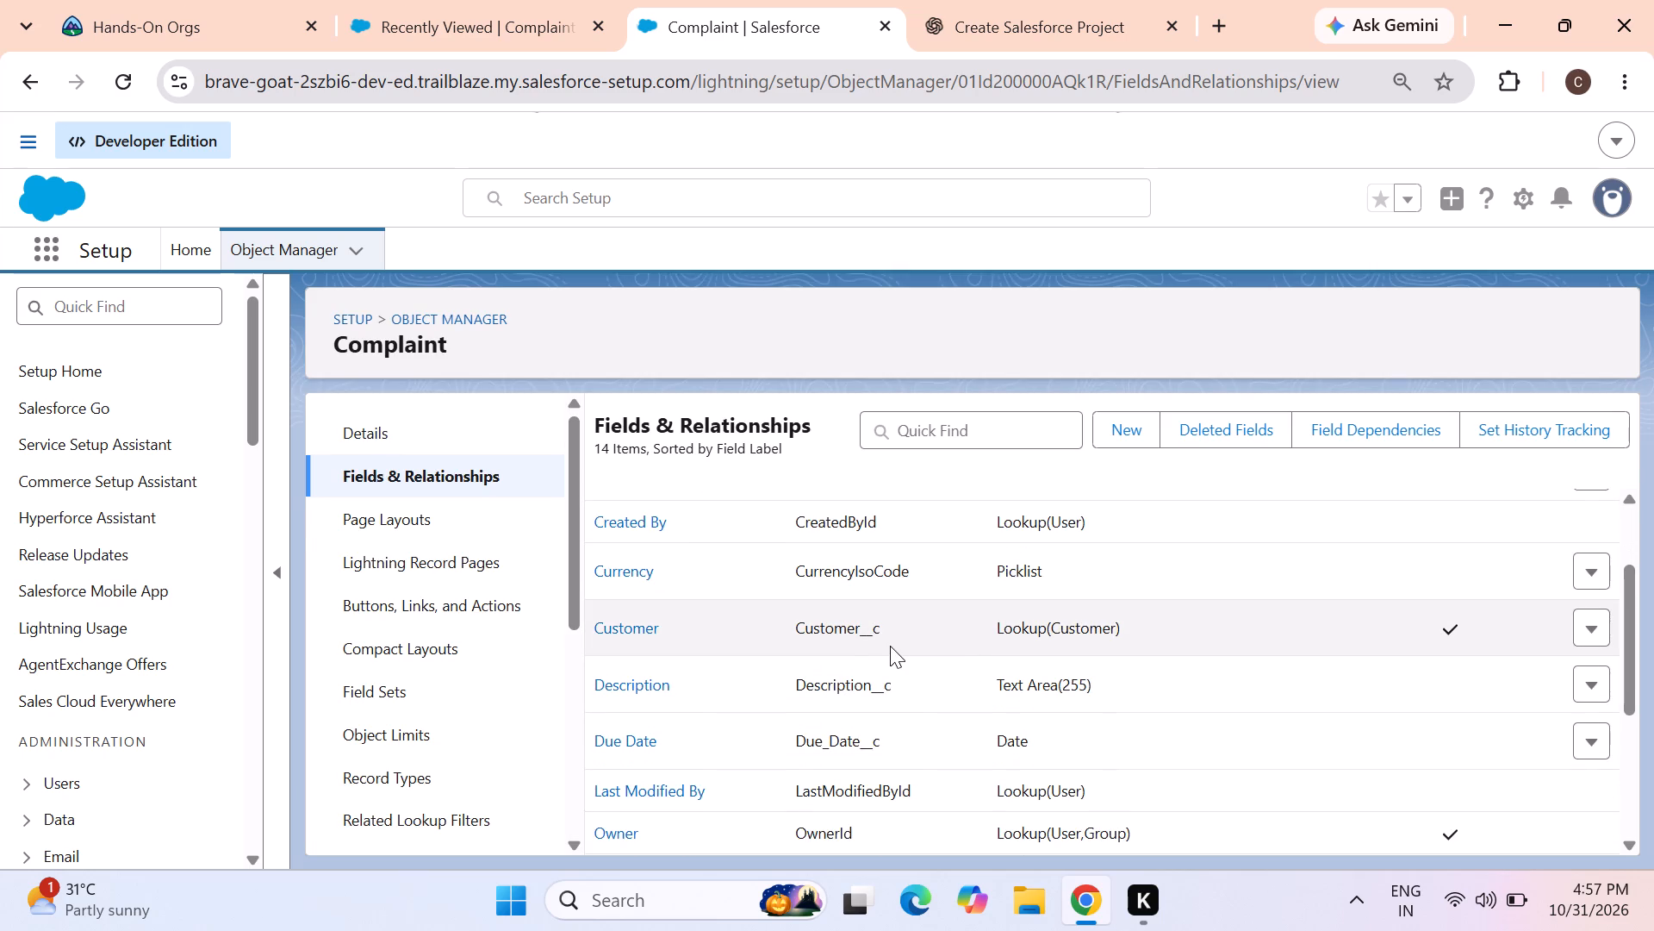
pyautogui.click(472, 520)
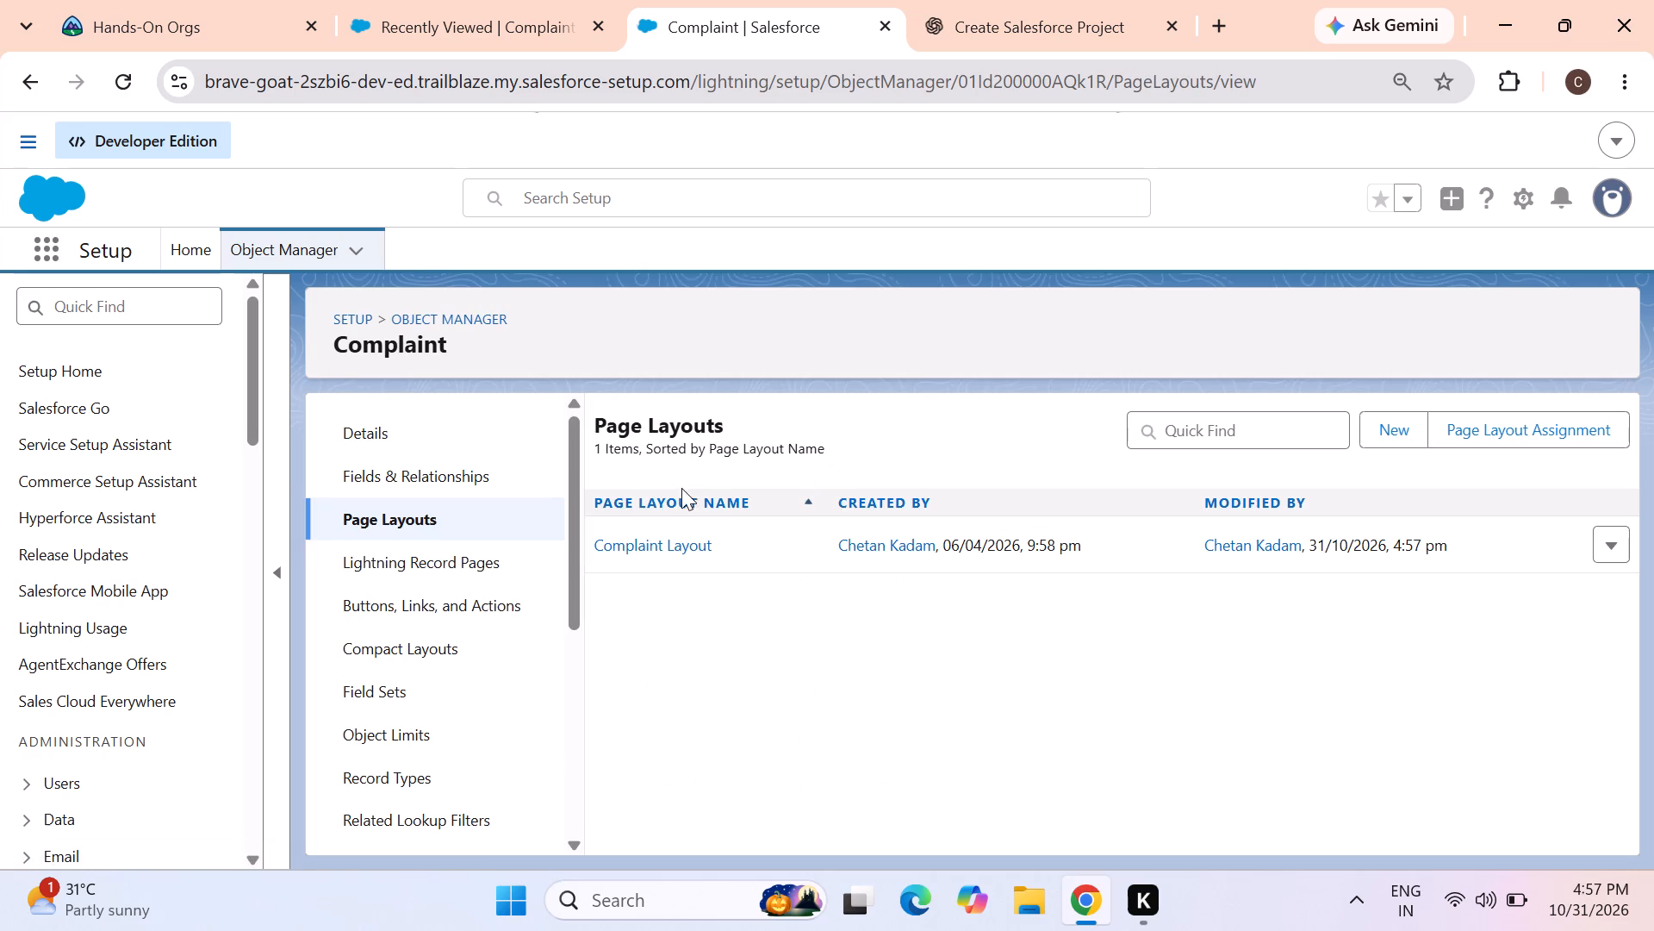
pyautogui.click(668, 550)
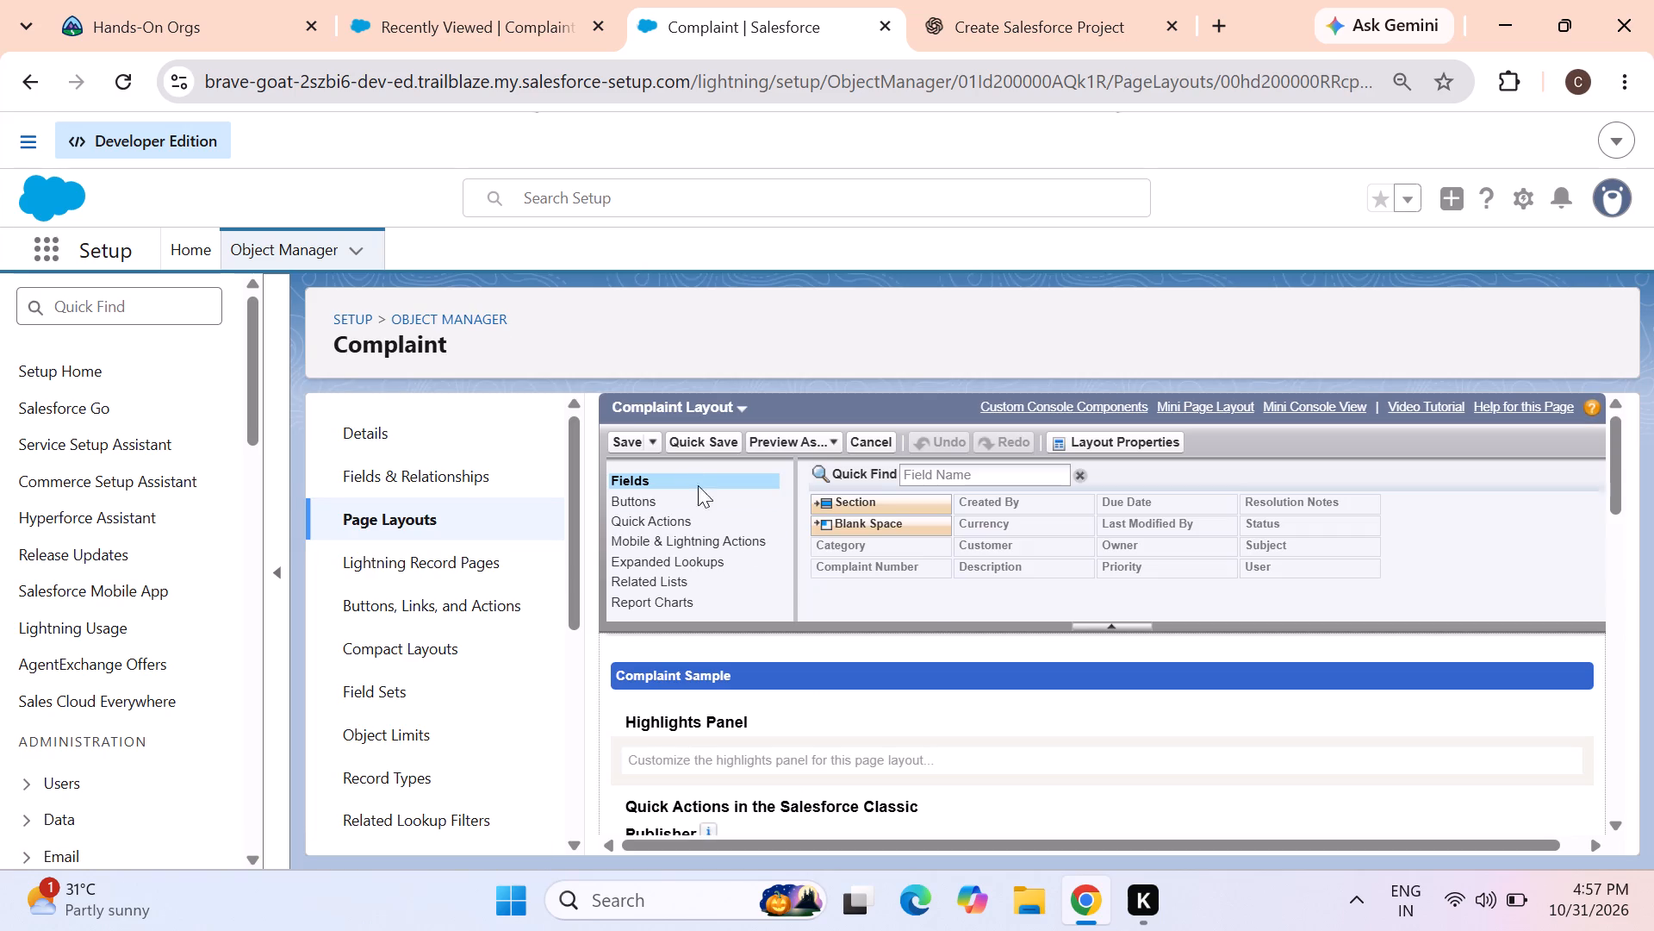
pyautogui.scroll(-2, 921, 600)
pyautogui.scroll(1, 912, 606)
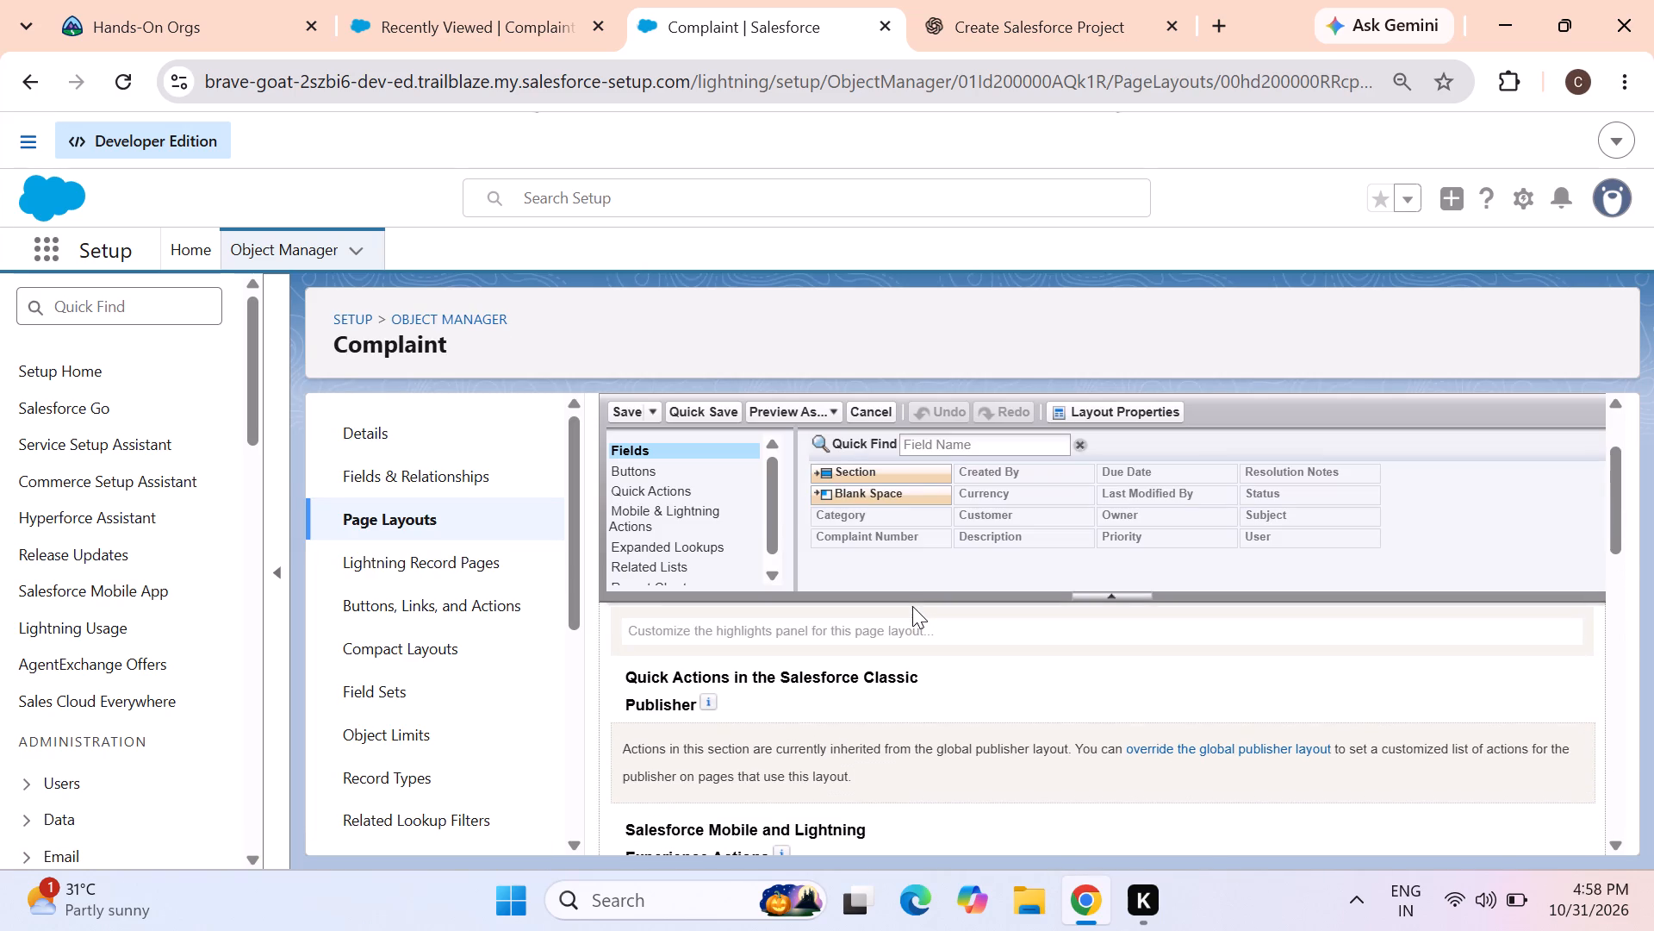
pyautogui.scroll(-3, 702, 523)
pyautogui.scroll(2, 701, 522)
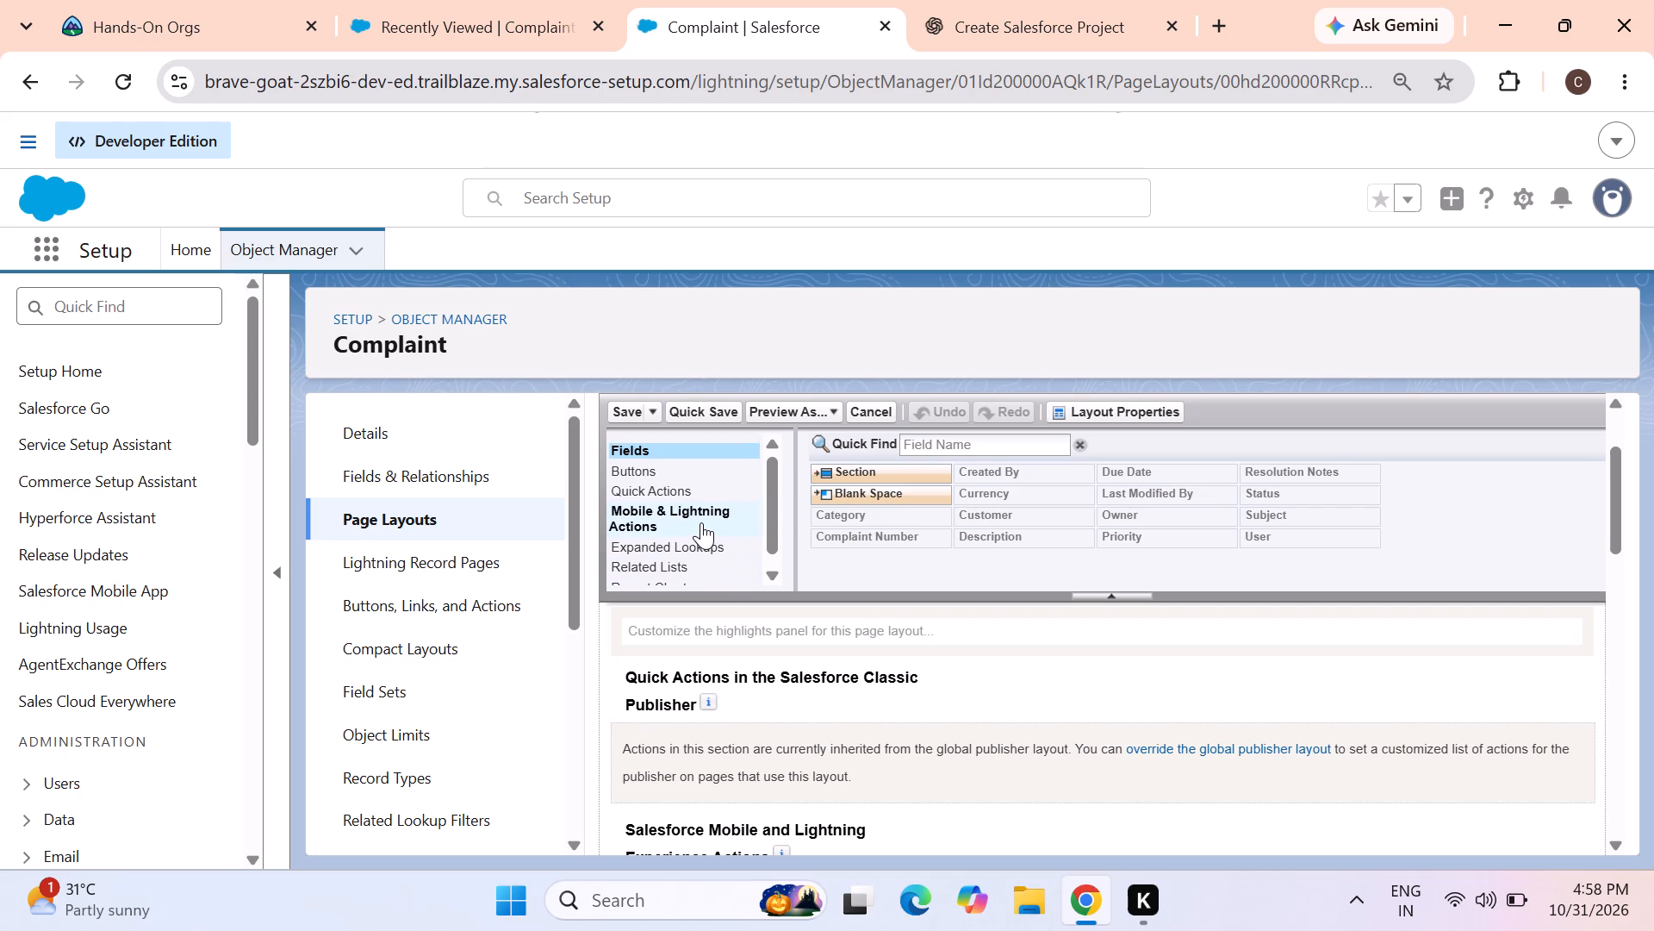
pyautogui.scroll(1, 701, 522)
pyautogui.scroll(-1, 828, 540)
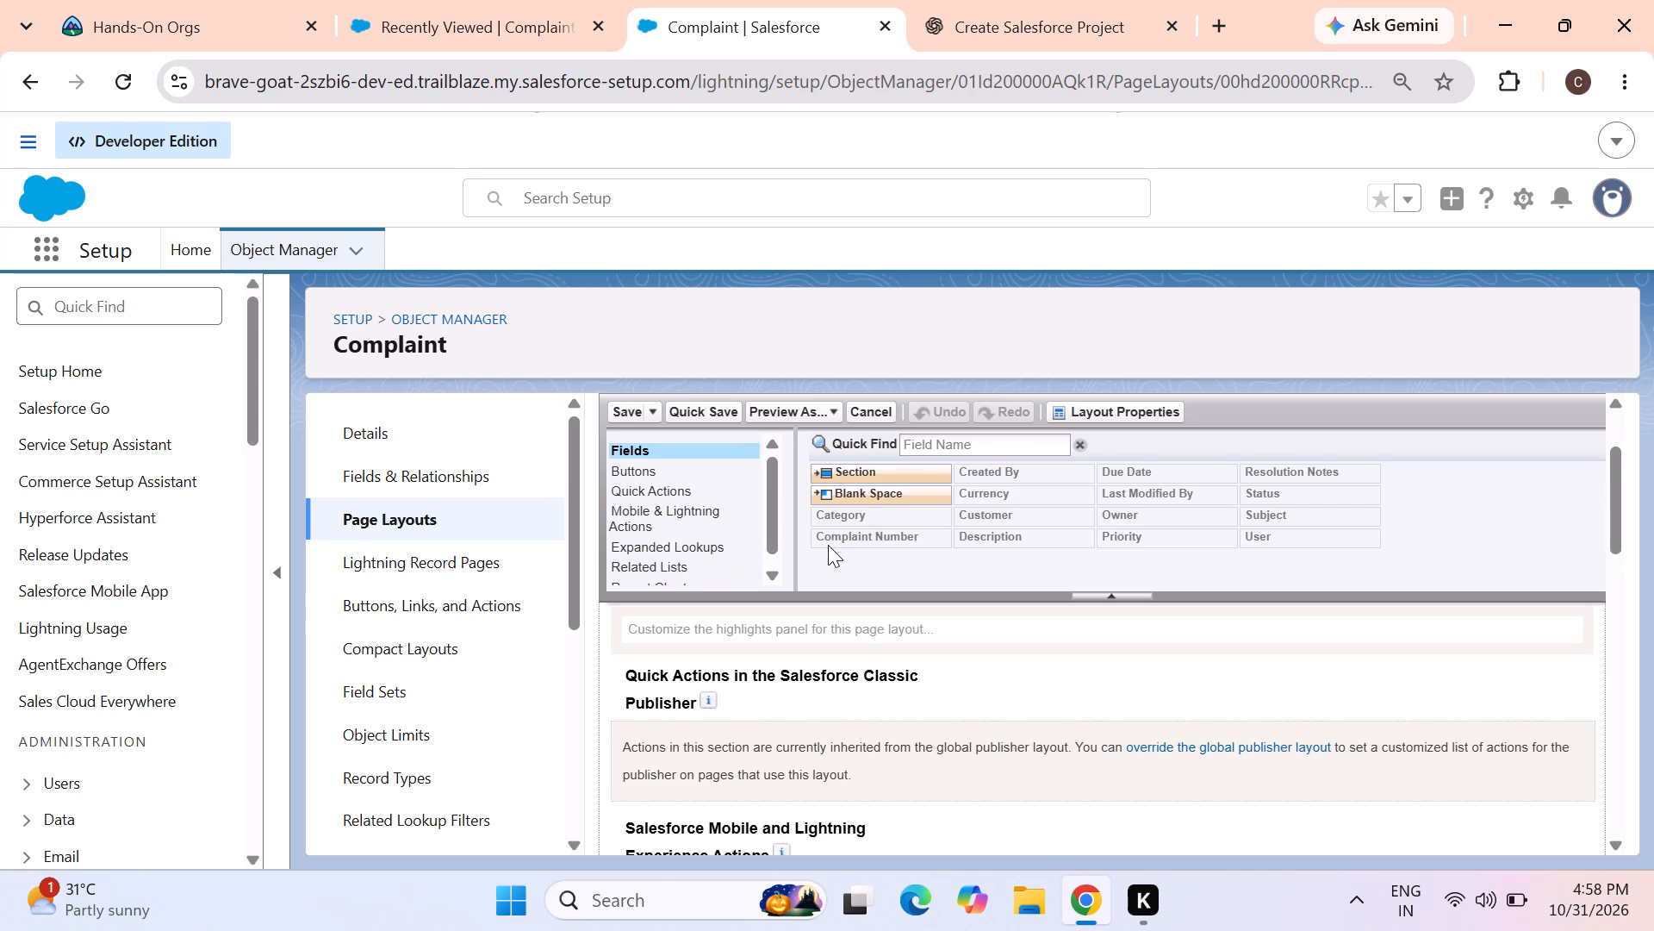
pyautogui.scroll(-3, 828, 545)
pyautogui.scroll(-1, 822, 650)
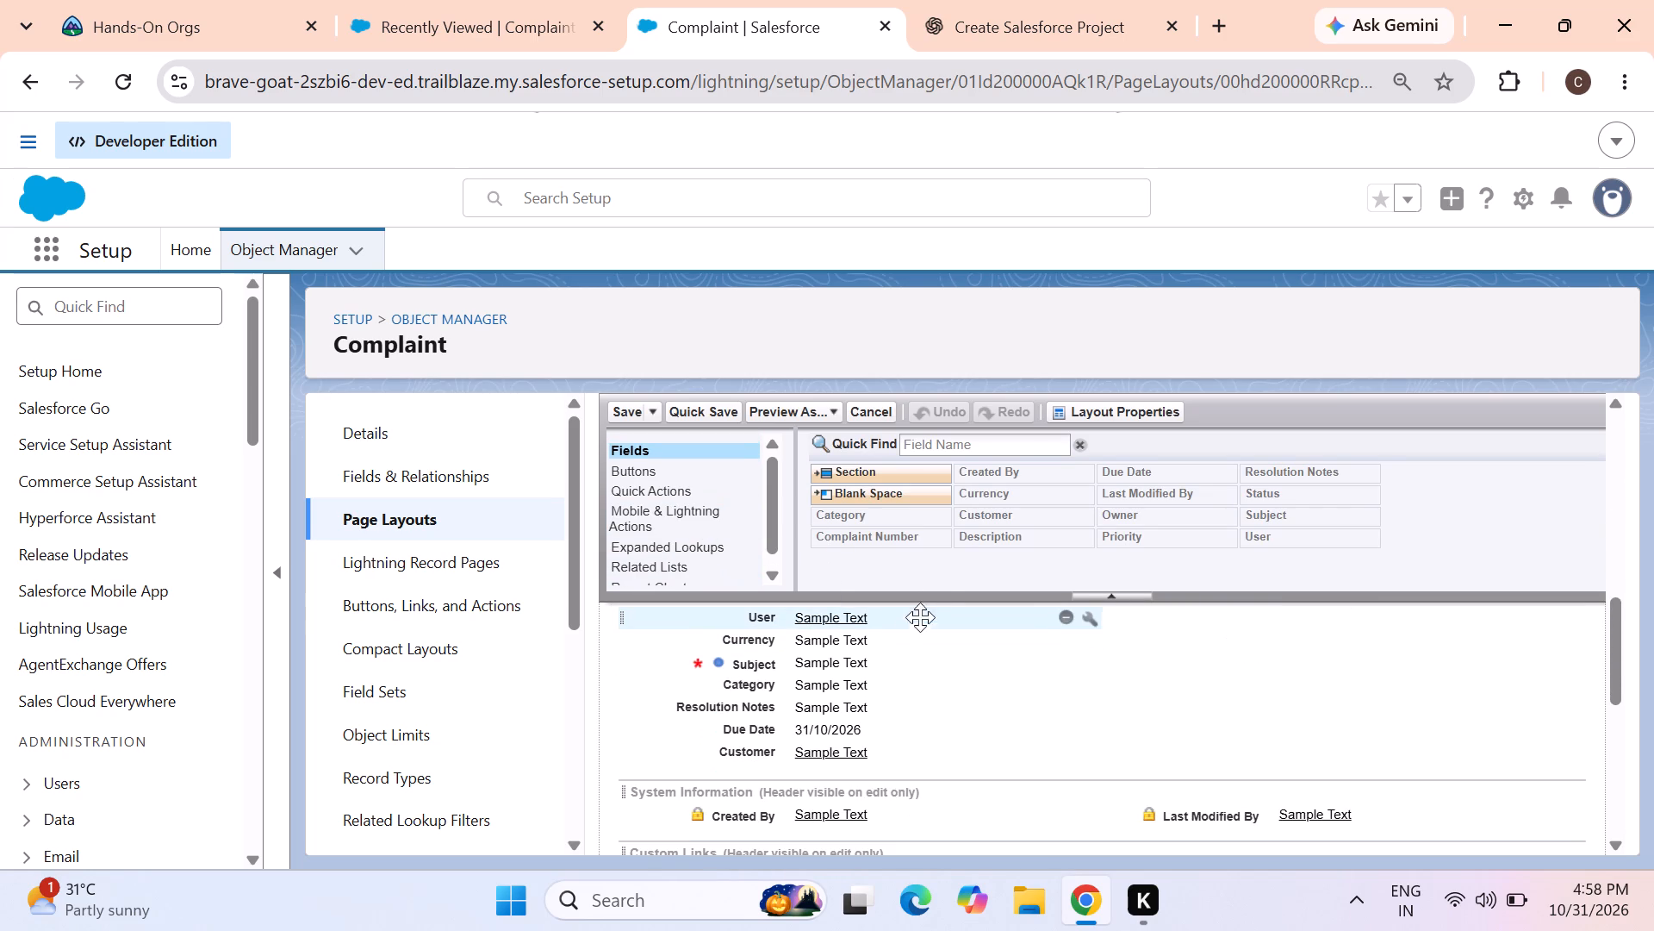
pyautogui.click(985, 515)
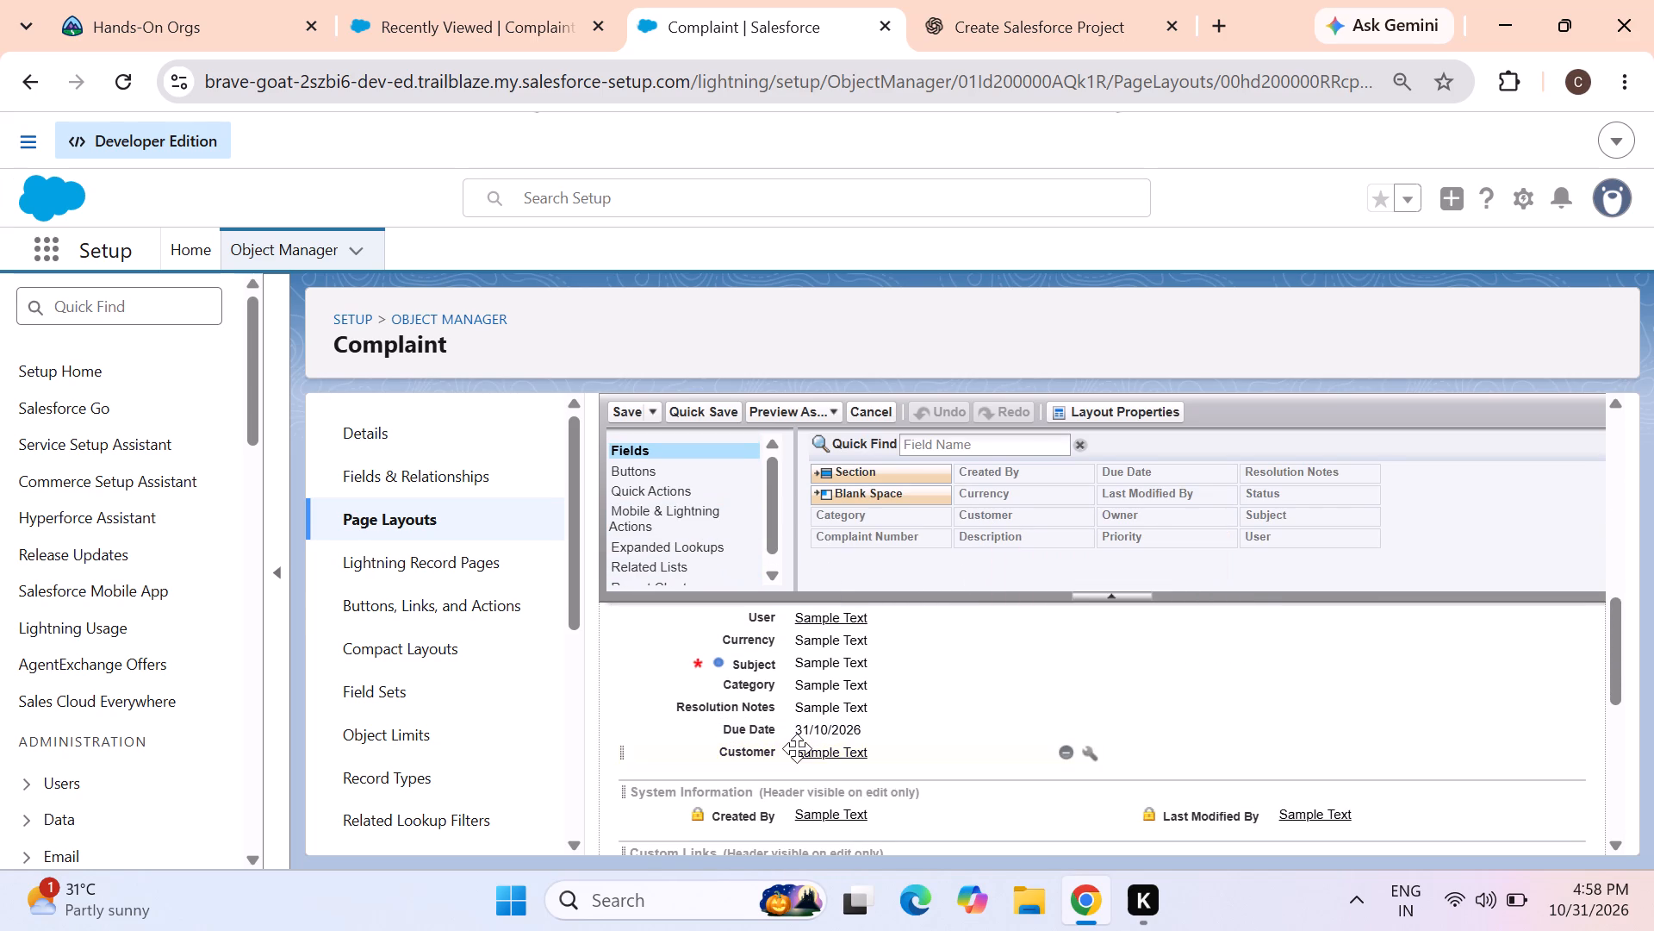
pyautogui.rightClick(793, 750)
pyautogui.click(793, 750)
pyautogui.moveTo(793, 750); pyautogui.dragTo(818, 707)
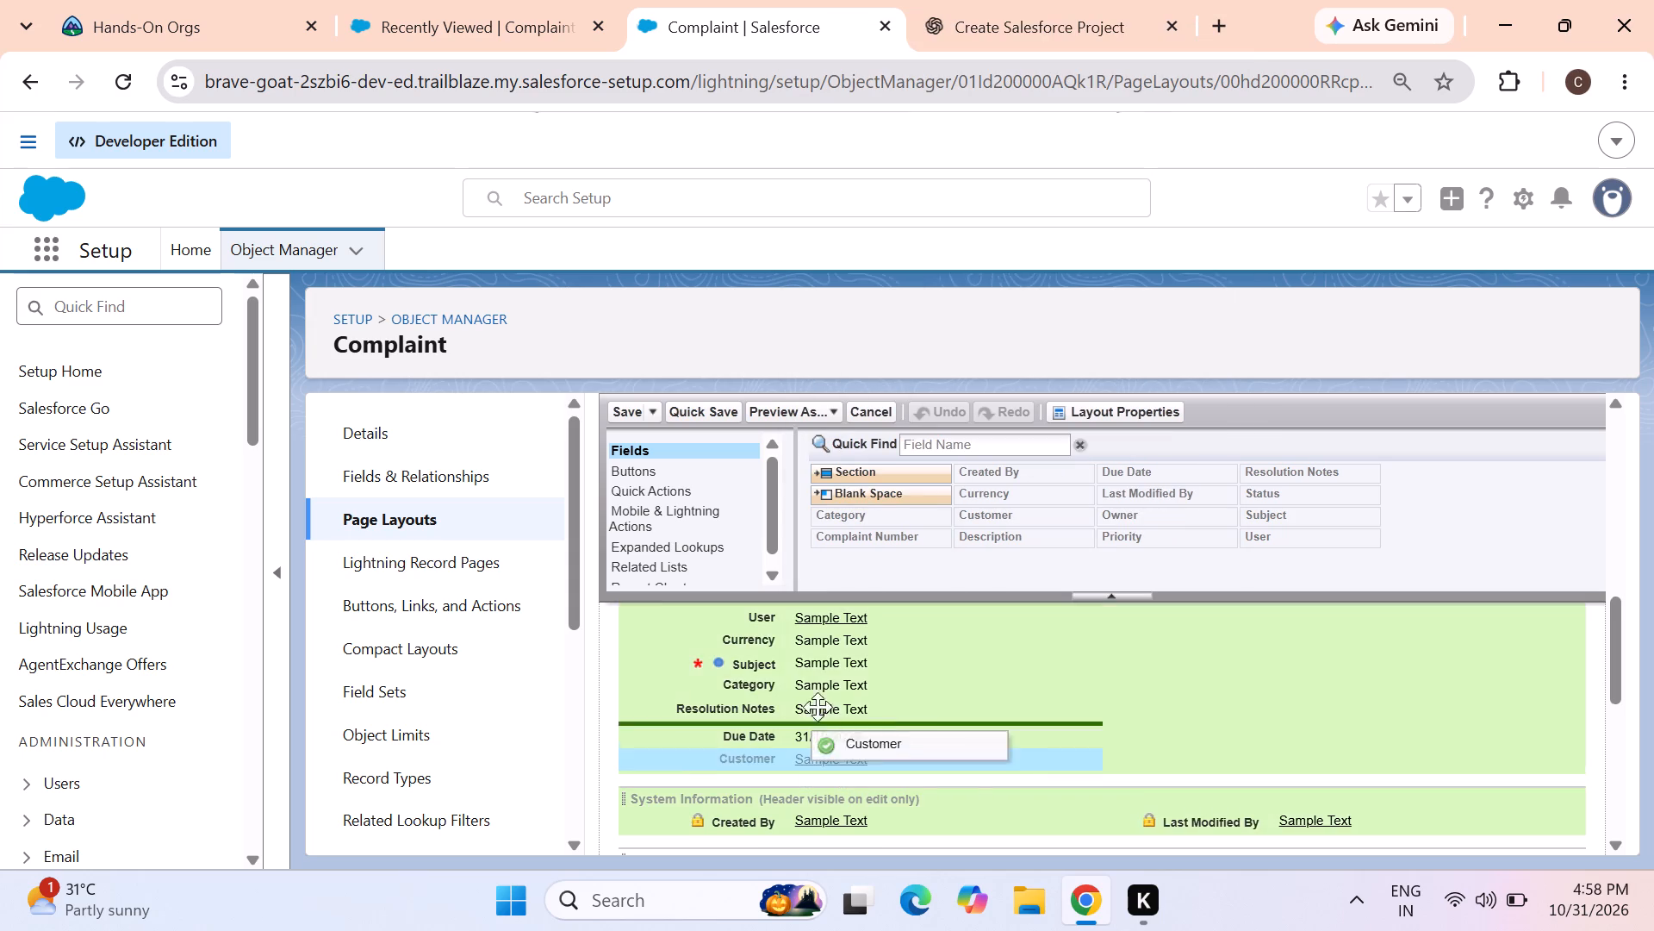
pyautogui.moveTo(818, 707); pyautogui.dragTo(972, 524)
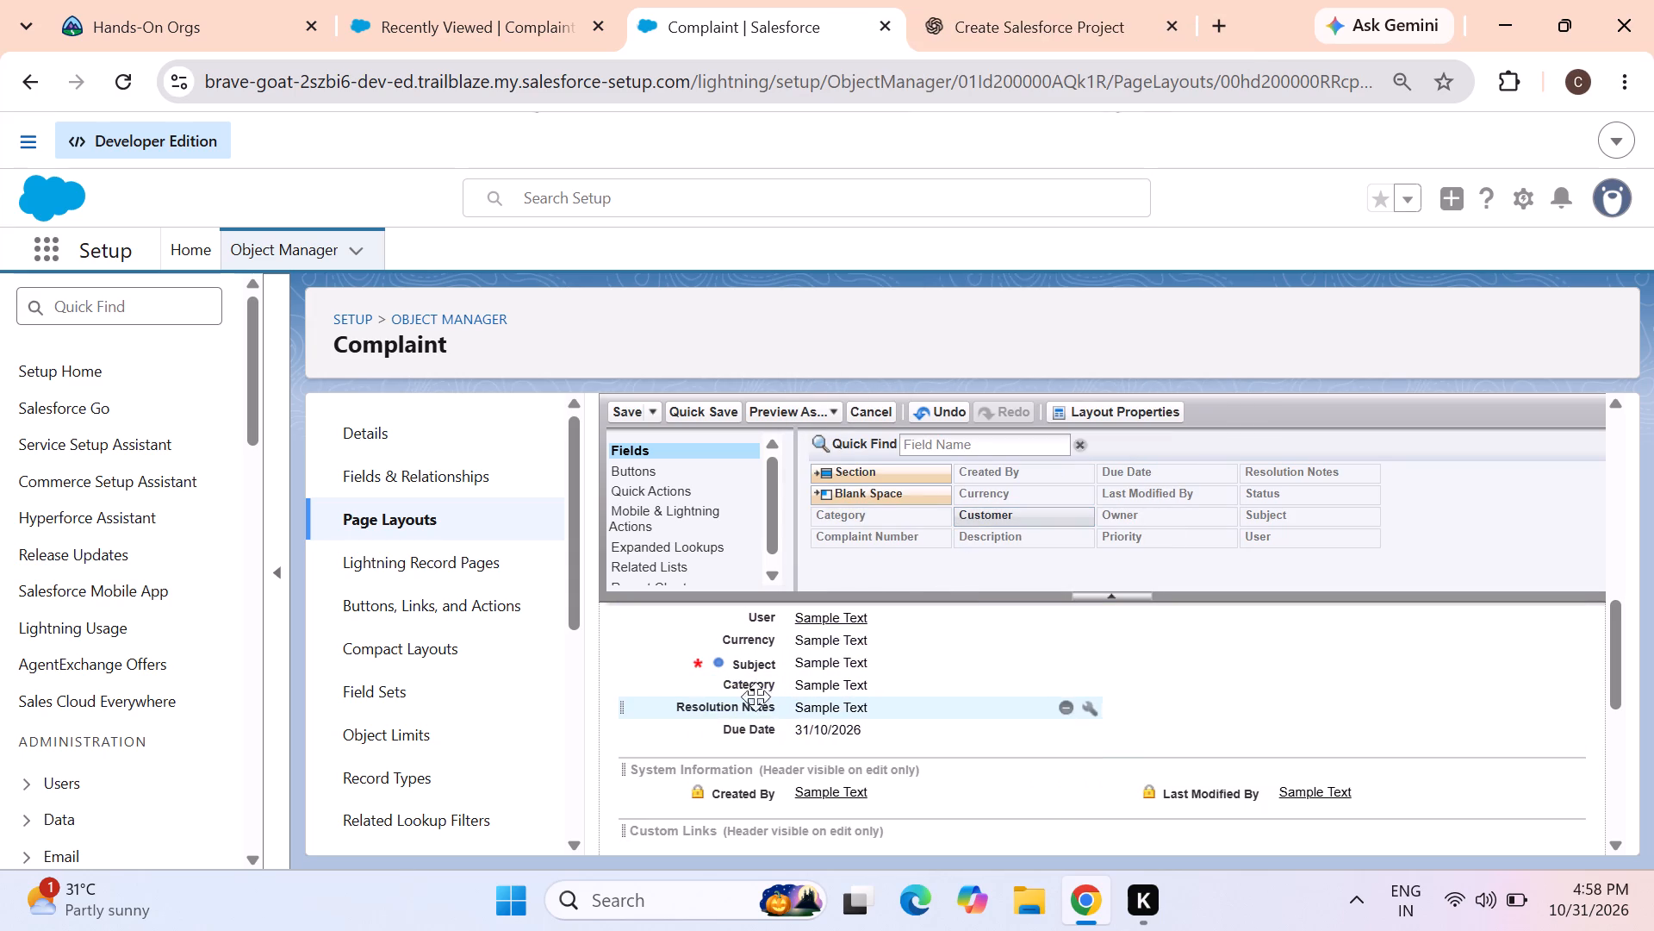
# Add the Customer field back to the Information section directly below Due Date and save the page layout.
pyautogui.click(942, 704)
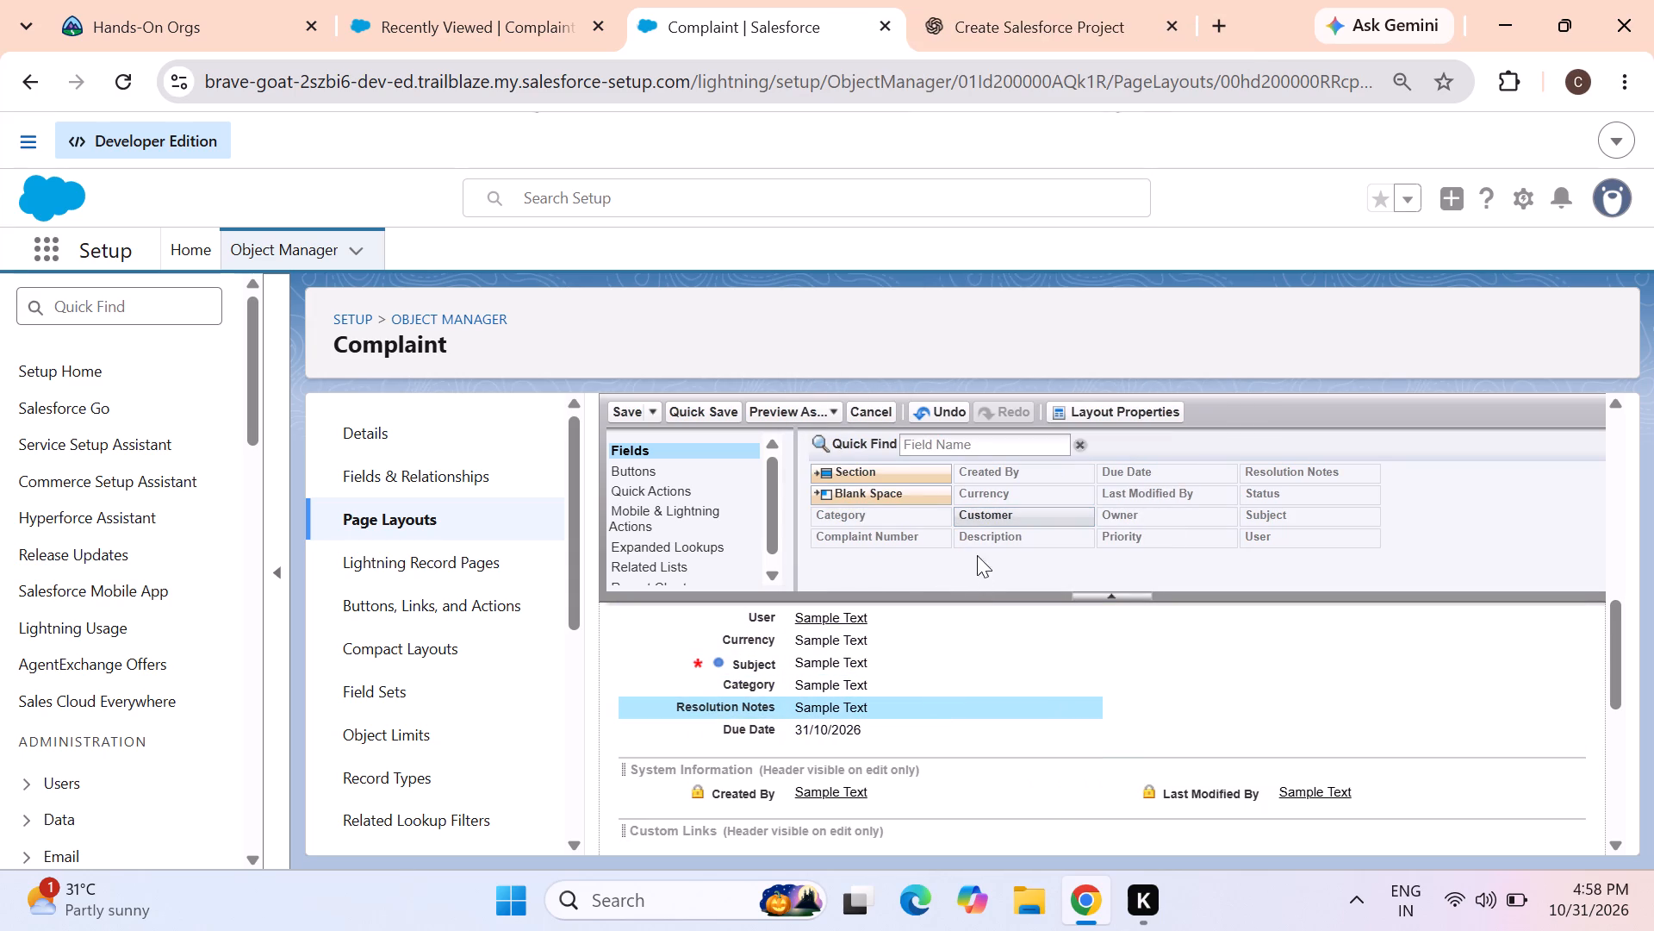
pyautogui.moveTo(996, 512); pyautogui.dragTo(844, 710)
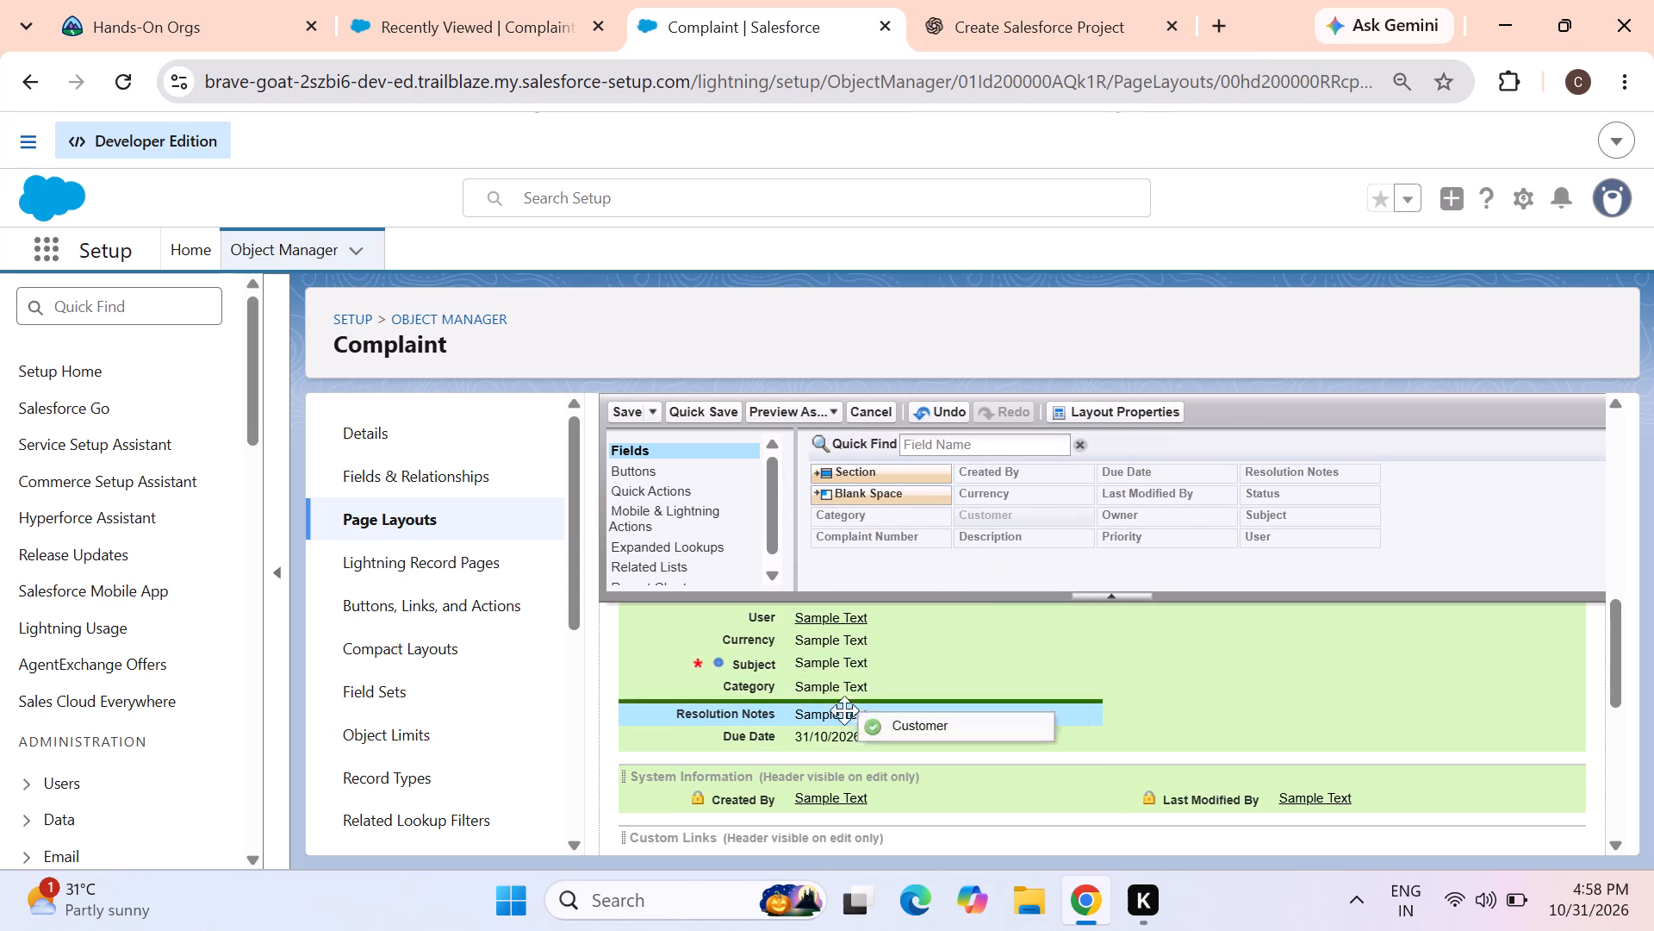
pyautogui.moveTo(844, 710); pyautogui.dragTo(751, 728)
pyautogui.scroll(2, 885, 685)
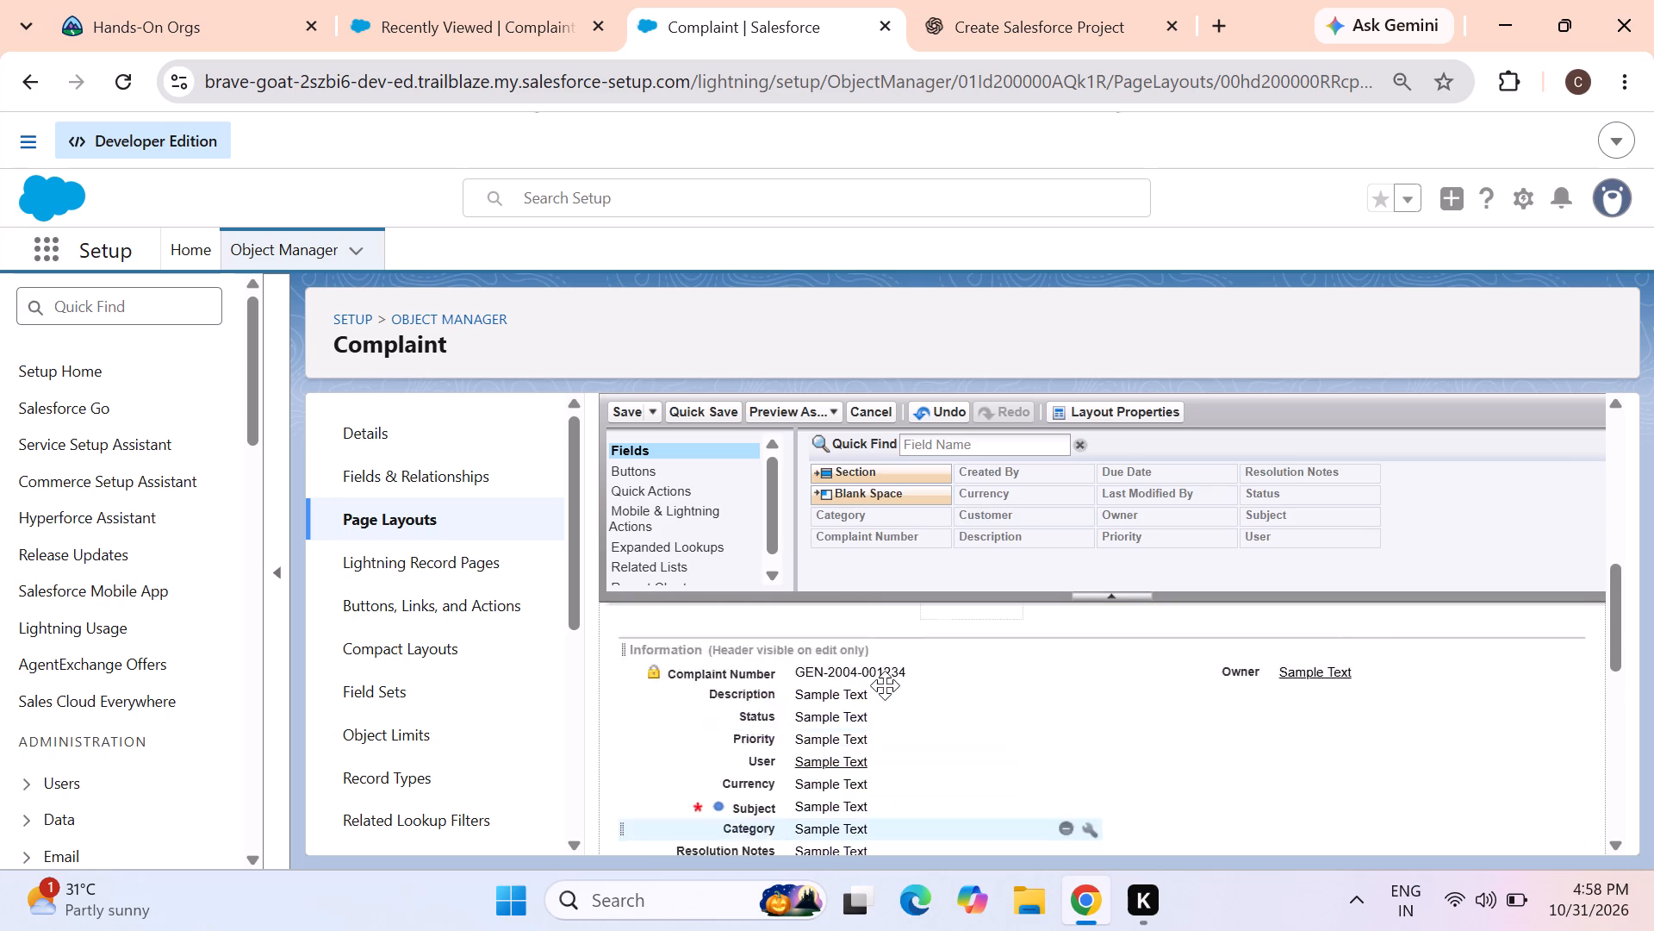
pyautogui.scroll(-3, 885, 685)
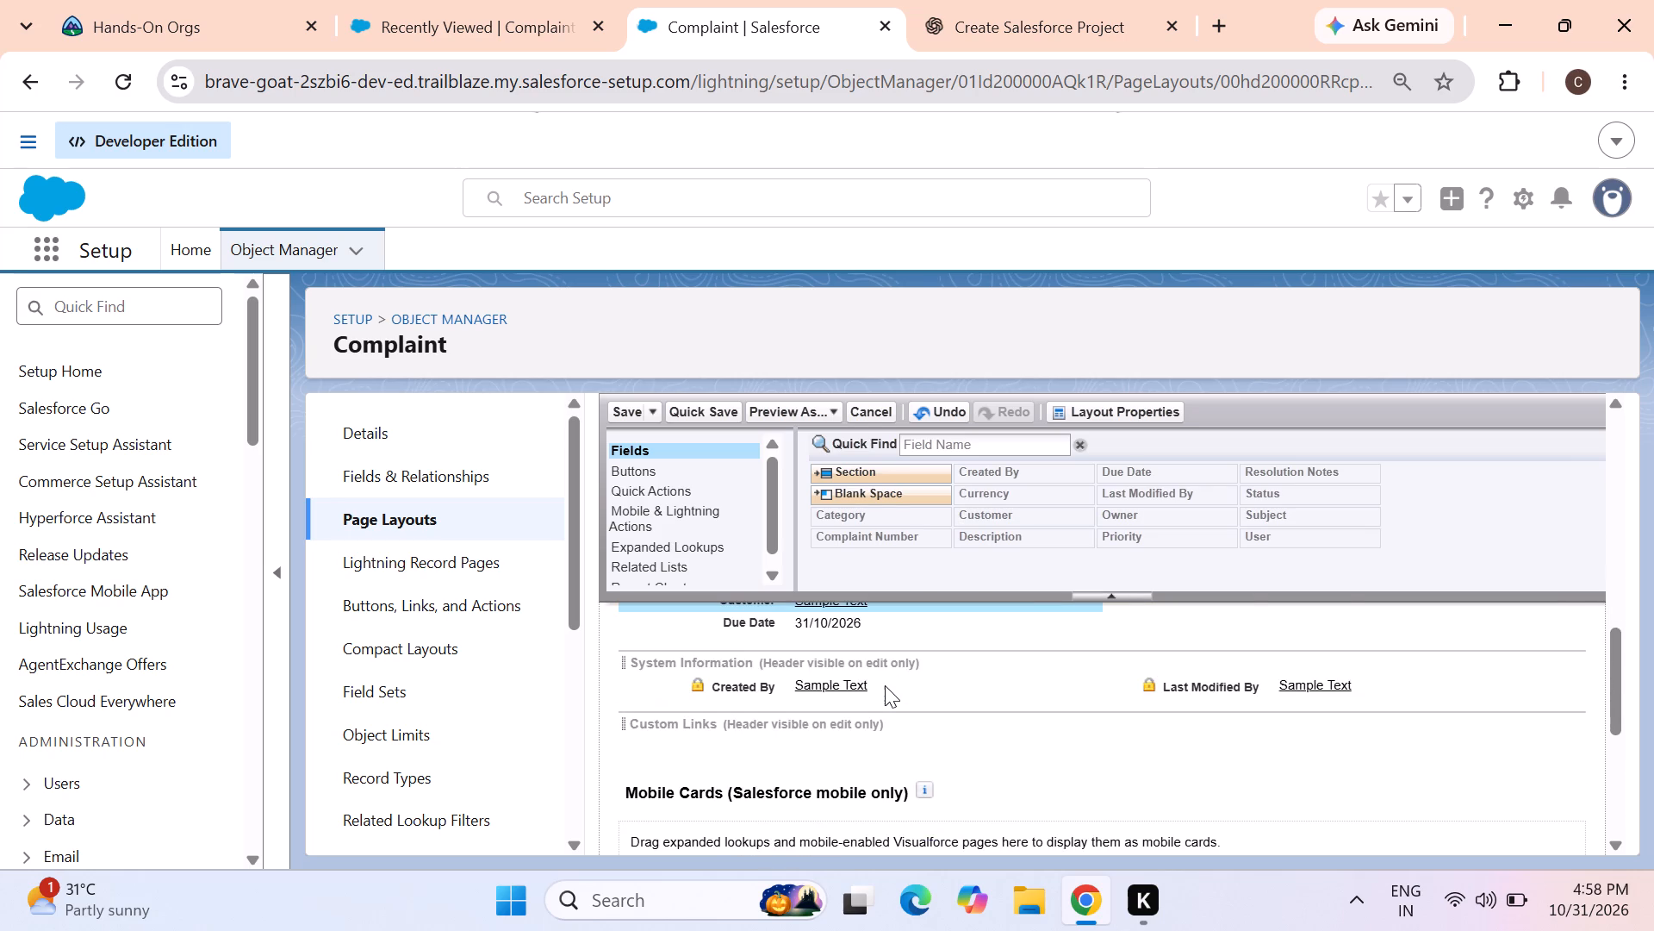
pyautogui.scroll(1, 885, 684)
pyautogui.moveTo(840, 727); pyautogui.dragTo(839, 733)
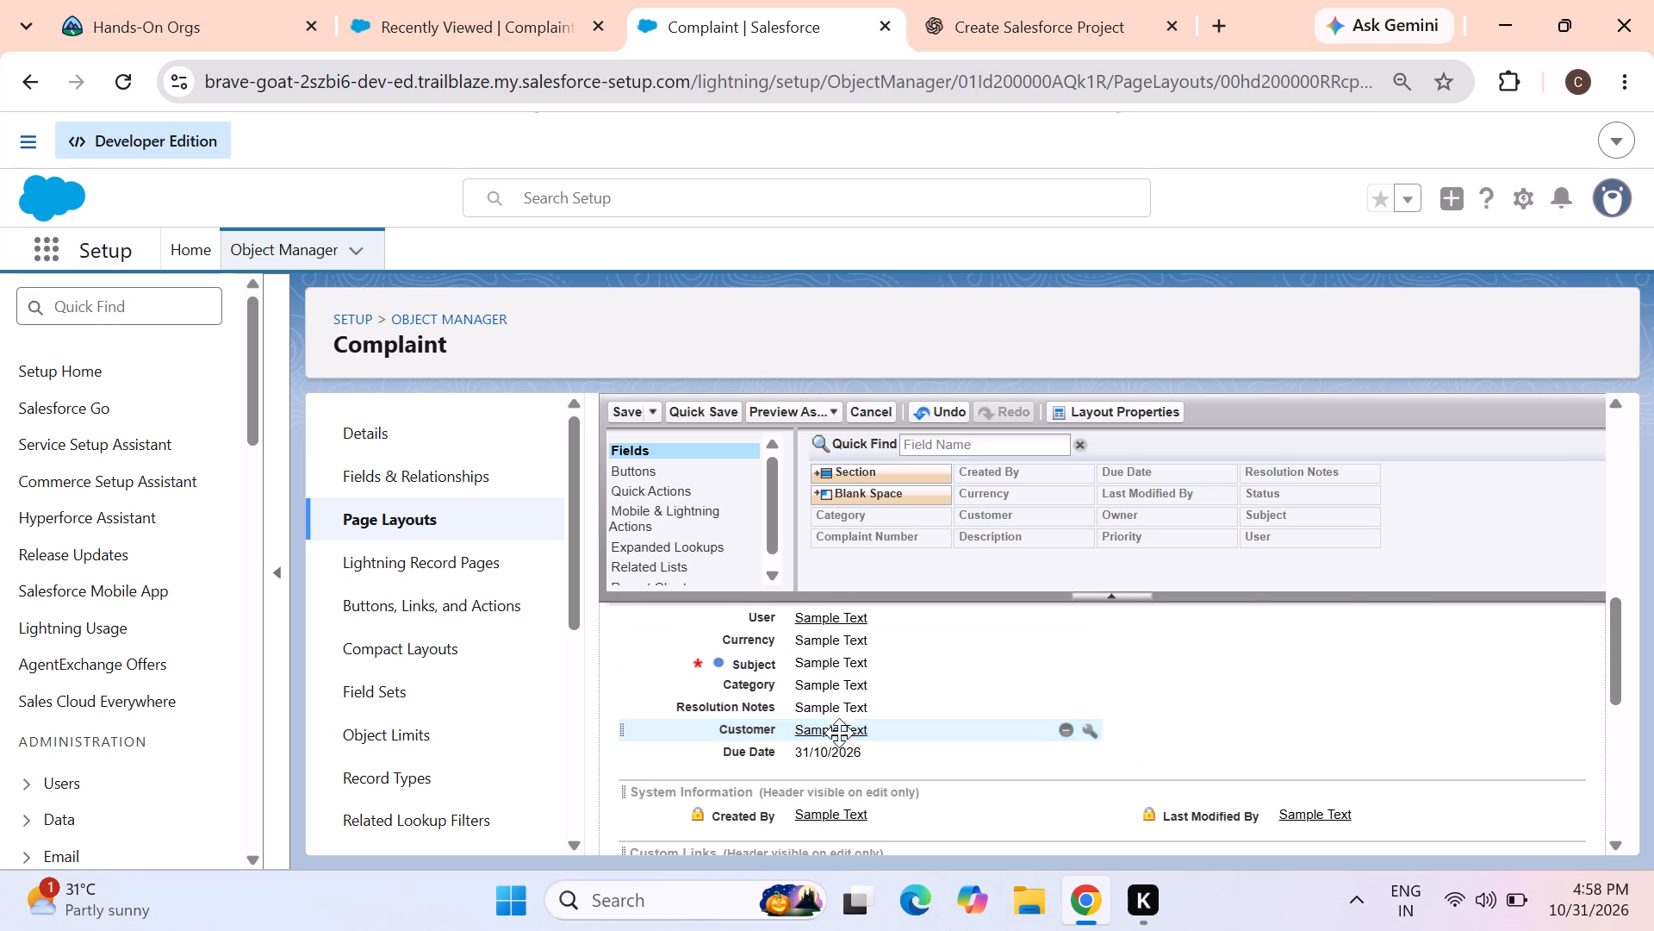
pyautogui.moveTo(839, 733); pyautogui.dragTo(831, 765)
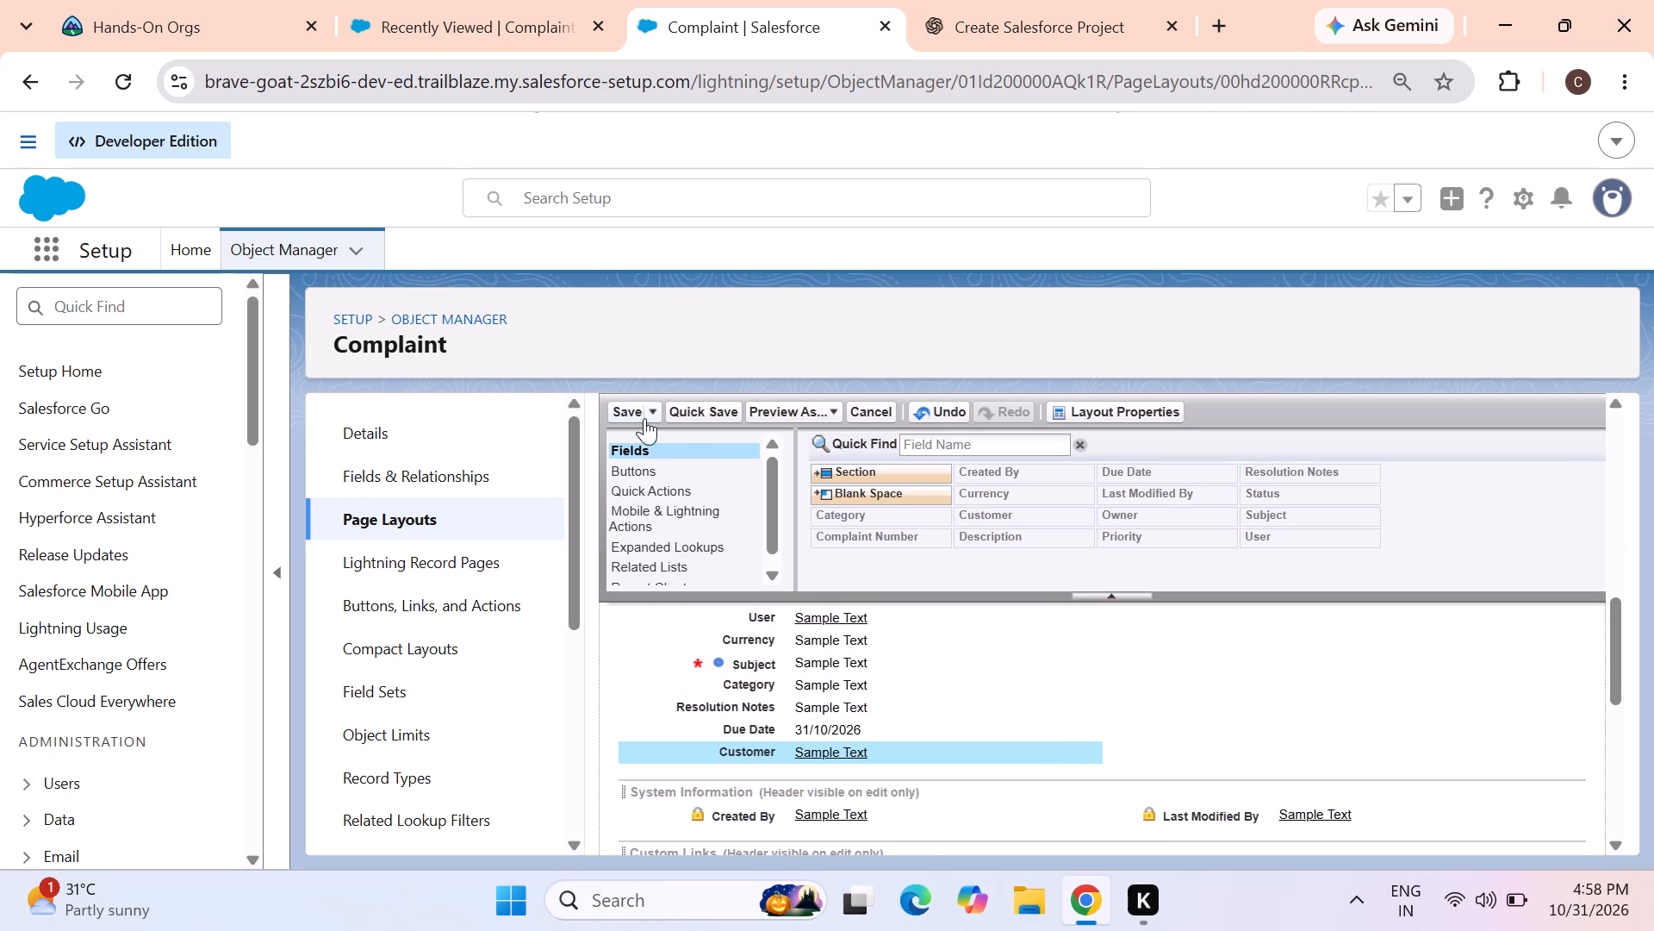
pyautogui.click(623, 414)
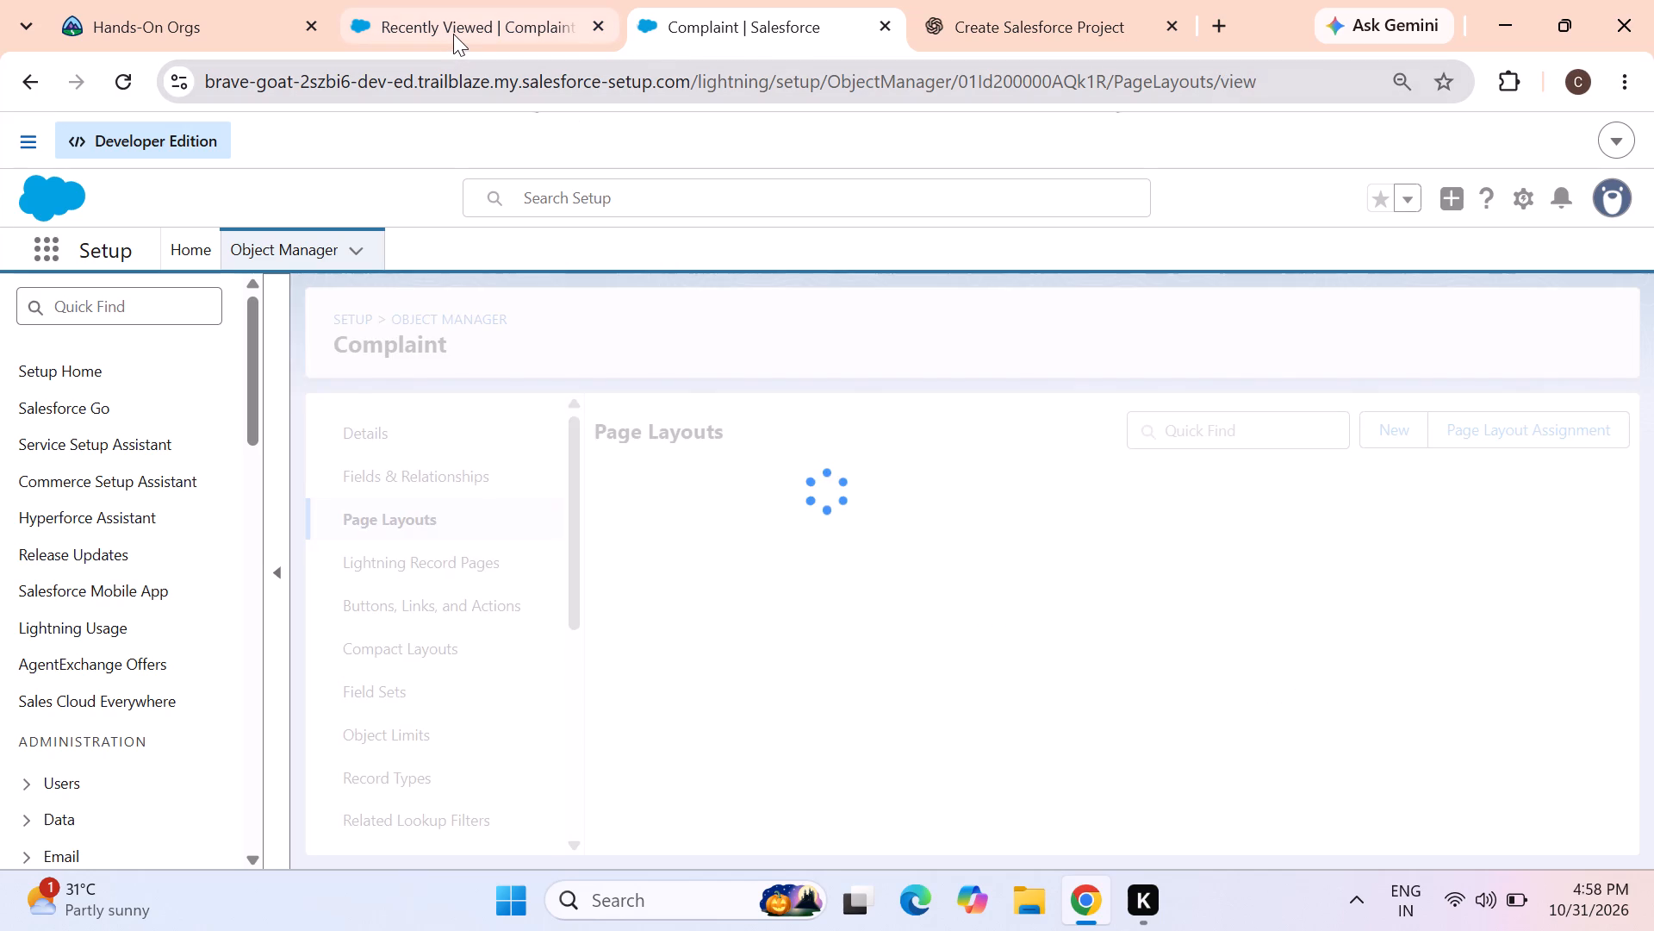
# Reload Complaints in the Customer Support System app and check the New Complaint form for a Customer field, leaving the form without saving.
pyautogui.click(453, 34)
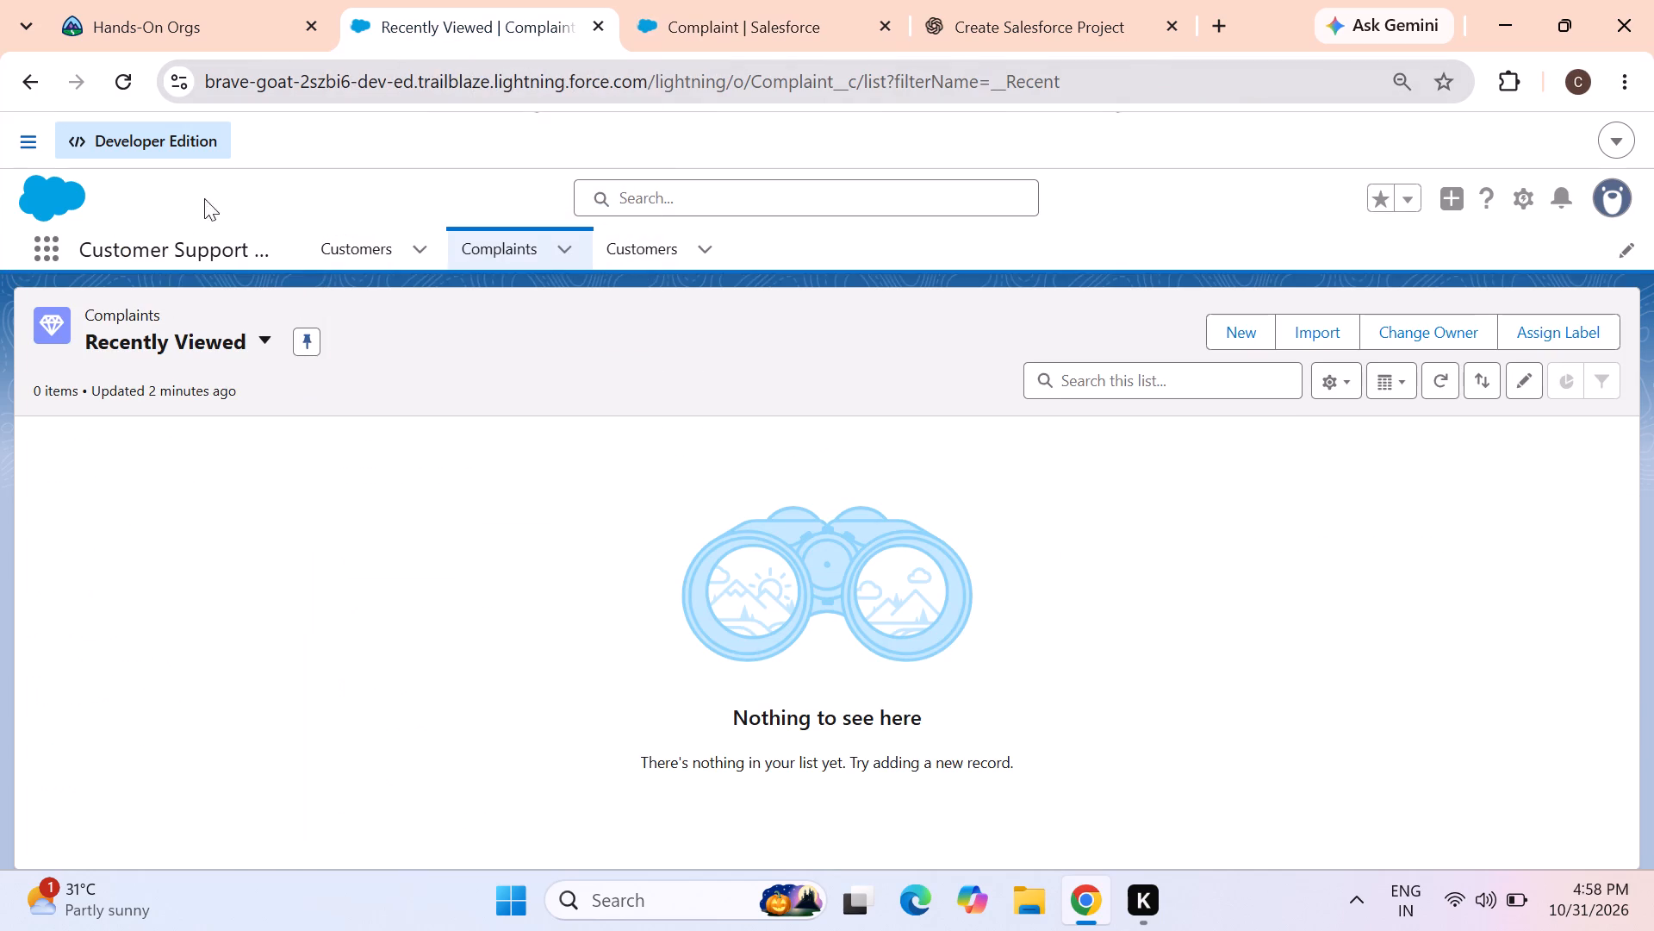
pyautogui.click(133, 78)
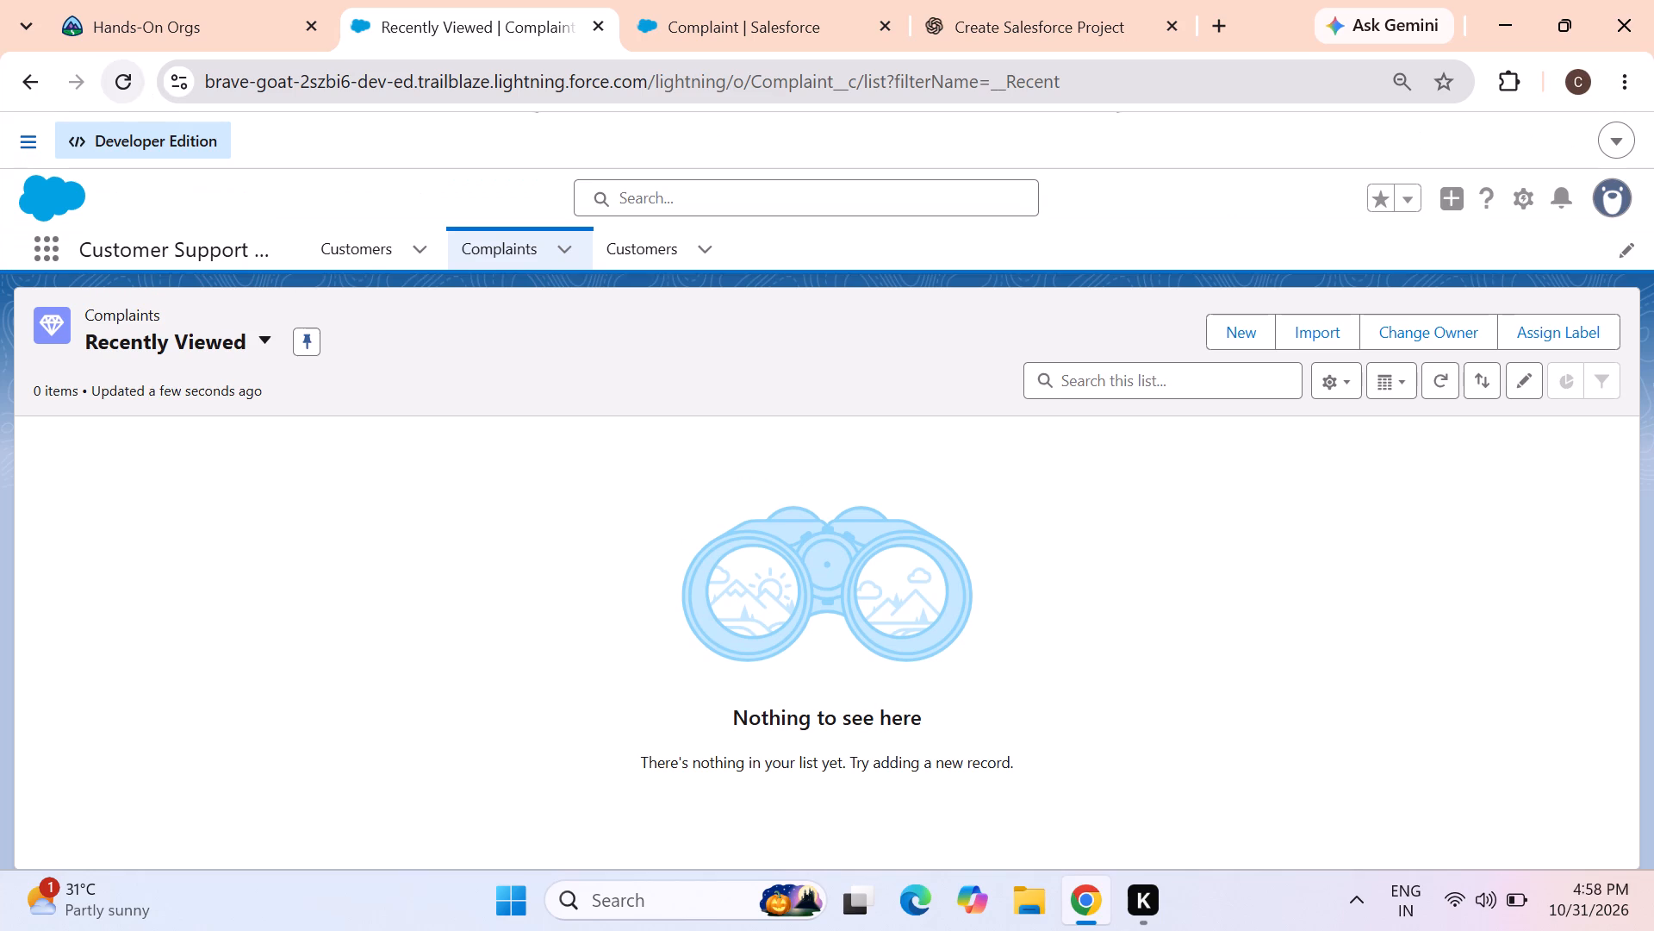
pyautogui.click(1244, 334)
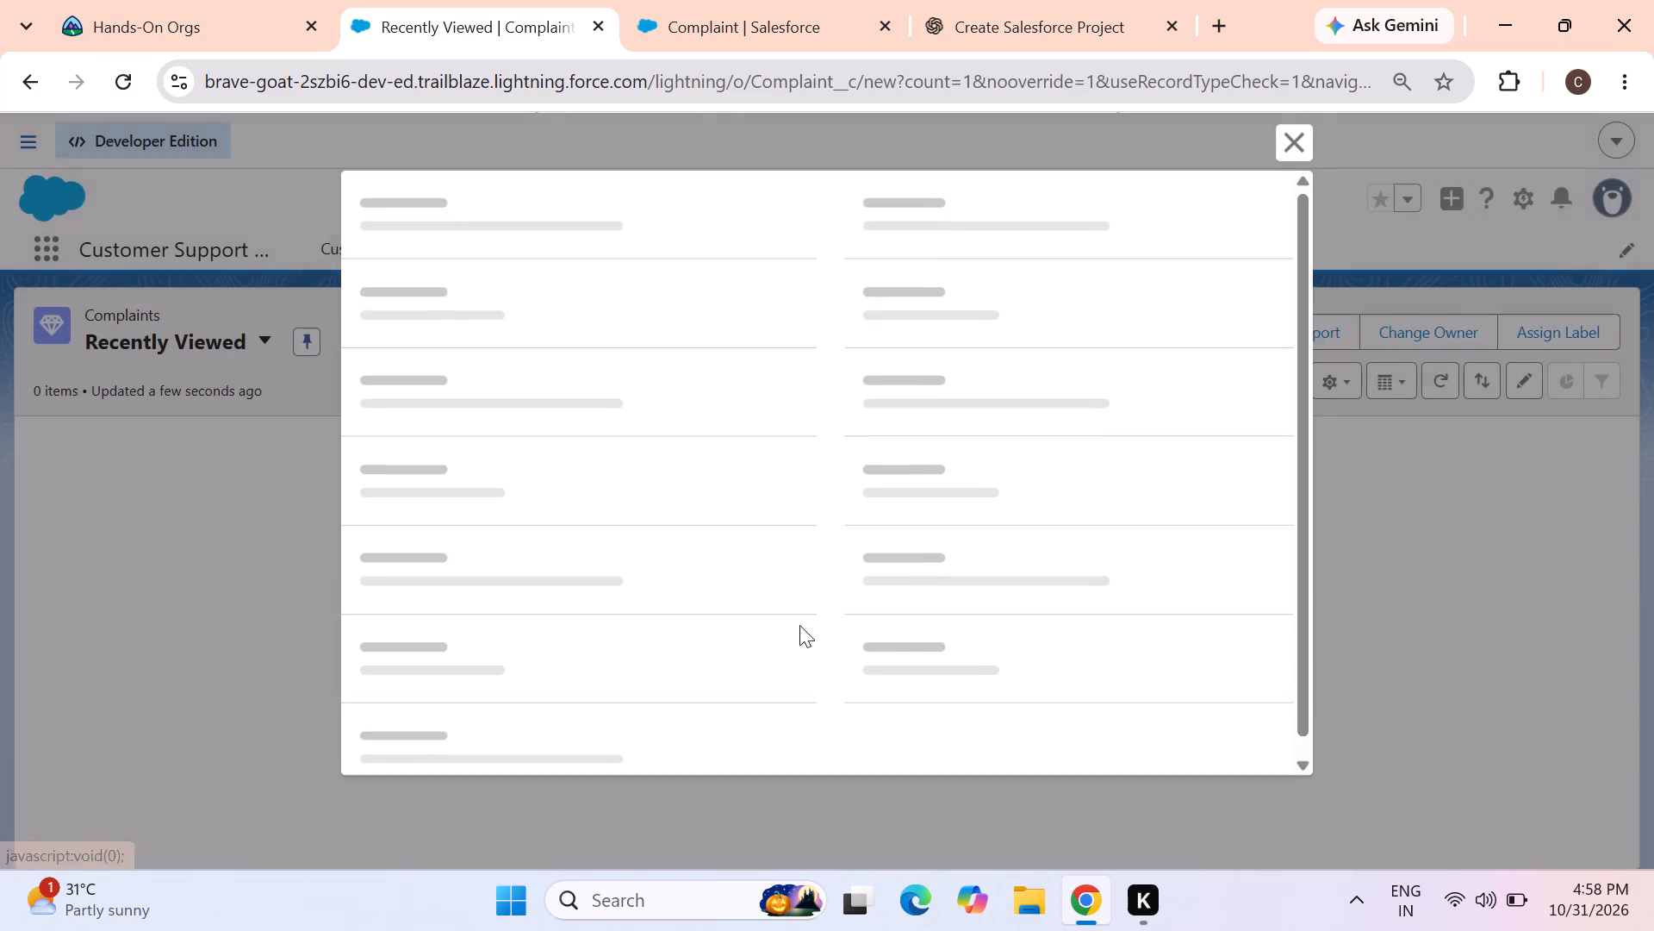
pyautogui.scroll(-10, 571, 555)
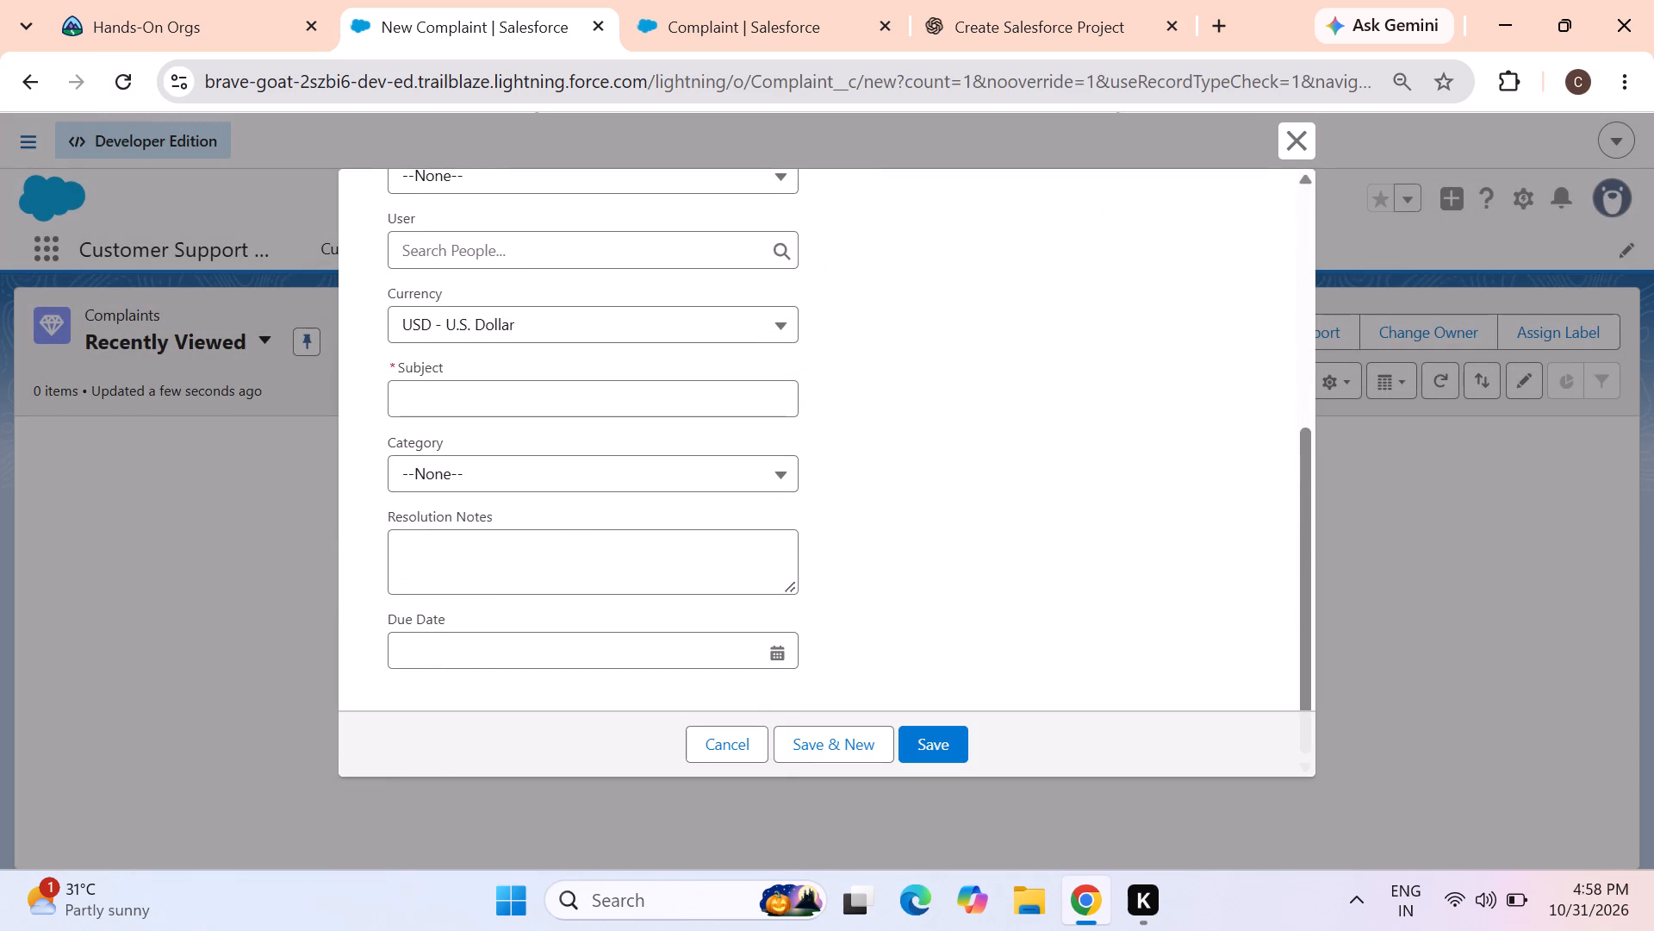
pyautogui.scroll(-2, 569, 547)
pyautogui.scroll(8, 569, 547)
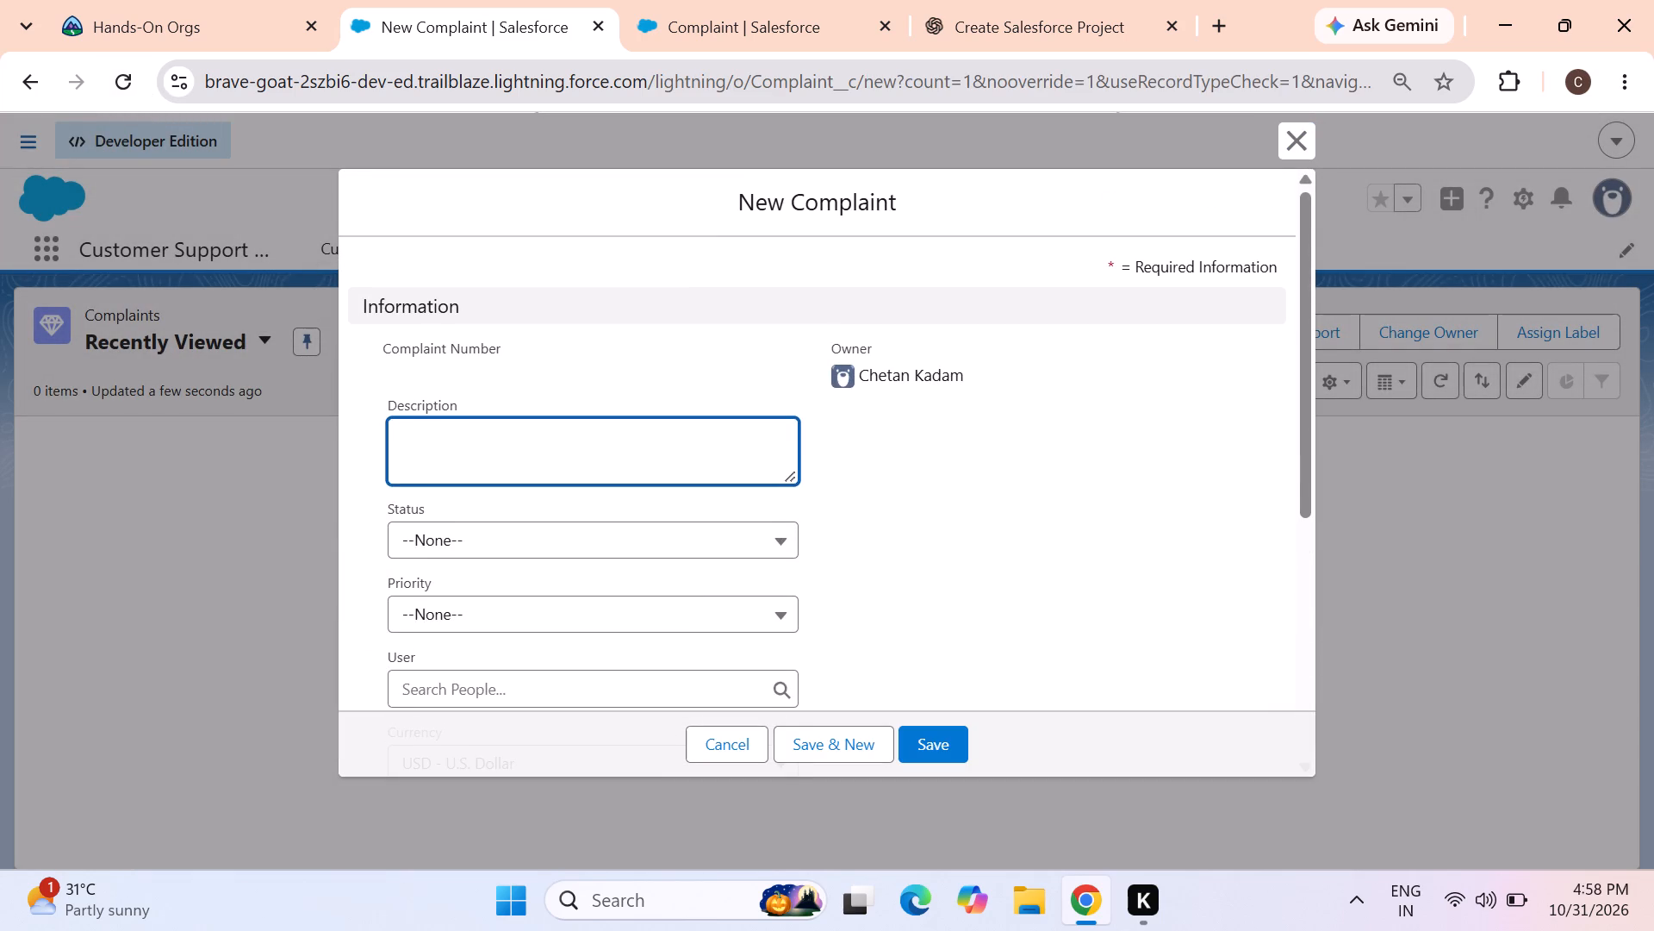
pyautogui.scroll(-6, 569, 547)
pyautogui.scroll(5, 569, 547)
pyautogui.scroll(-12, 569, 547)
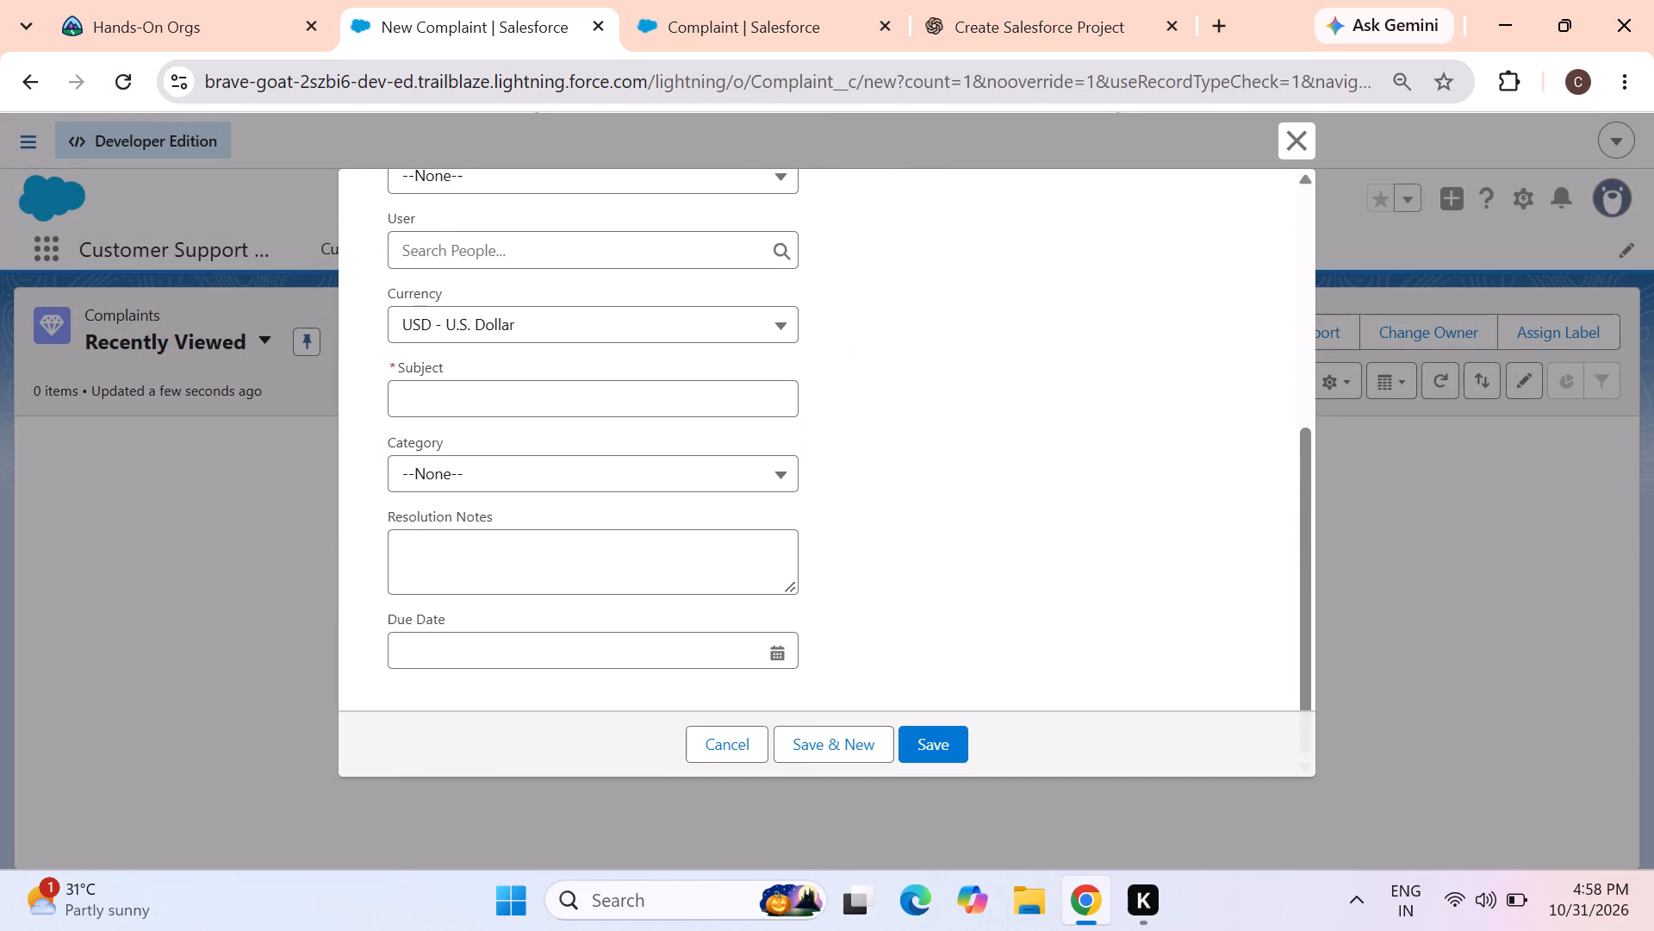
pyautogui.scroll(-4, 575, 582)
pyautogui.click(883, 681)
pyautogui.click(1301, 132)
pyautogui.click(1105, 663)
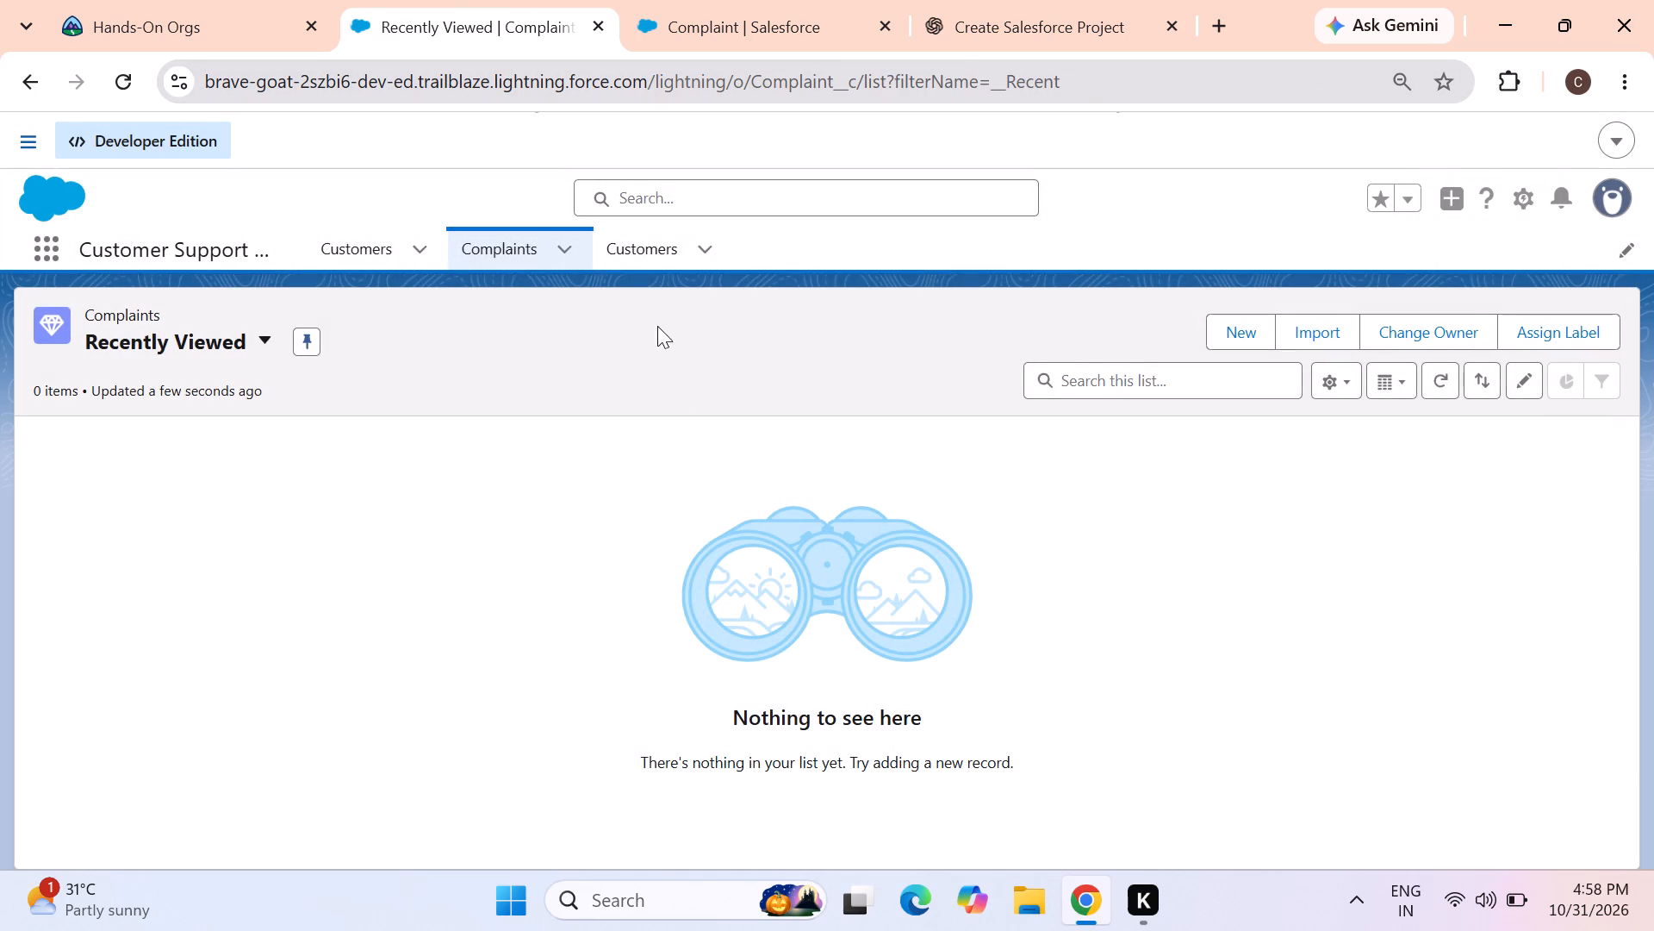
# Compare the recently viewed records under the app's two Customers entries.
pyautogui.click(656, 259)
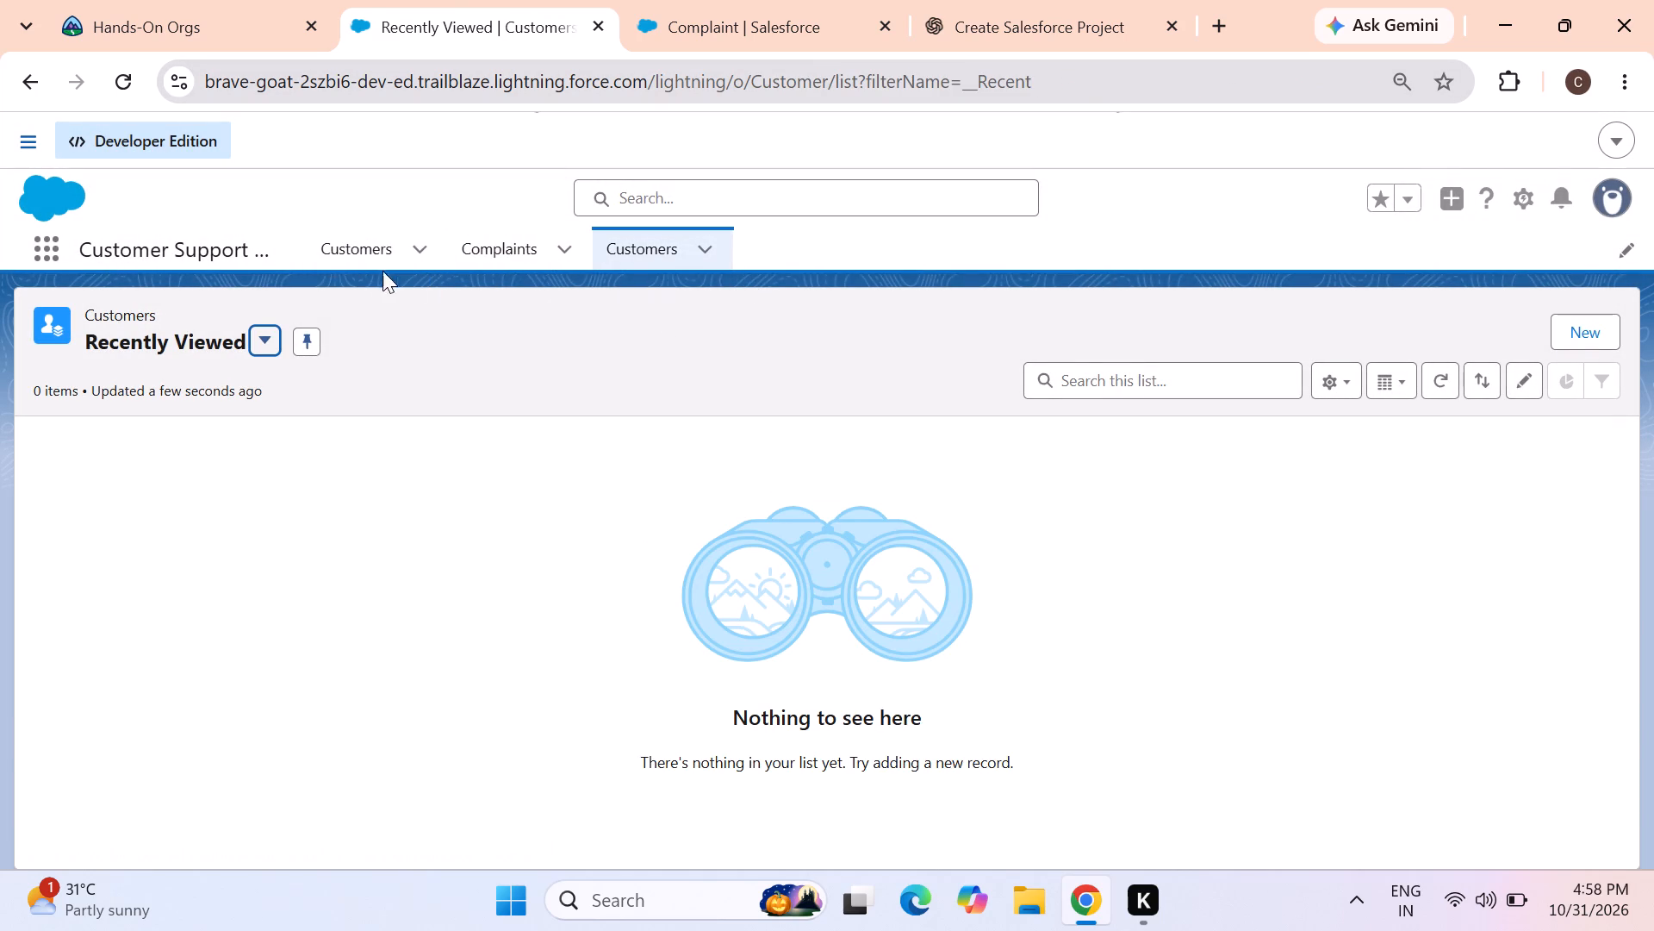
pyautogui.click(358, 249)
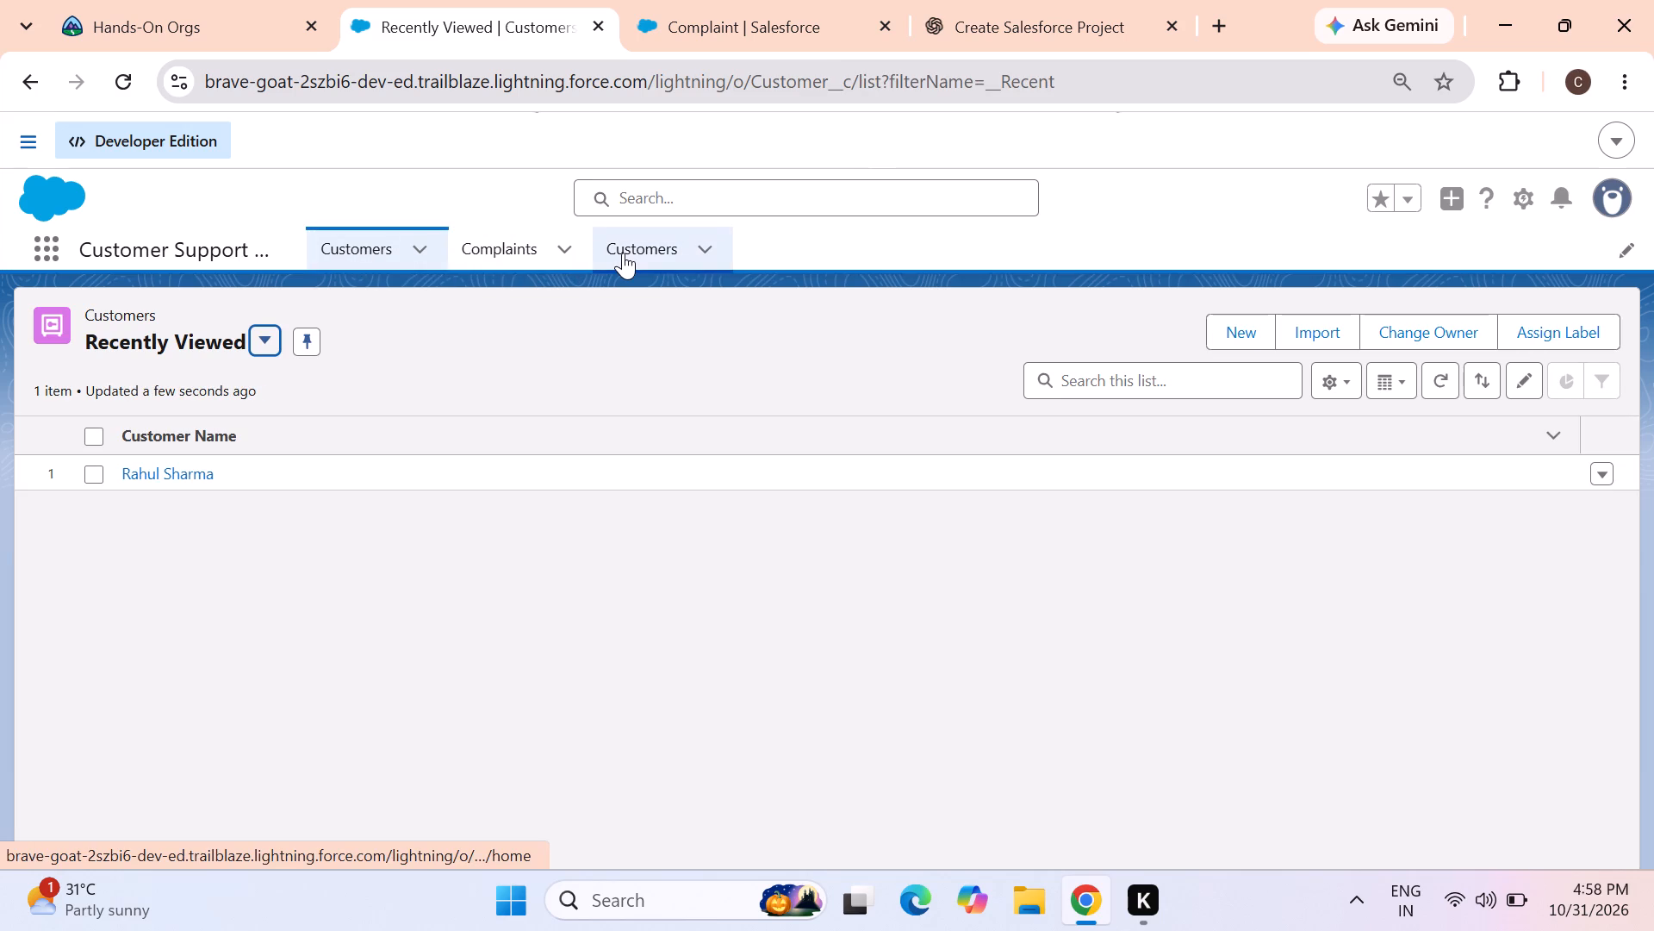
pyautogui.click(625, 252)
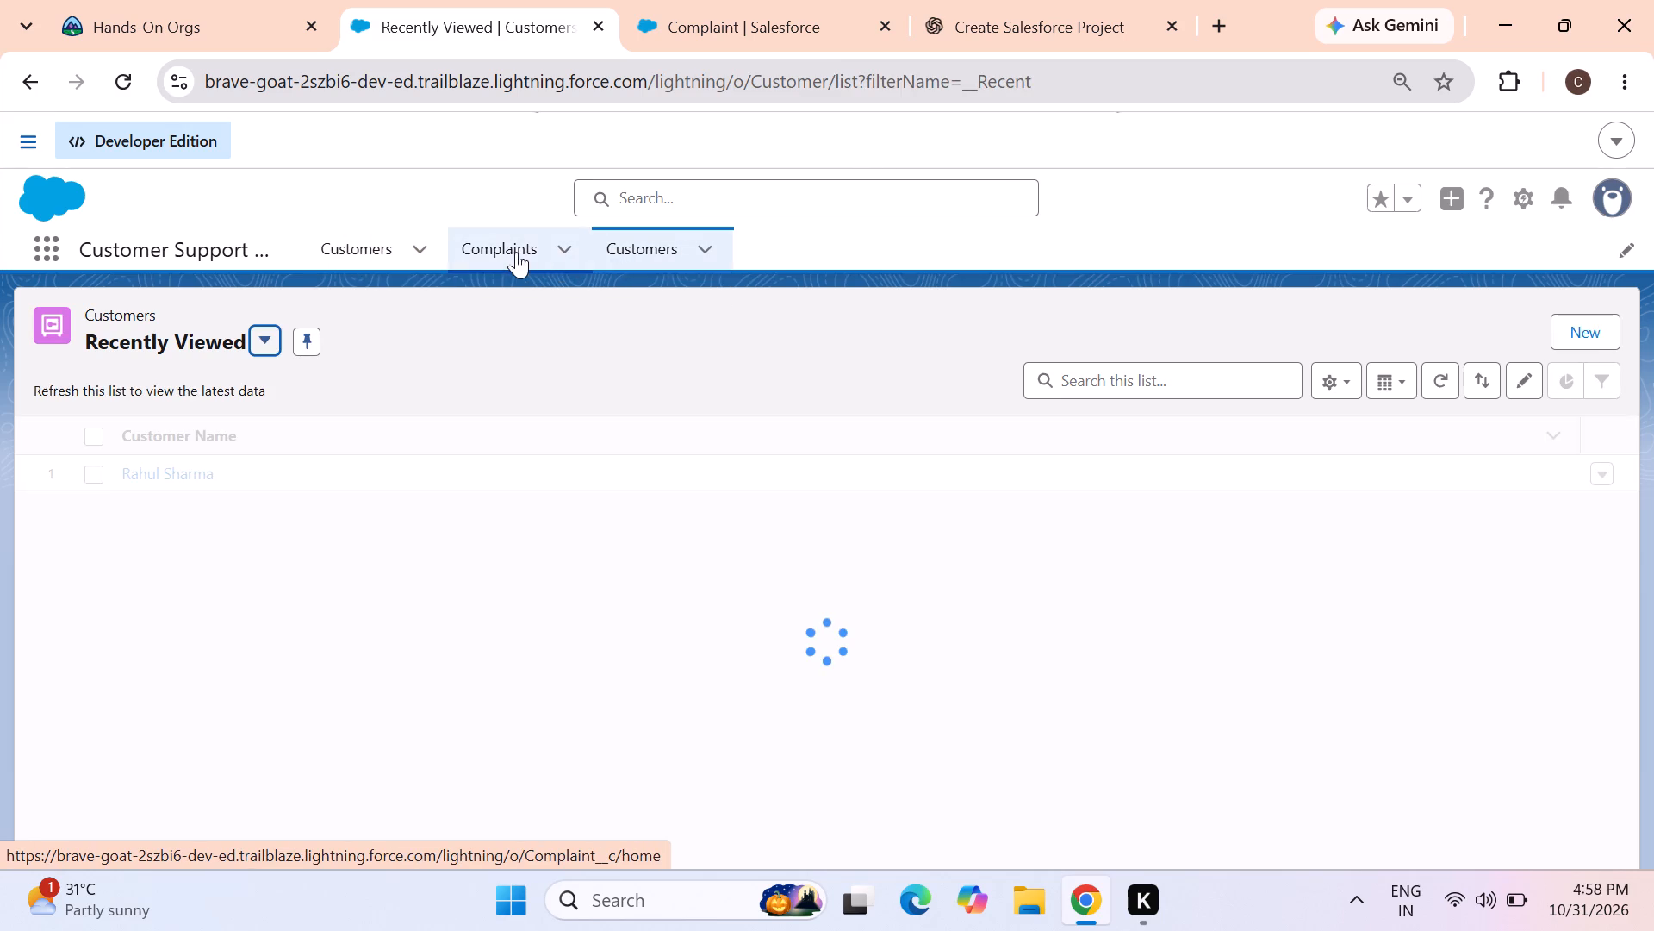
pyautogui.click(516, 252)
pyautogui.click(351, 258)
# Return to Setup, search for App, and open the Customer Support System app for editing from App Manager.
pyautogui.click(675, 37)
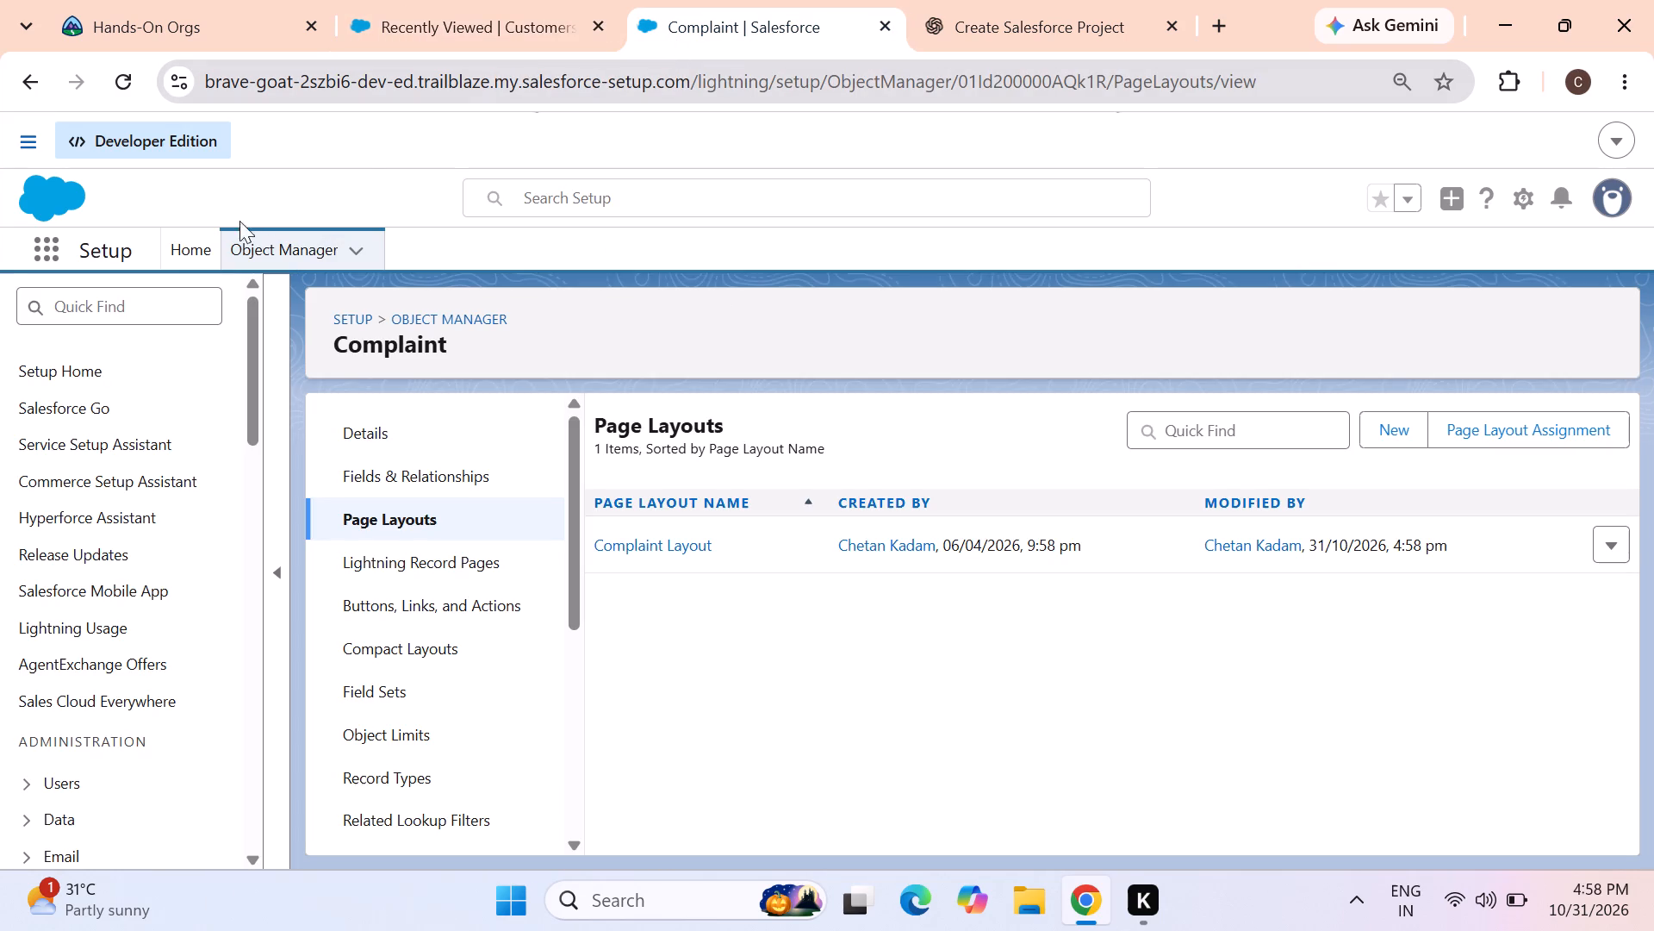
pyautogui.click(147, 285)
pyautogui.click(150, 297)
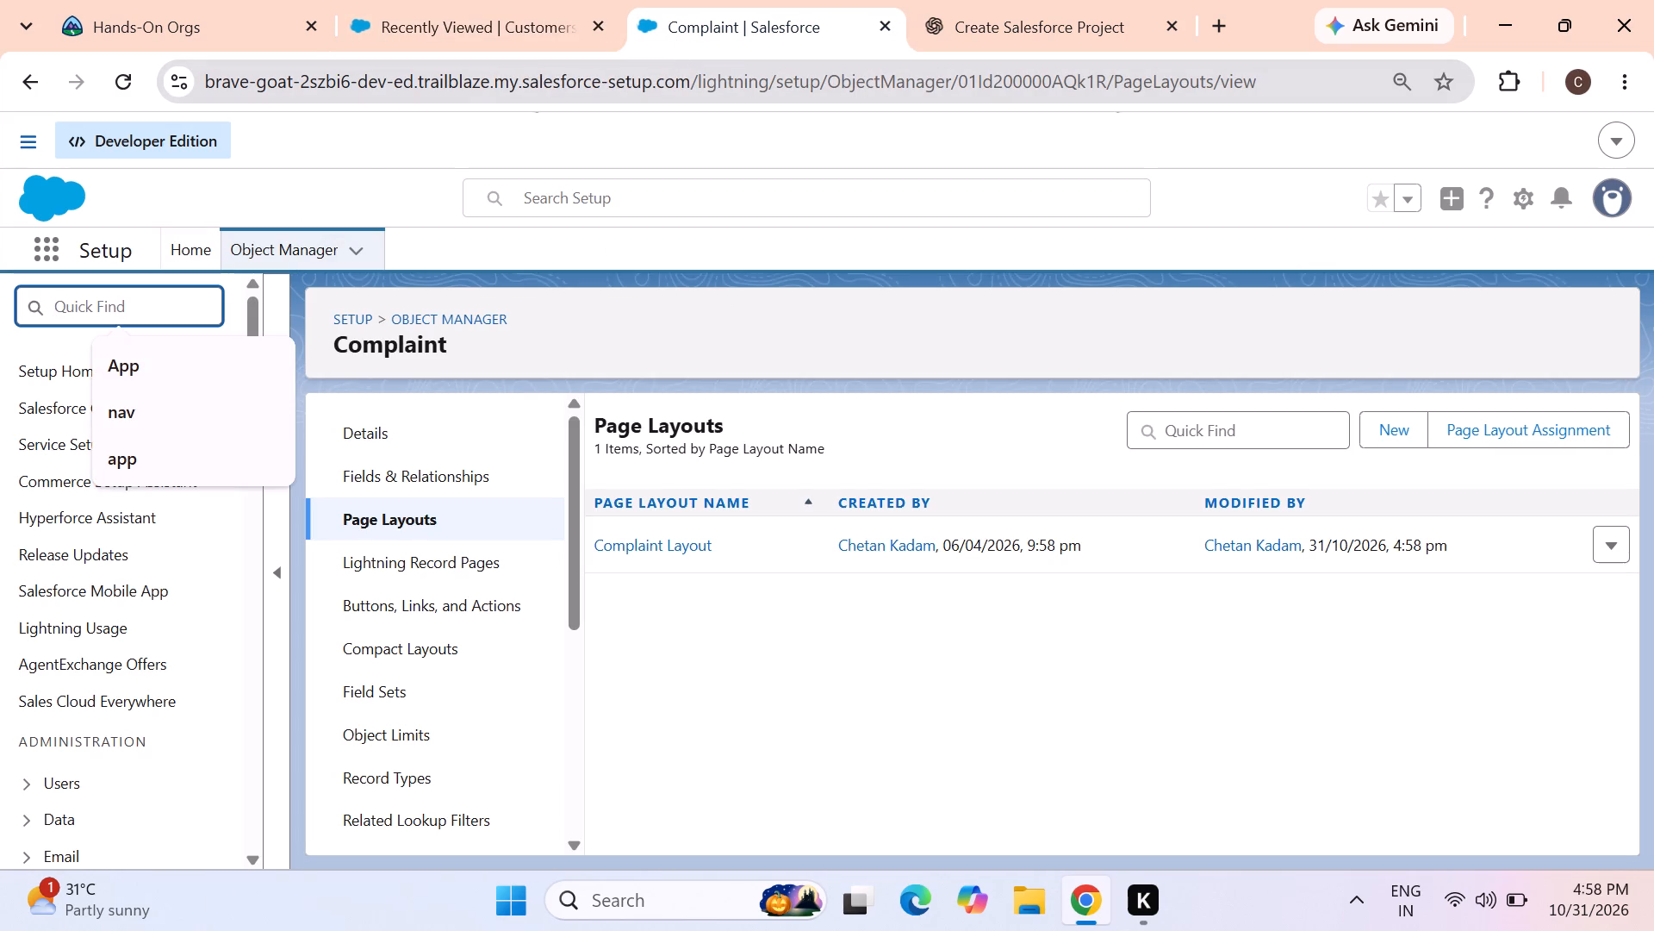
pyautogui.click(125, 378)
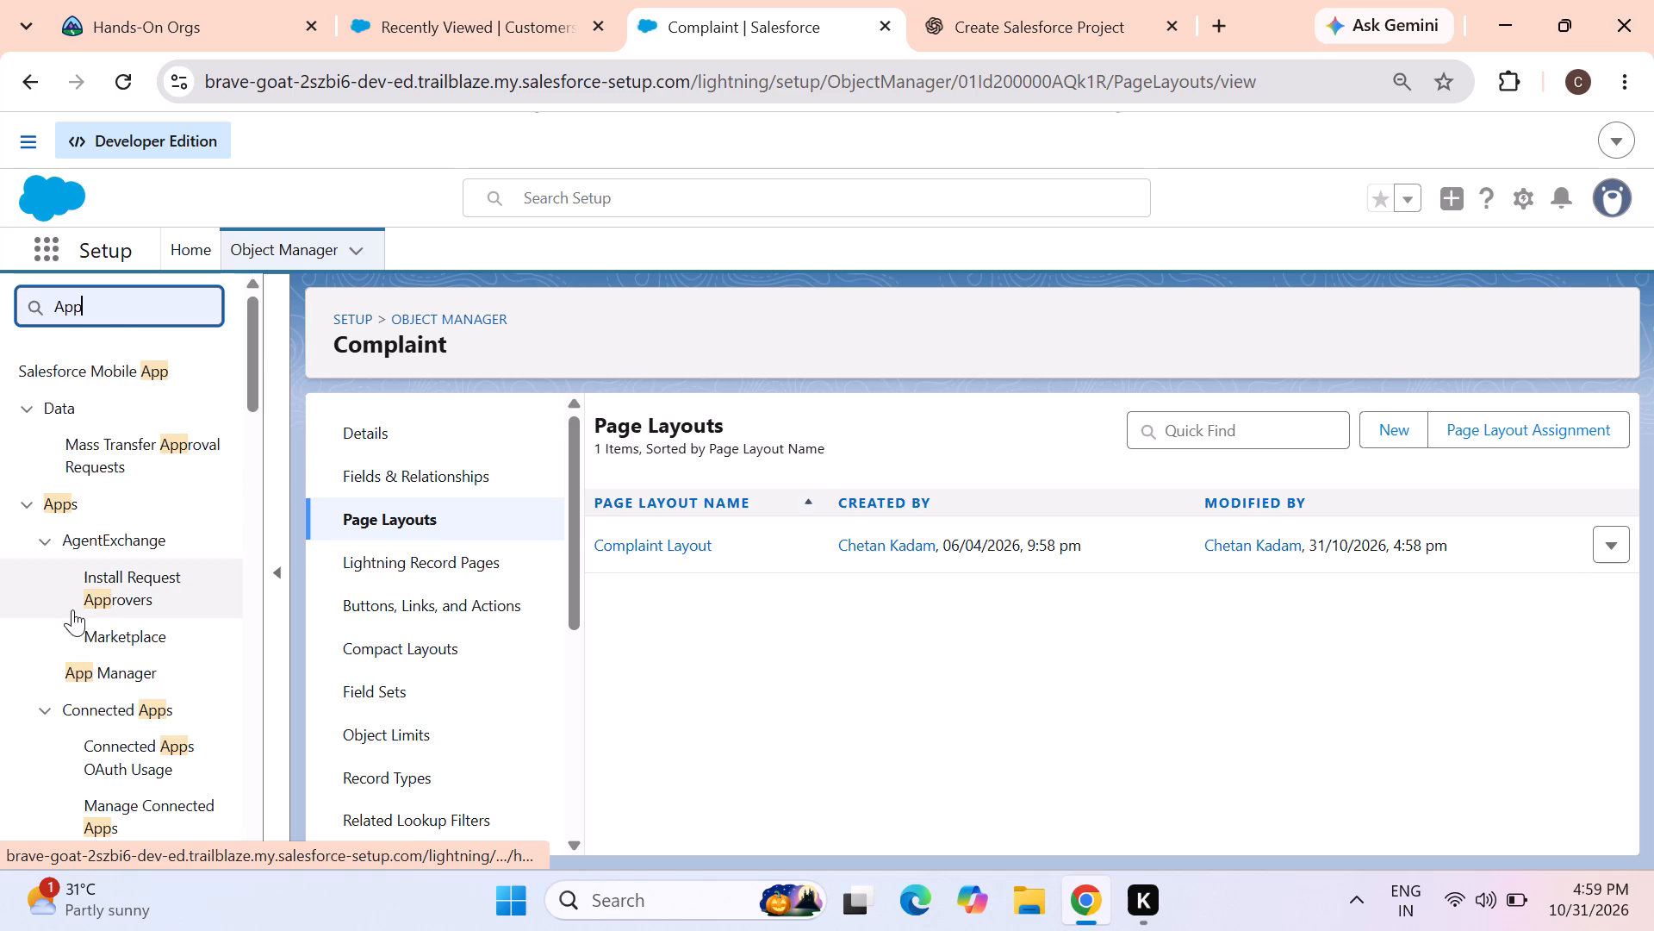
pyautogui.click(89, 674)
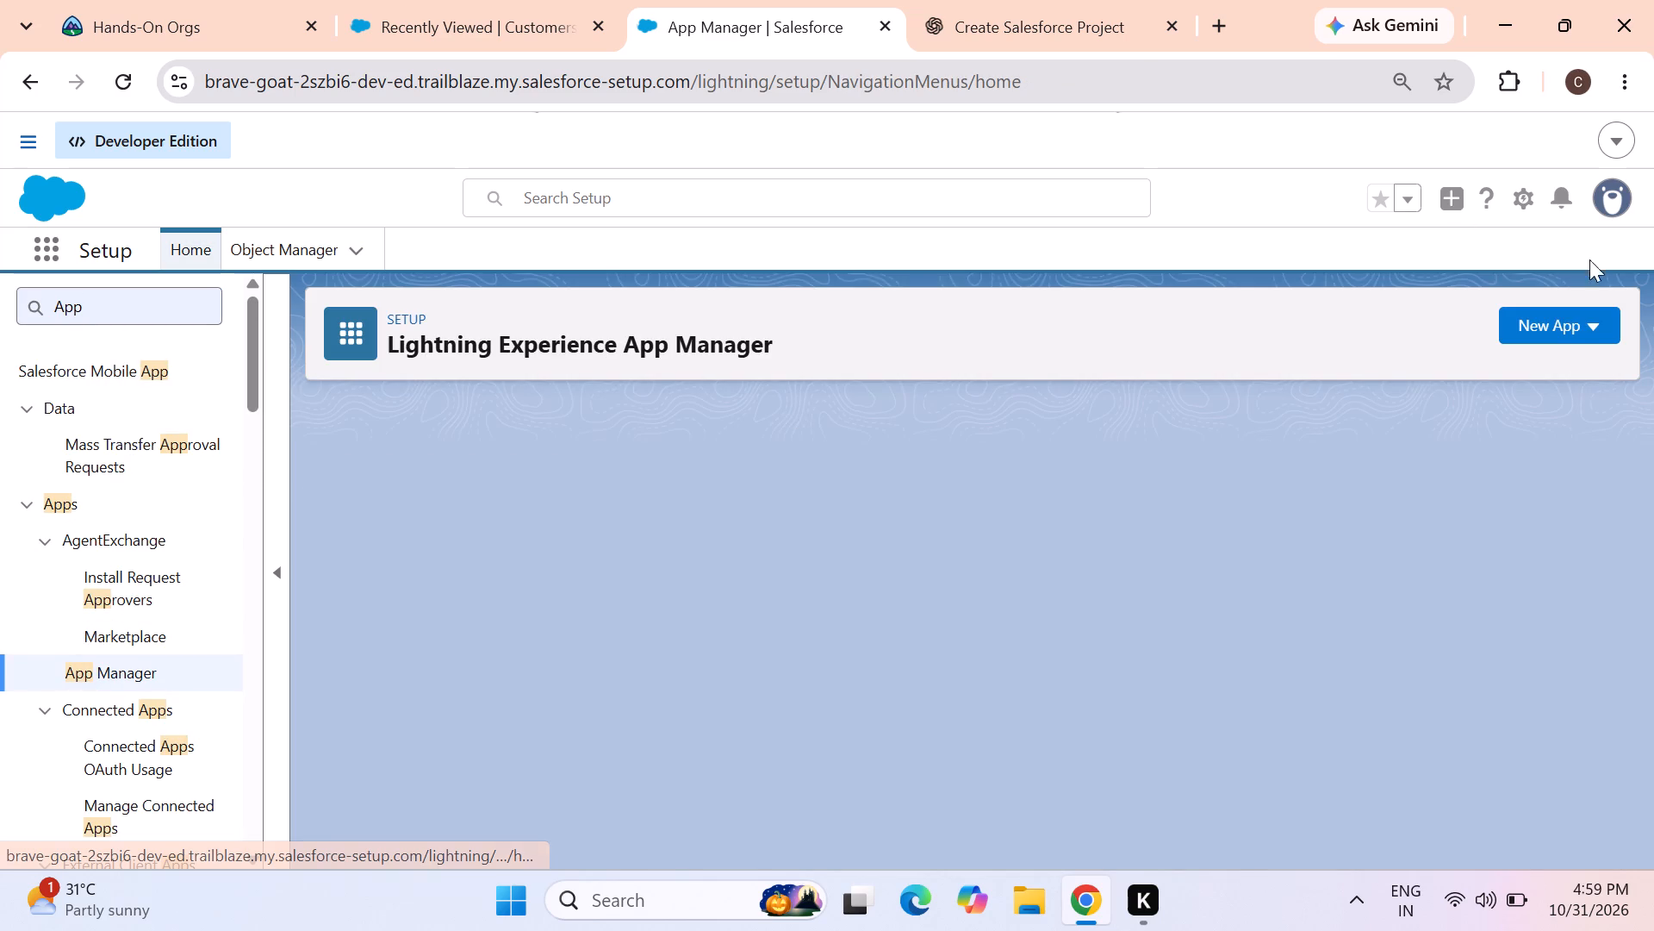
pyautogui.scroll(-1, 695, 592)
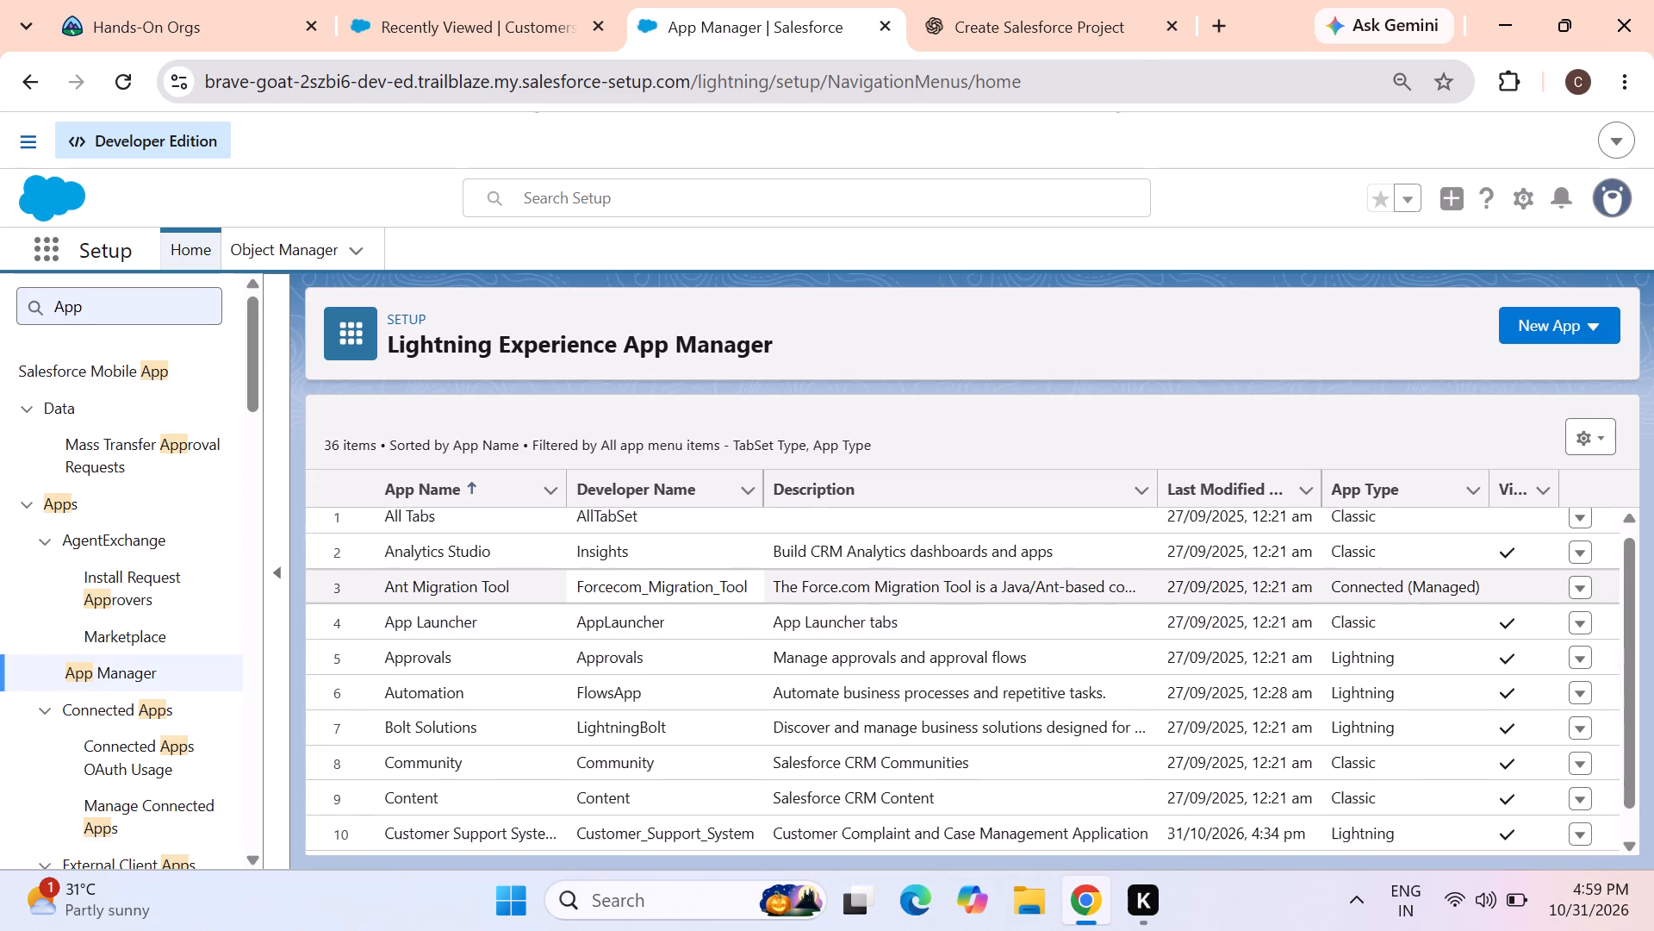
pyautogui.scroll(-1, 695, 592)
pyautogui.click(1587, 804)
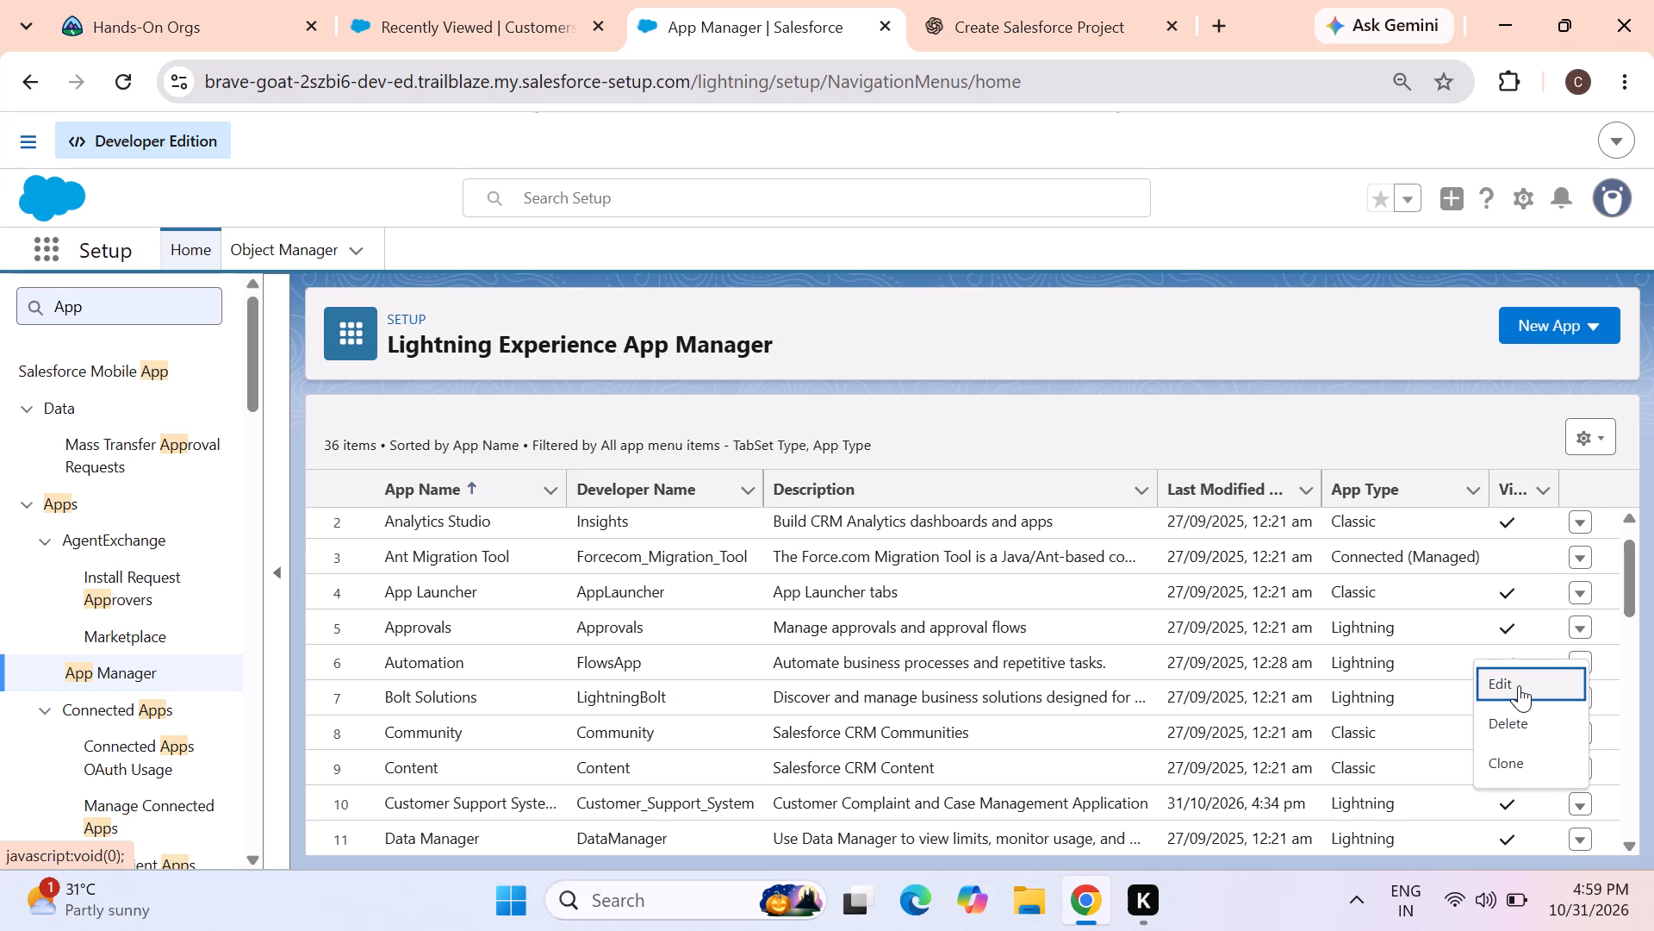
pyautogui.click(1519, 685)
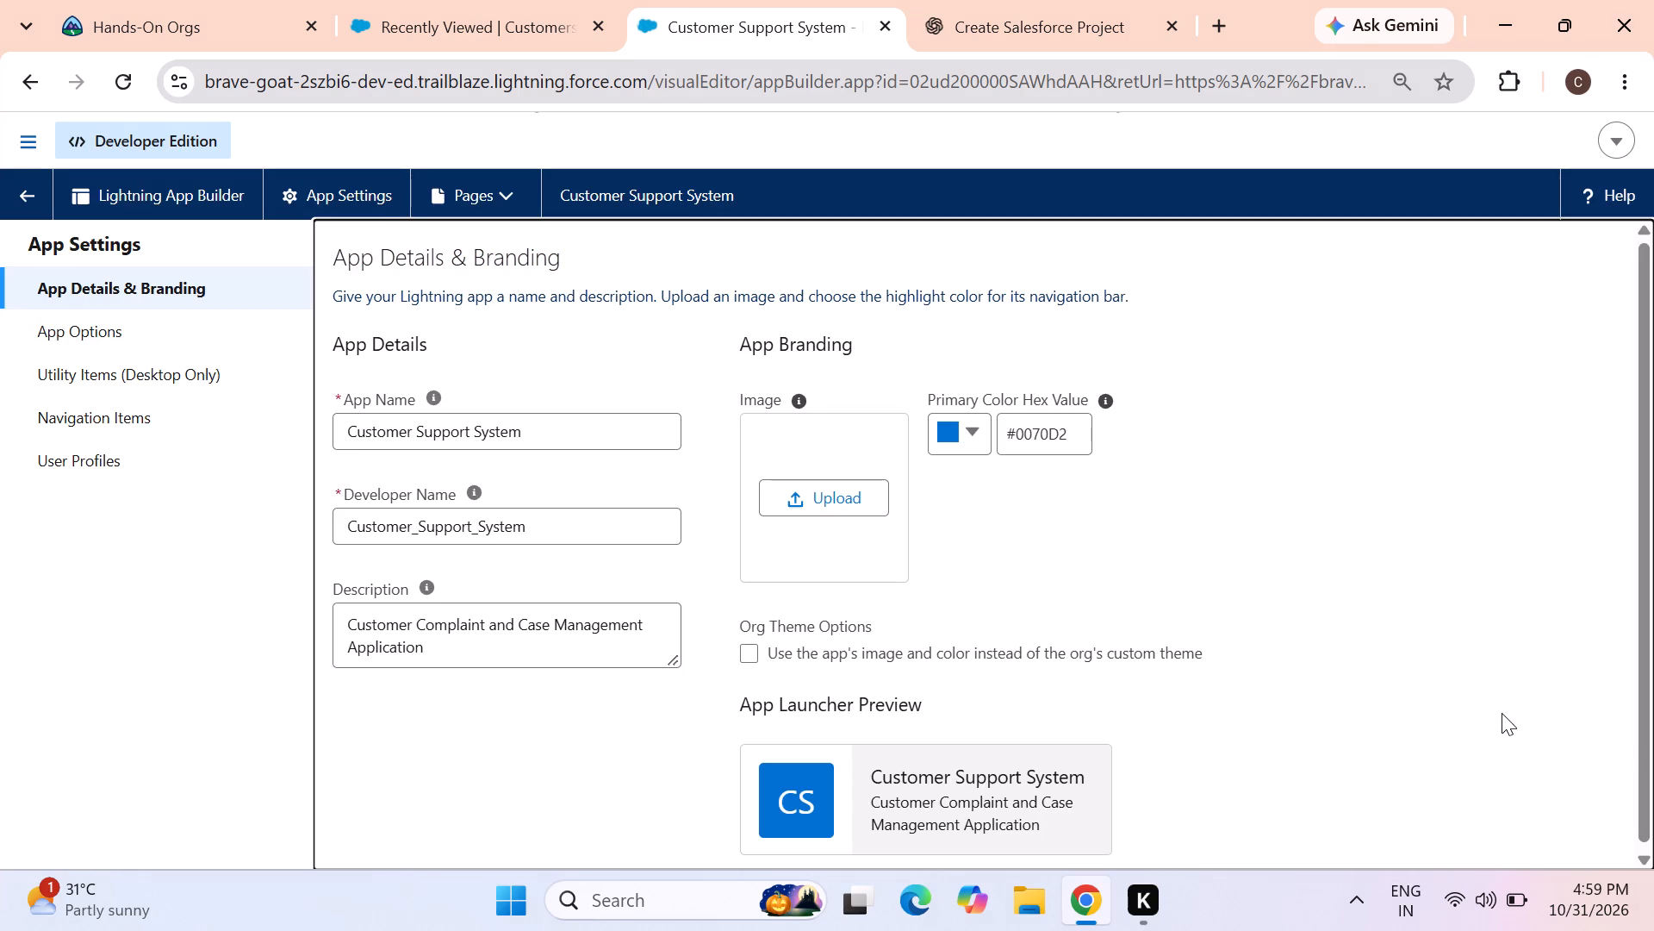
# Add the custom object's Customers item, the one with the pink icon, to the app's selected navigation items.
pyautogui.click(139, 431)
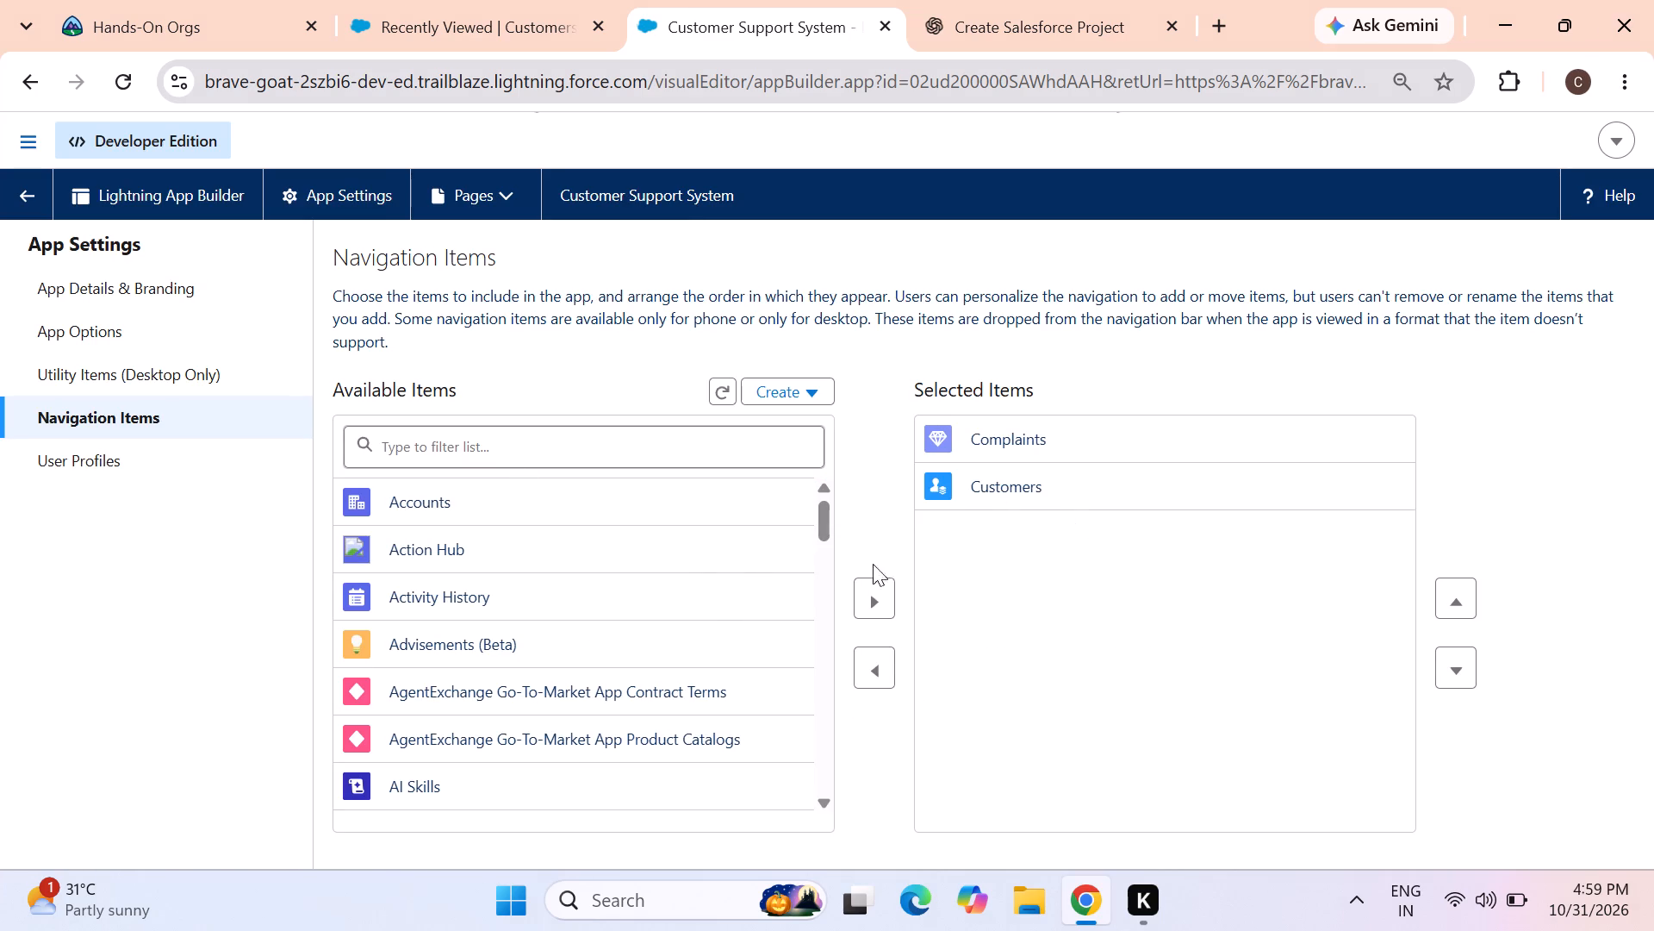
pyautogui.scroll(-2, 534, 595)
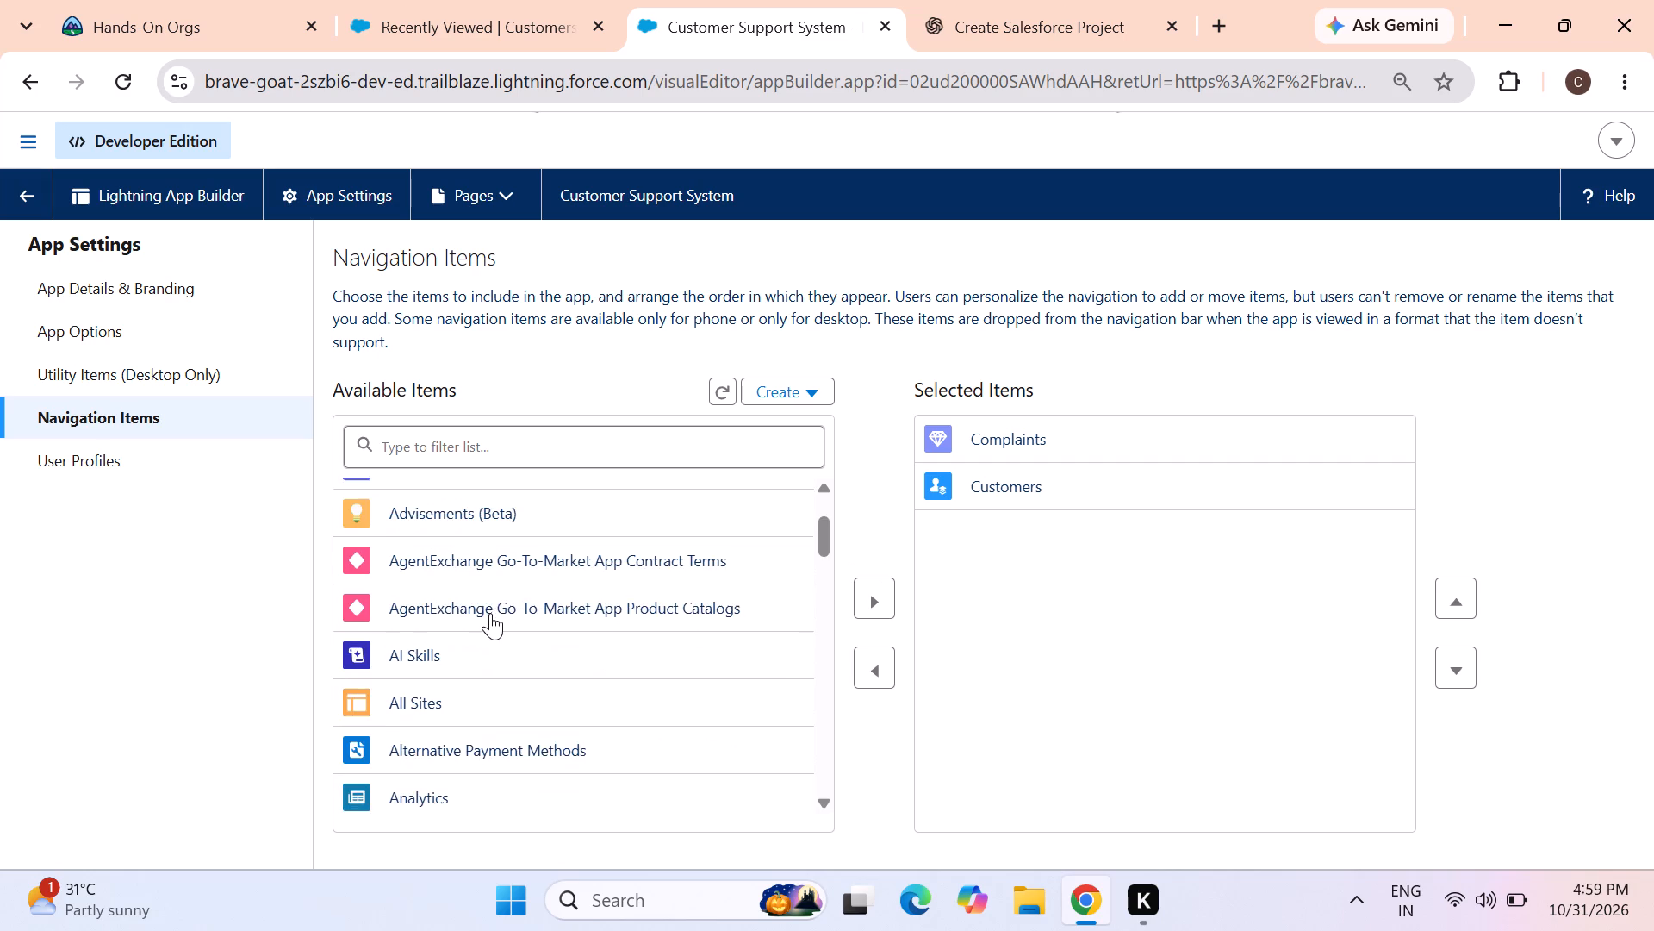
pyautogui.scroll(-9, 490, 613)
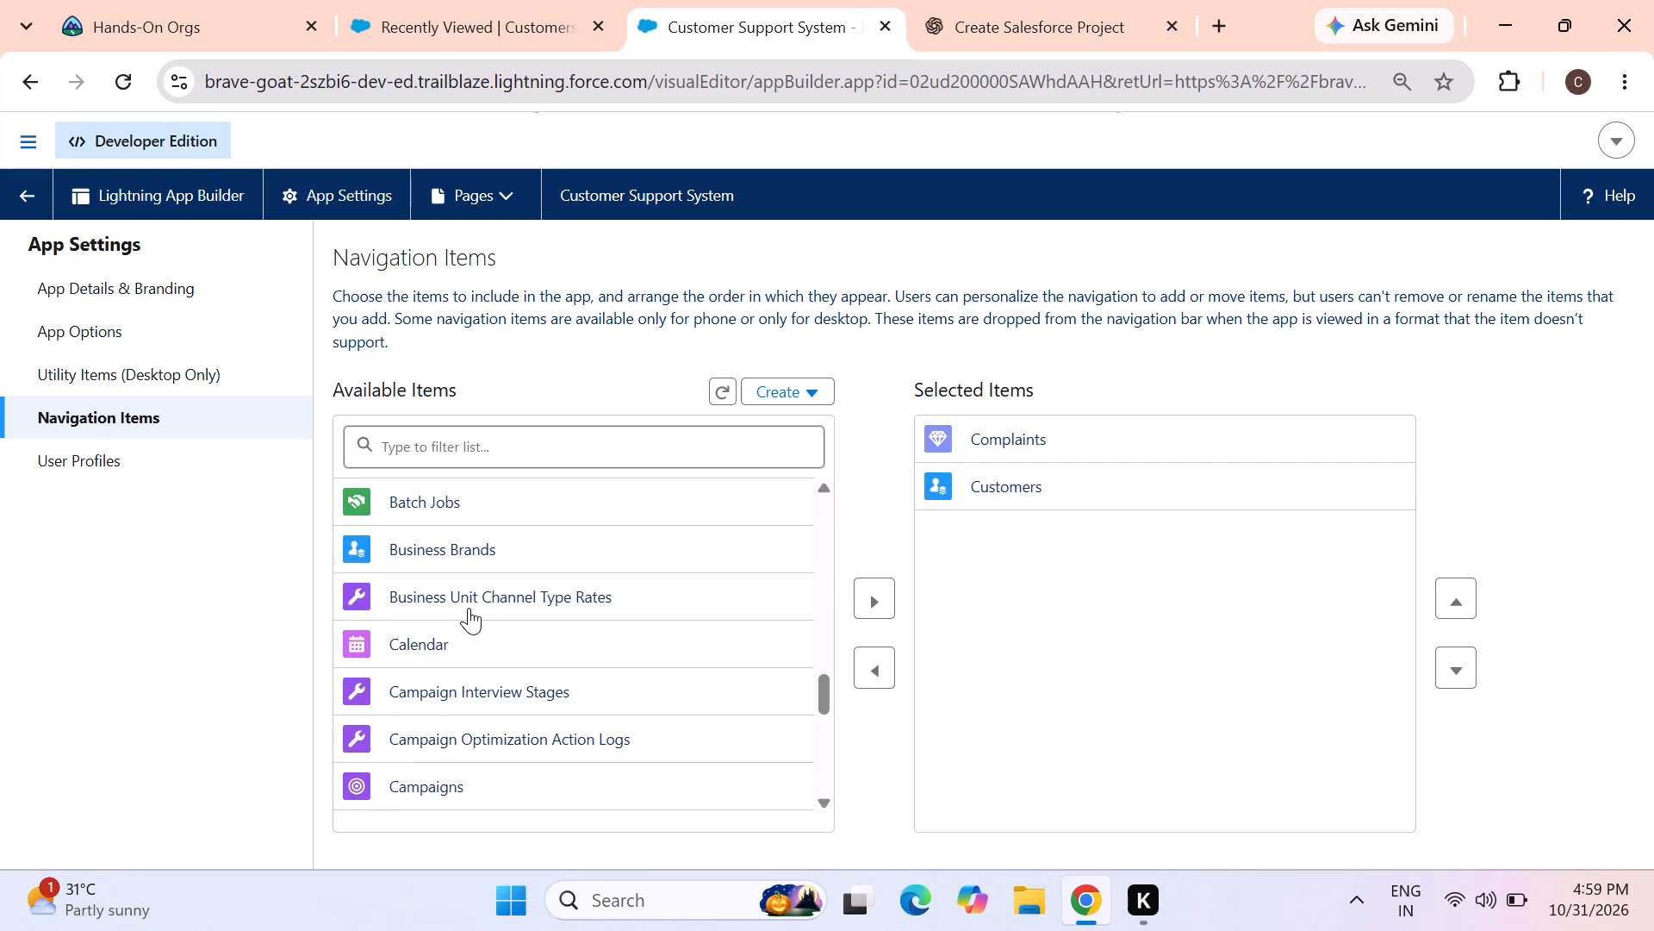
pyautogui.scroll(4, 469, 608)
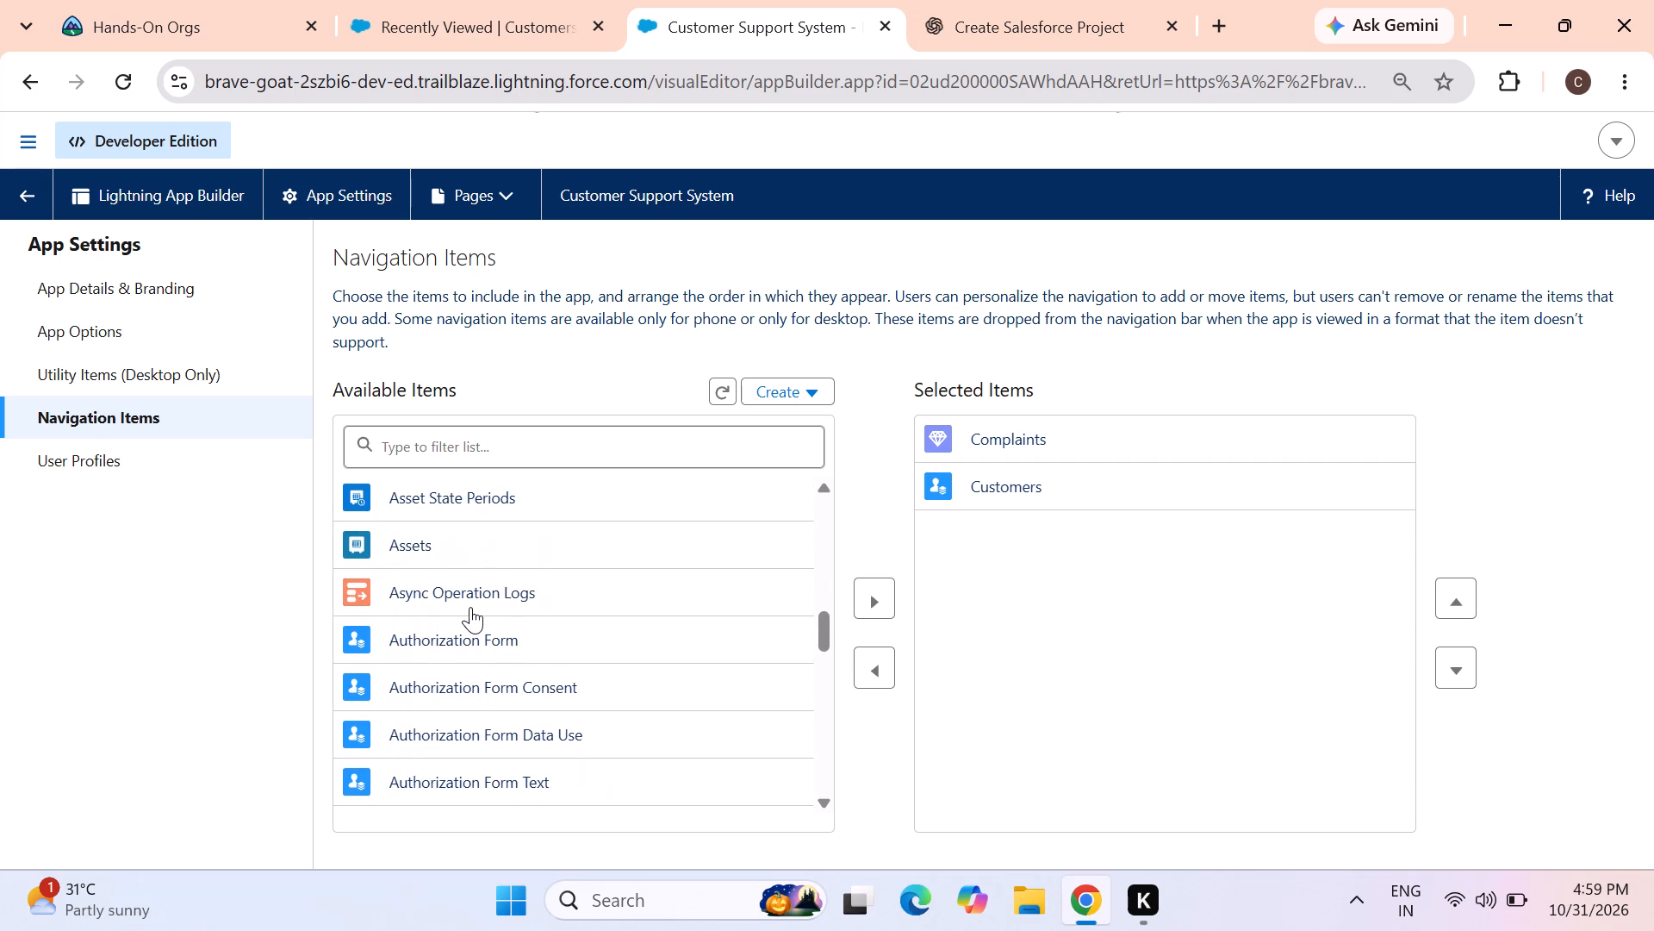
pyautogui.scroll(7, 470, 607)
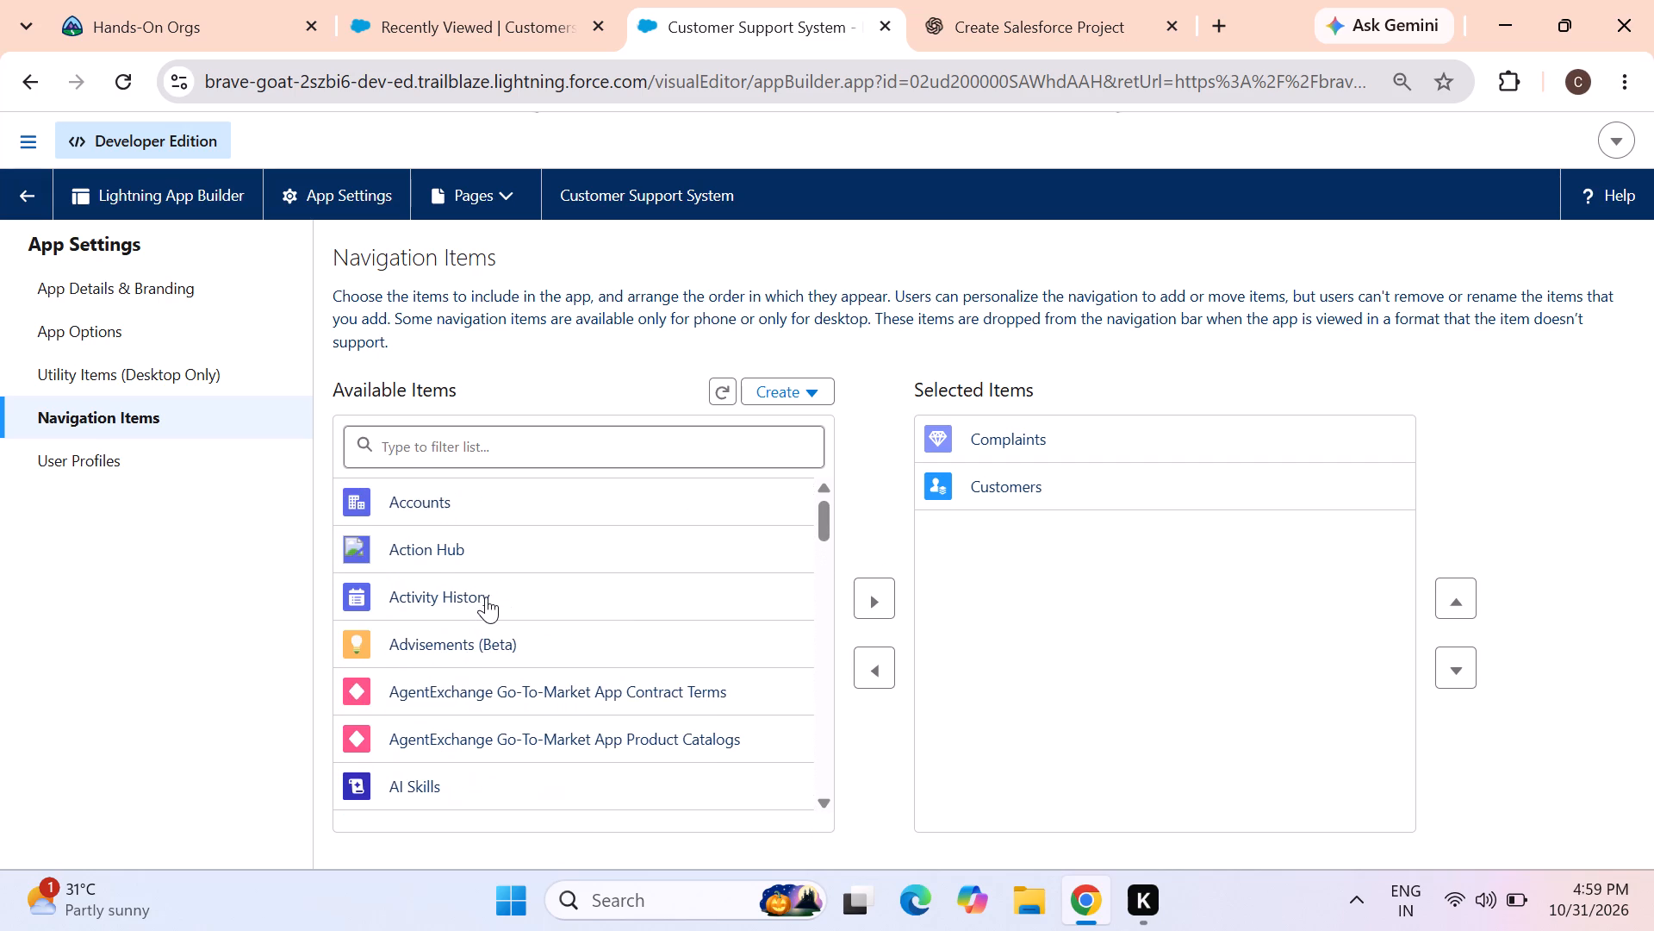
pyautogui.scroll(3, 491, 597)
pyautogui.scroll(-14, 491, 597)
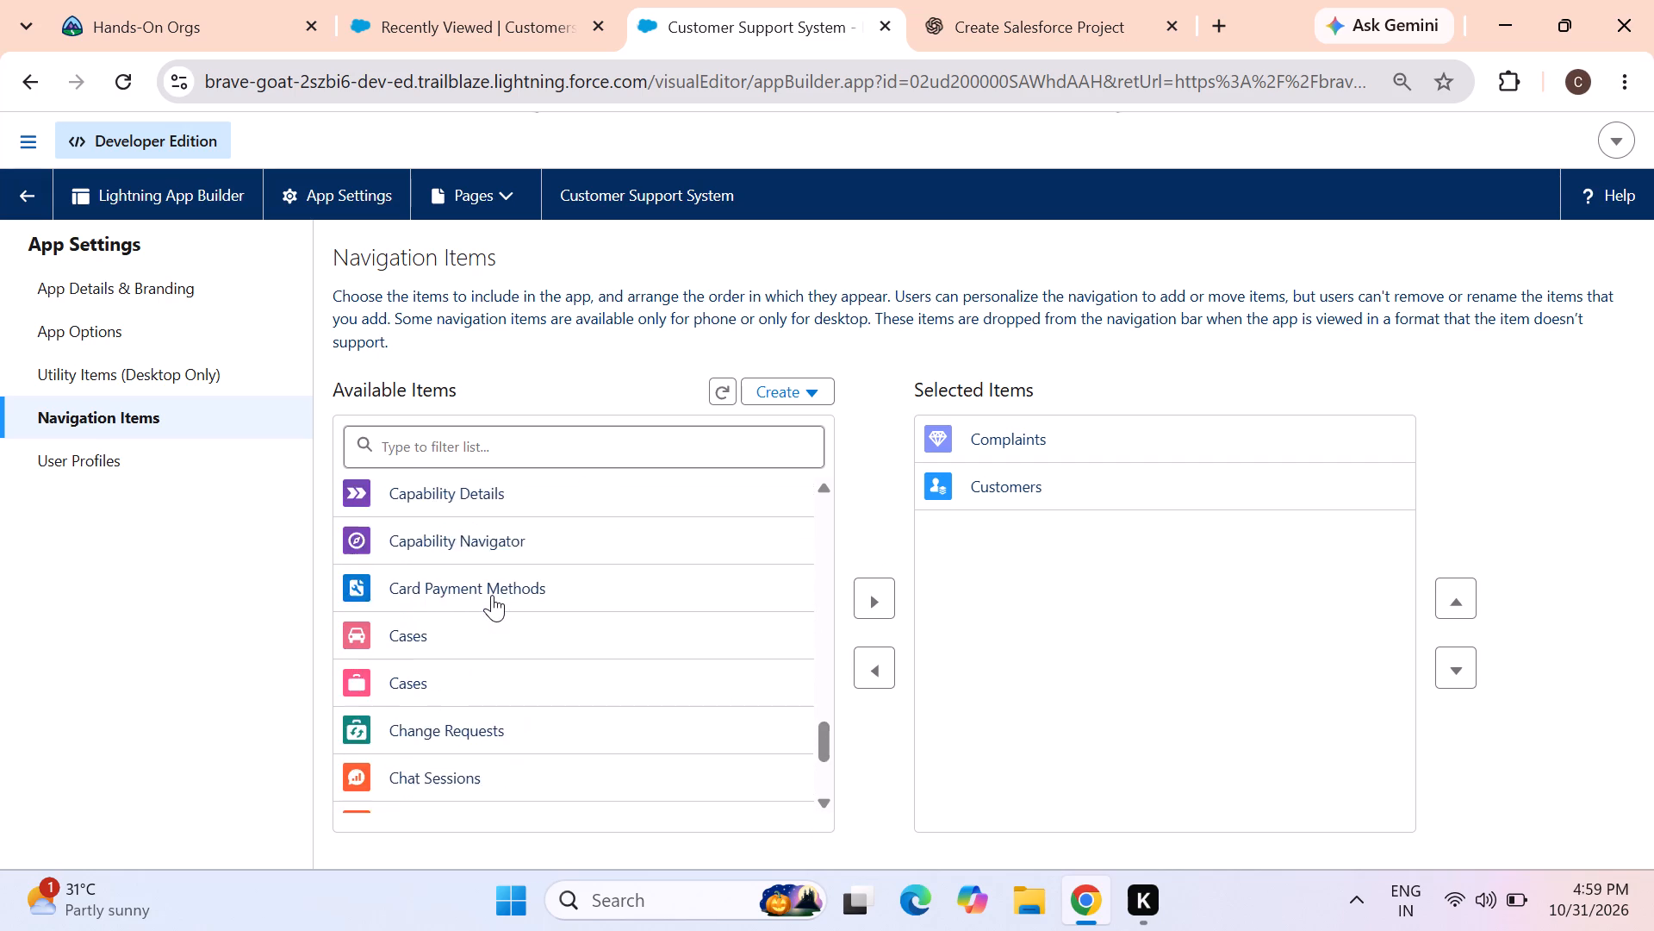
pyautogui.scroll(-8, 492, 595)
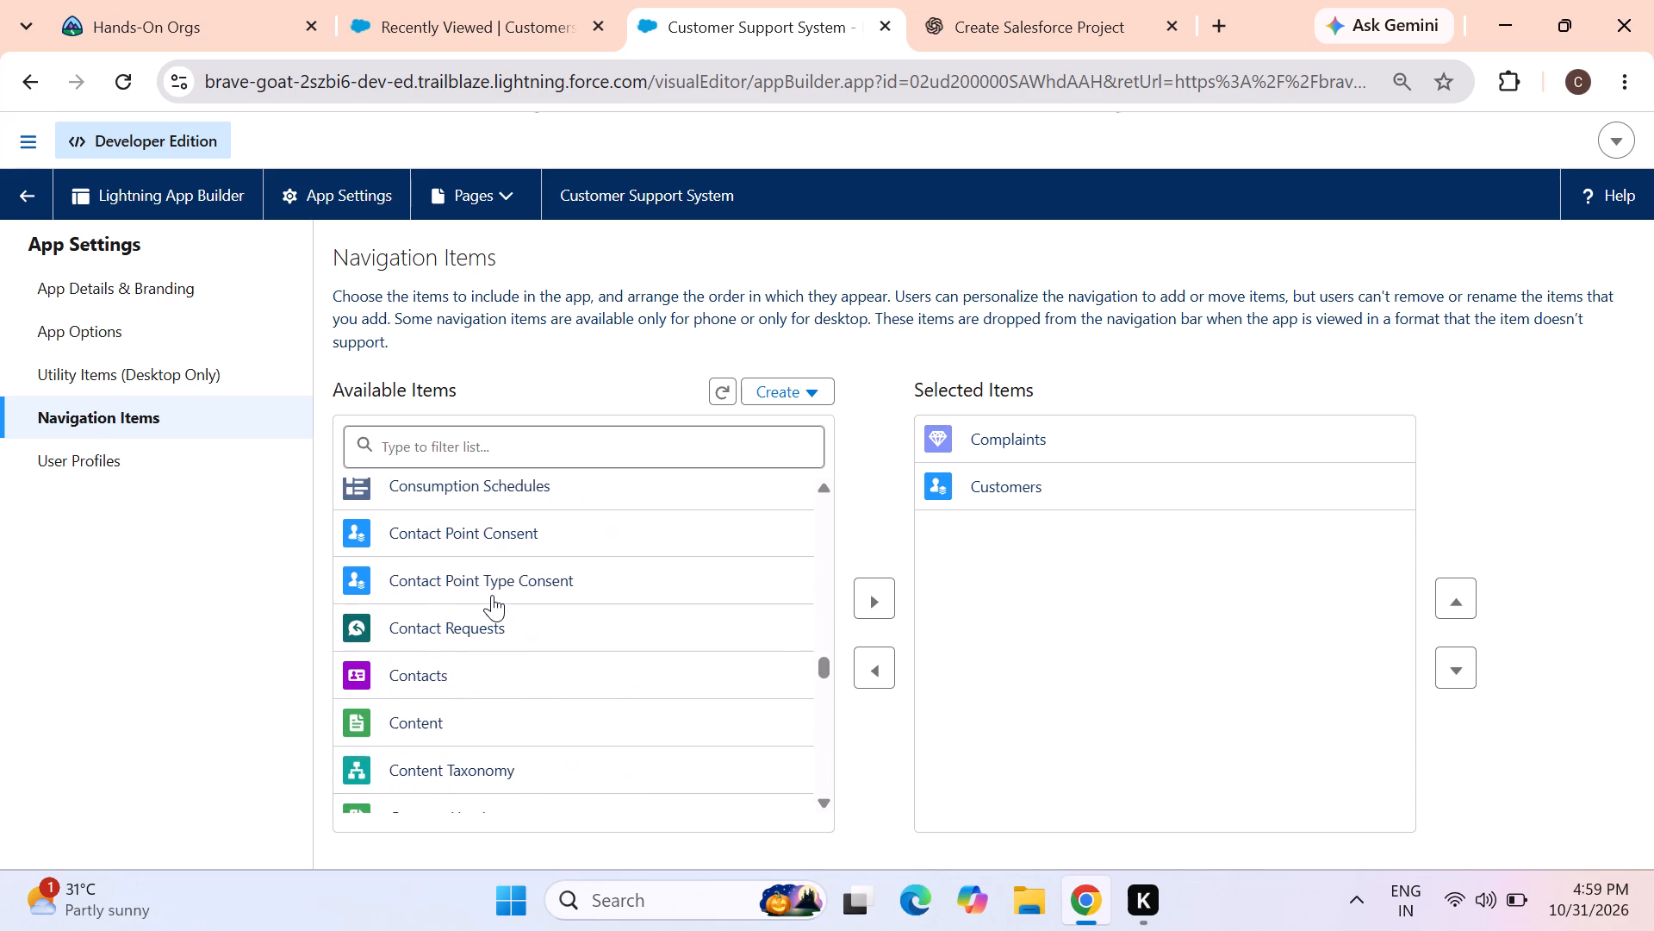
pyautogui.scroll(-3, 492, 595)
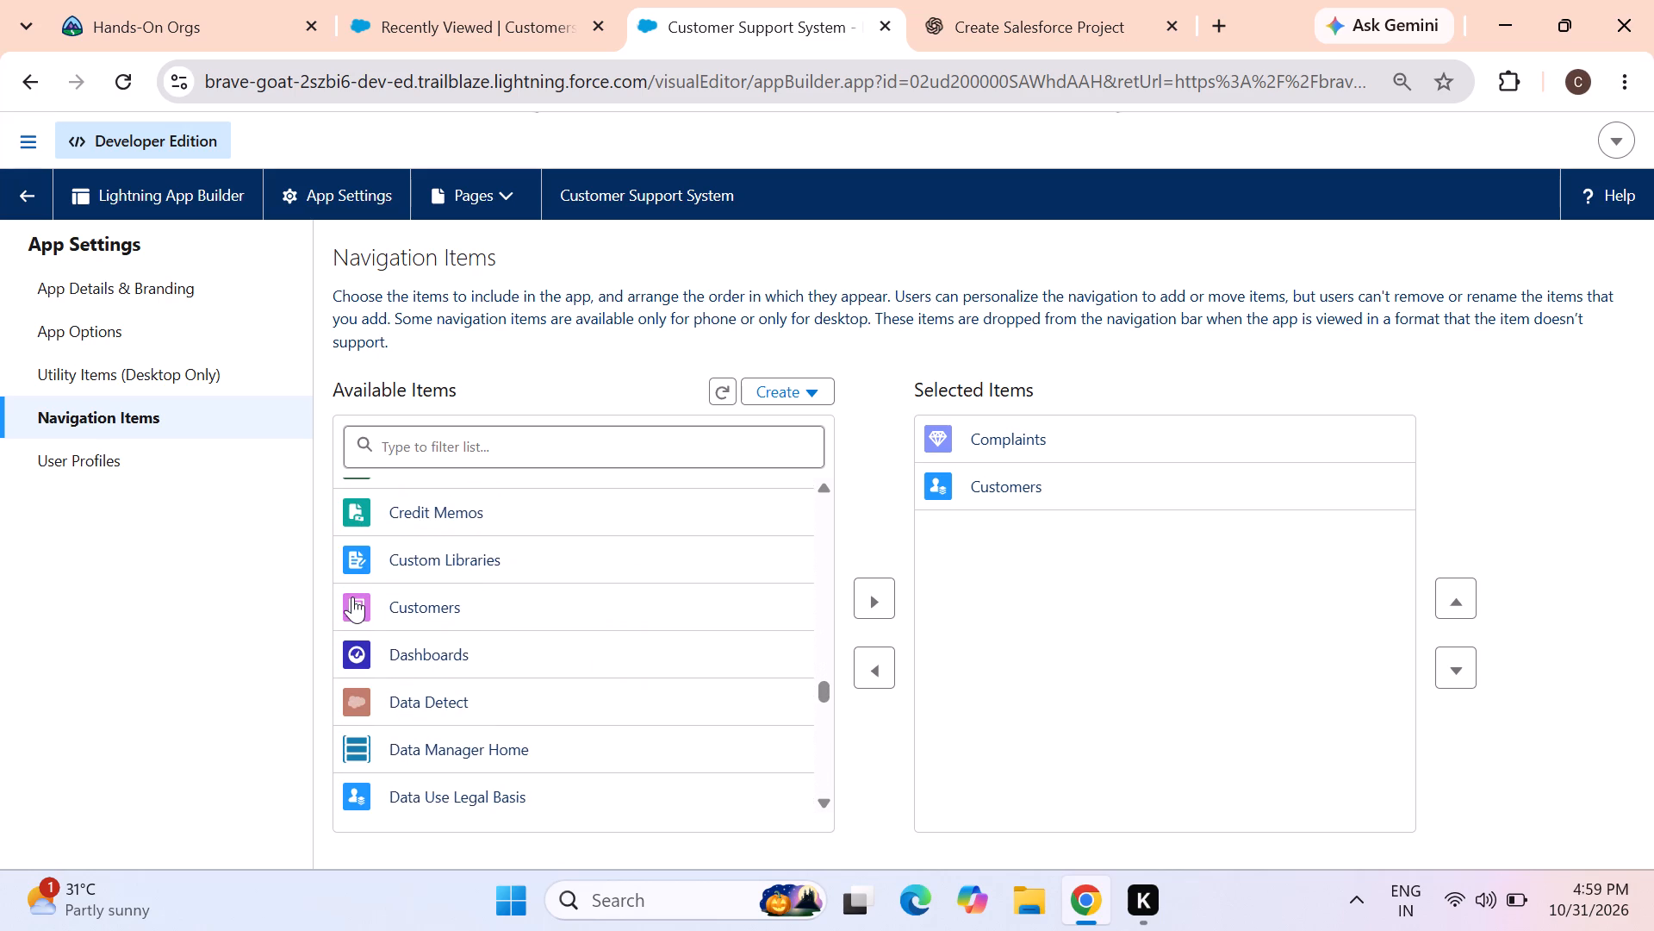
pyautogui.click(352, 597)
pyautogui.click(854, 601)
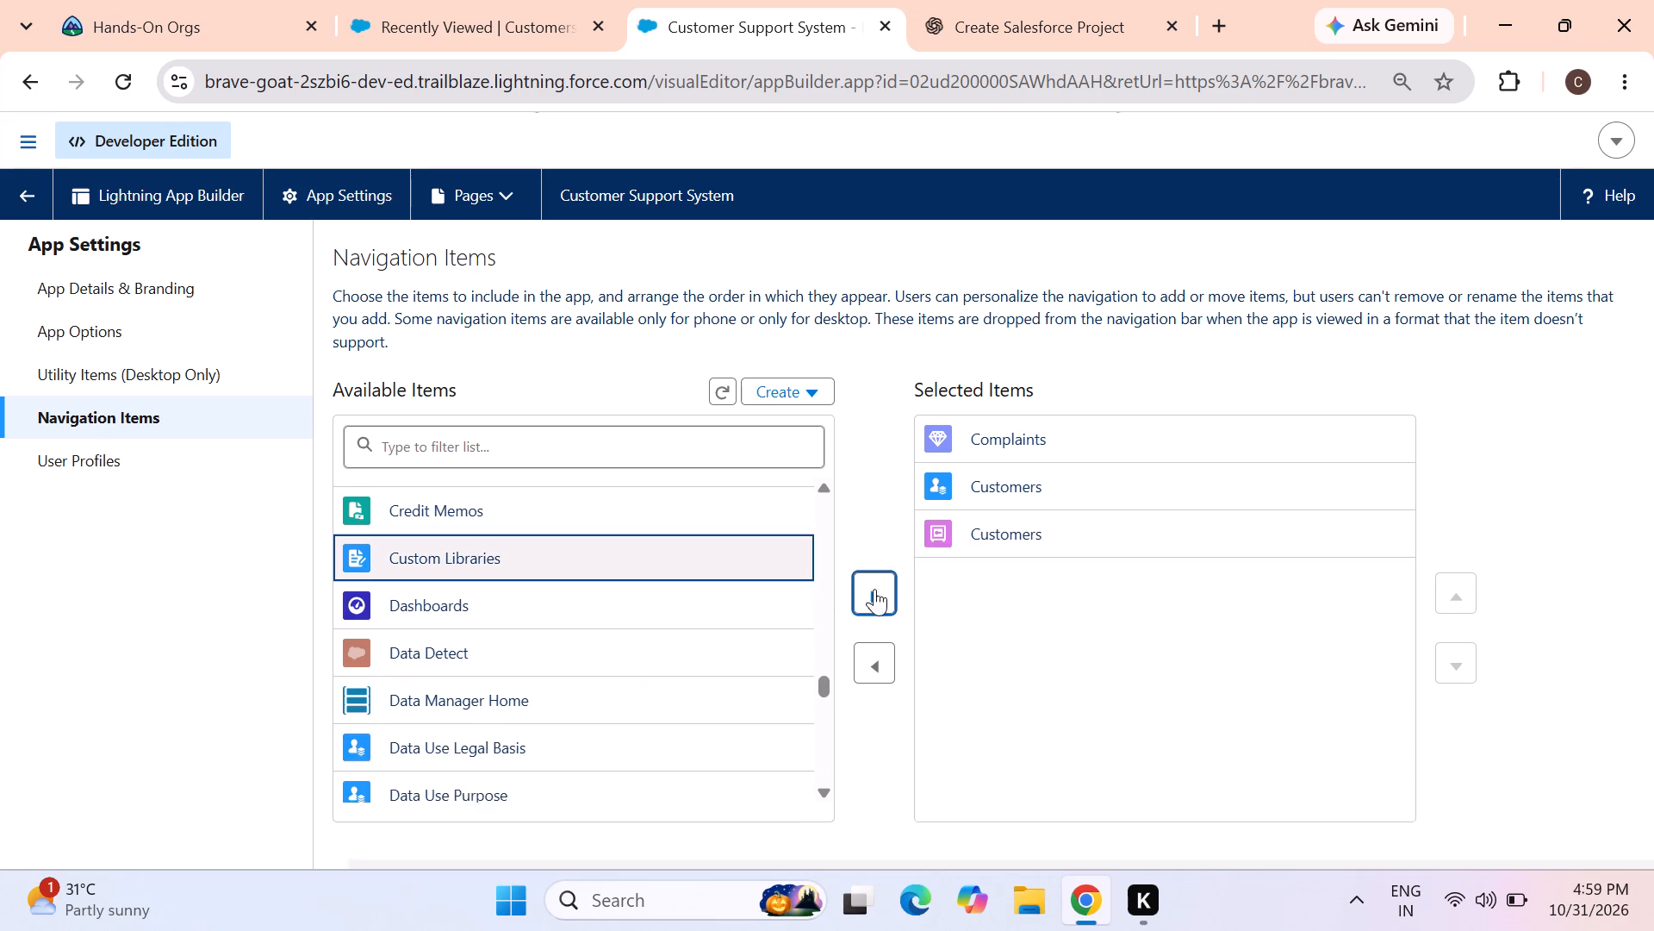
# Remove the blue-icon standard Customers item from the selected navigation items, save the app, and leave the app editor.
pyautogui.click(932, 484)
pyautogui.click(875, 638)
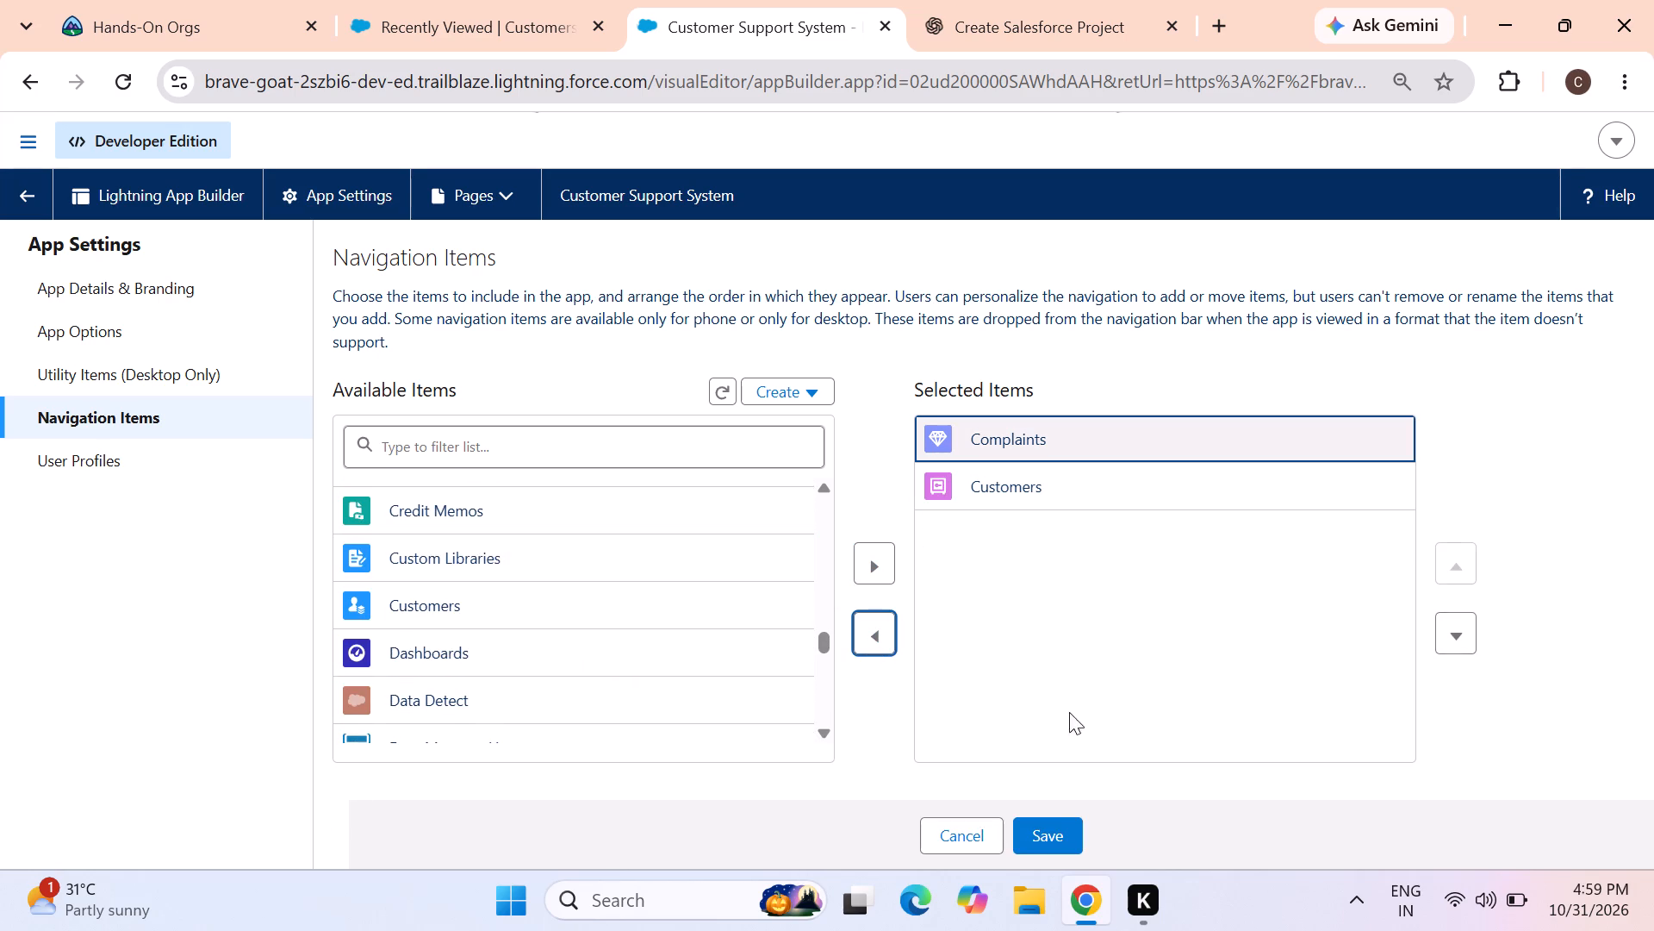
pyautogui.click(1048, 832)
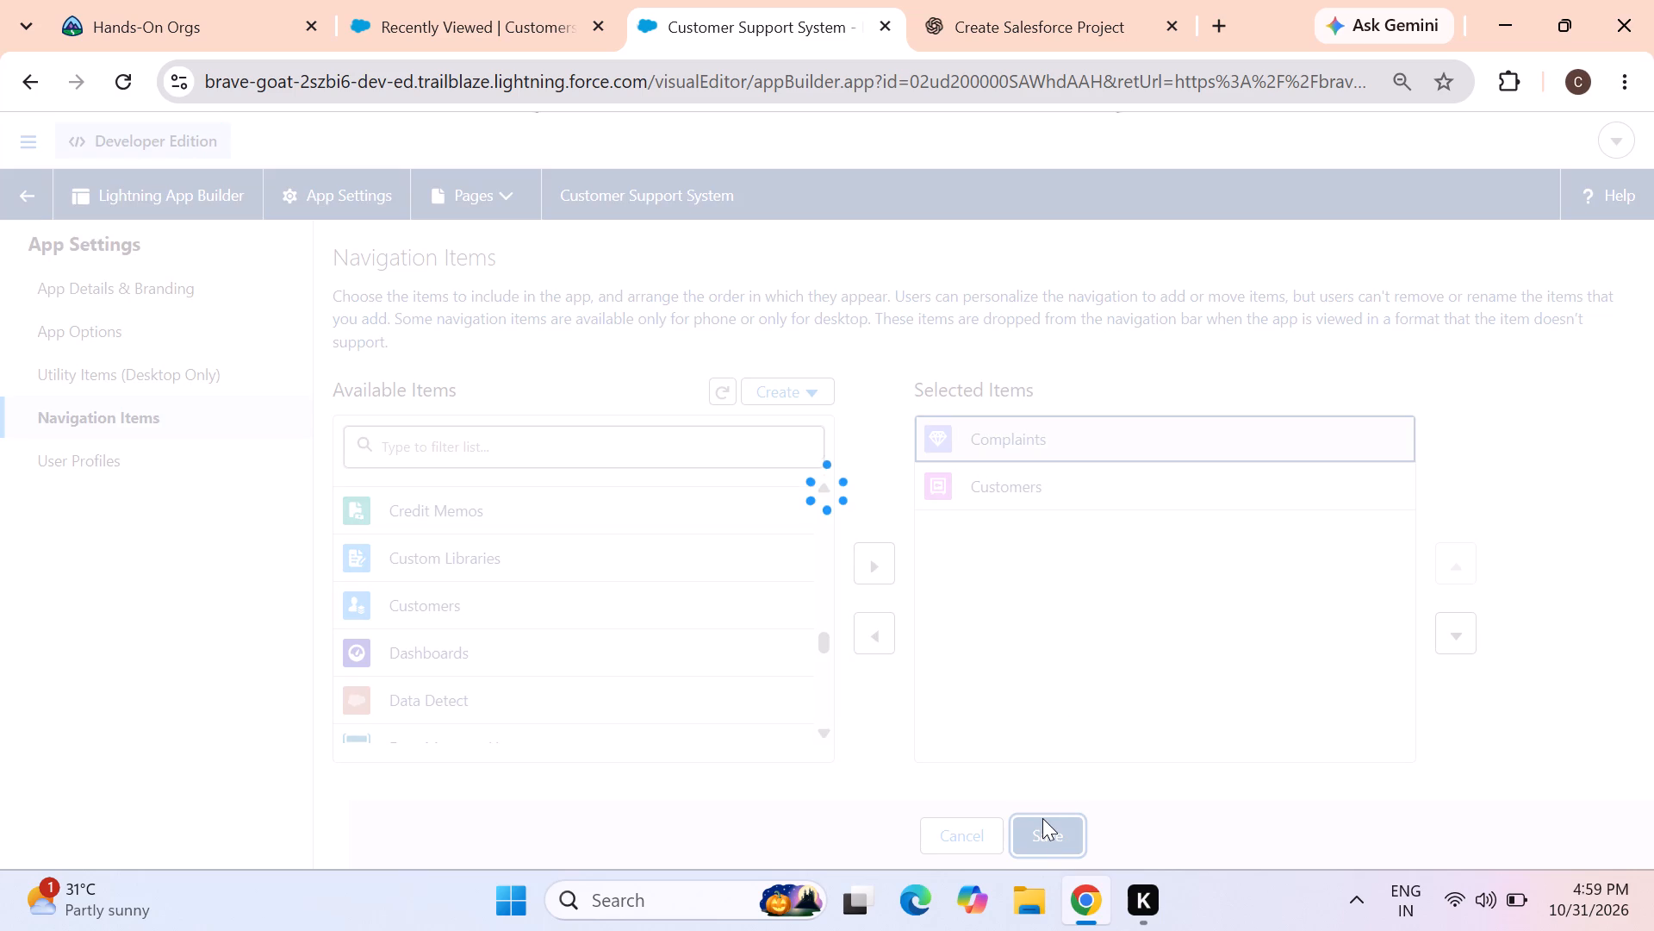
pyautogui.scroll(-3, 815, 924)
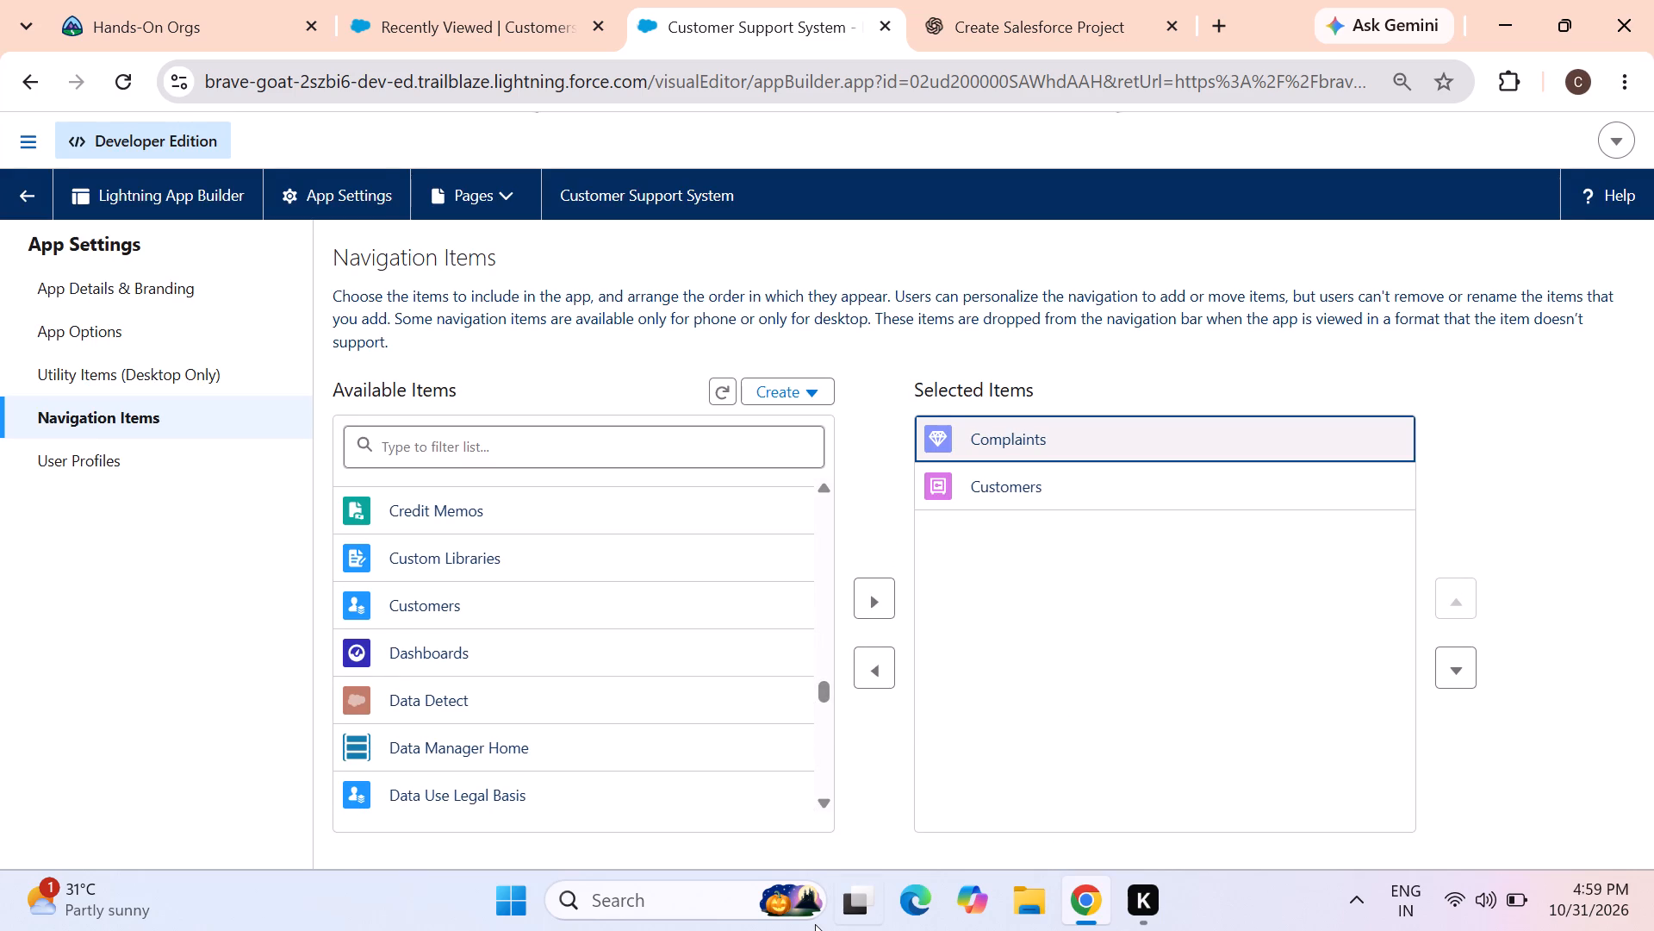
pyautogui.click(4, 184)
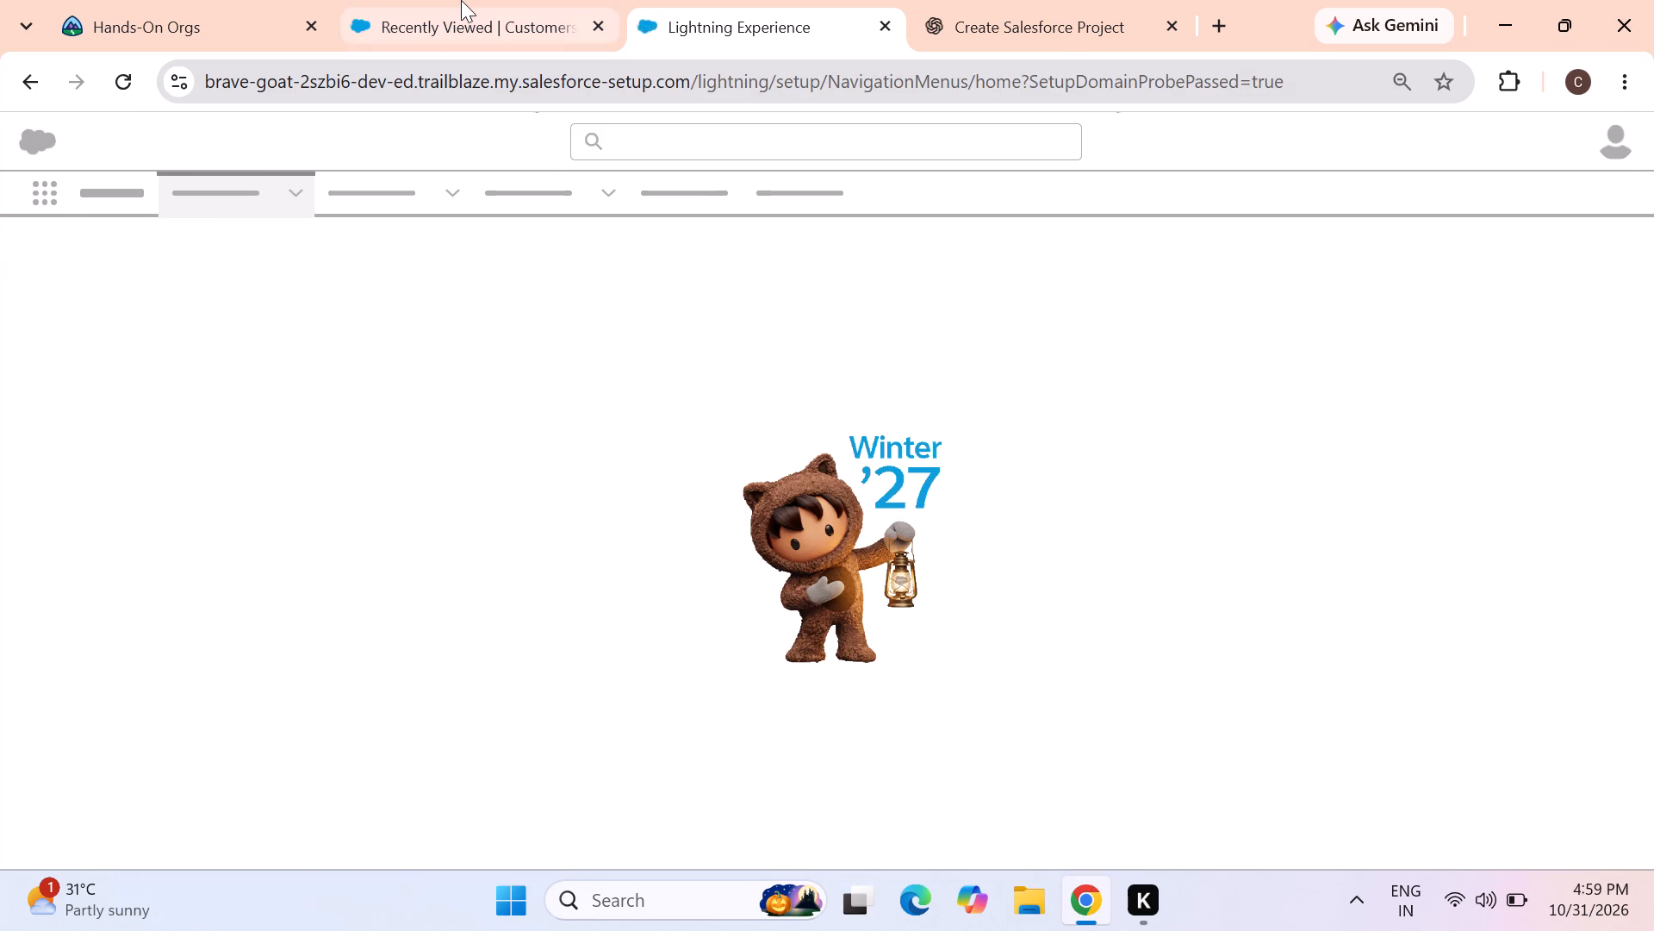
# Reload the Customers list in the Customer Support System browser tab to check its navigation bar, then close that tab.
pyautogui.click(461, 0)
pyautogui.click(115, 84)
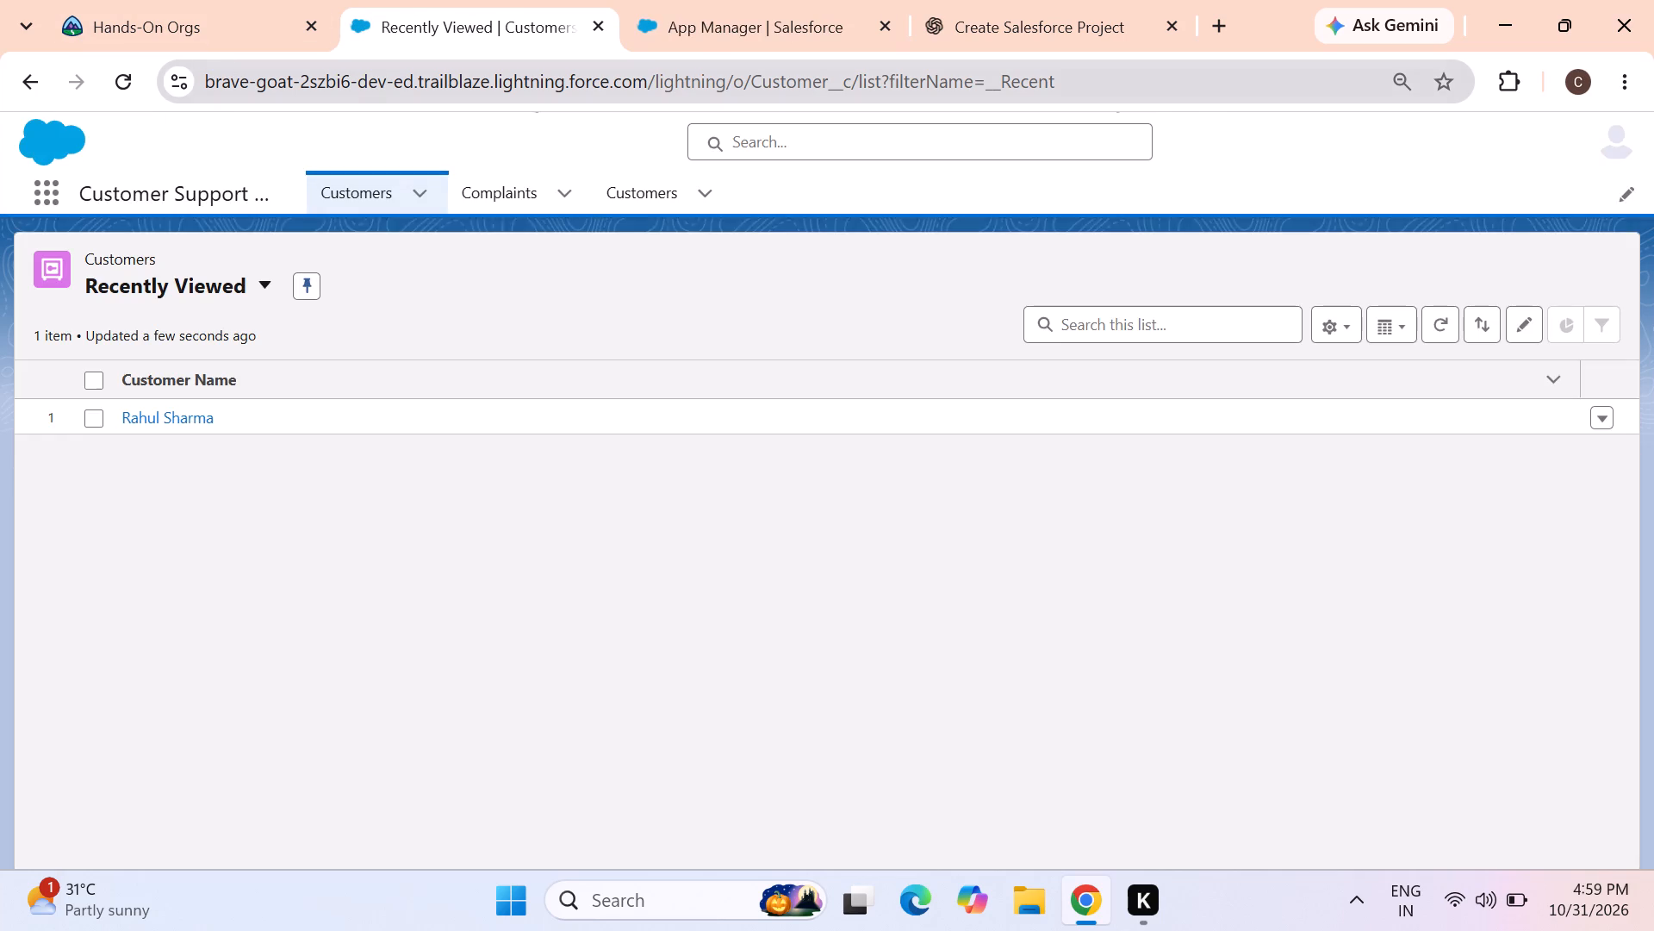
pyautogui.click(135, 94)
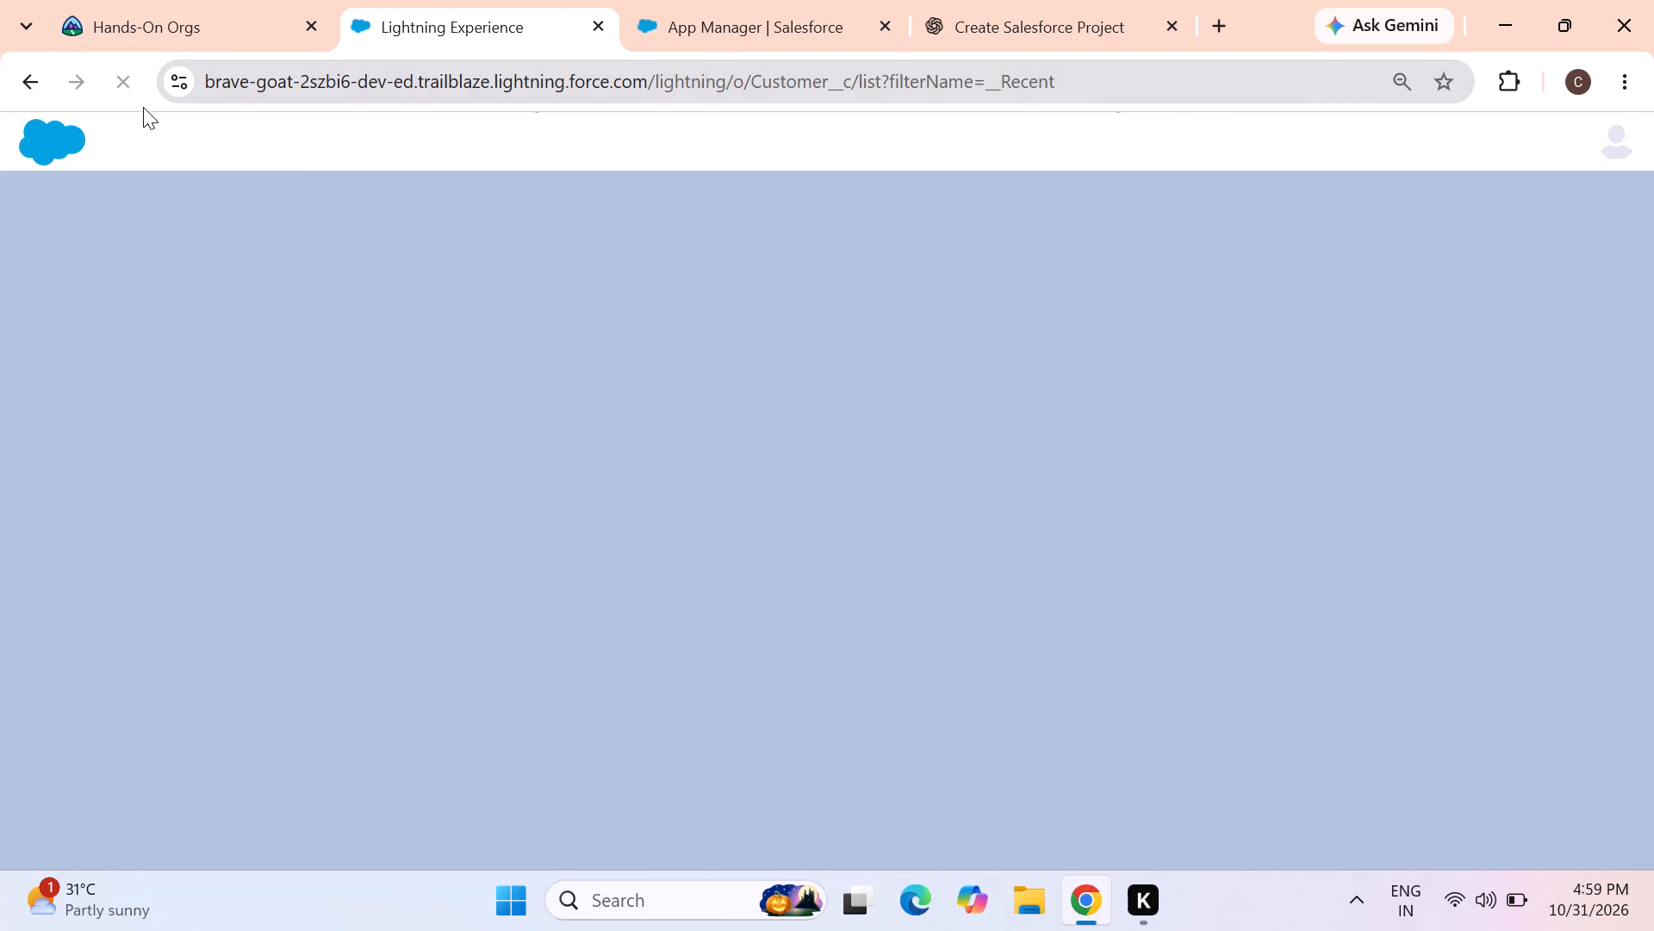
pyautogui.click(595, 26)
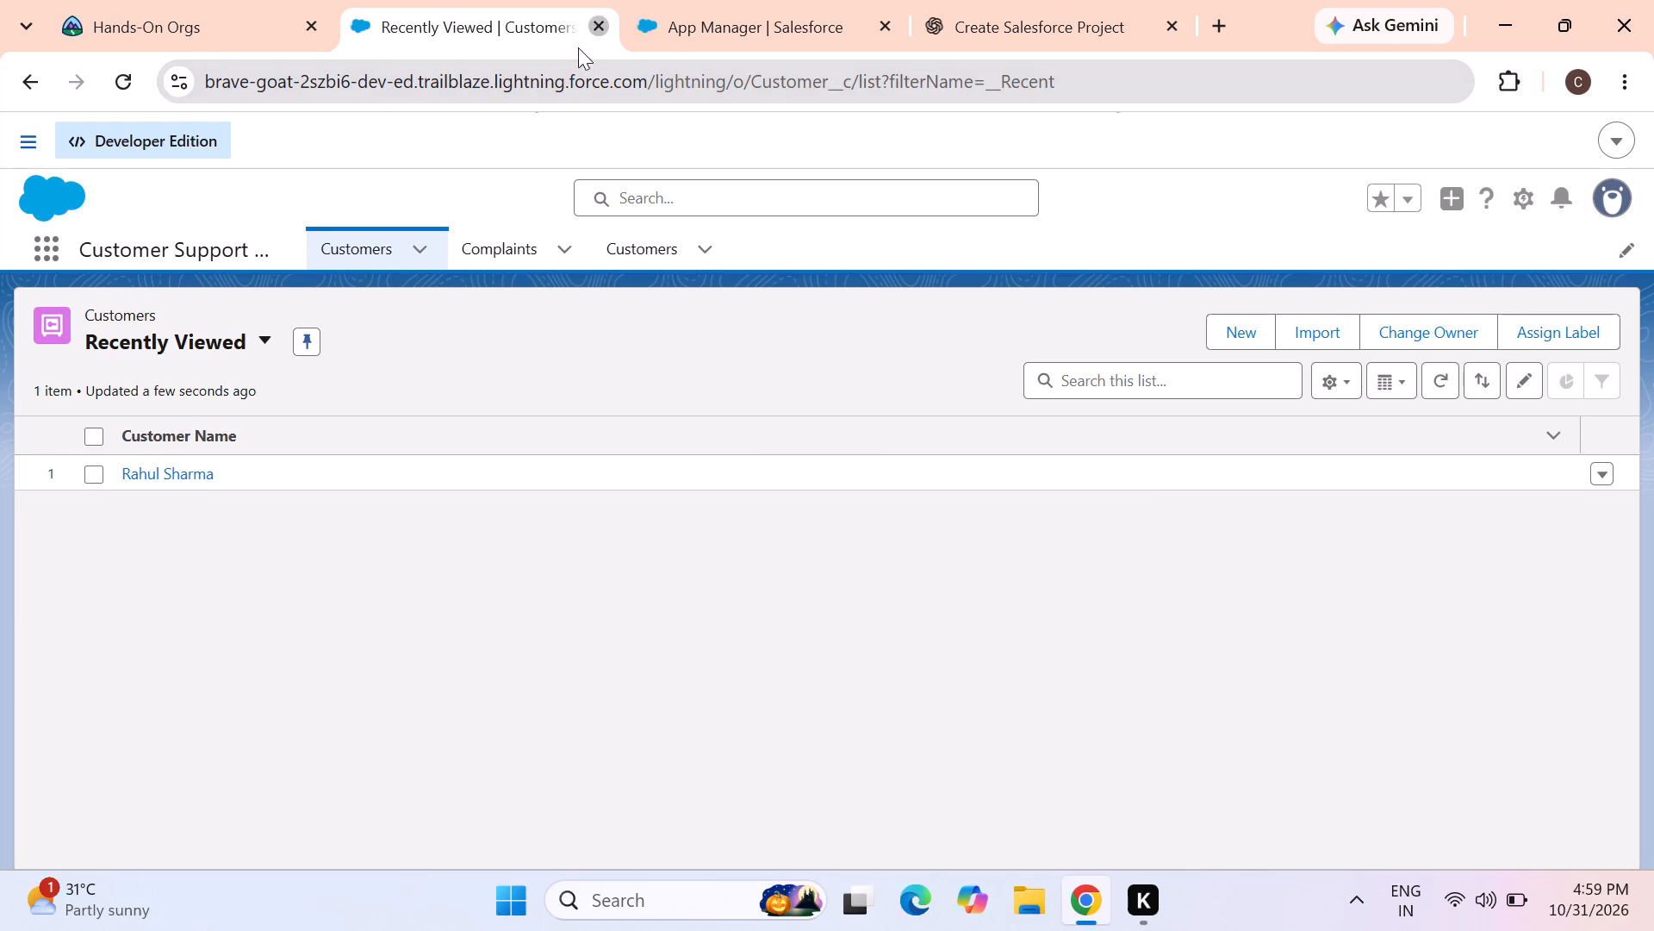
# Reopen Customer Support System by searching the App Launcher for "cu" and check its two Customers navigation entries.
pyautogui.click(50, 249)
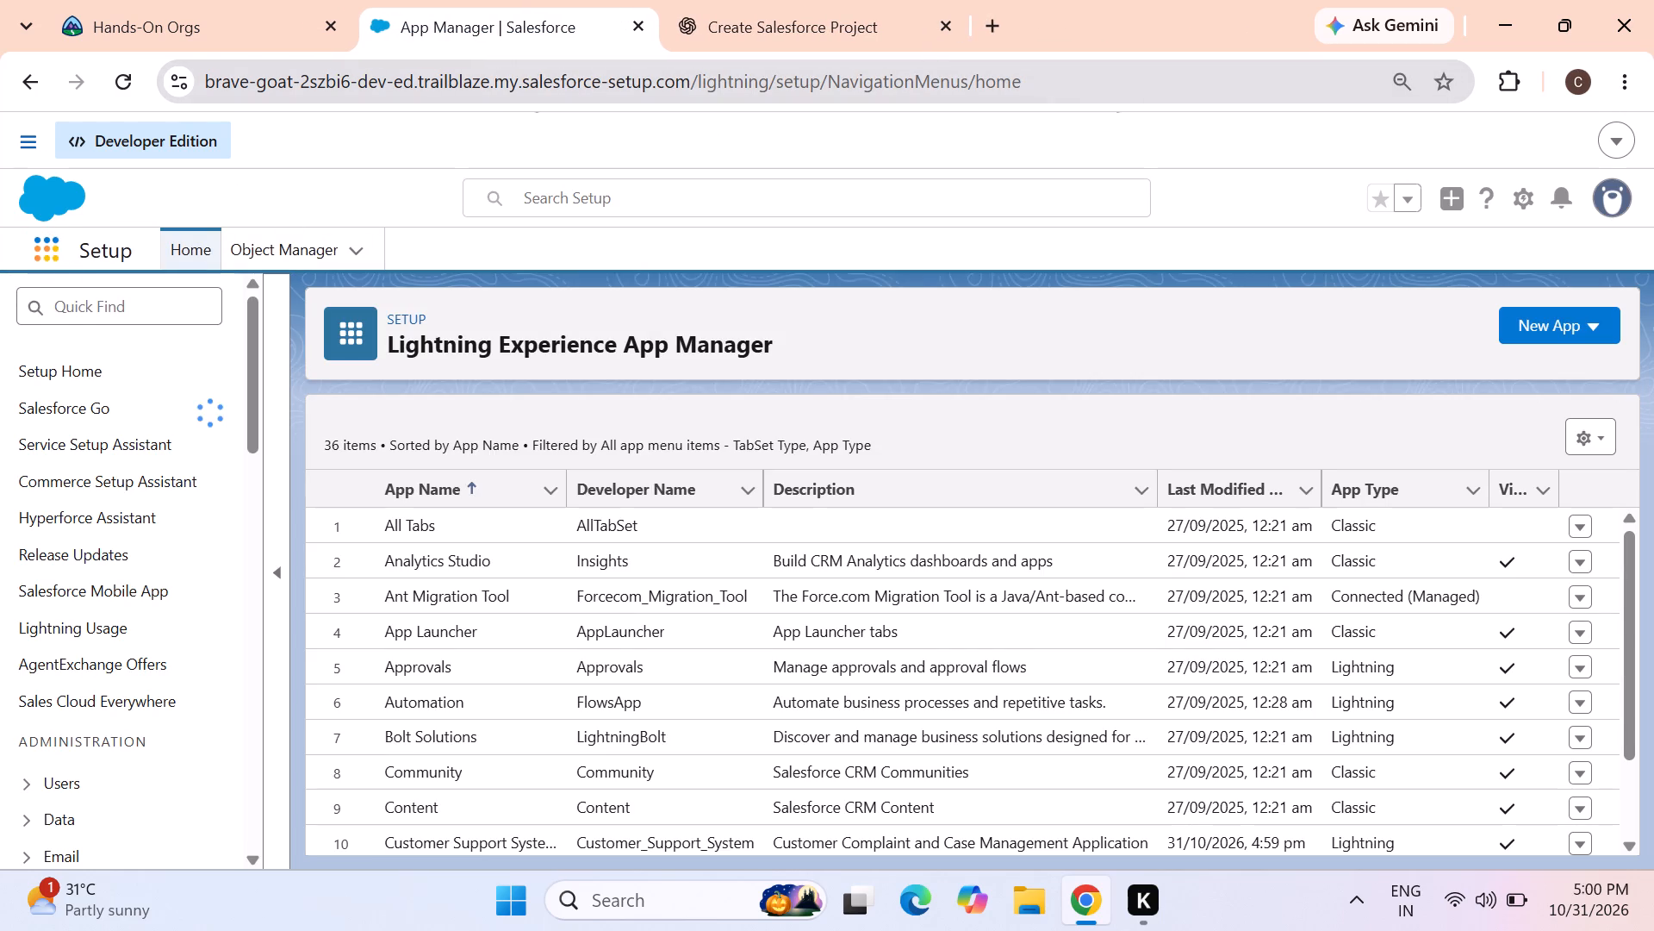
pyautogui.click(127, 341)
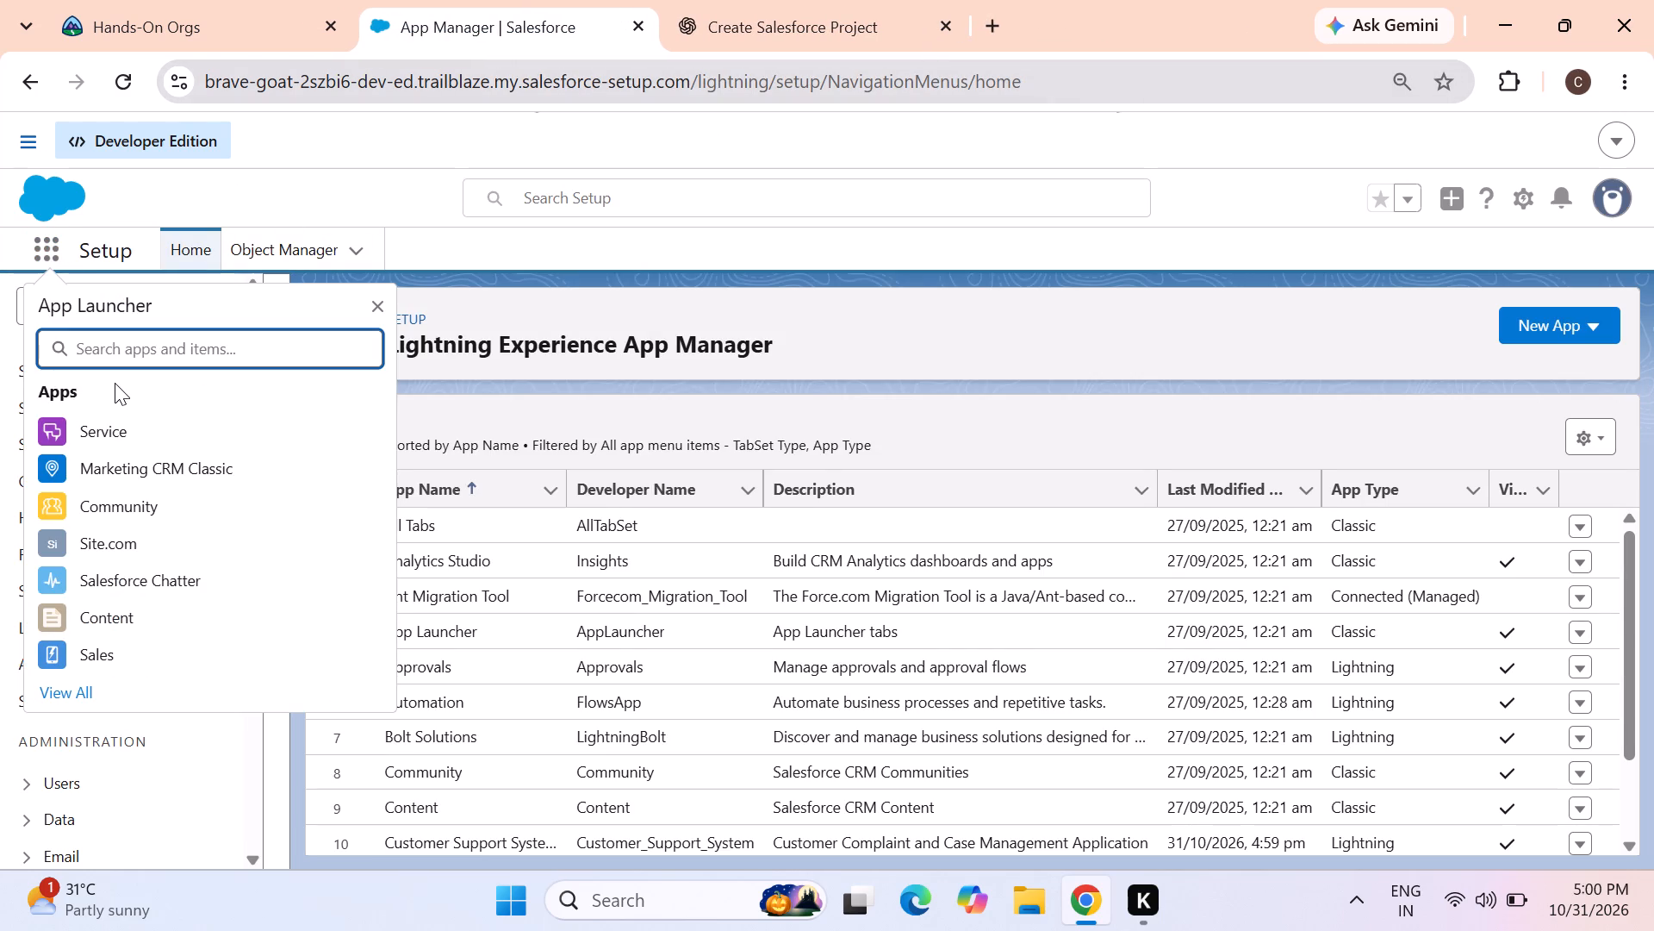
pyautogui.press('c')
pyautogui.press('u')
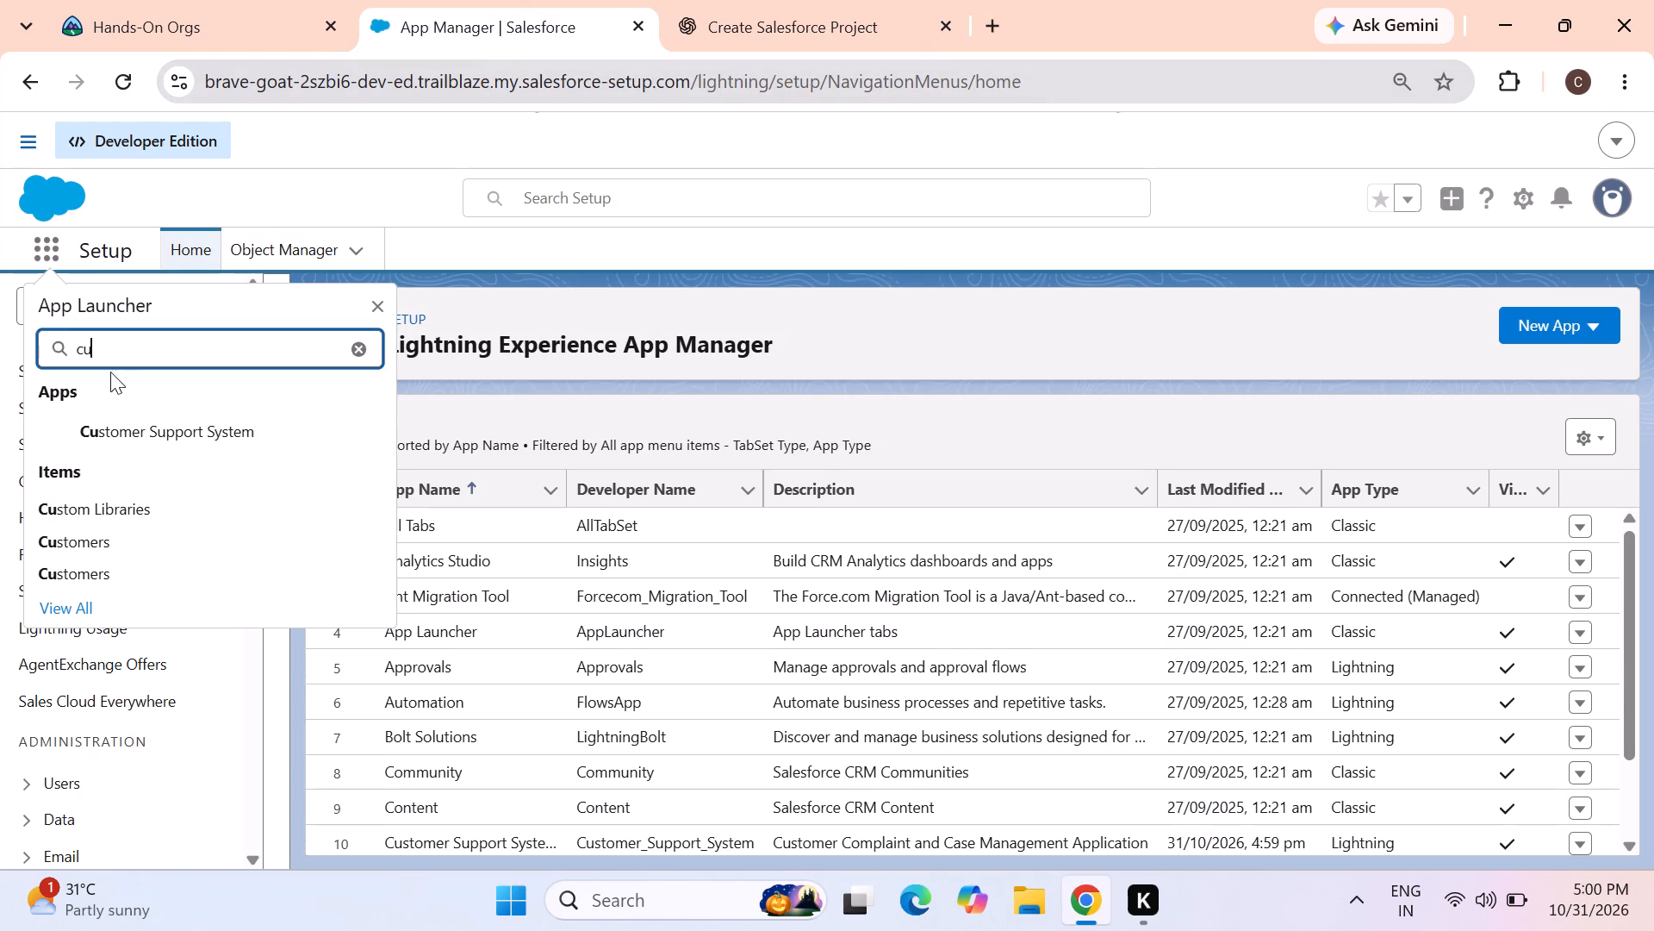
pyautogui.click(43, 425)
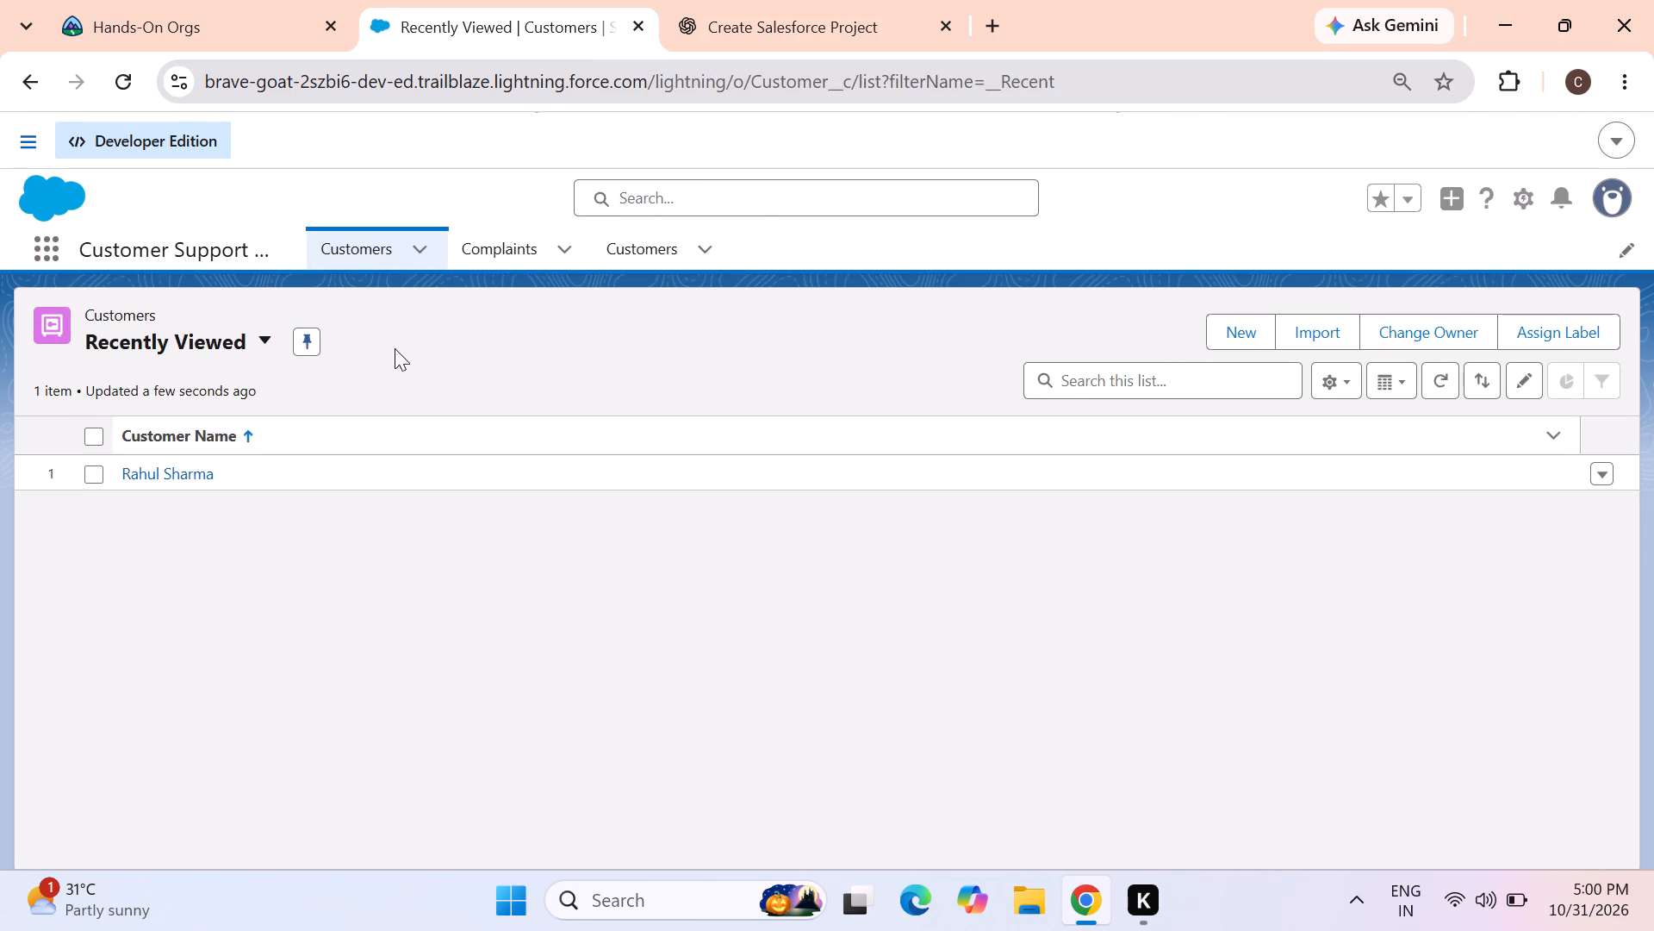
pyautogui.click(533, 251)
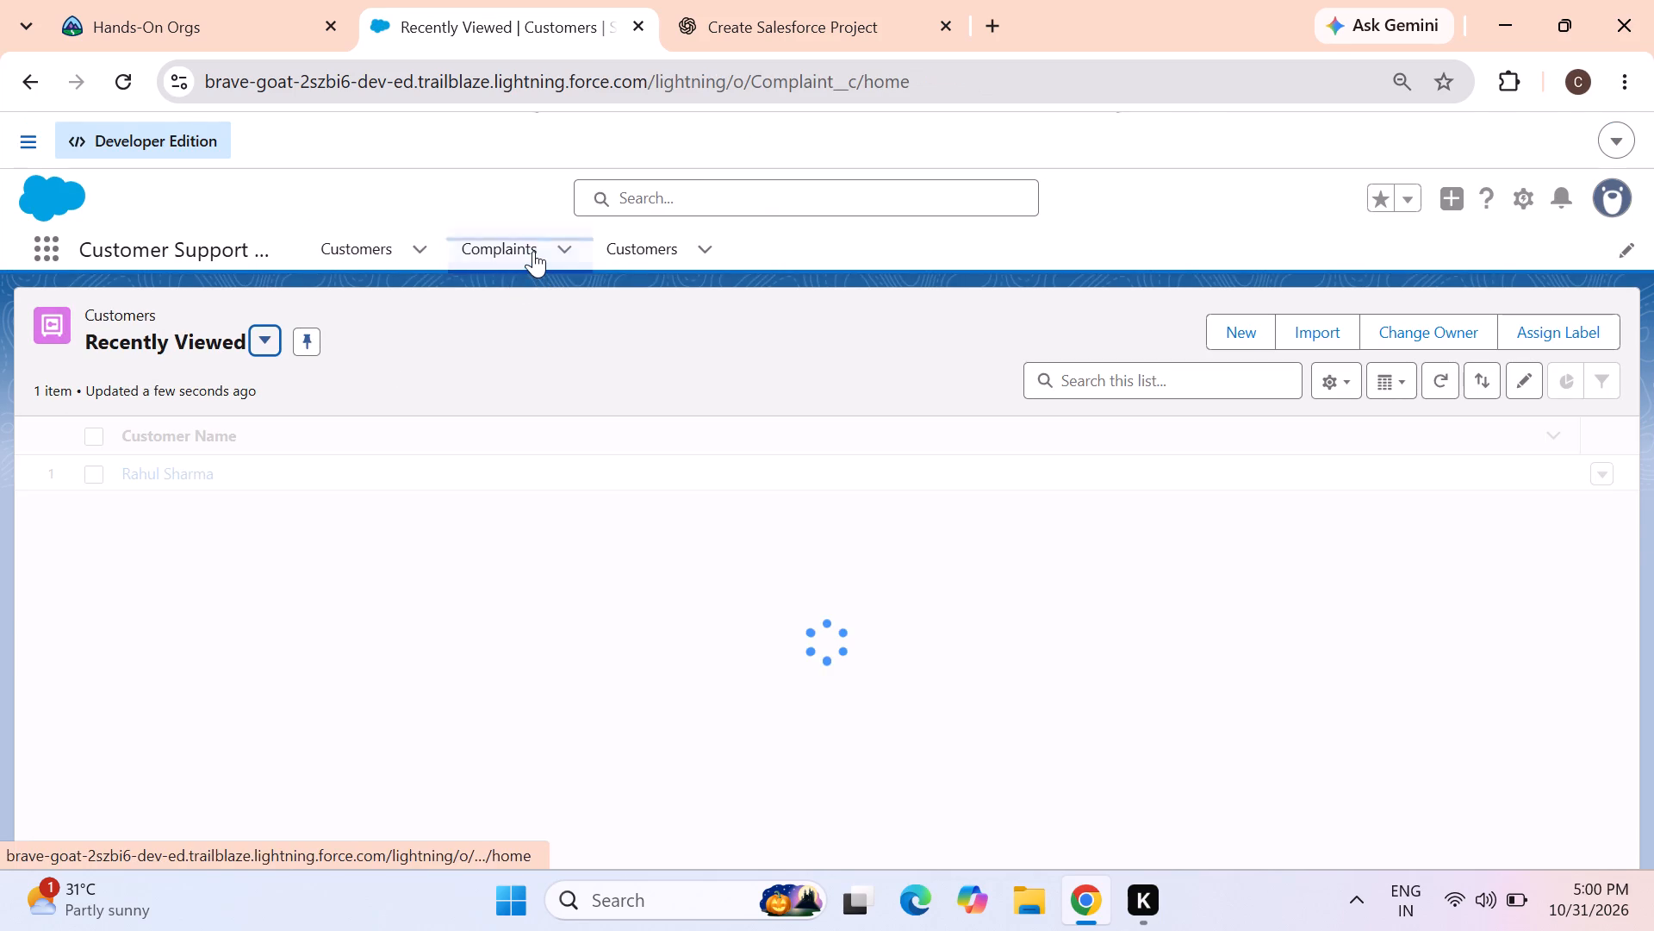
pyautogui.click(646, 254)
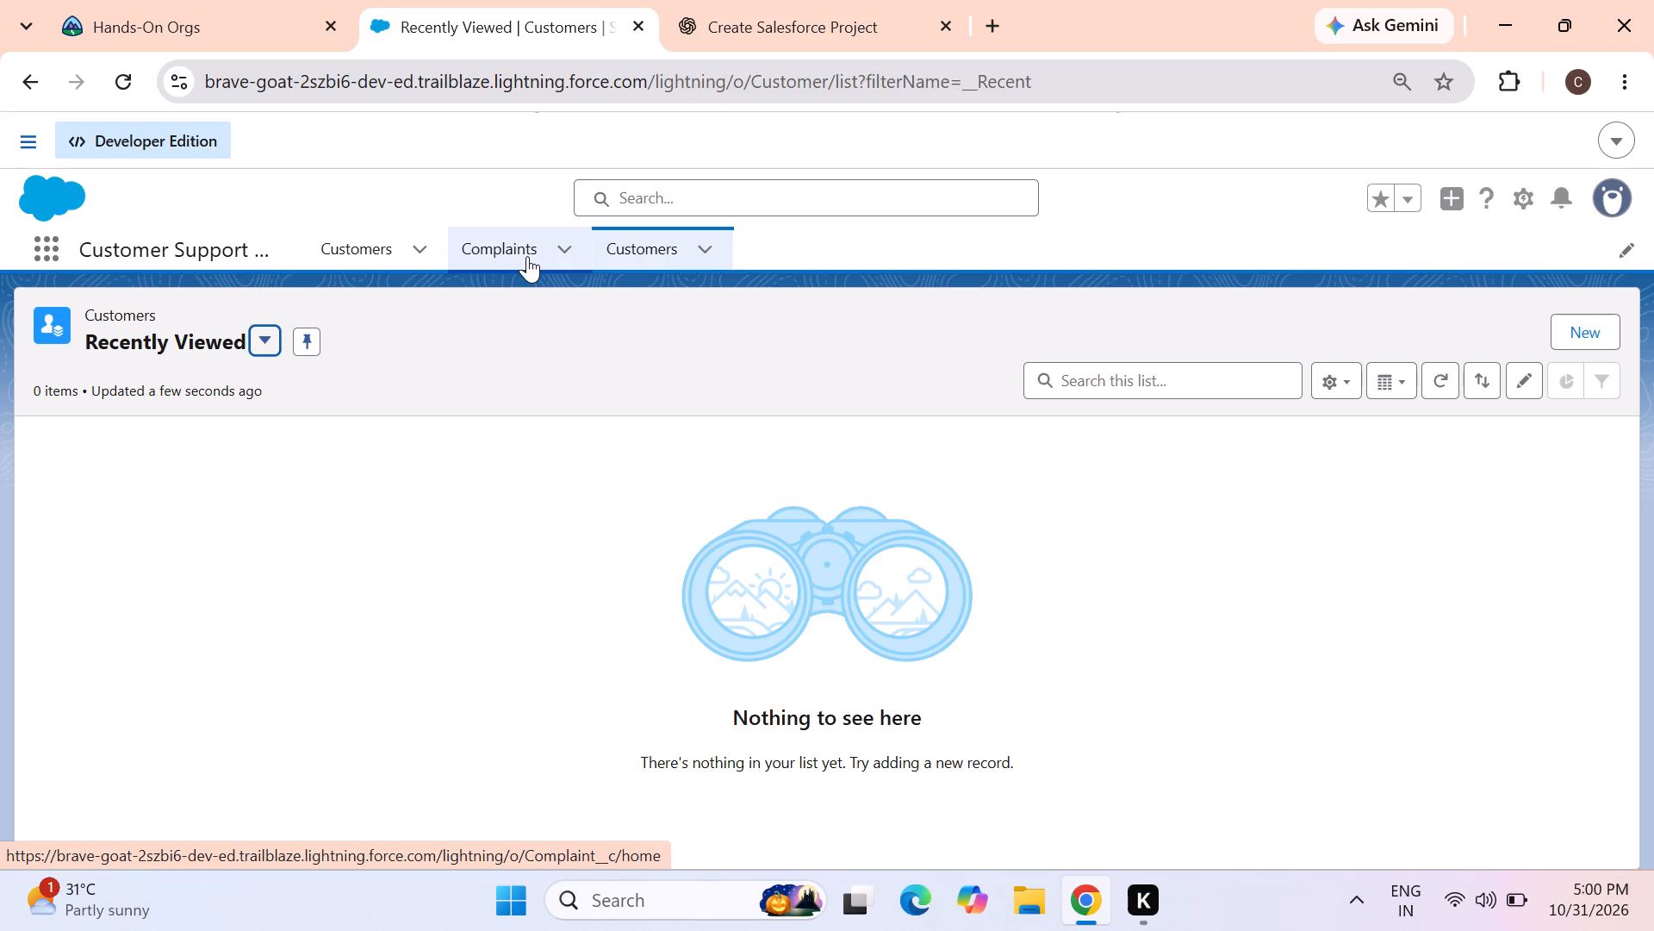
# Check the New Complaint form for a Customer lookup field, closing the form without saving.
pyautogui.click(527, 256)
pyautogui.click(1257, 345)
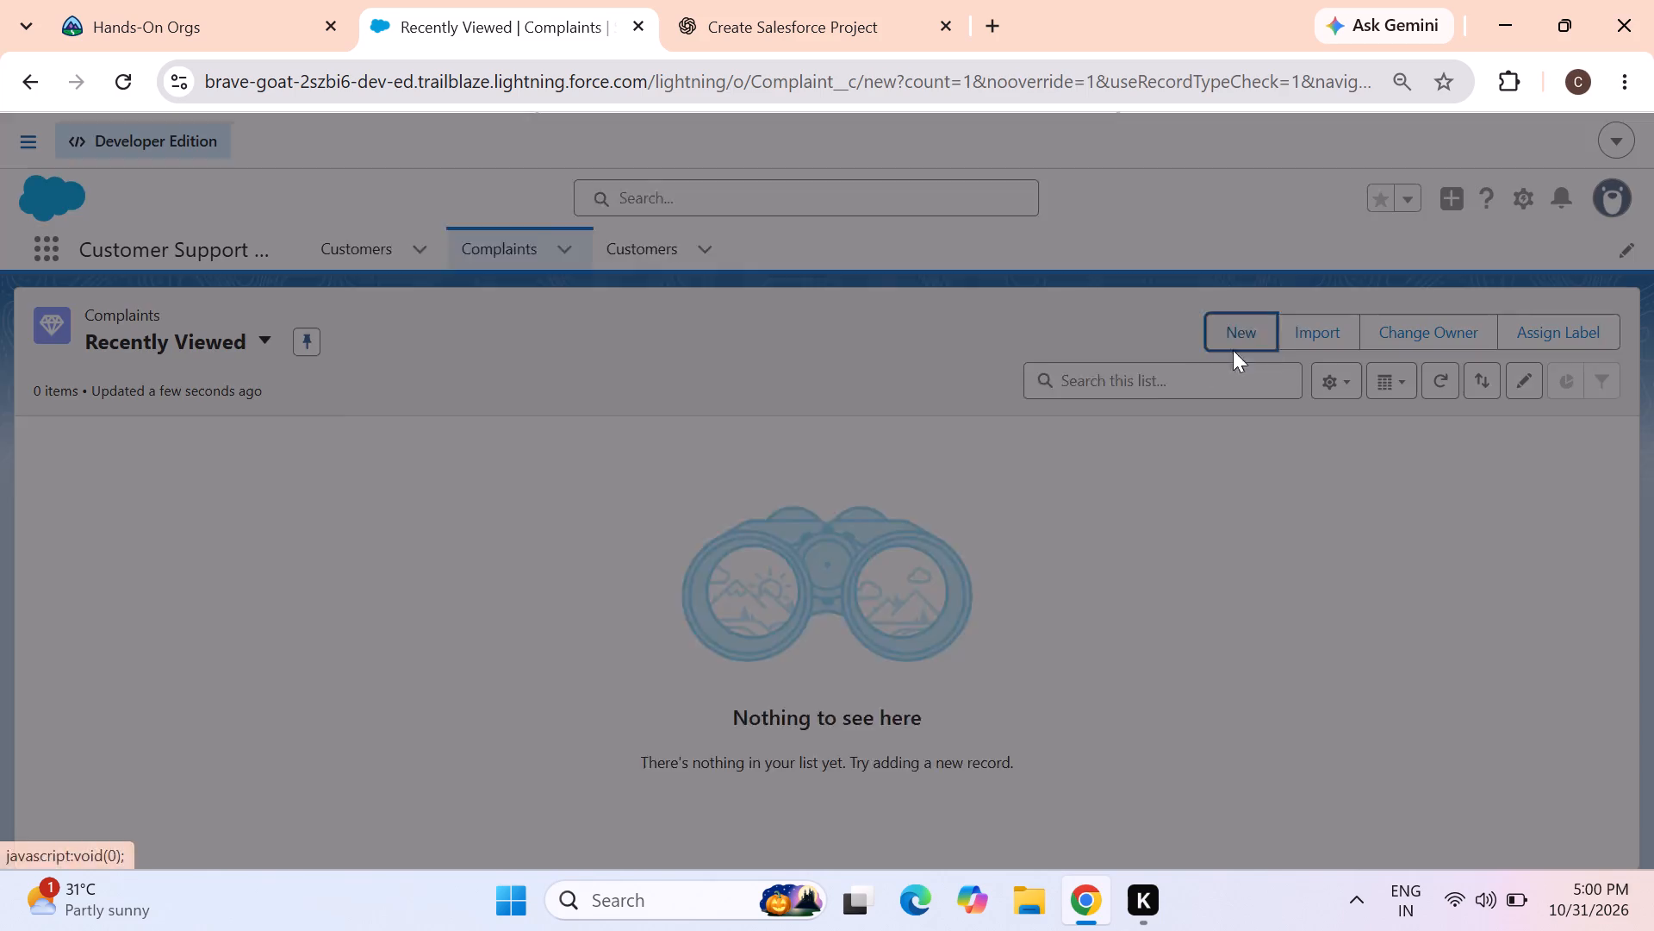
pyautogui.scroll(-7, 500, 549)
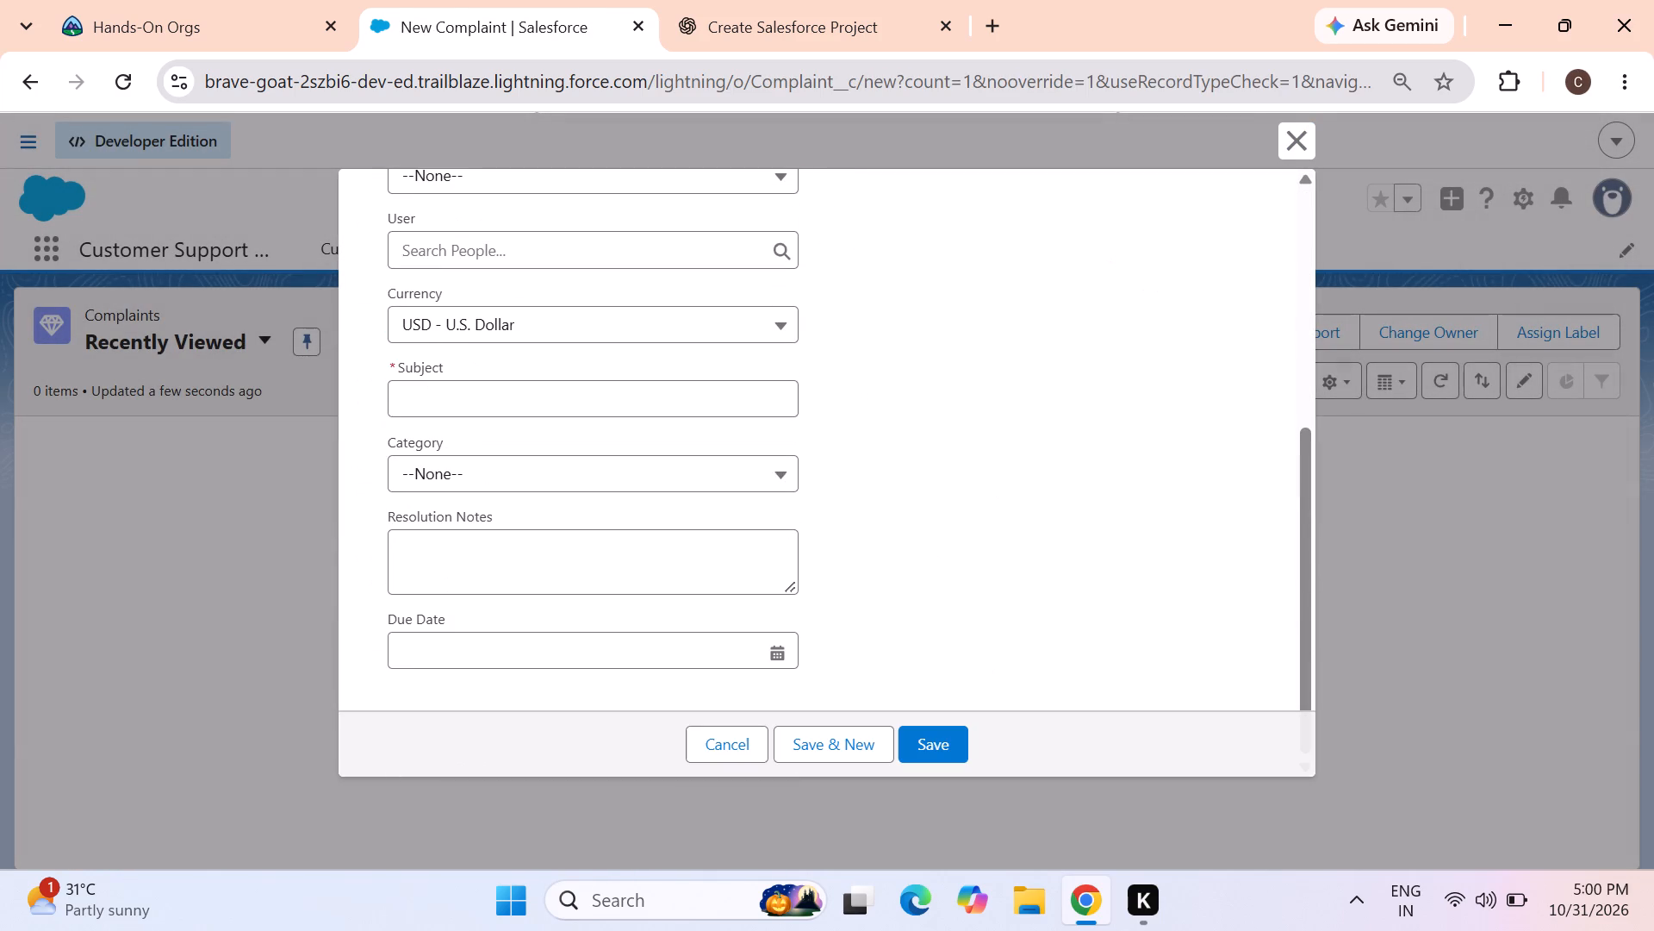
pyautogui.scroll(-2, 500, 549)
pyautogui.scroll(2, 499, 547)
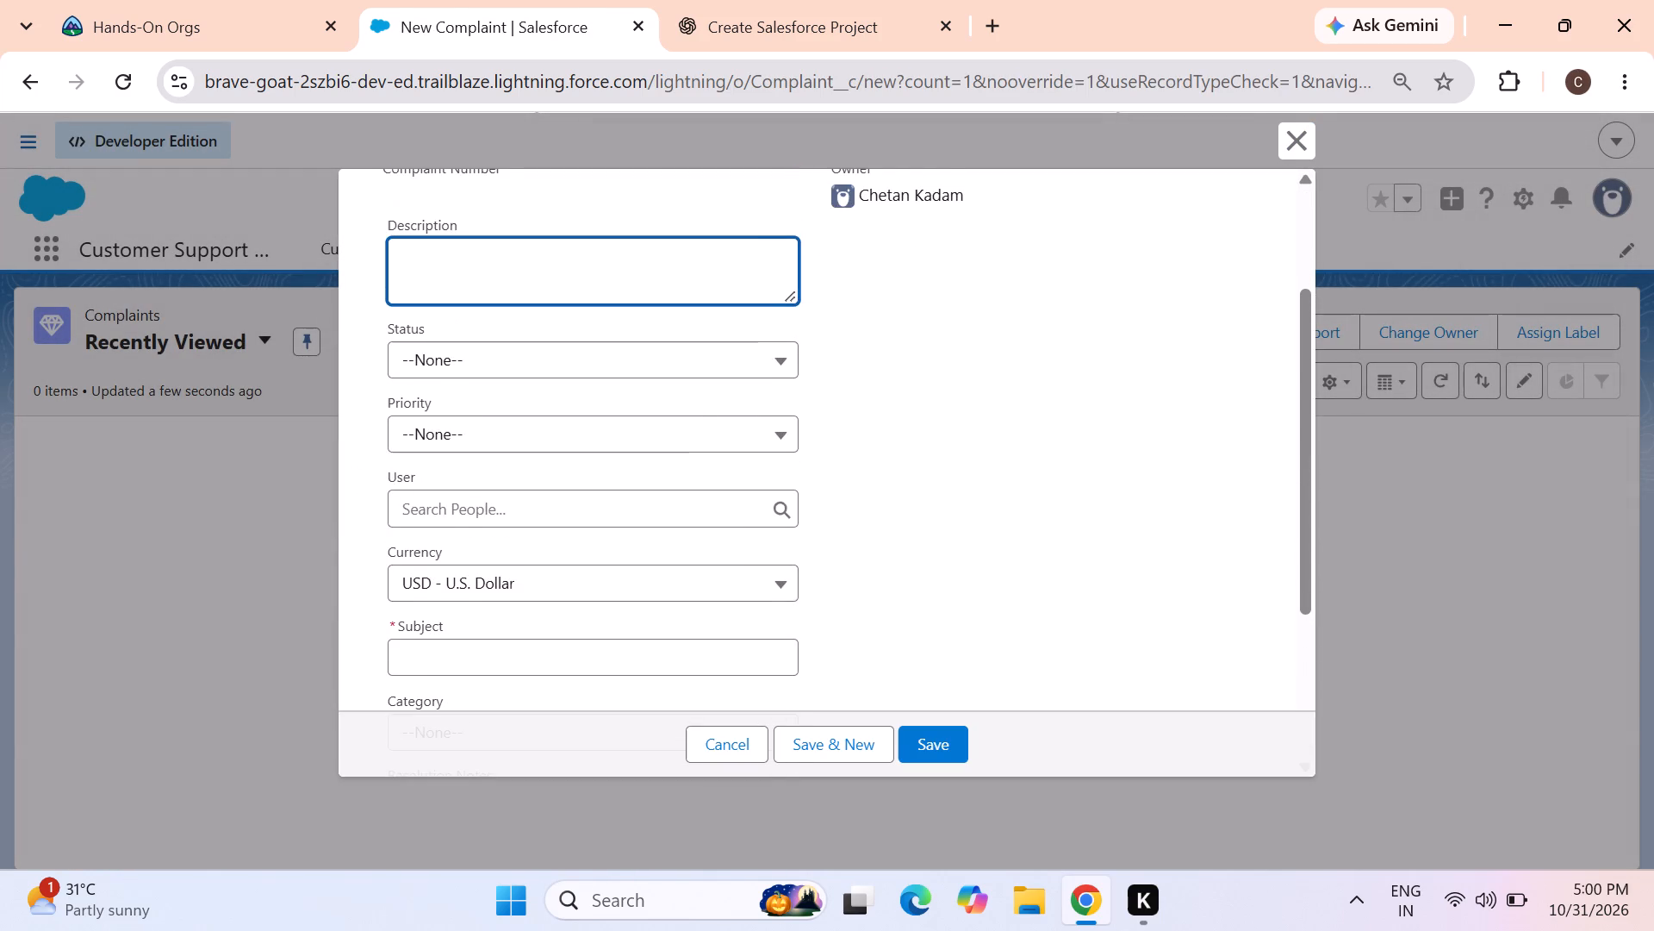
pyautogui.scroll(2, 499, 547)
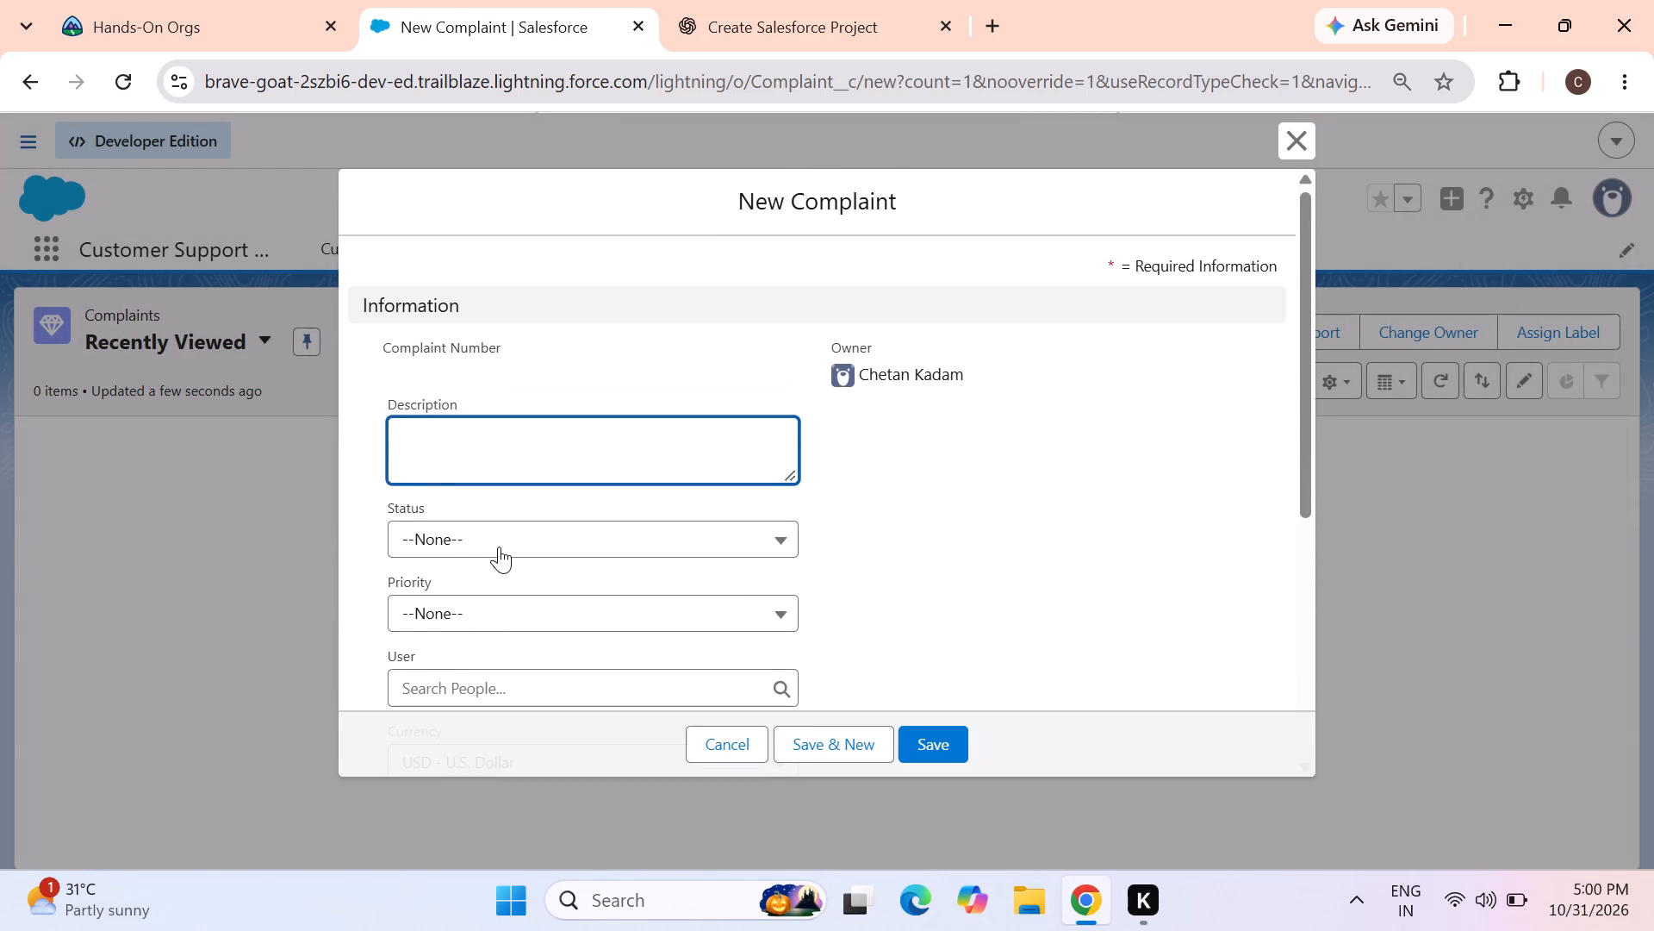
pyautogui.scroll(2, 499, 541)
pyautogui.click(1290, 132)
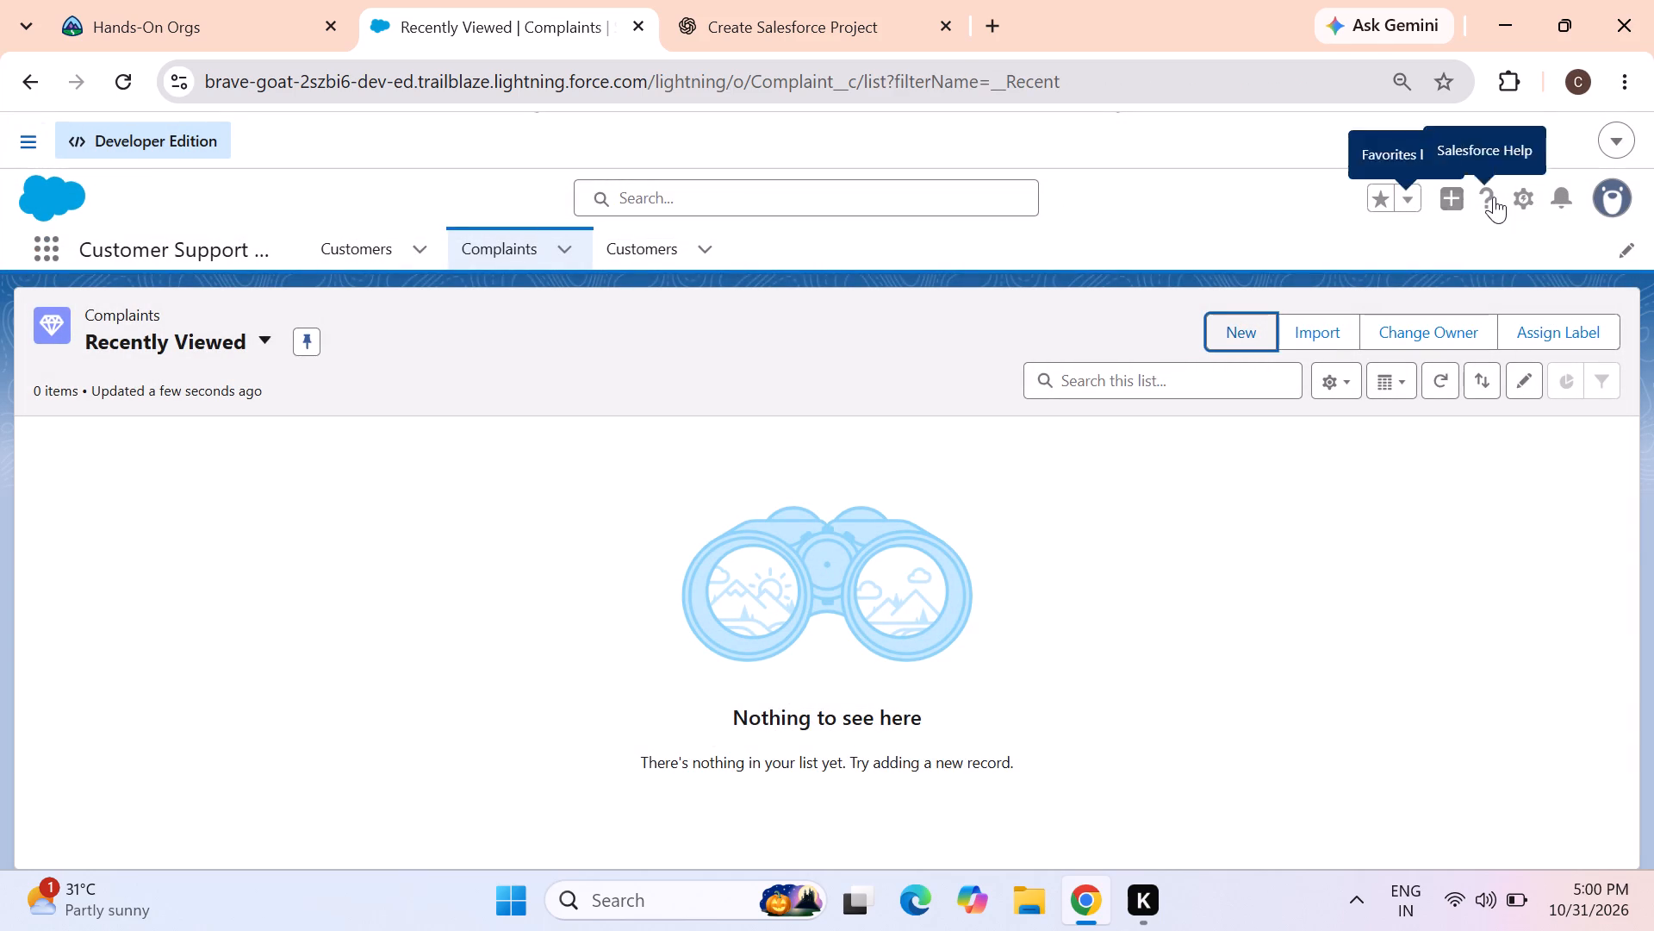
# Return to Setup, search for "app", and open App Manager.
pyautogui.click(1528, 203)
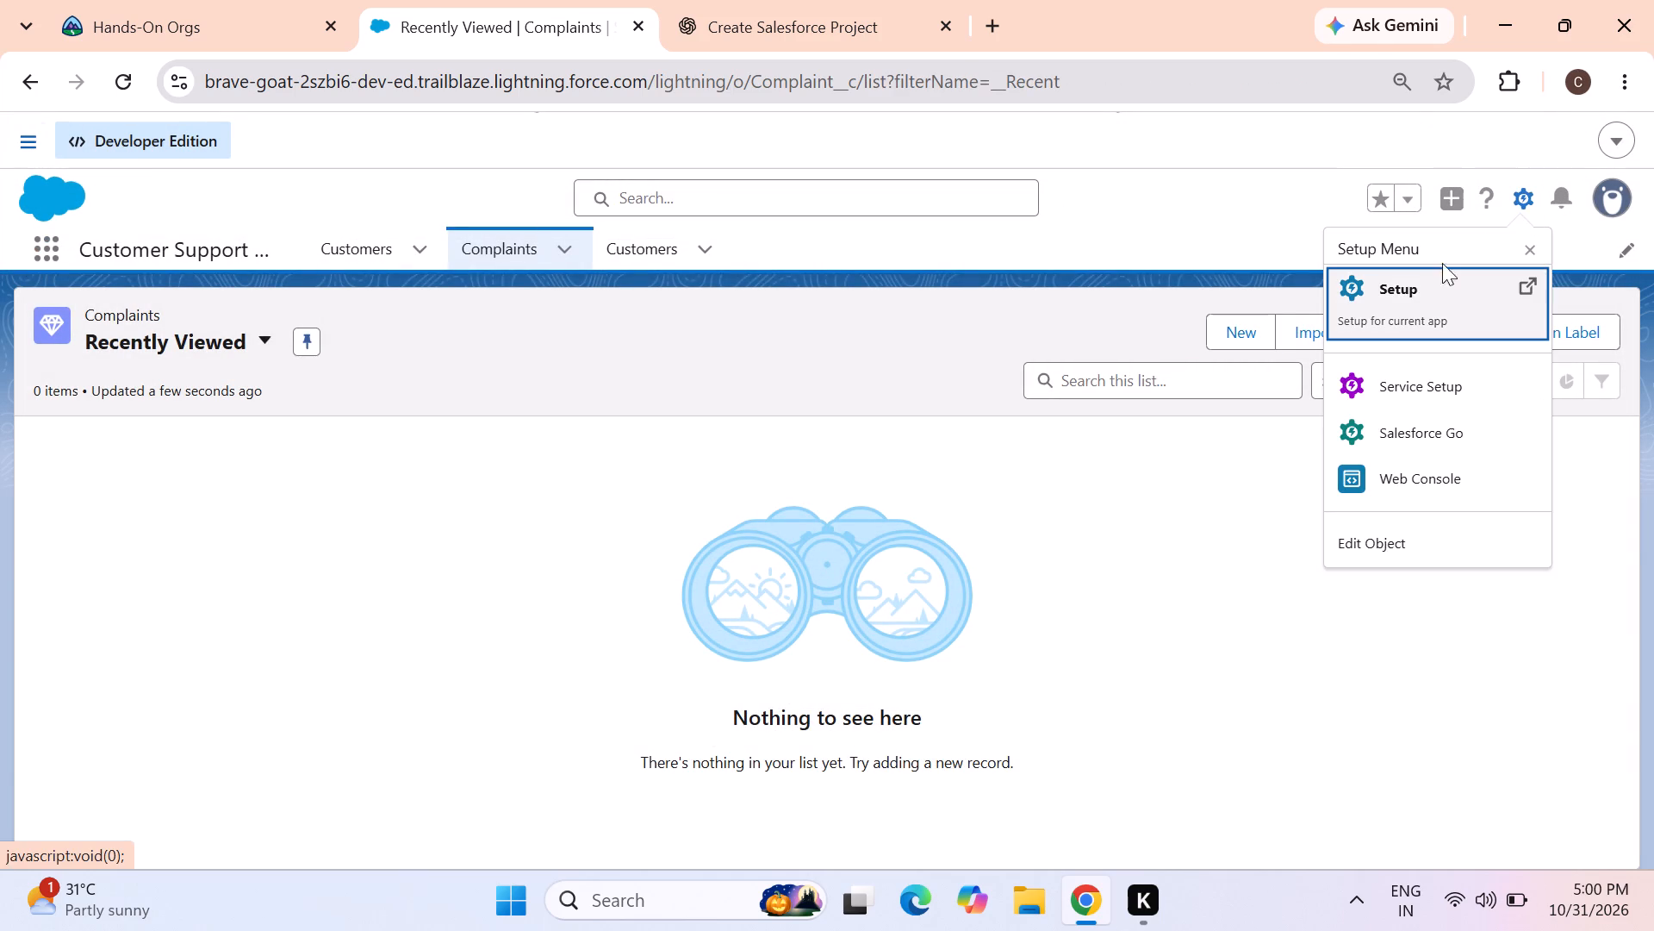
pyautogui.click(1409, 306)
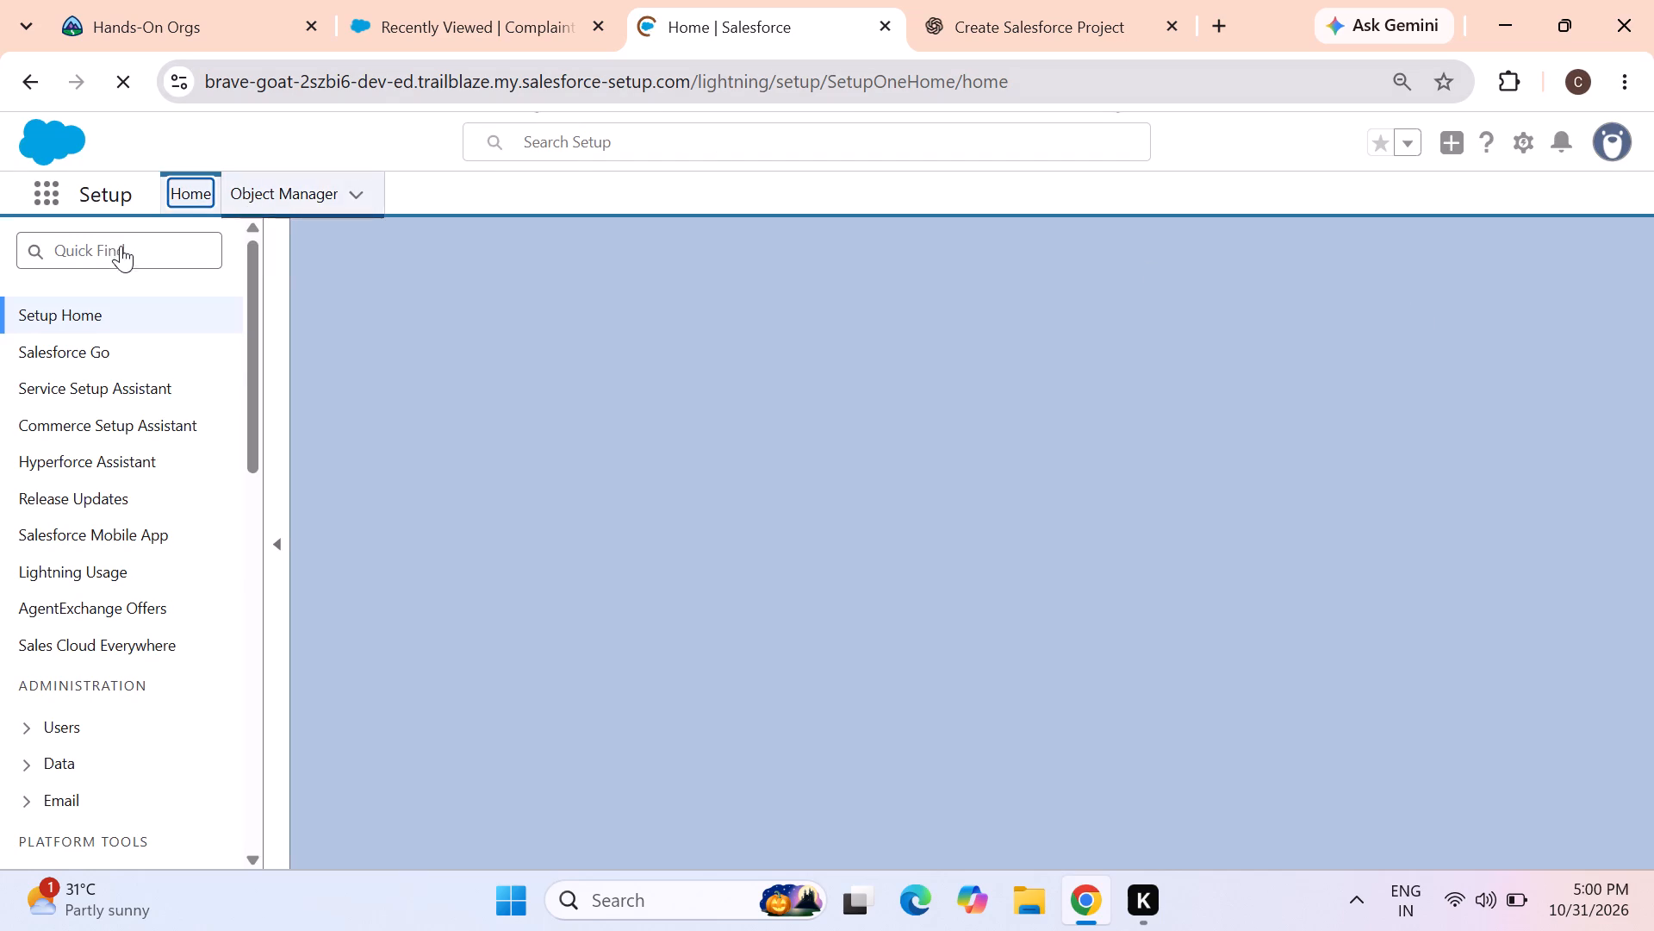
pyautogui.click(114, 301)
pyautogui.press('a')
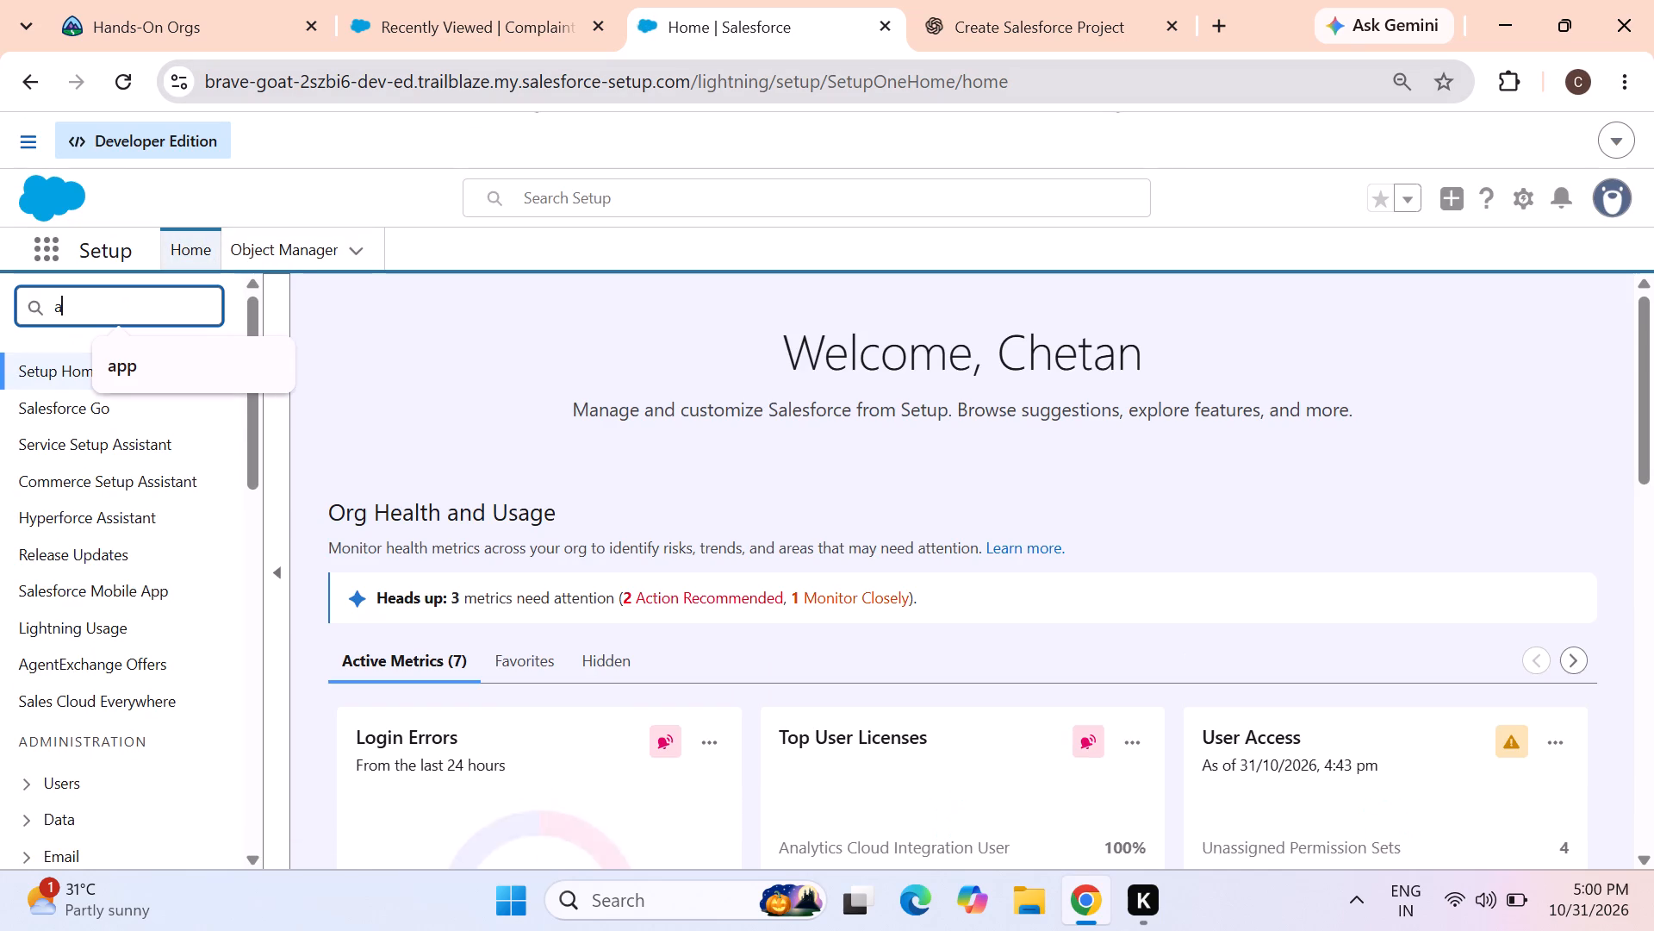
pyautogui.click(133, 378)
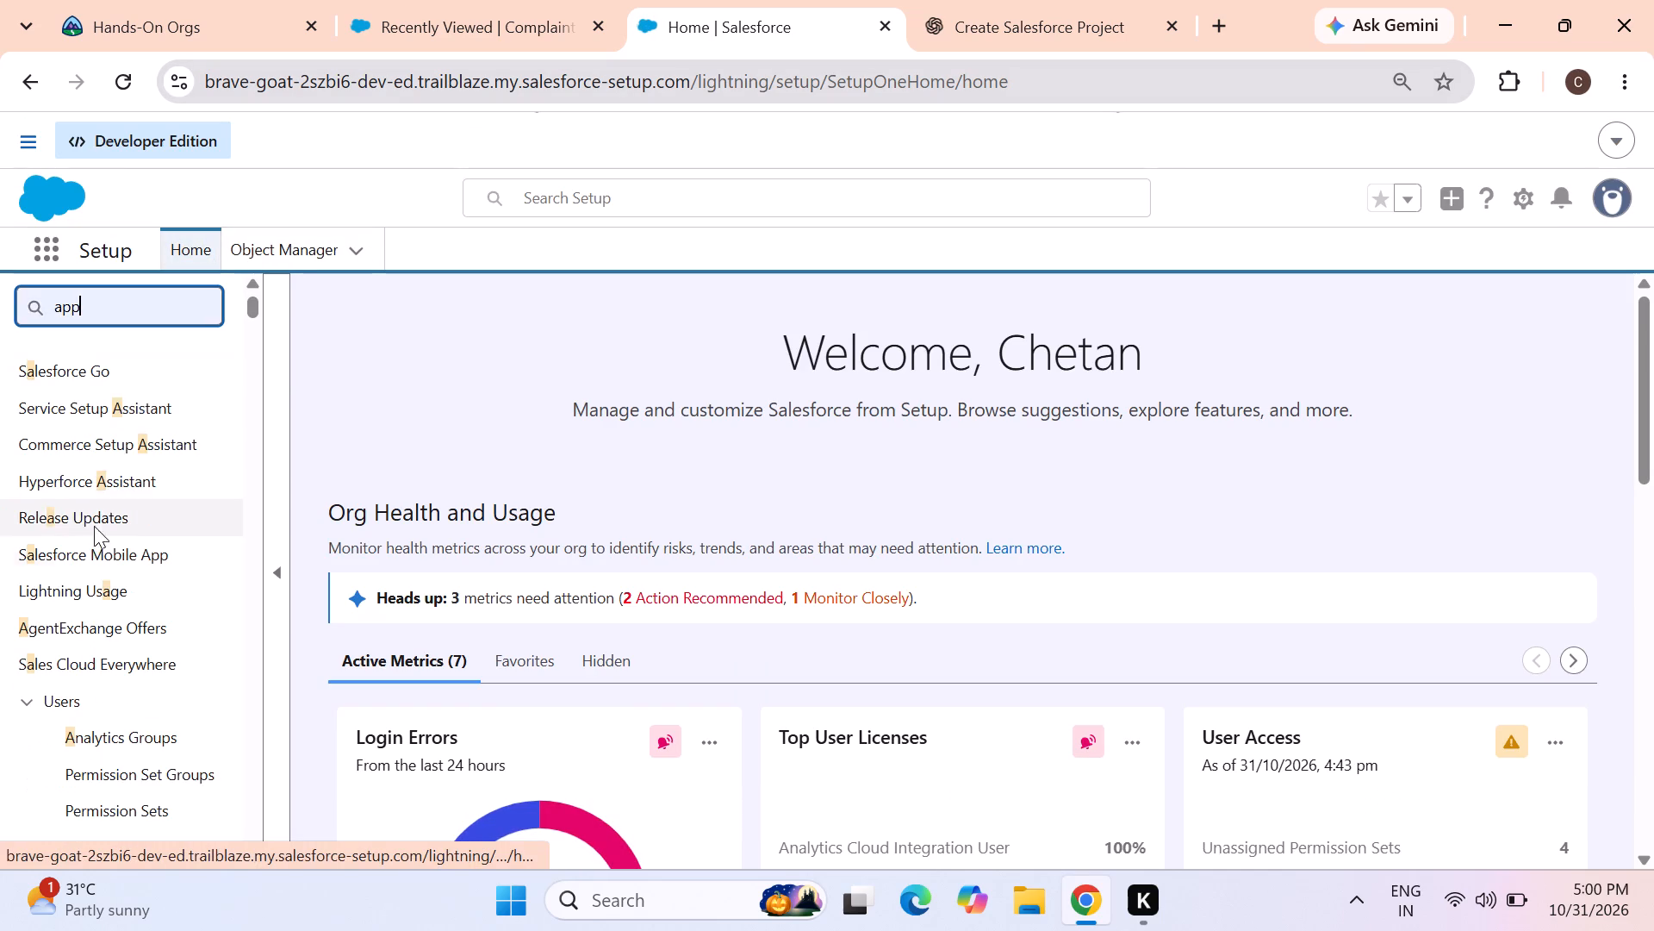
pyautogui.scroll(-3, 105, 550)
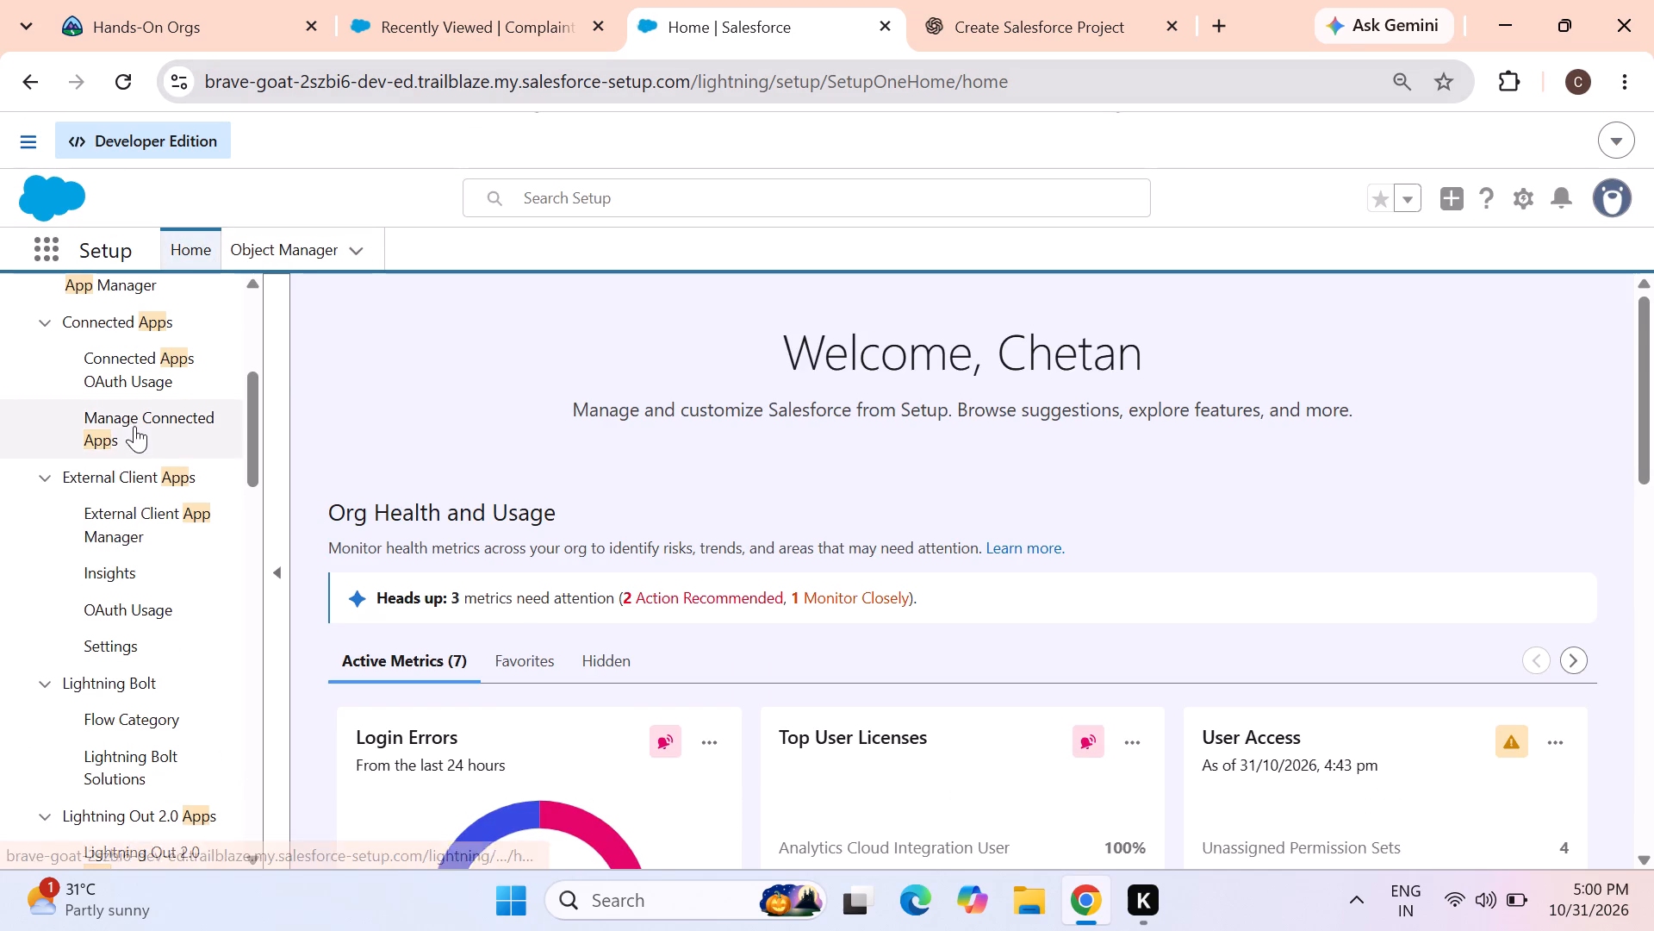
pyautogui.scroll(1, 134, 426)
pyautogui.click(117, 428)
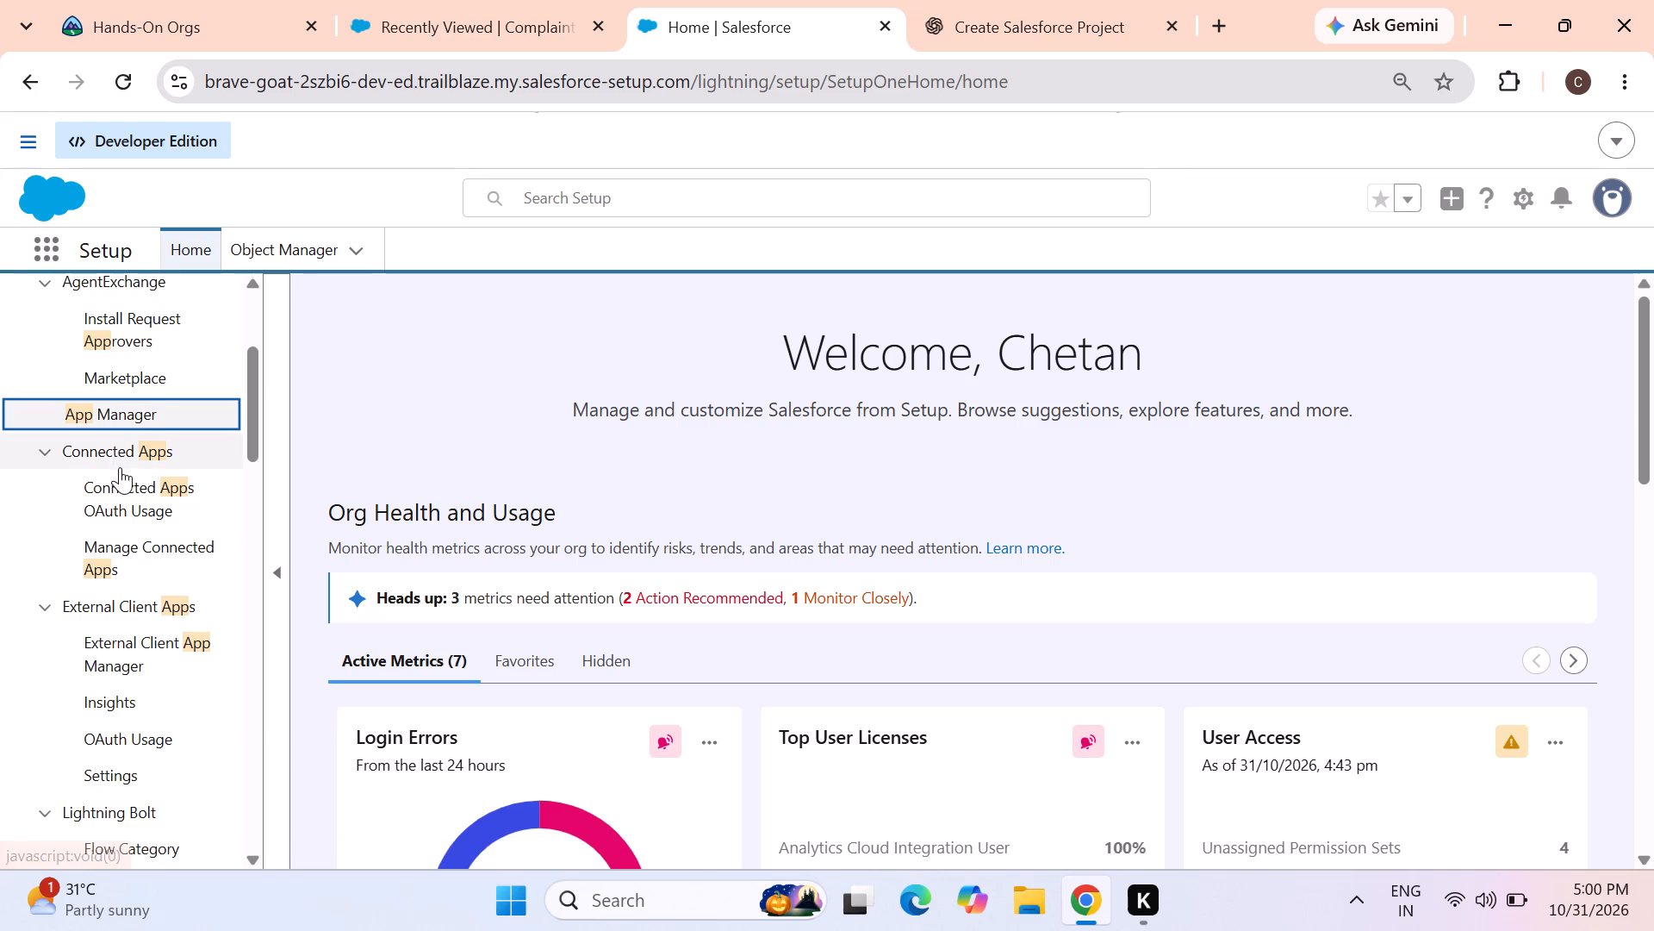
pyautogui.click(141, 419)
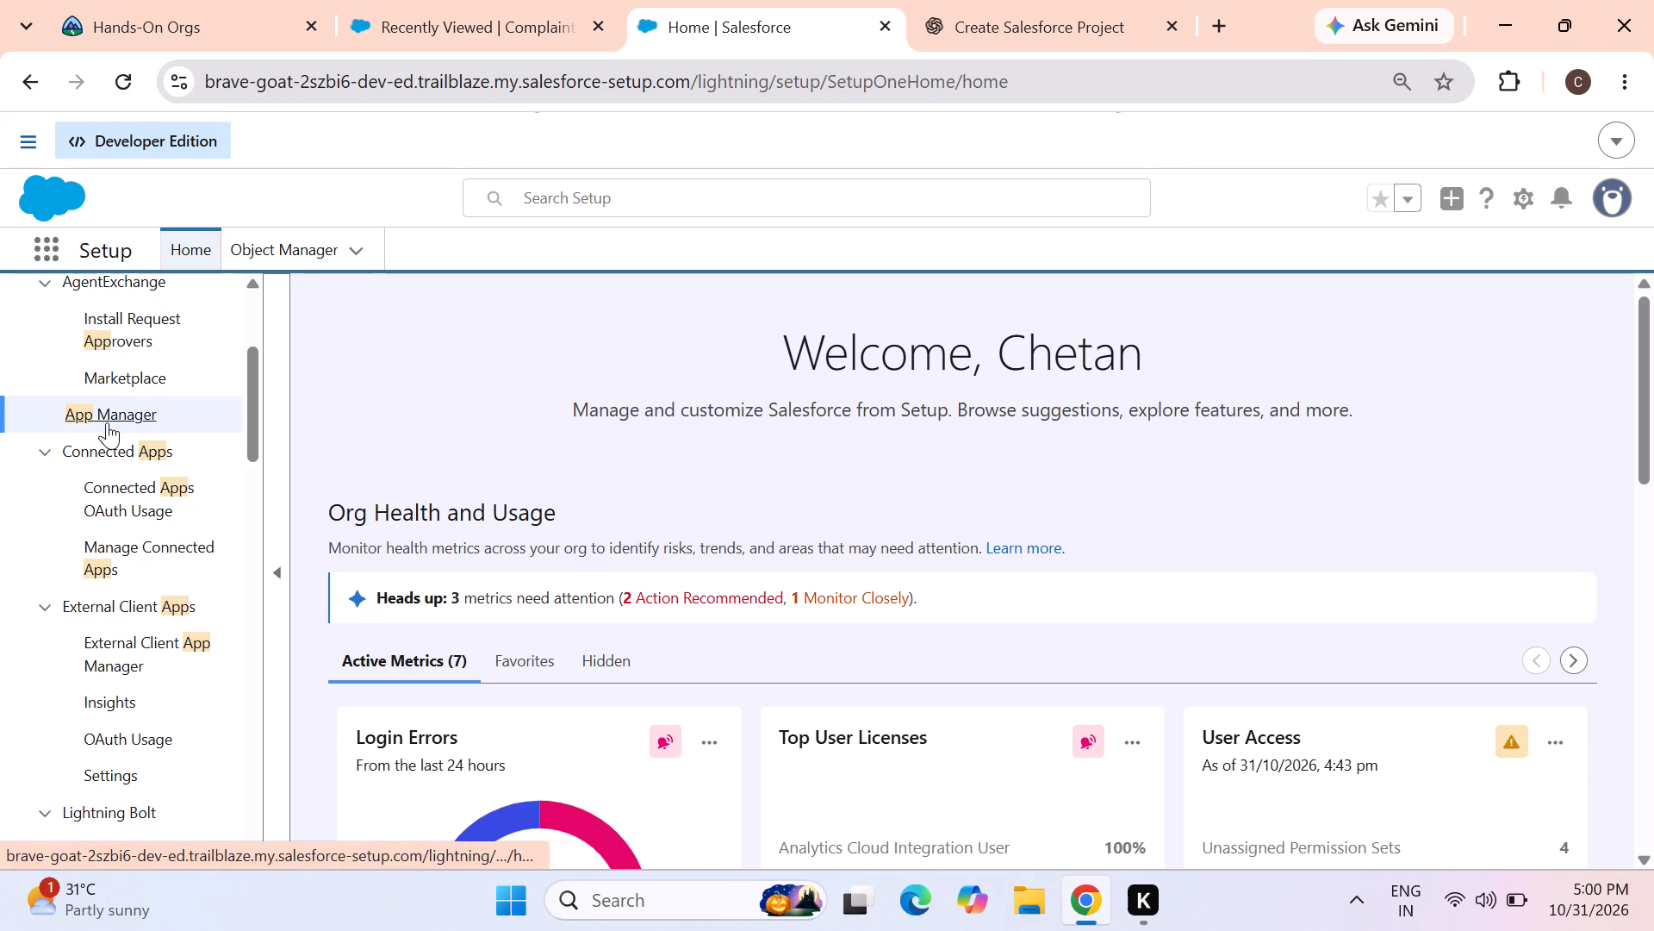
pyautogui.click(89, 421)
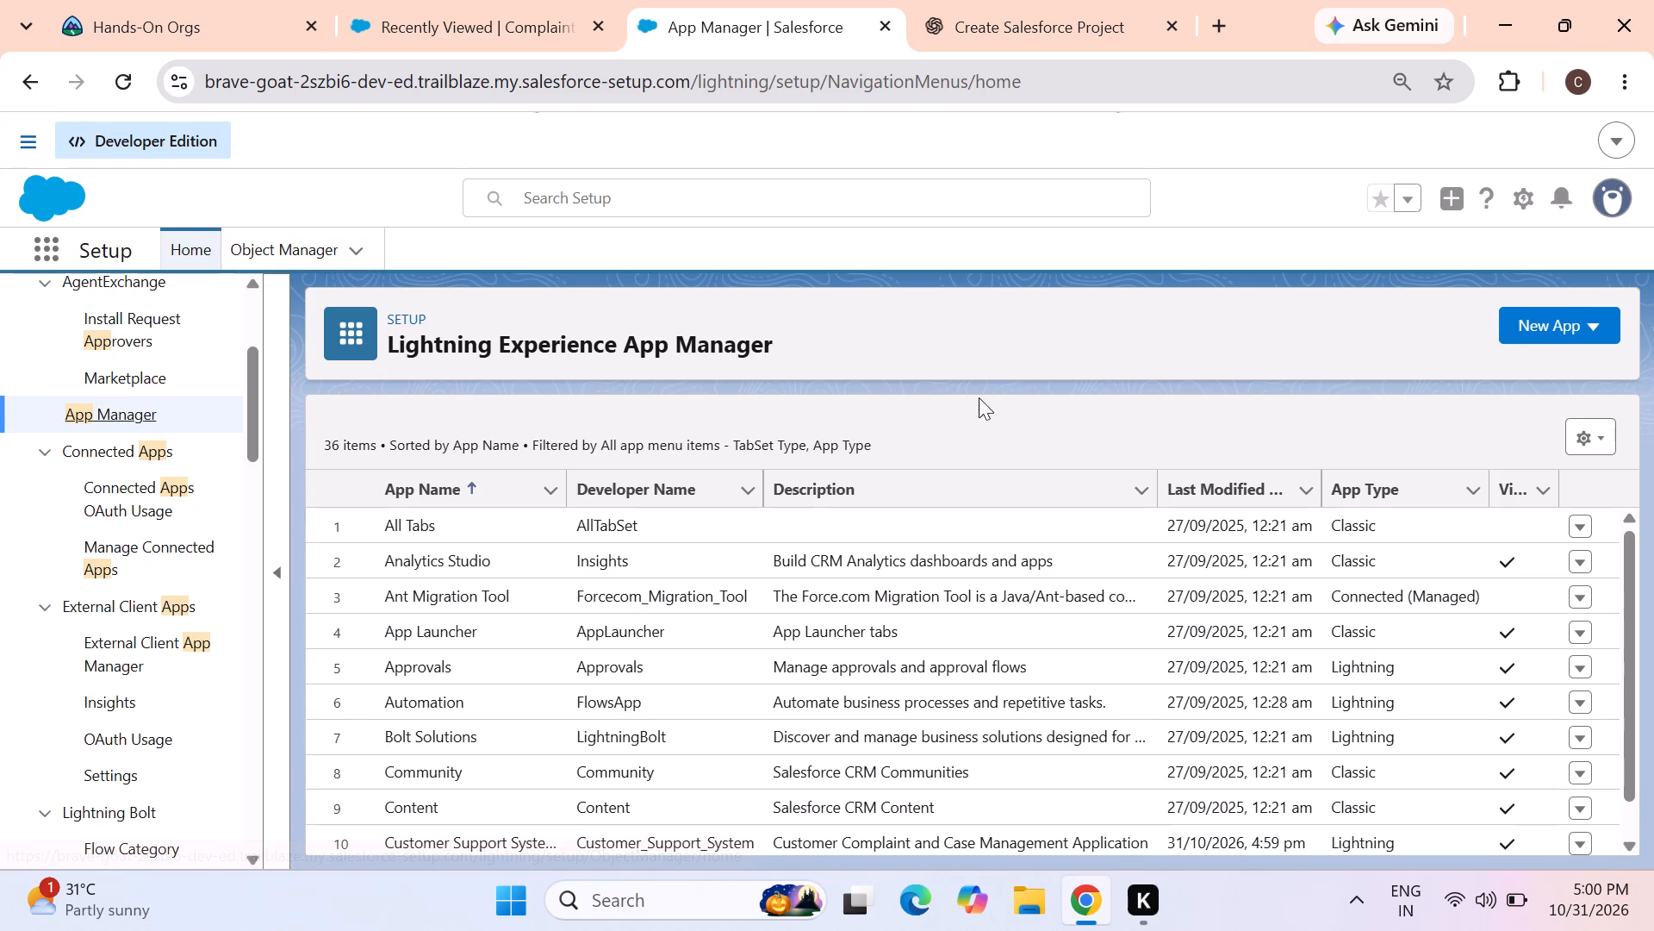
# Open the Customer Support System app for editing from App Manager and examine its available and selected navigation items.
pyautogui.scroll(-5, 913, 422)
pyautogui.scroll(-9, 509, 642)
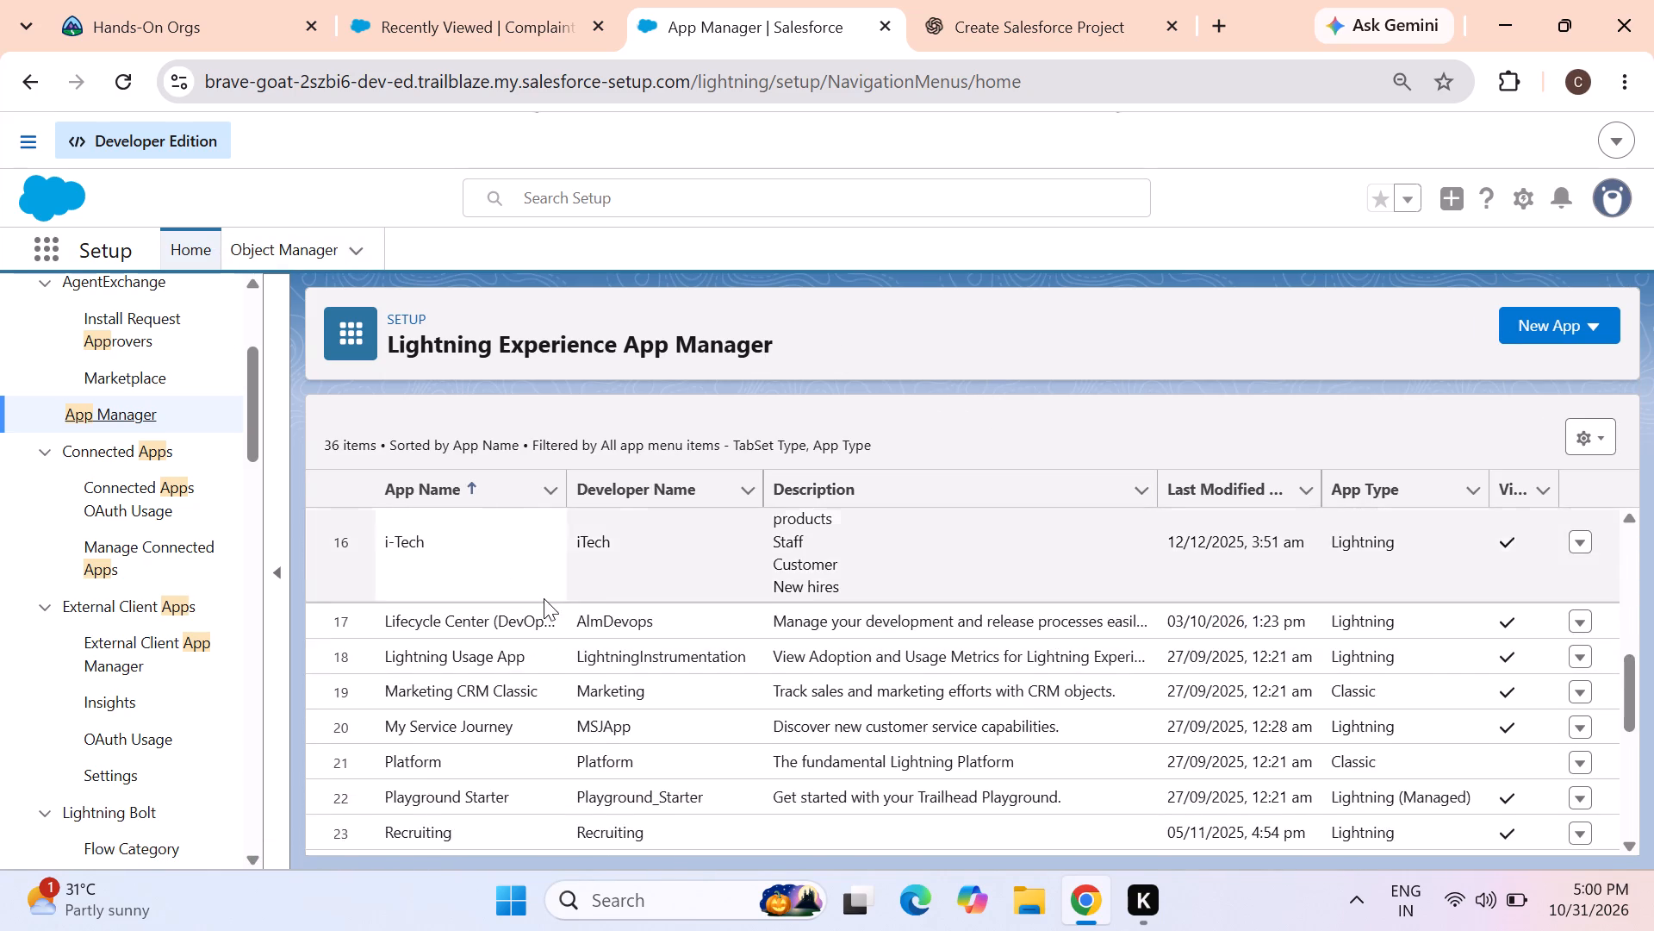
pyautogui.scroll(1, 544, 598)
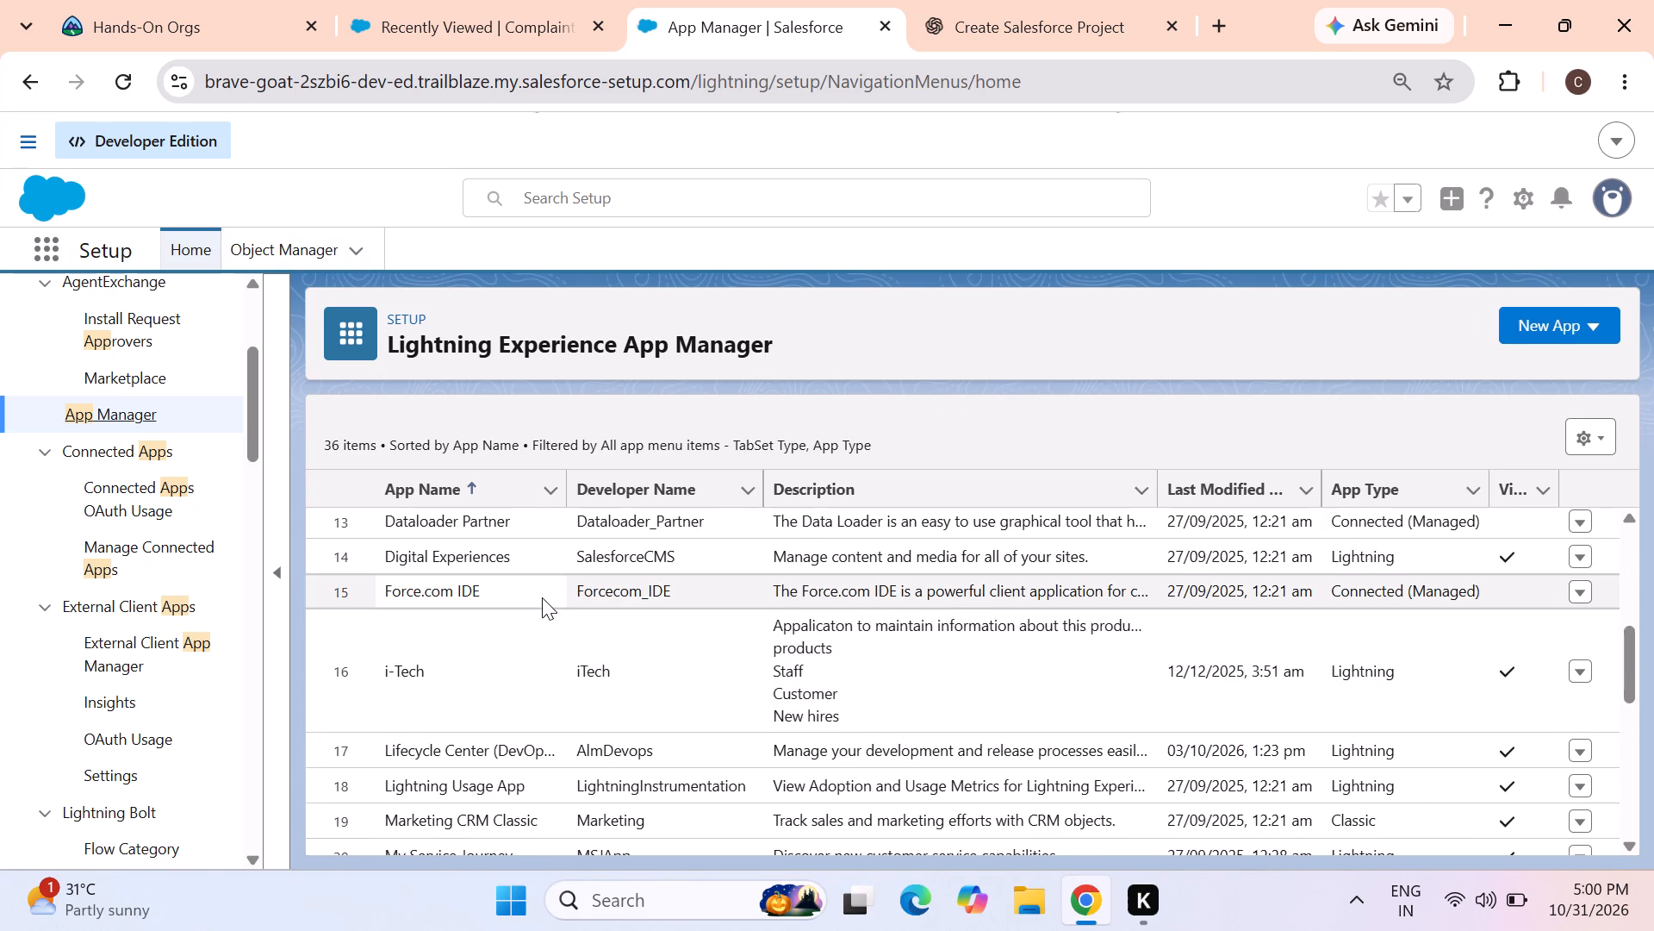
pyautogui.scroll(1, 536, 603)
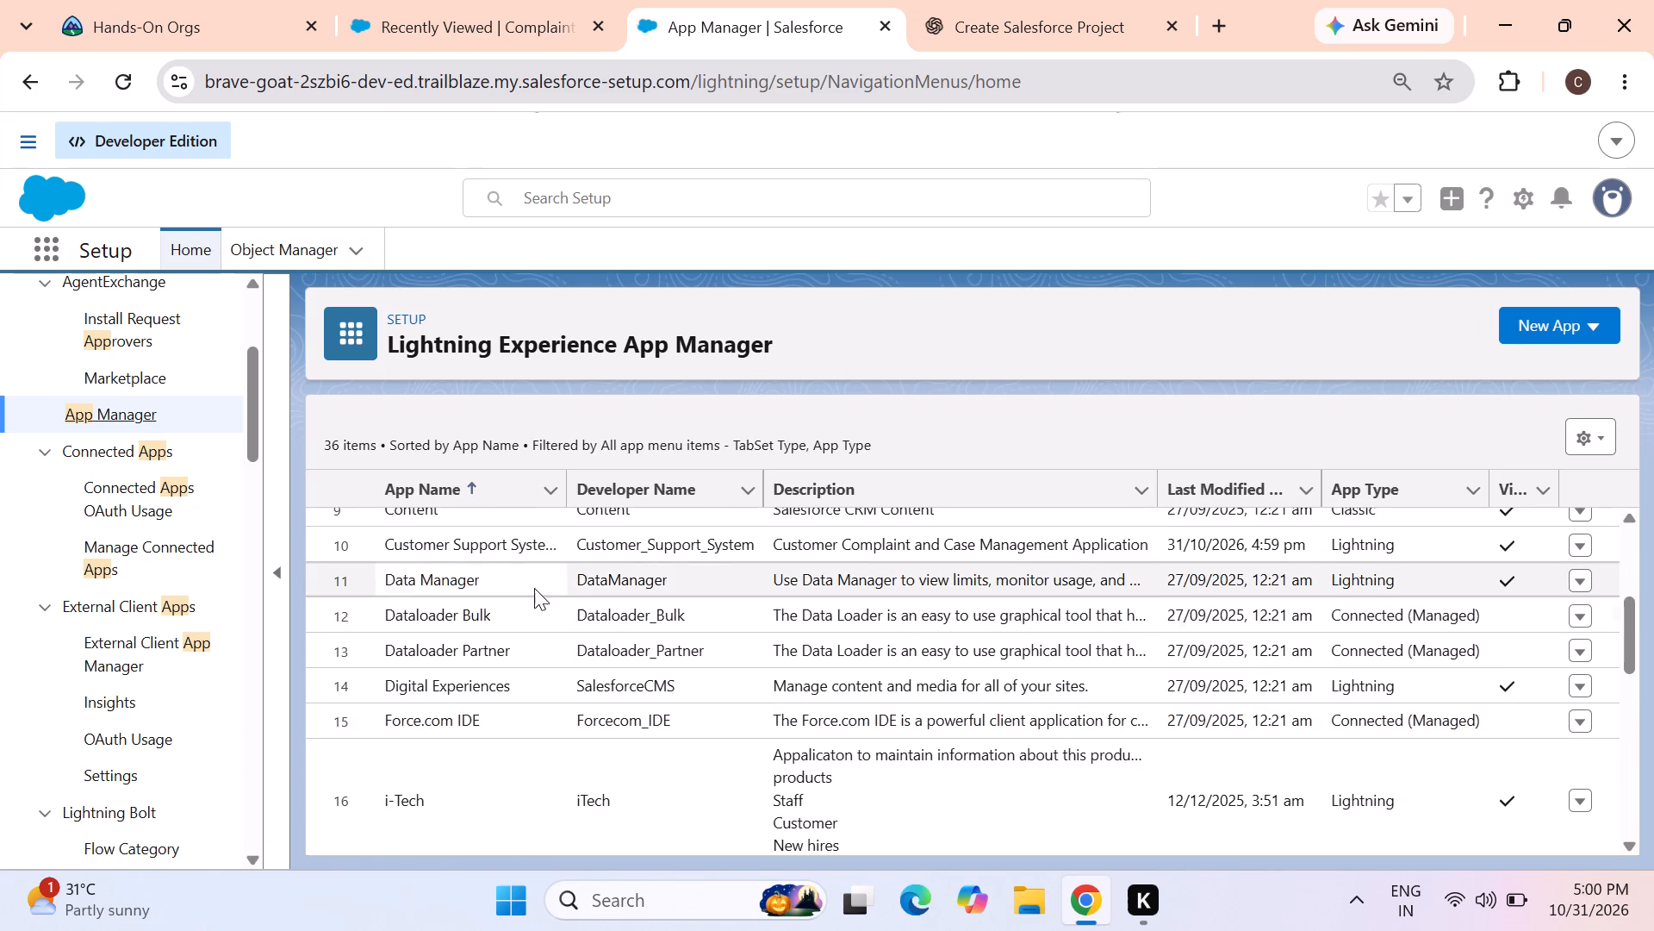
pyautogui.click(1585, 540)
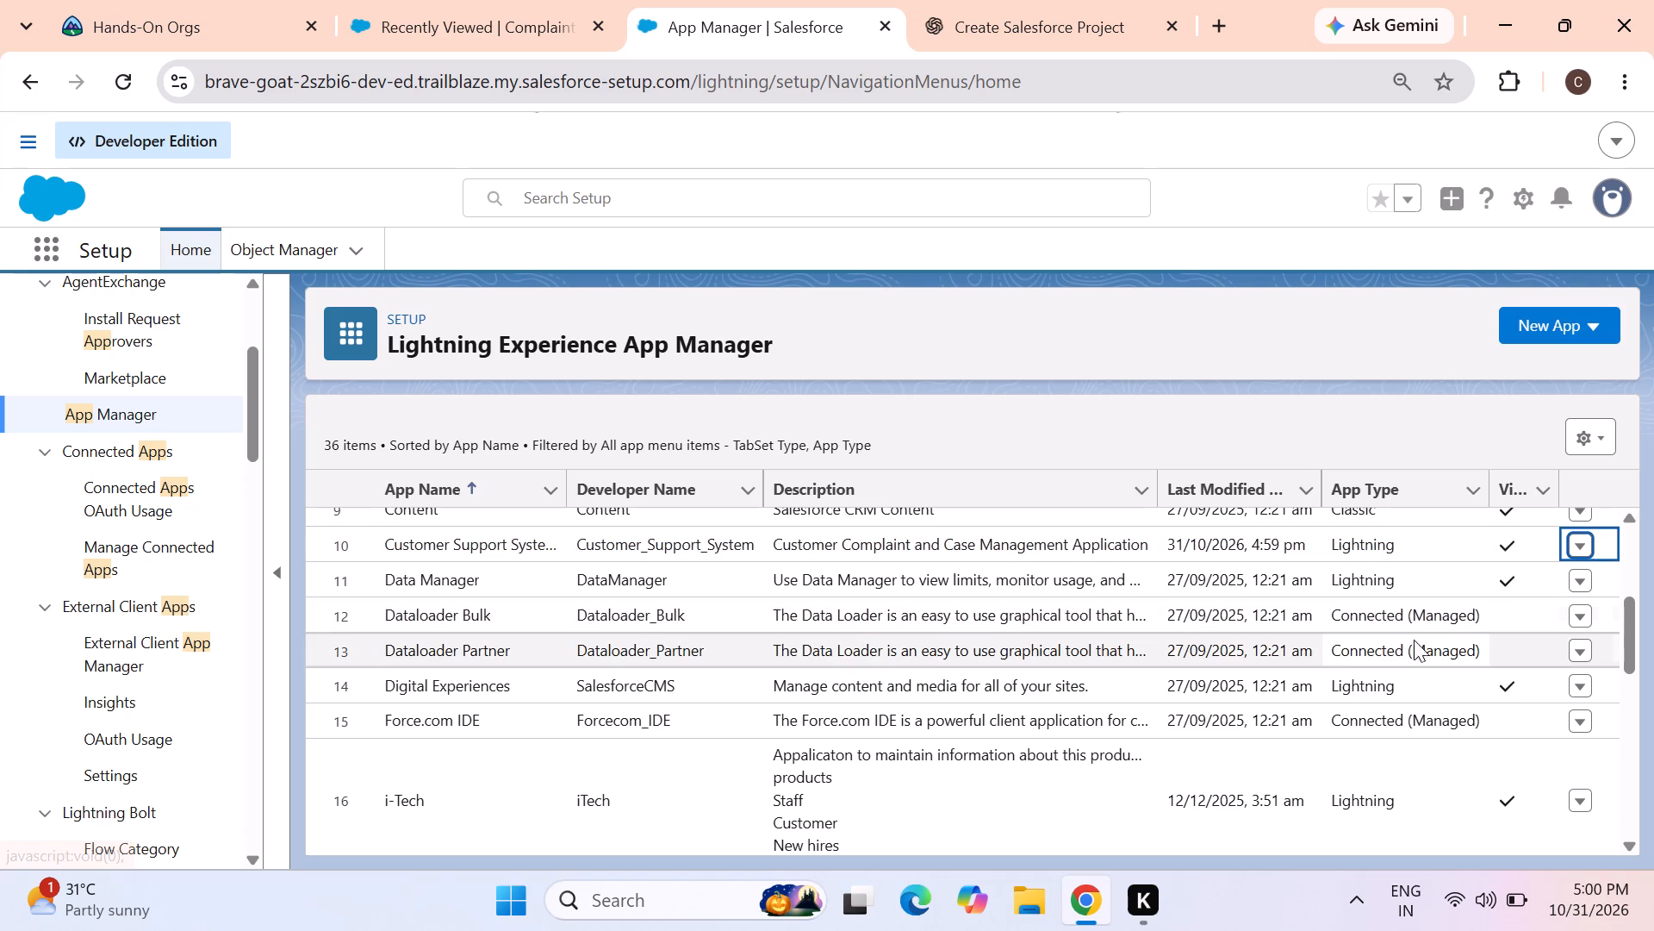
pyautogui.click(1523, 586)
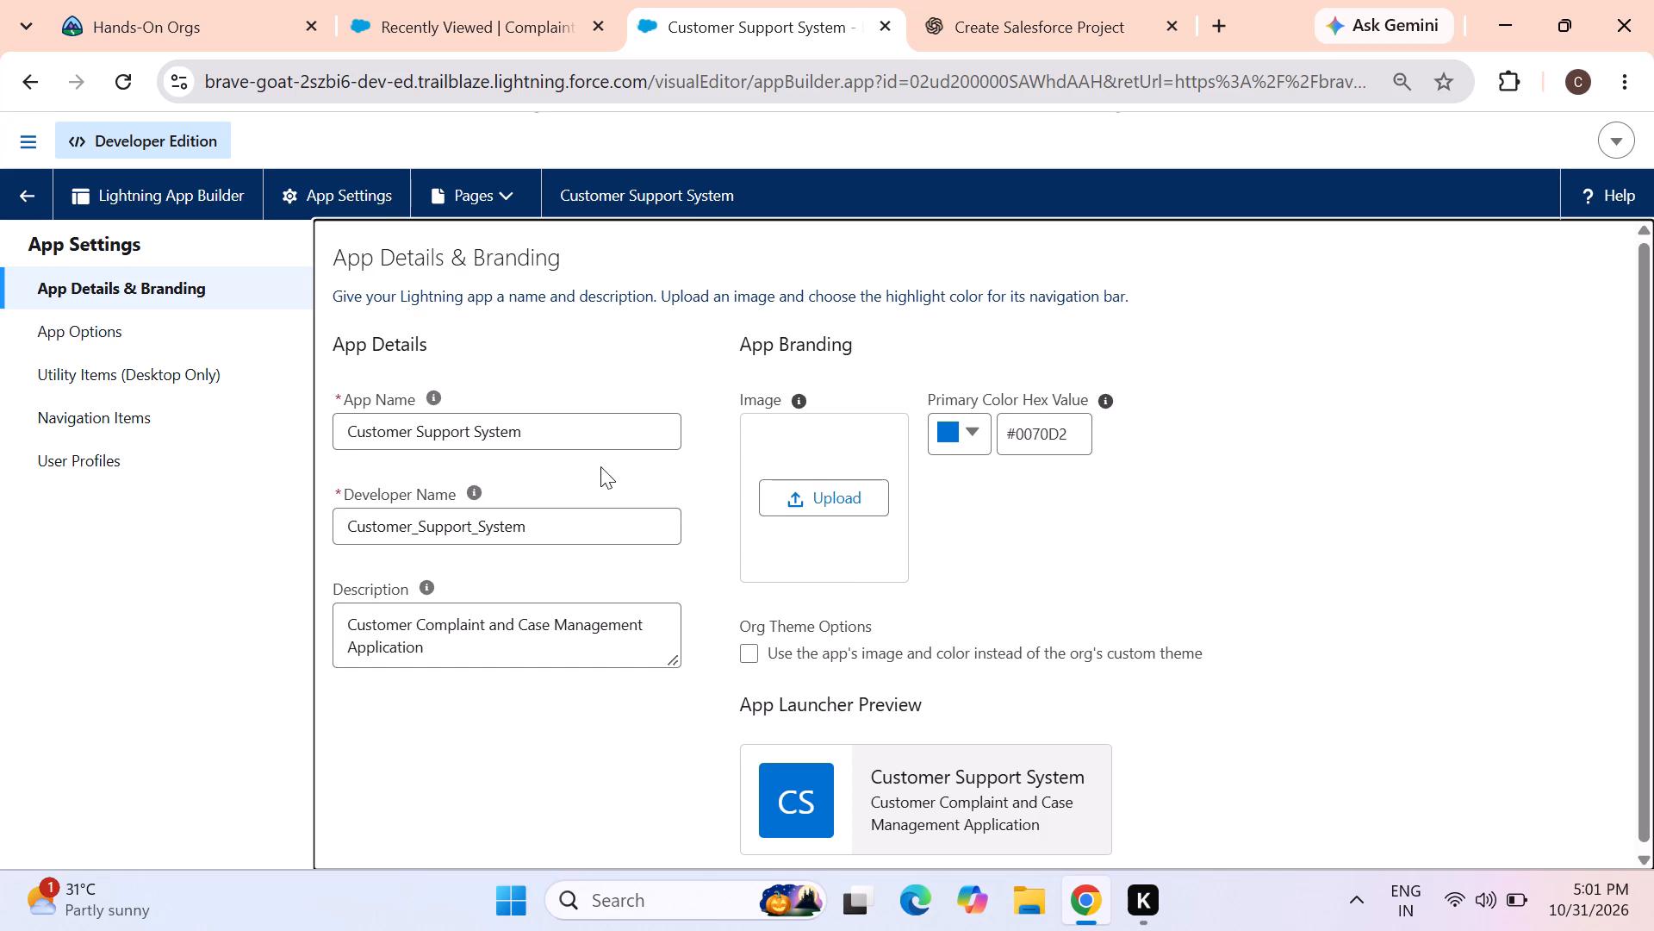
pyautogui.click(172, 415)
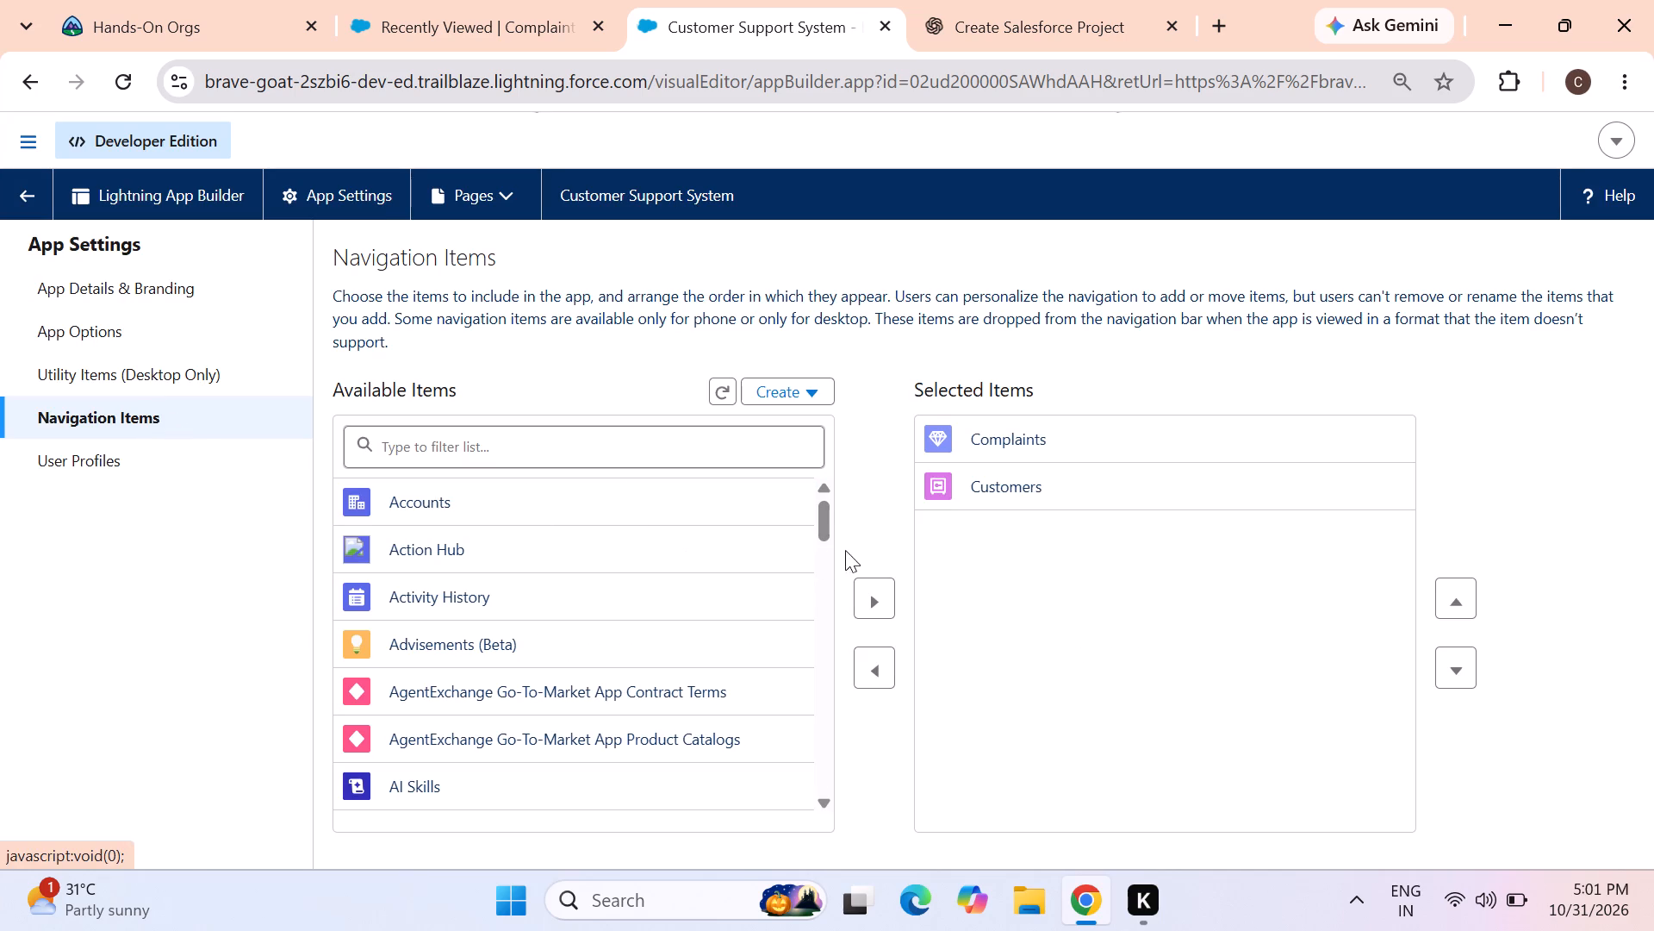
pyautogui.scroll(-5, 737, 576)
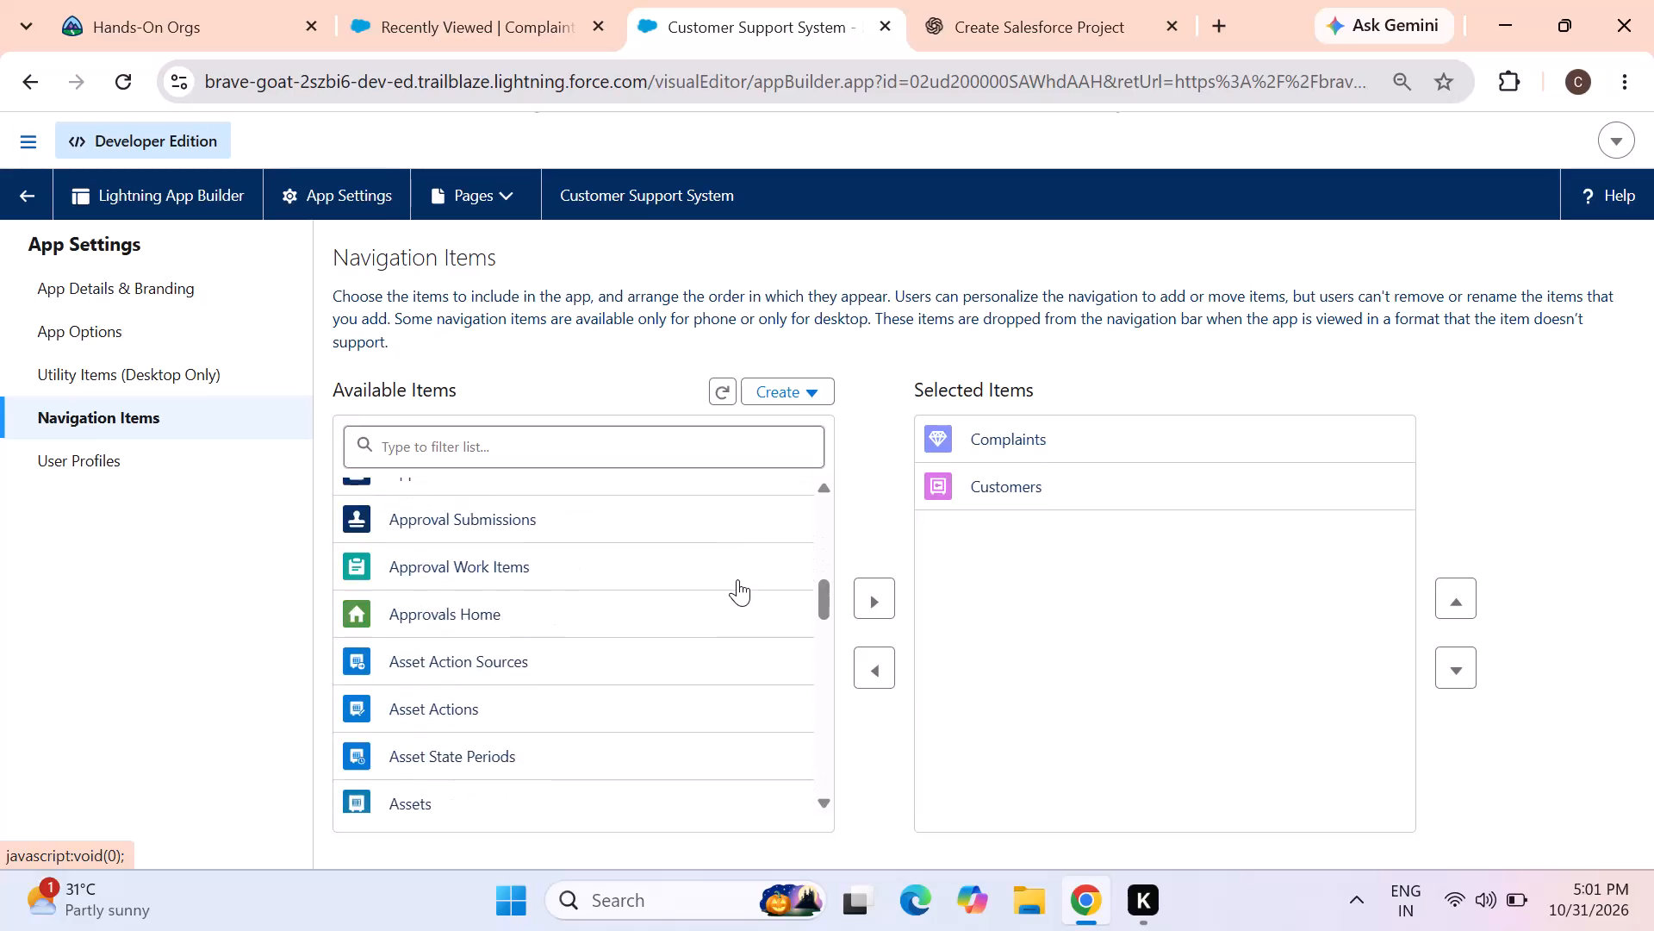
pyautogui.scroll(-1, 737, 579)
pyautogui.scroll(-5, 825, 478)
pyautogui.scroll(5, 898, 474)
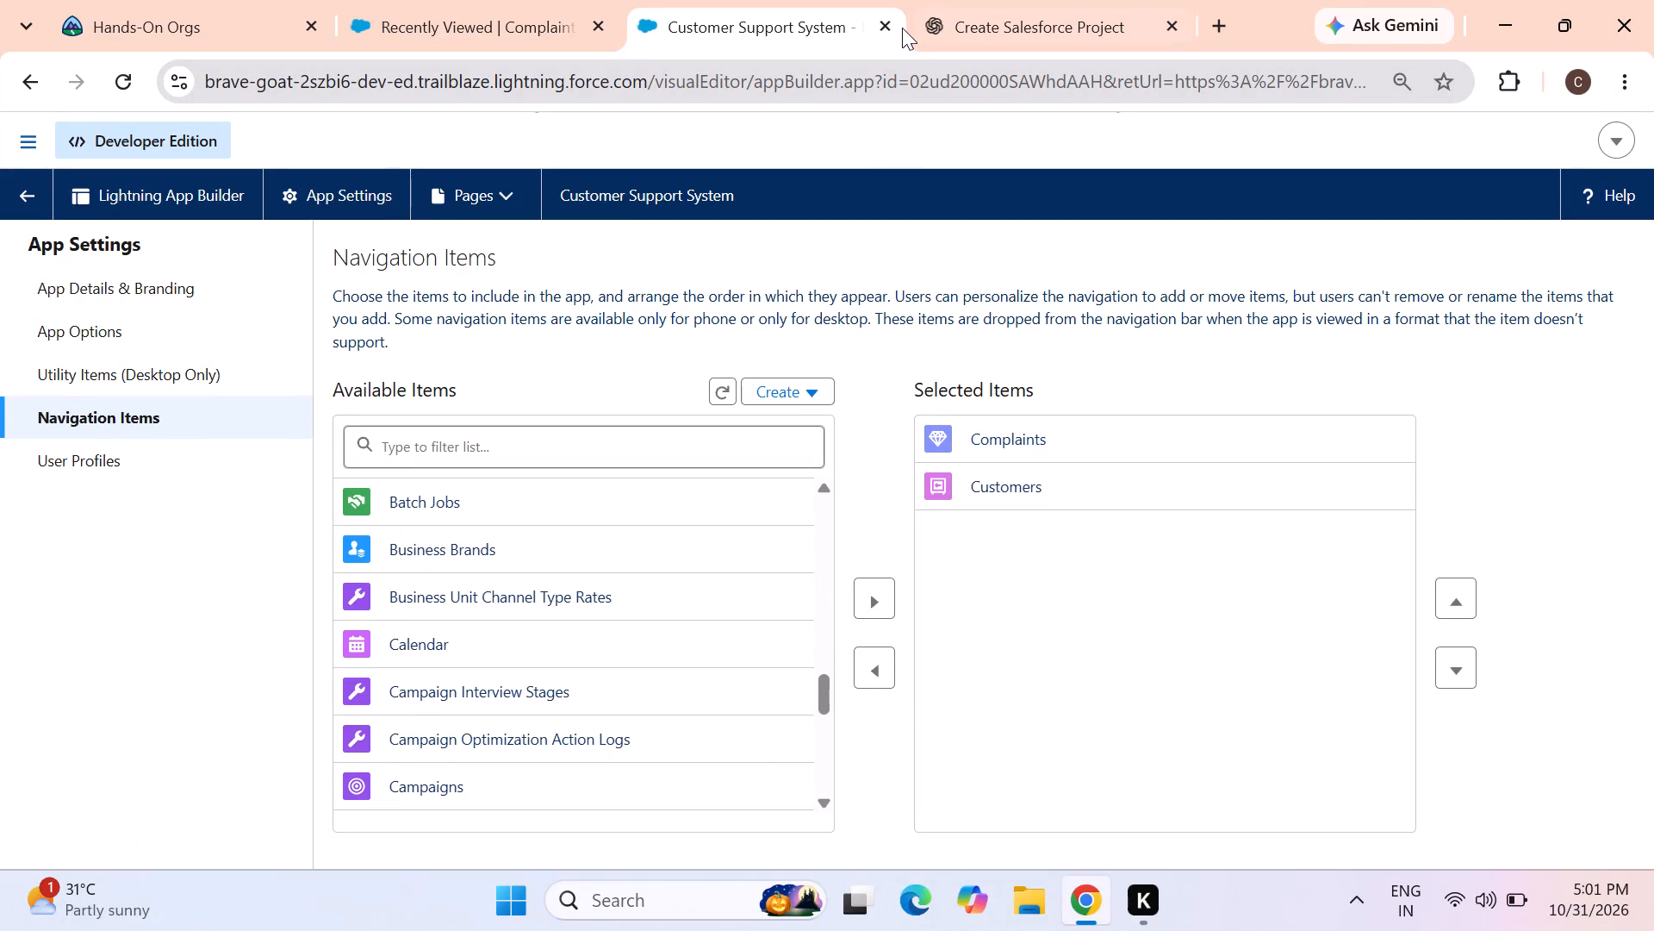
# Return to the Complaints list to compare its navigation bar, and close the Customer Support System app settings tab.
pyautogui.click(548, 35)
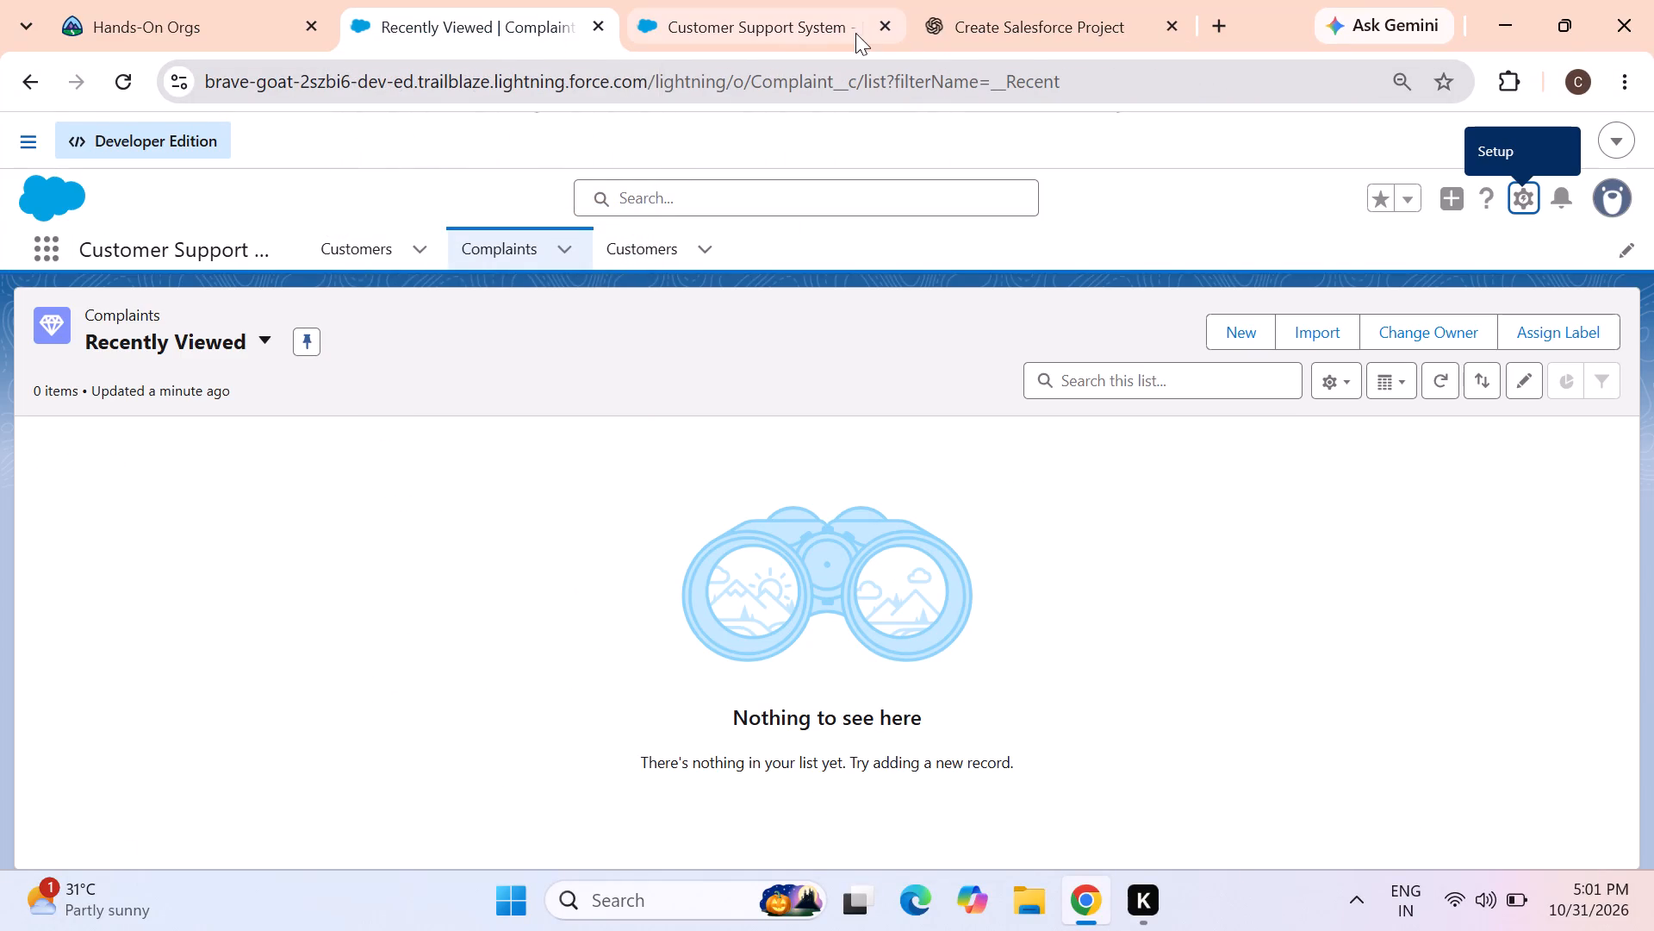
pyautogui.click(889, 31)
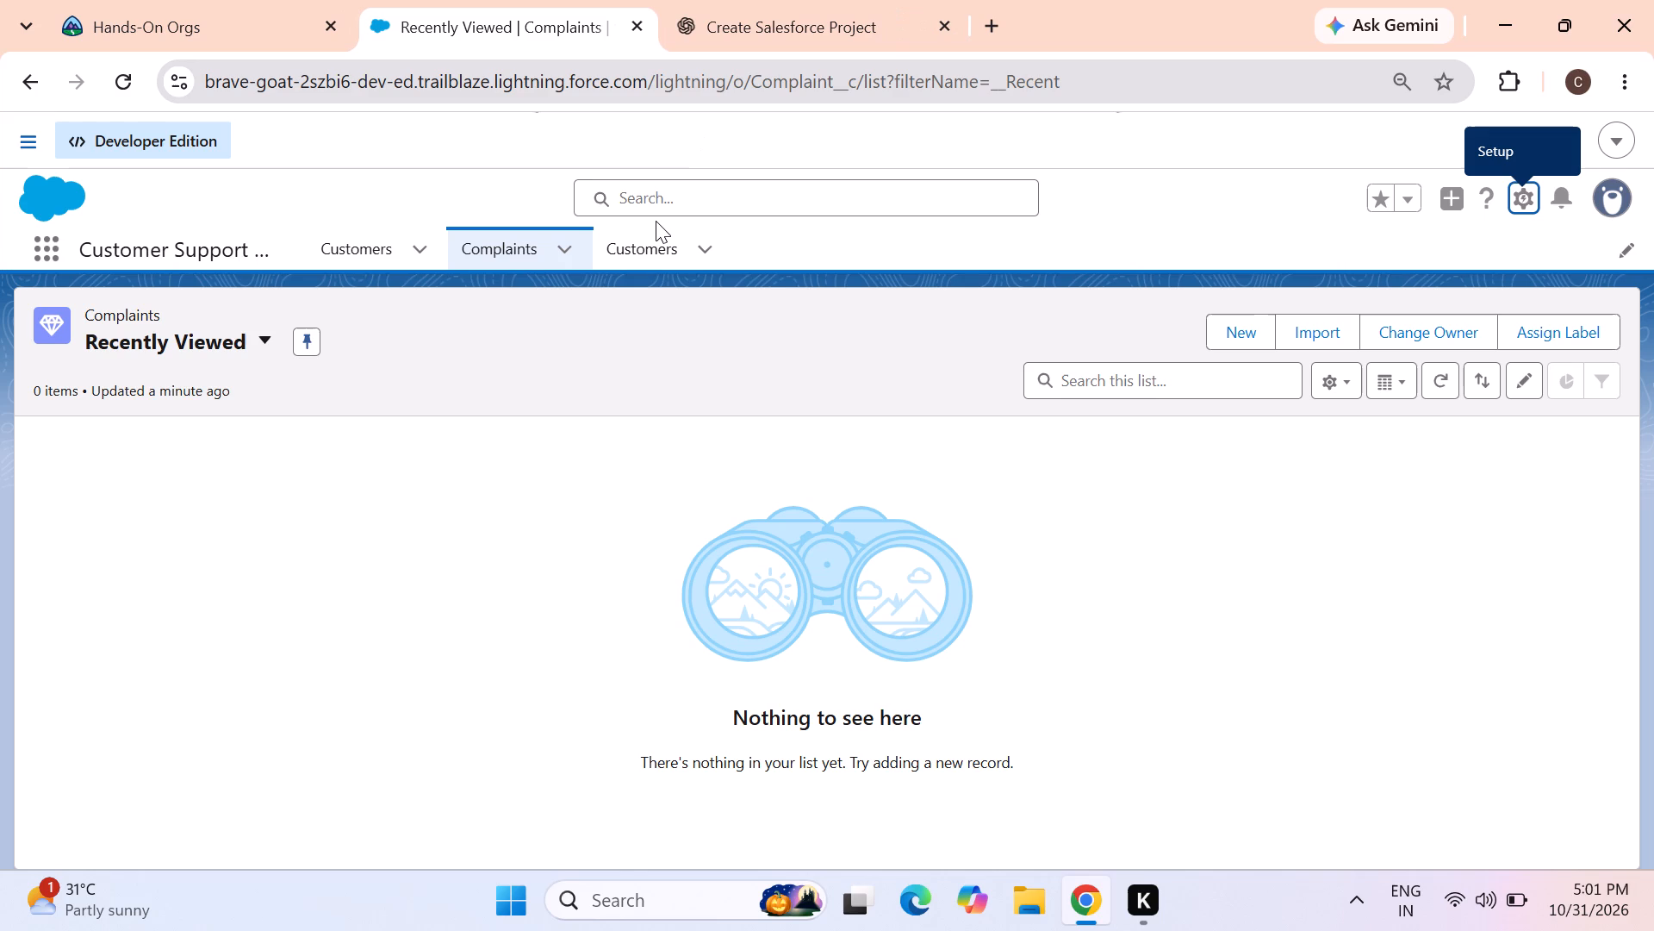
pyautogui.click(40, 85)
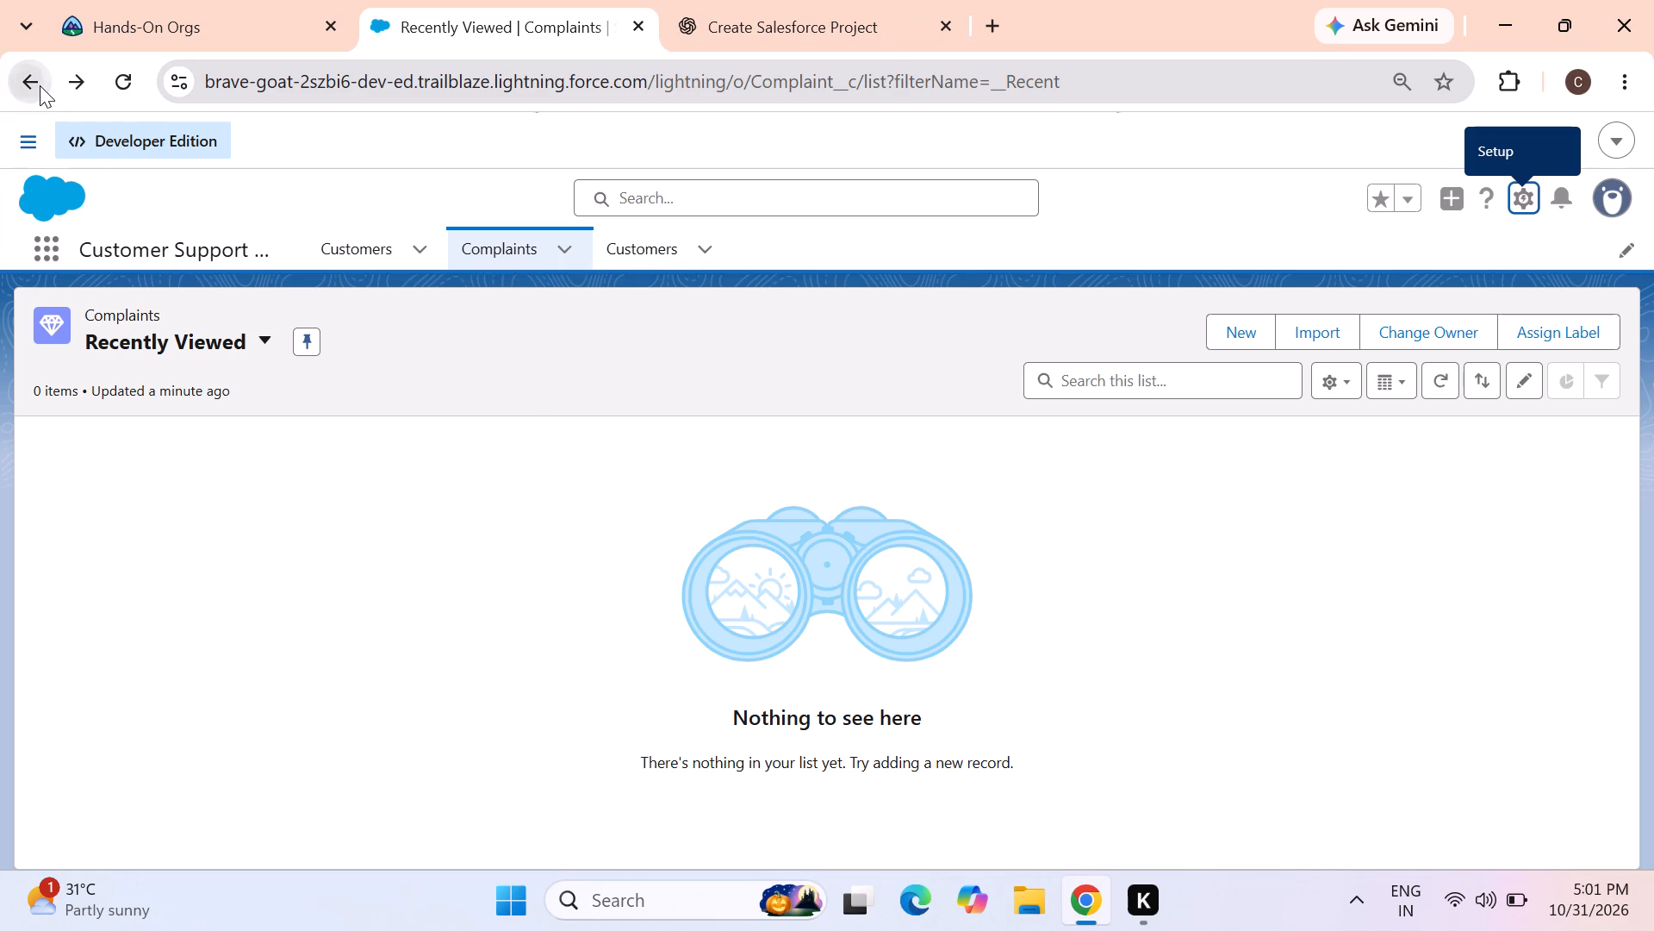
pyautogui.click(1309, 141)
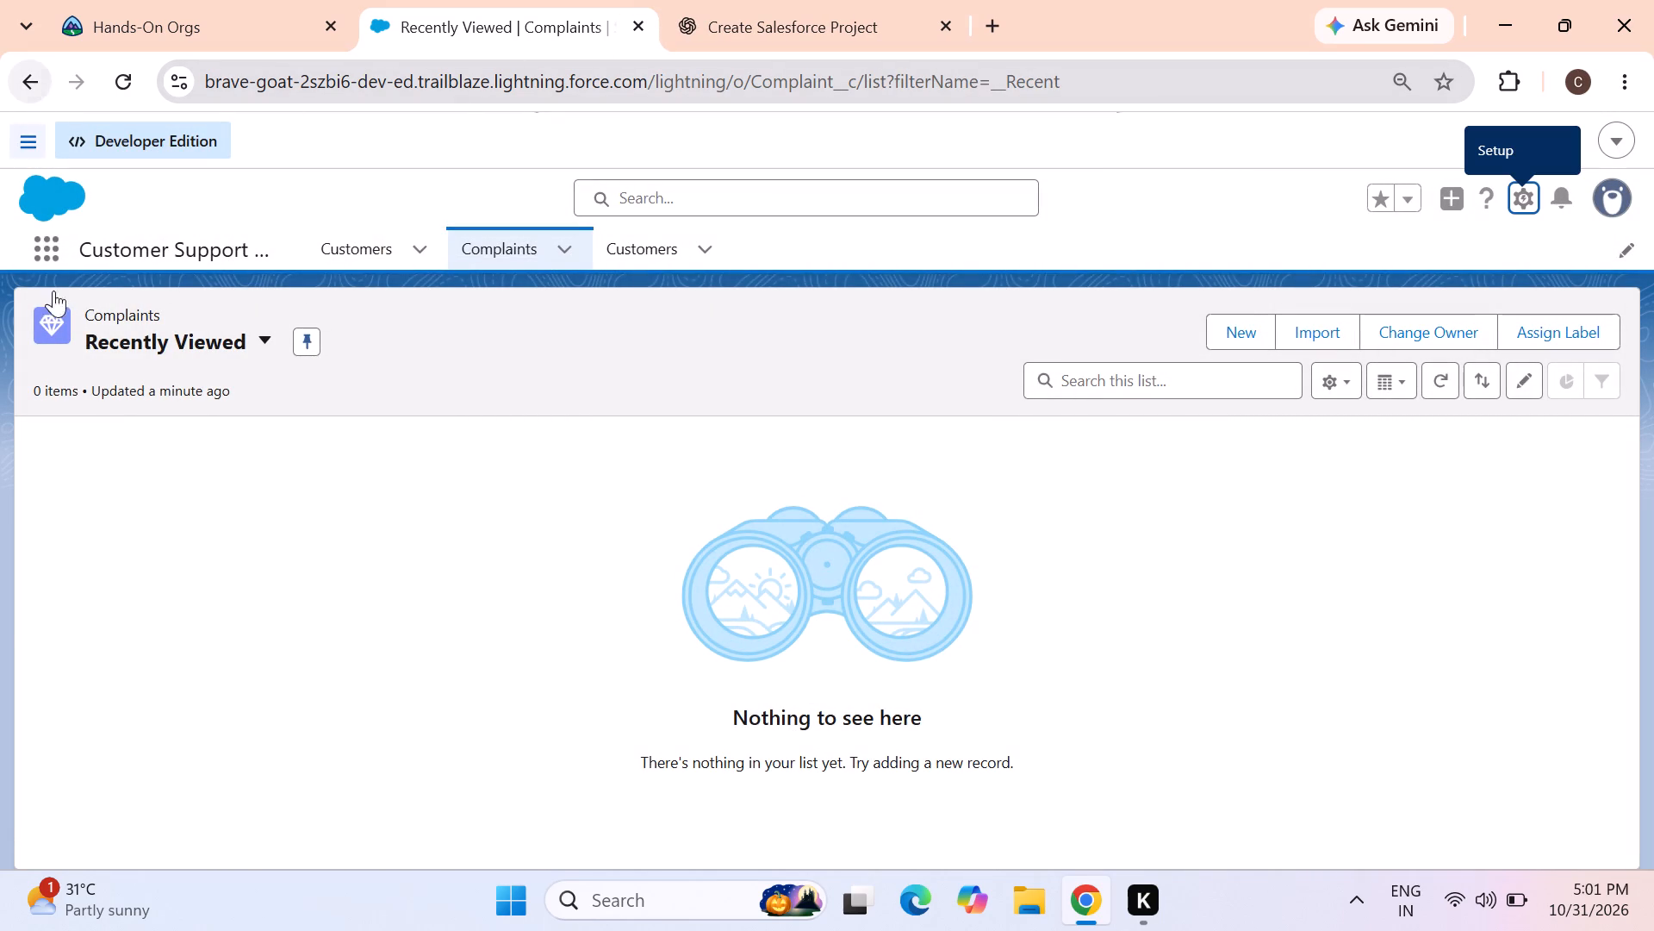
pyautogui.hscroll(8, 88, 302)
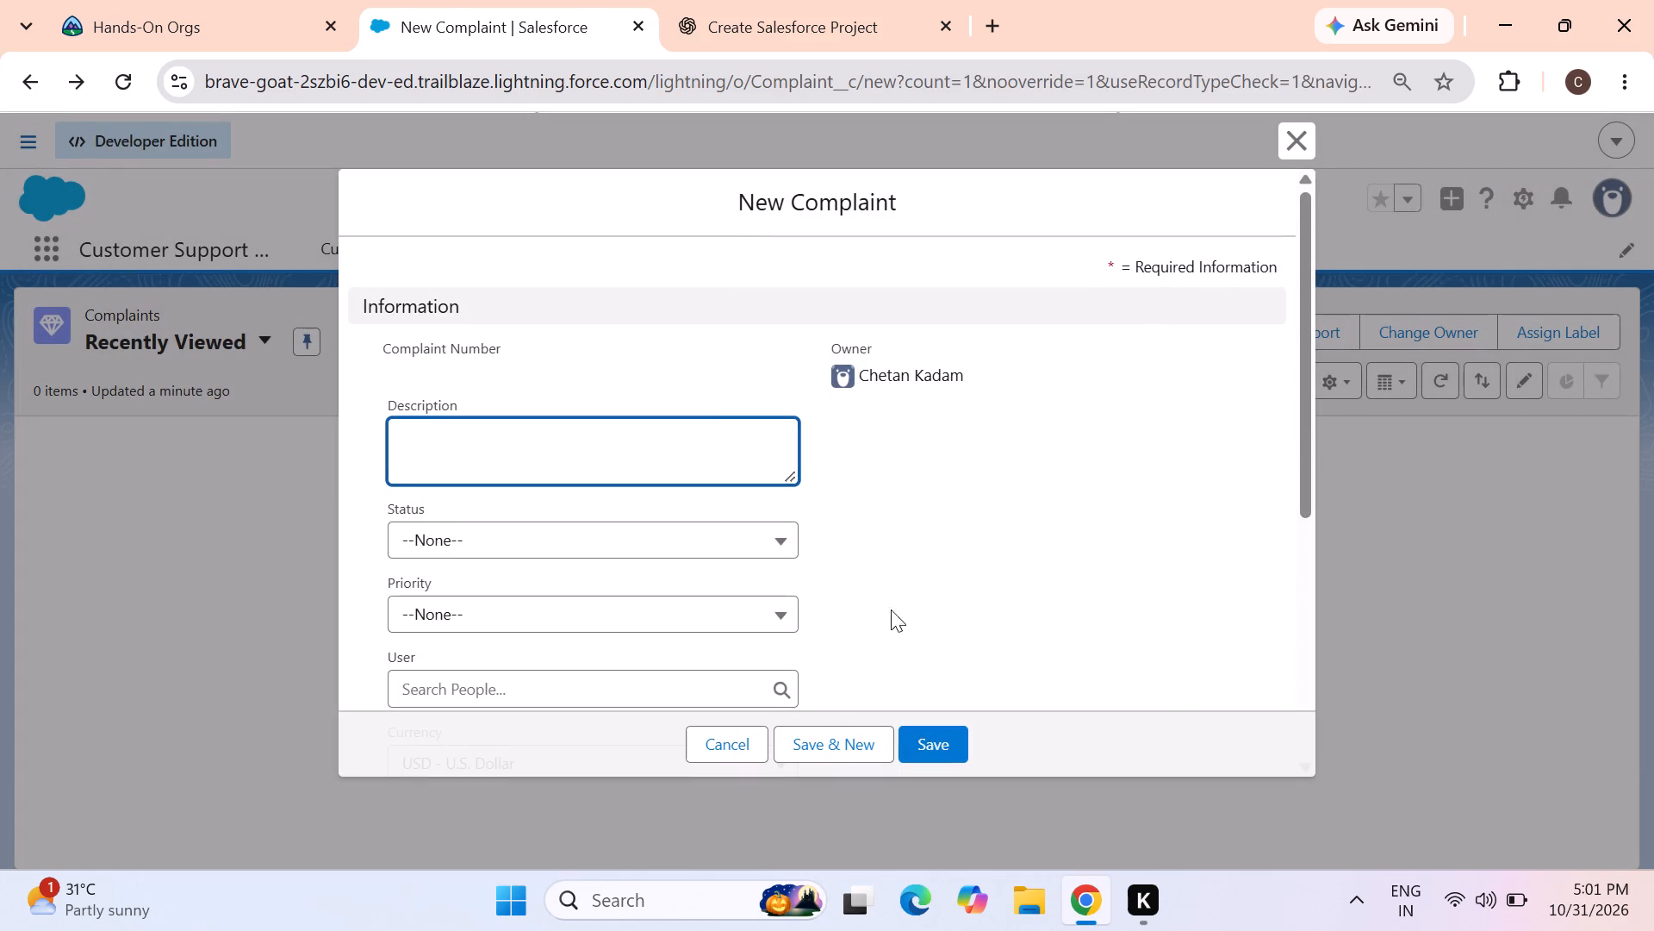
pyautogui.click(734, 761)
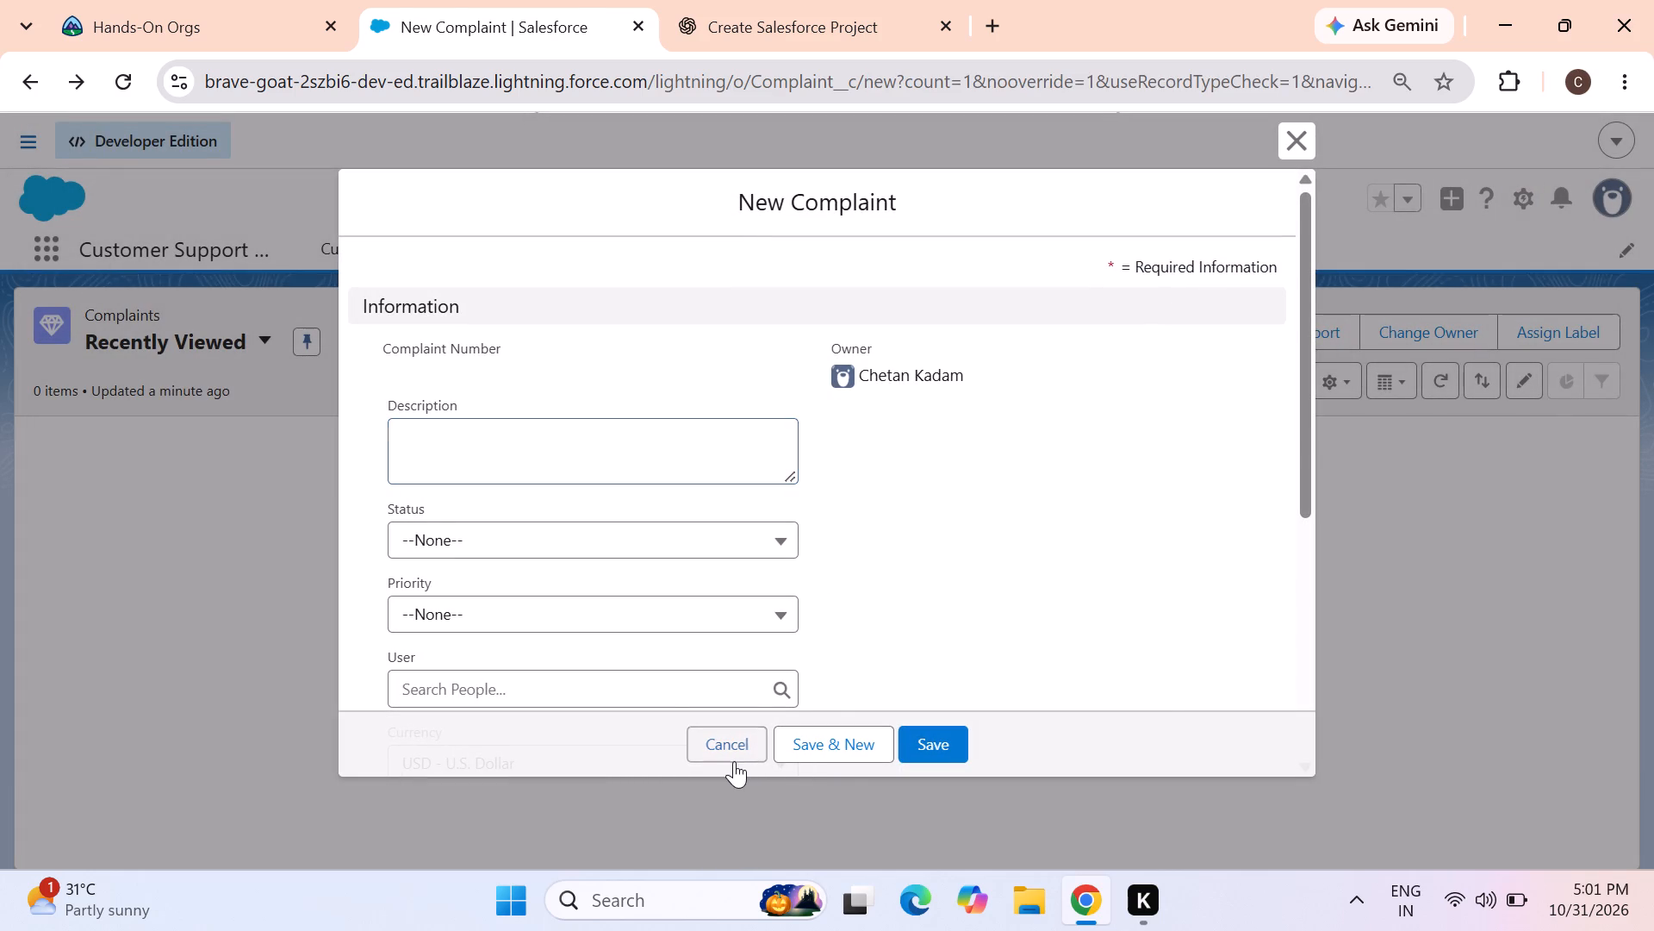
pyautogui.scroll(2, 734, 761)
# Open Setup from the Complaints list and close the Complaints browser tab.
pyautogui.click(1516, 197)
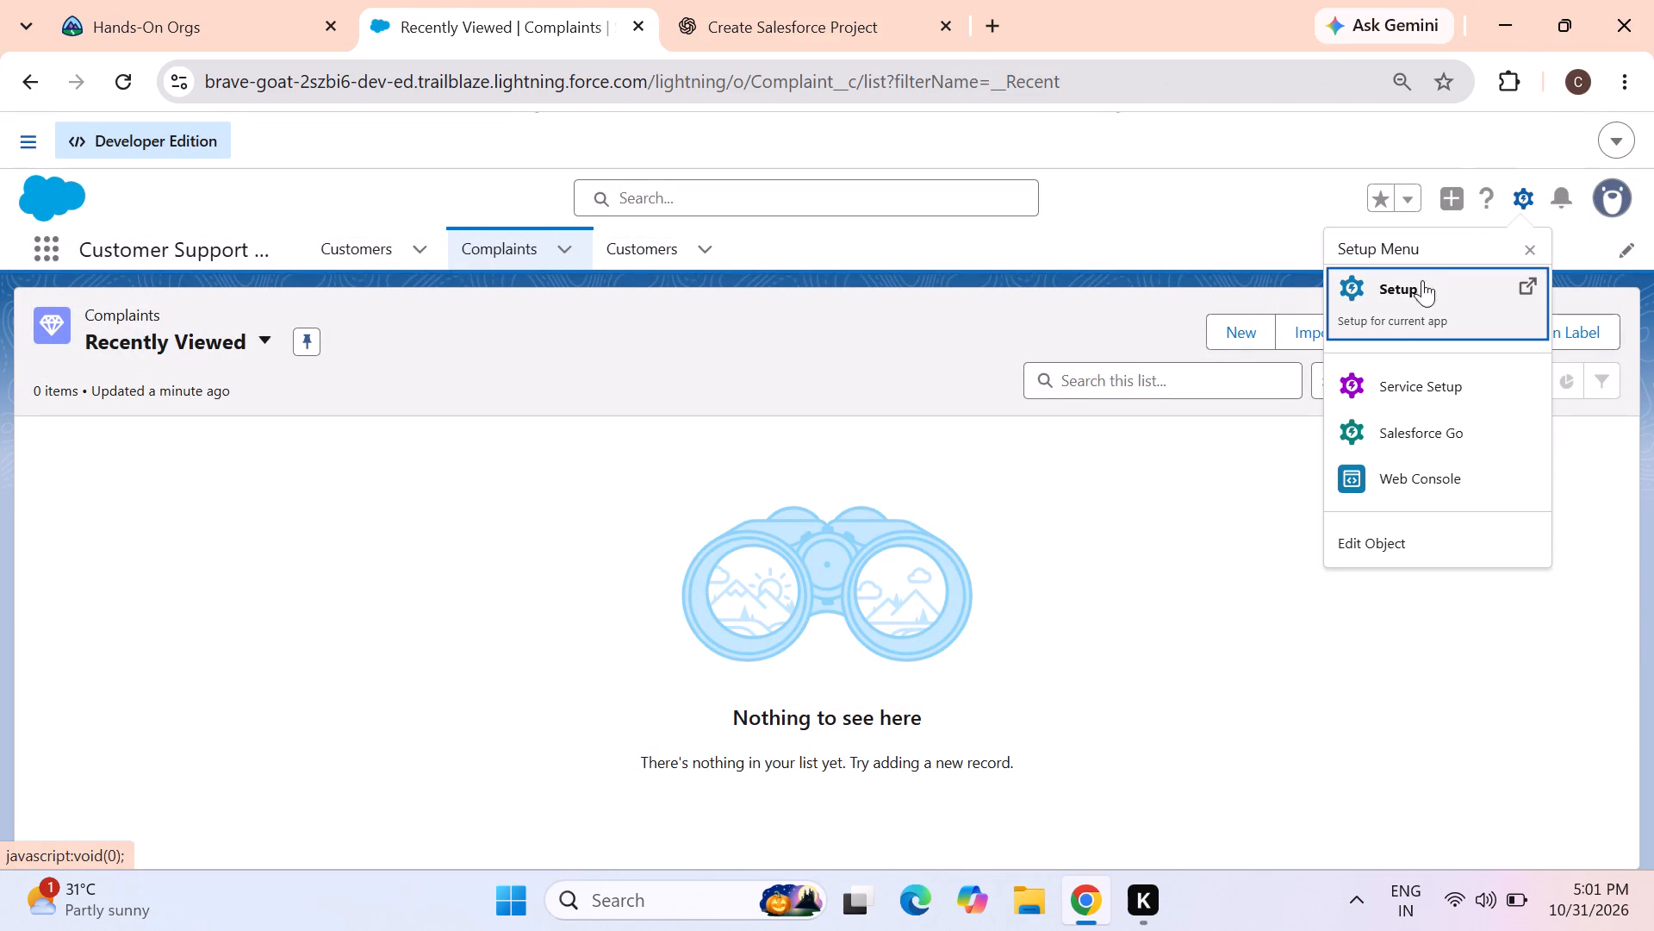
pyautogui.click(1423, 310)
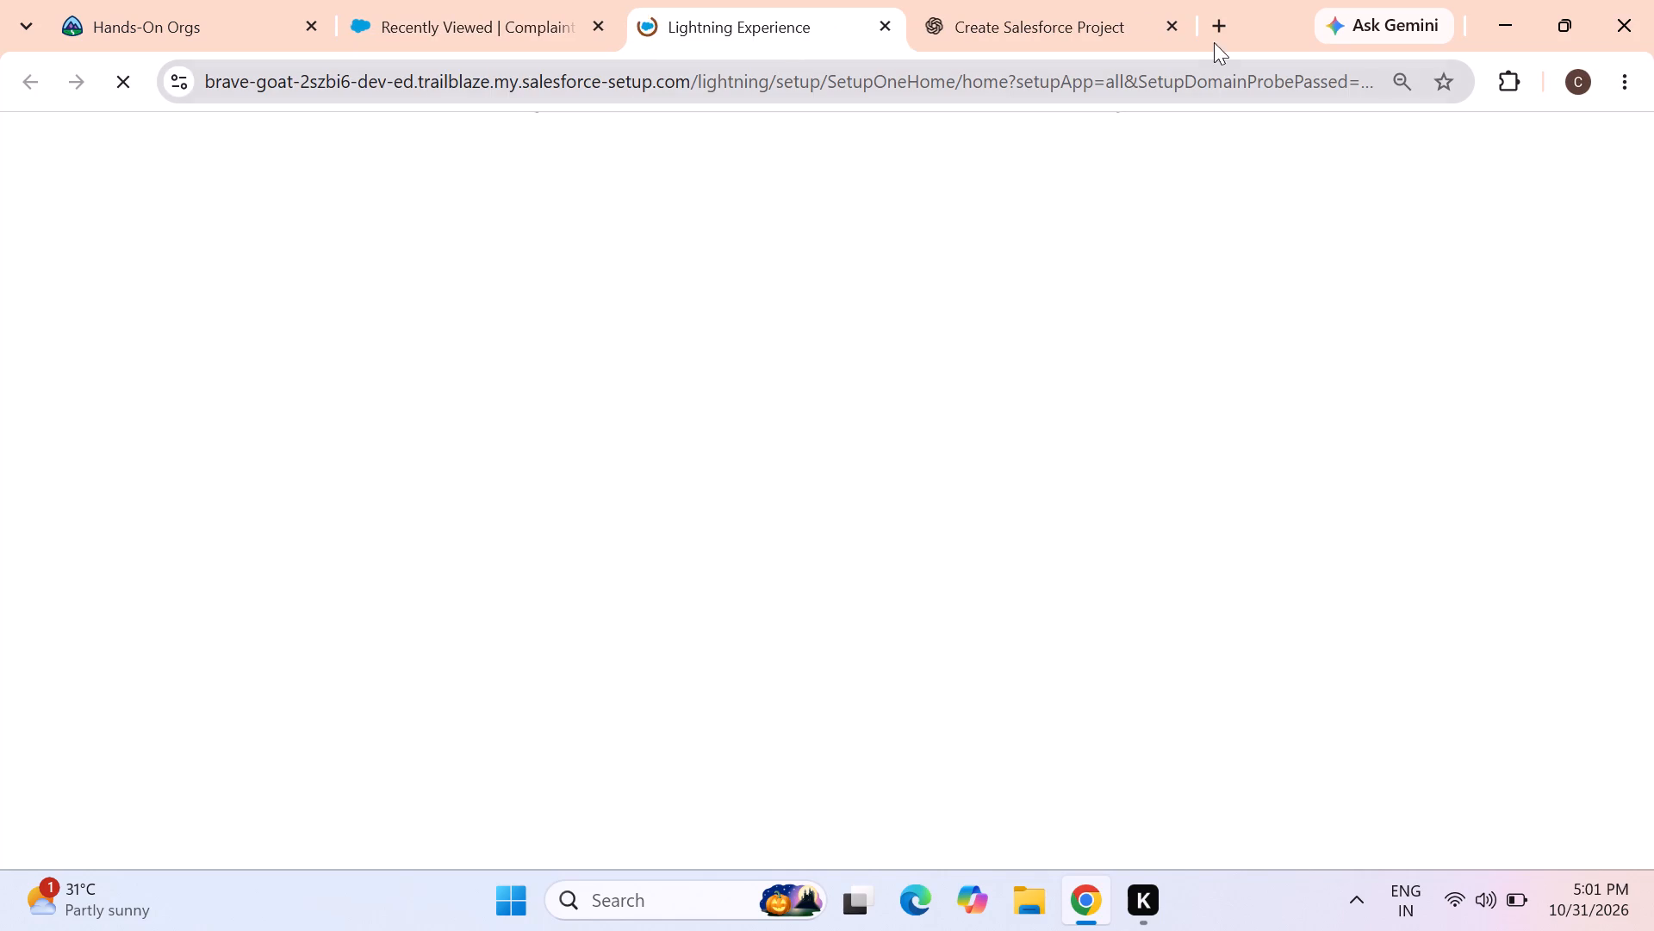
pyautogui.click(590, 21)
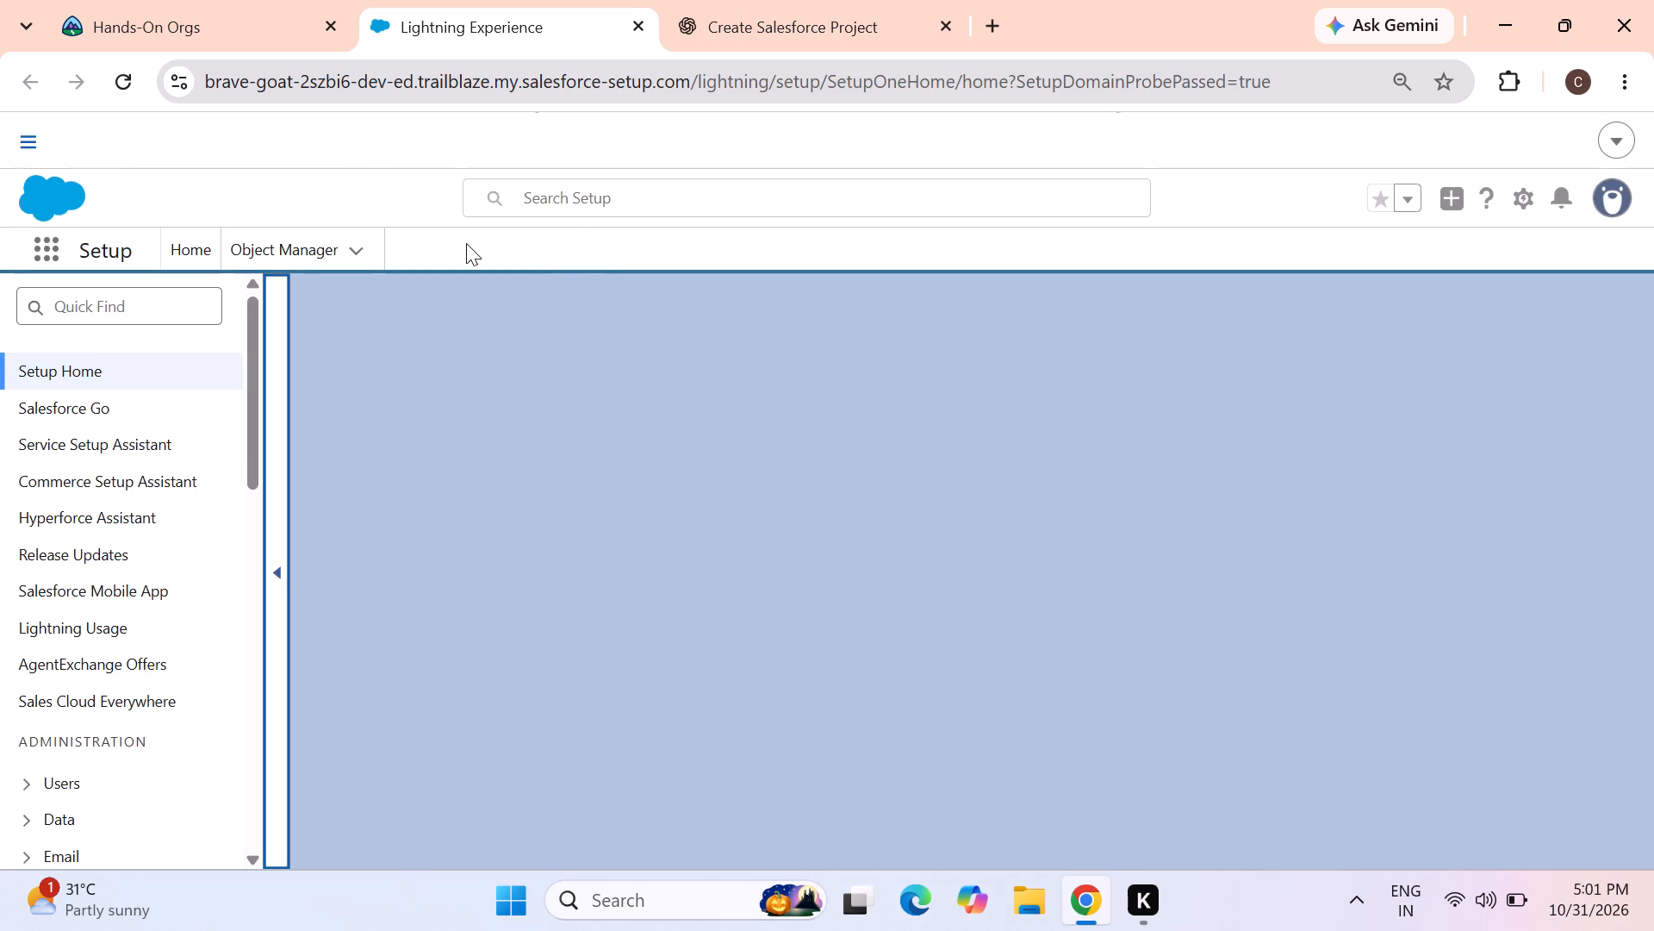
# Search Setup for "app" and open App Manager to look through the list of apps.
pyautogui.click(115, 309)
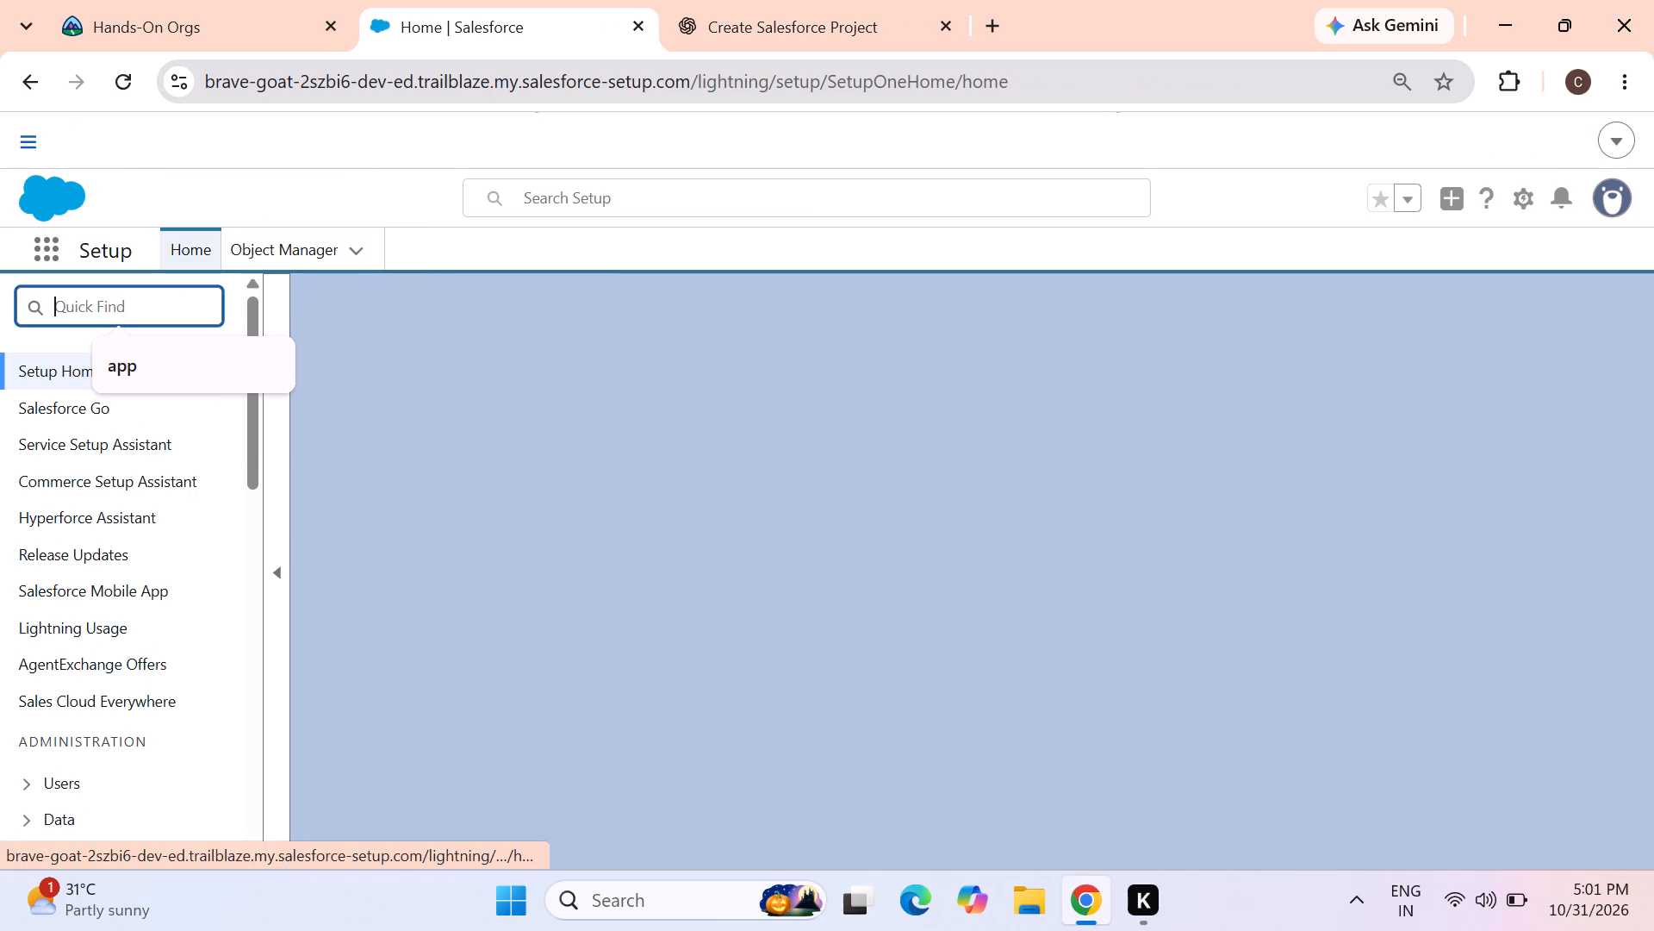
pyautogui.click(141, 355)
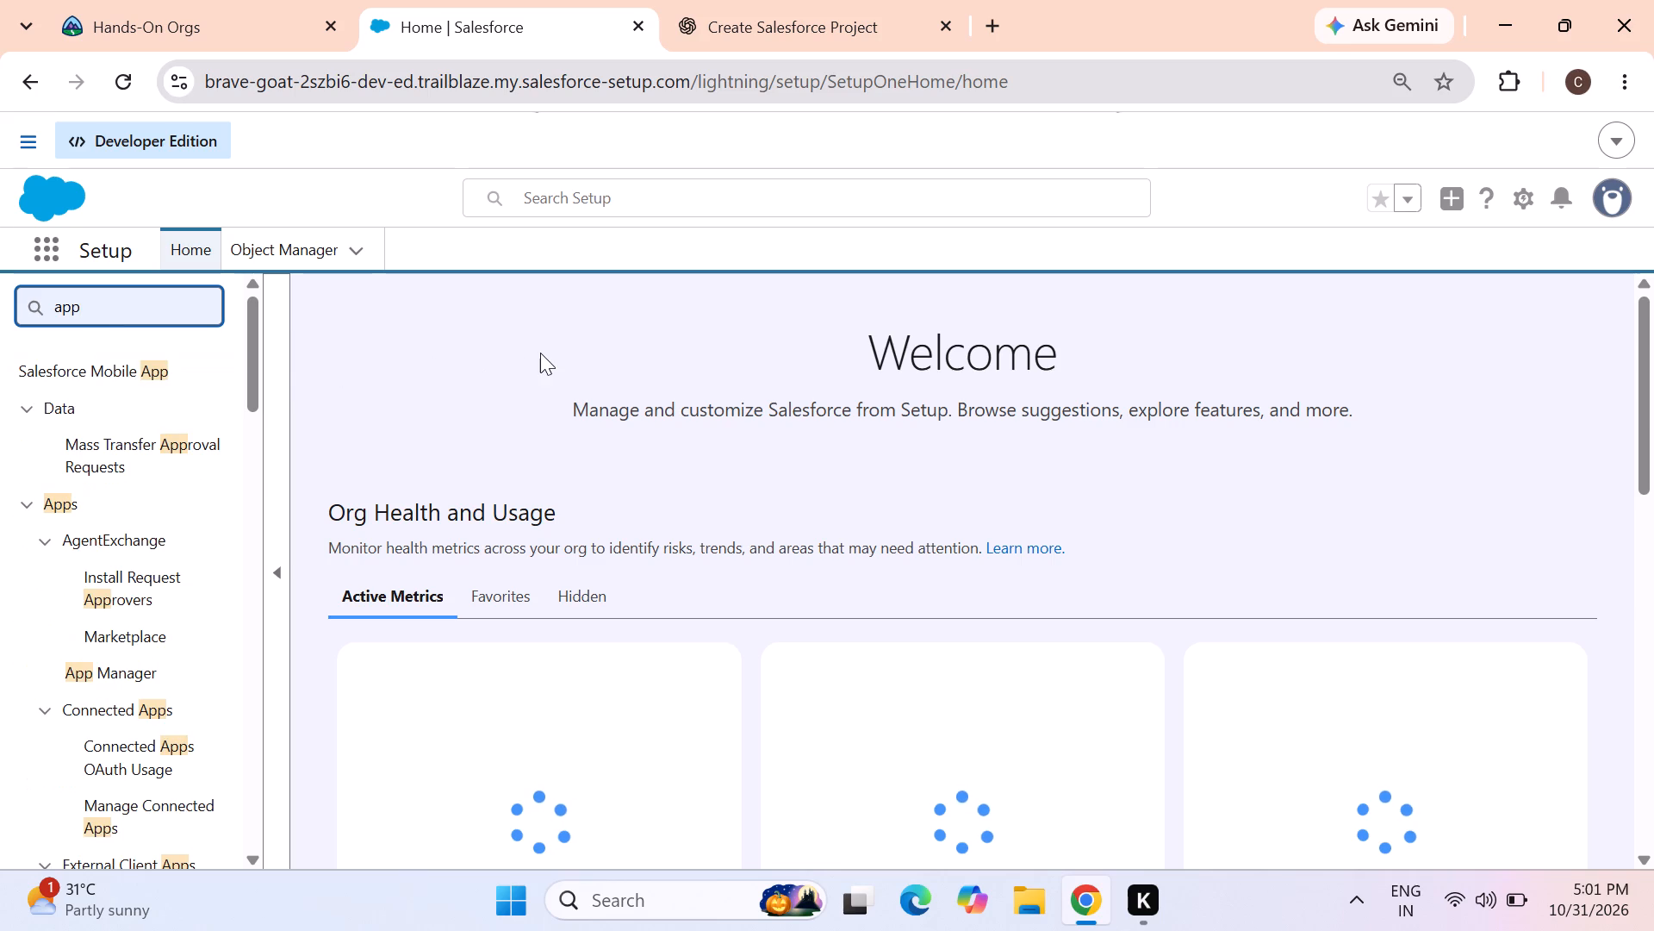
pyautogui.click(74, 678)
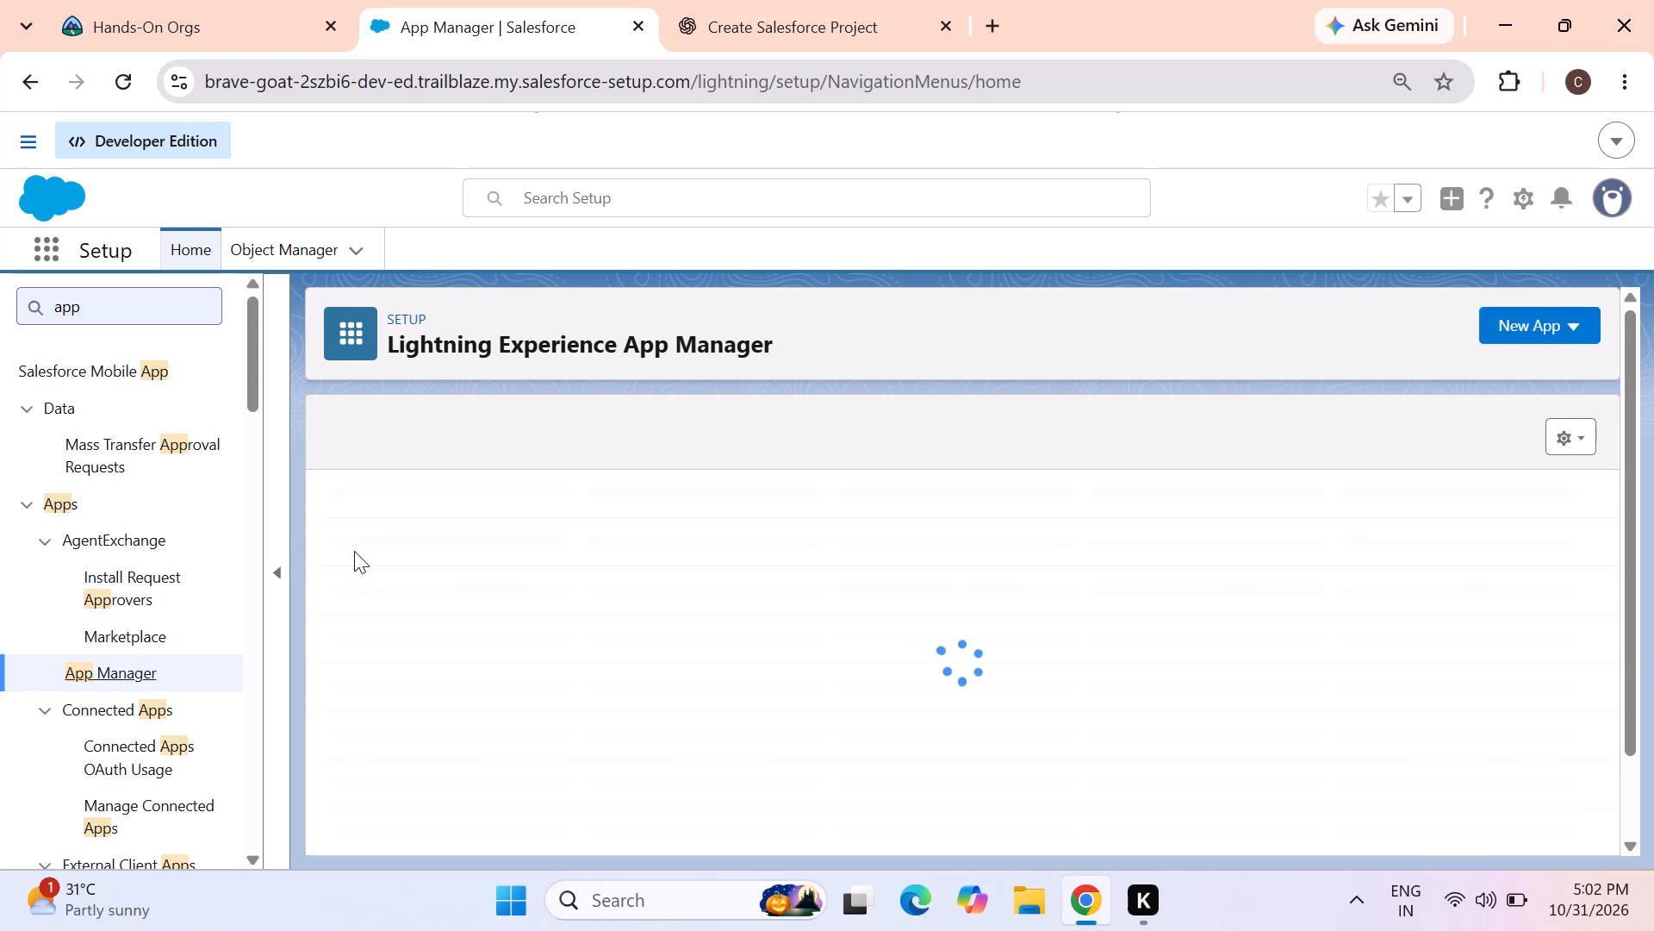
pyautogui.scroll(-5, 519, 662)
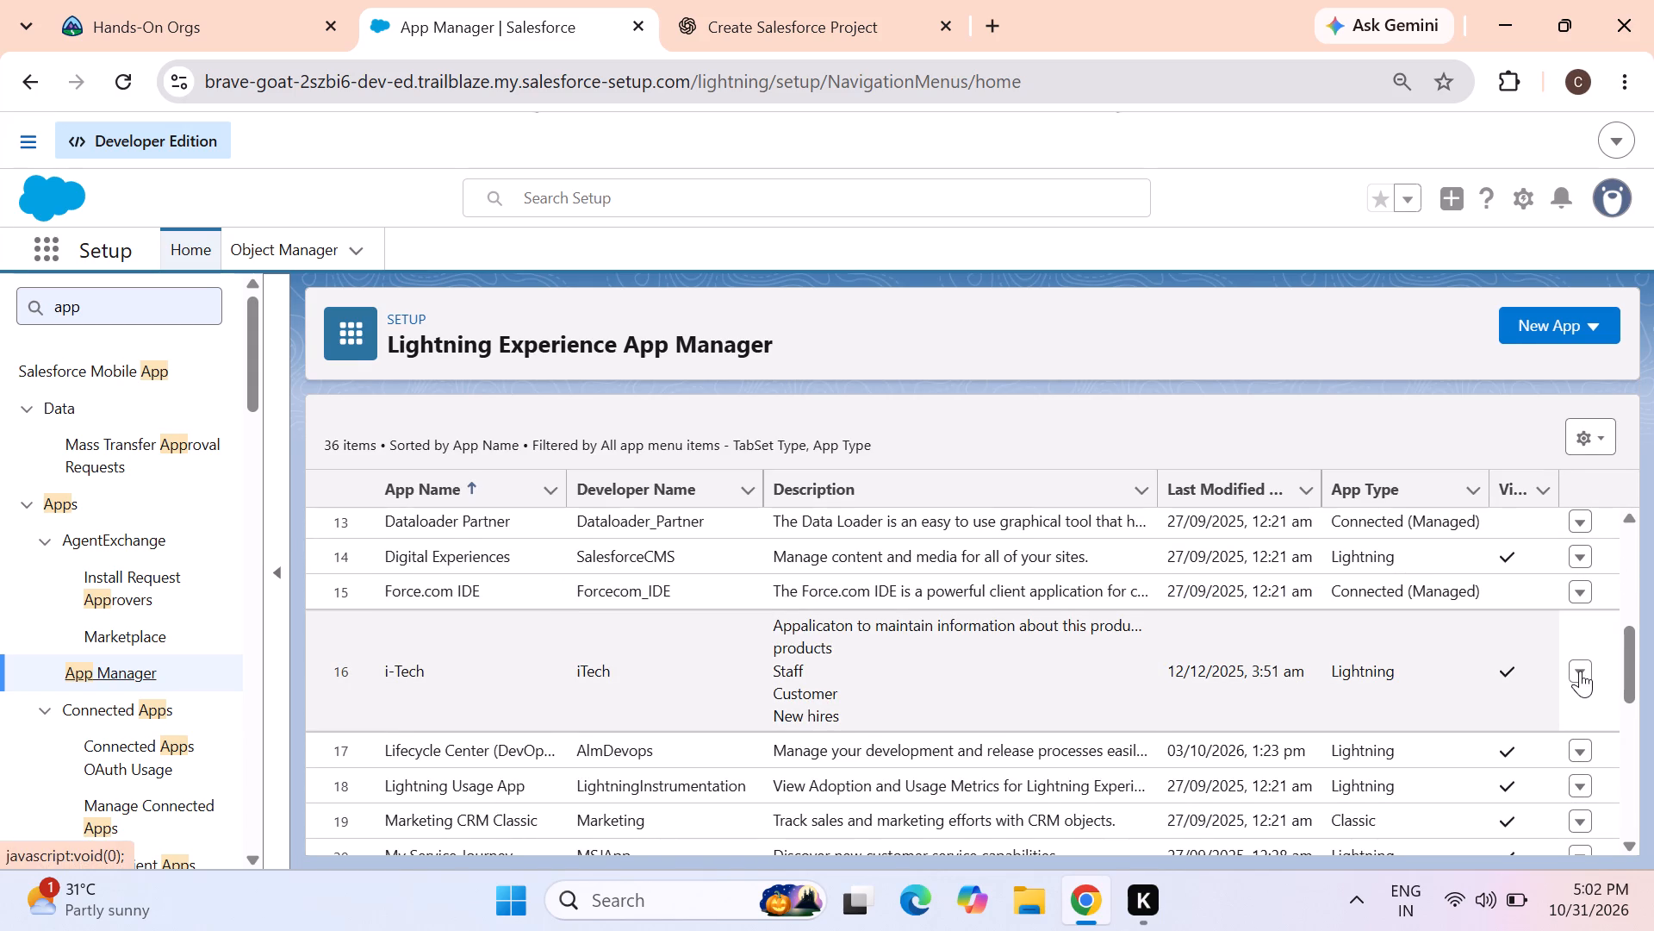
# Open the i-Tech app by searching the App Launcher for "i-".
pyautogui.click(38, 254)
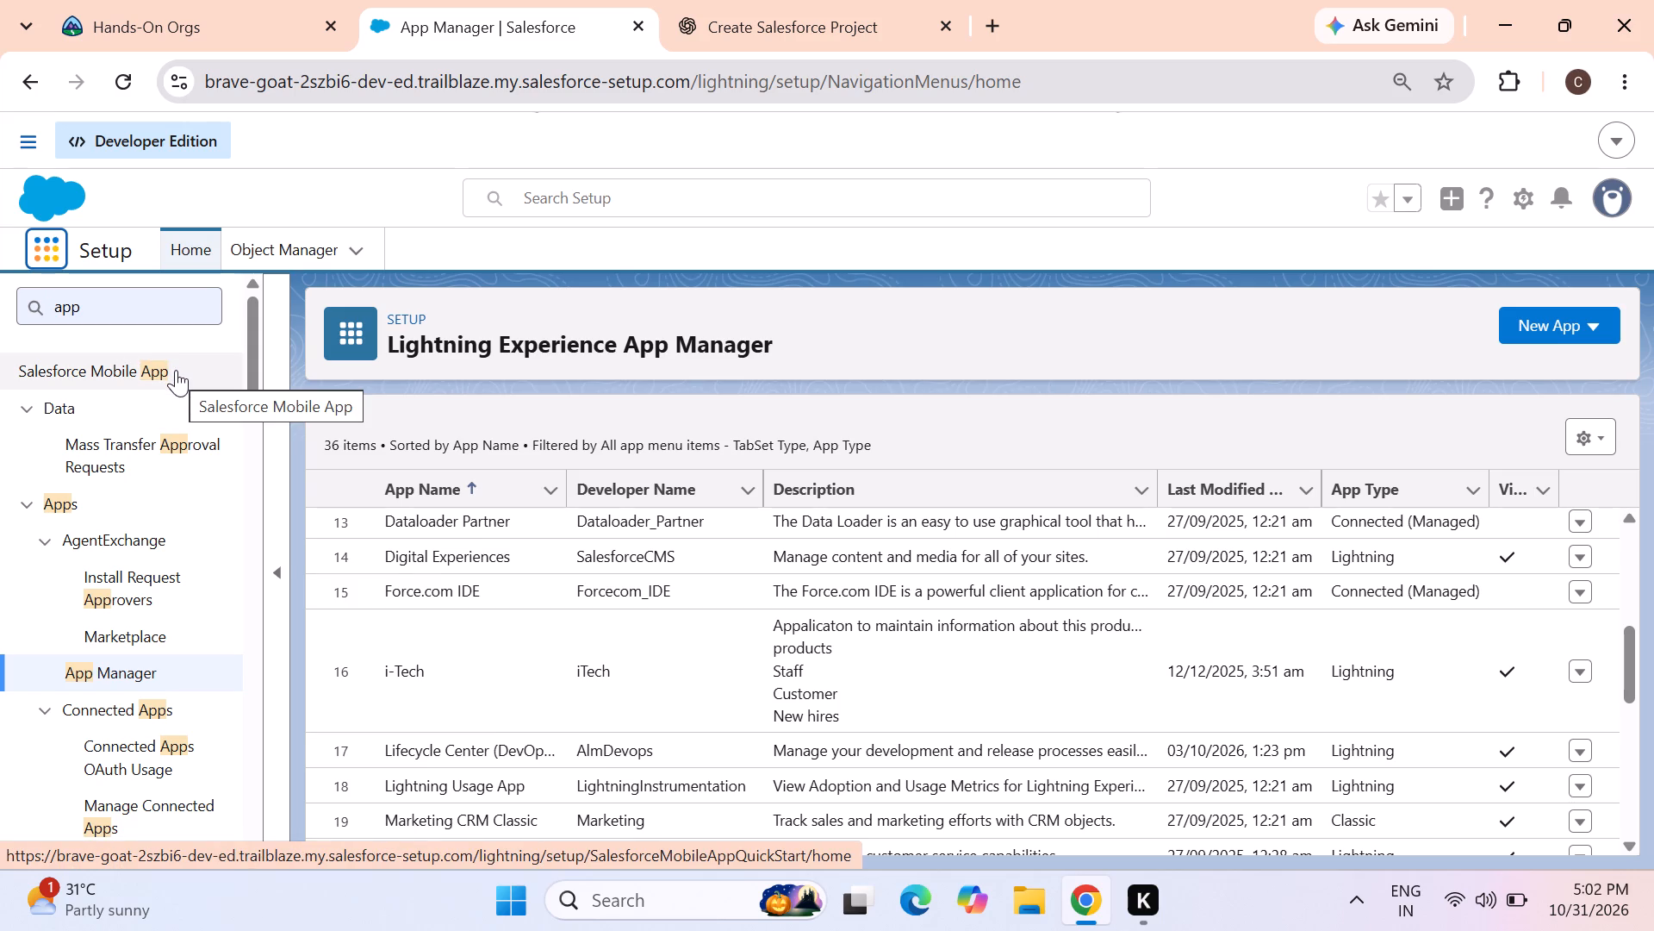
pyautogui.click(53, 257)
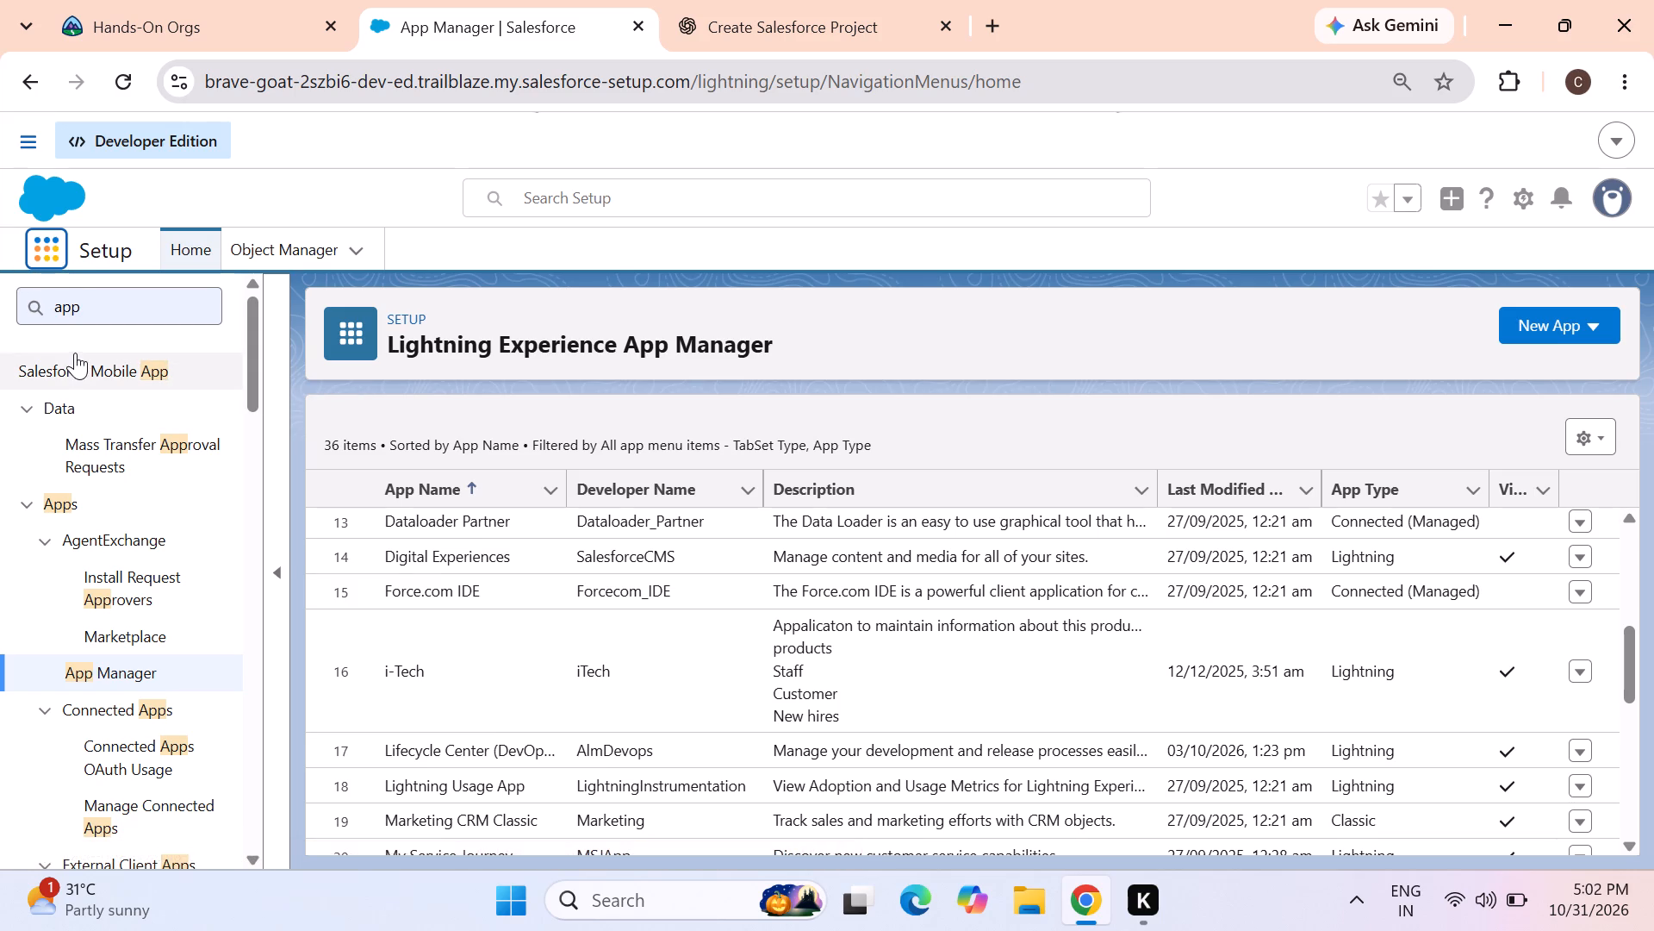
pyautogui.click(44, 250)
pyautogui.click(120, 355)
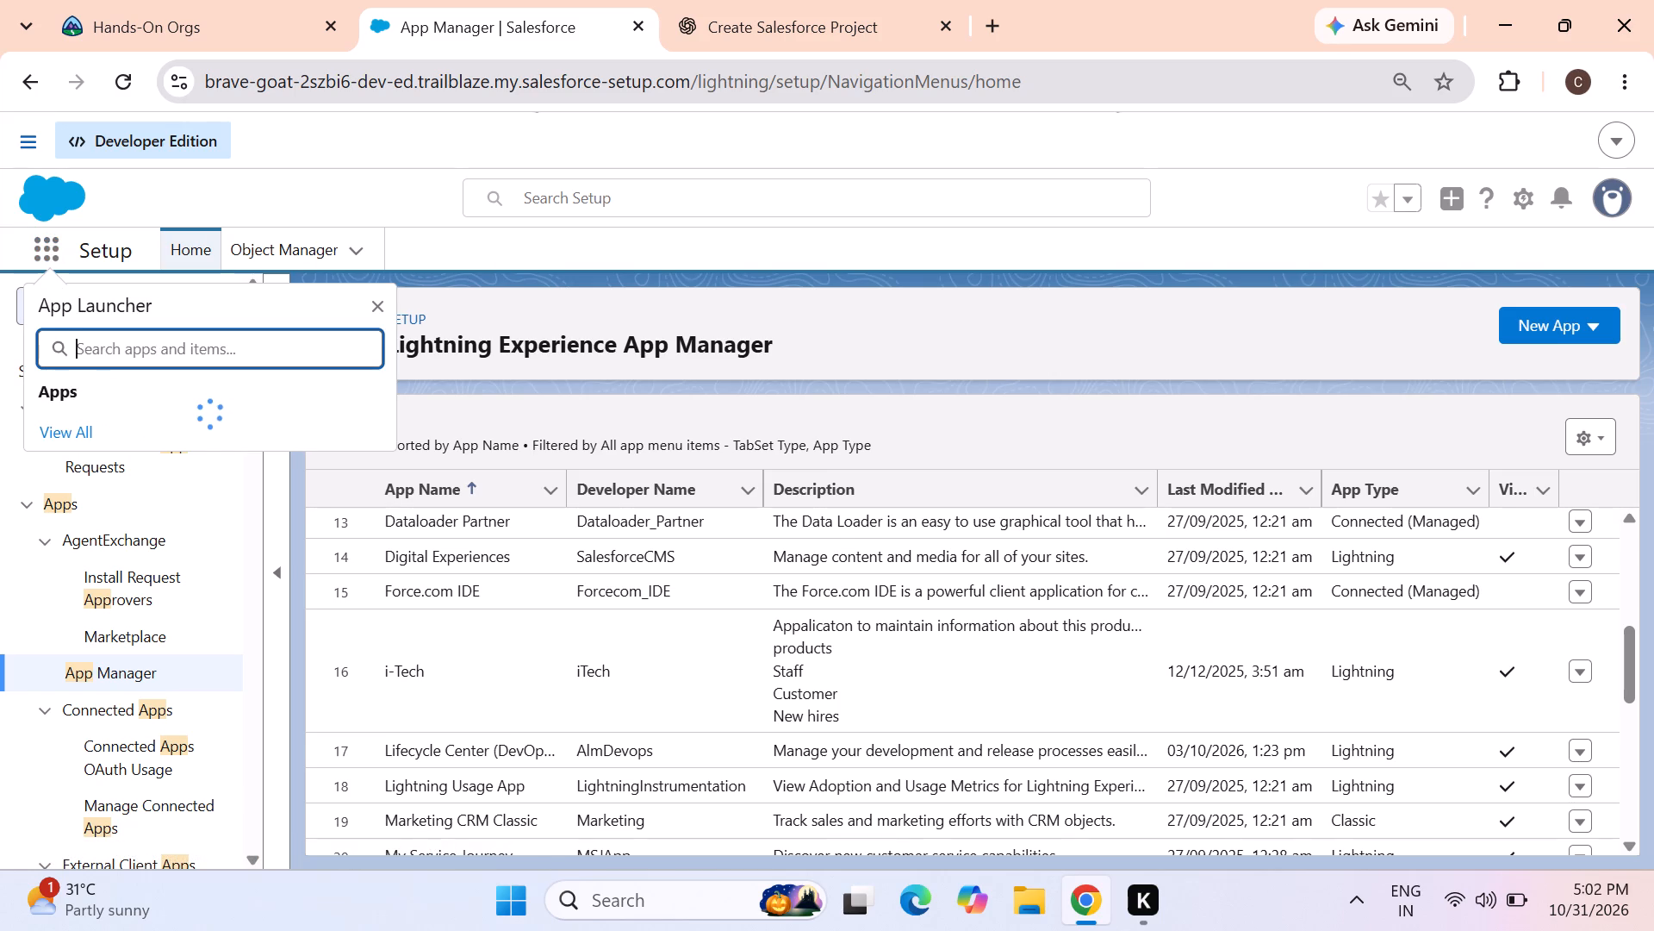
pyautogui.press('i')
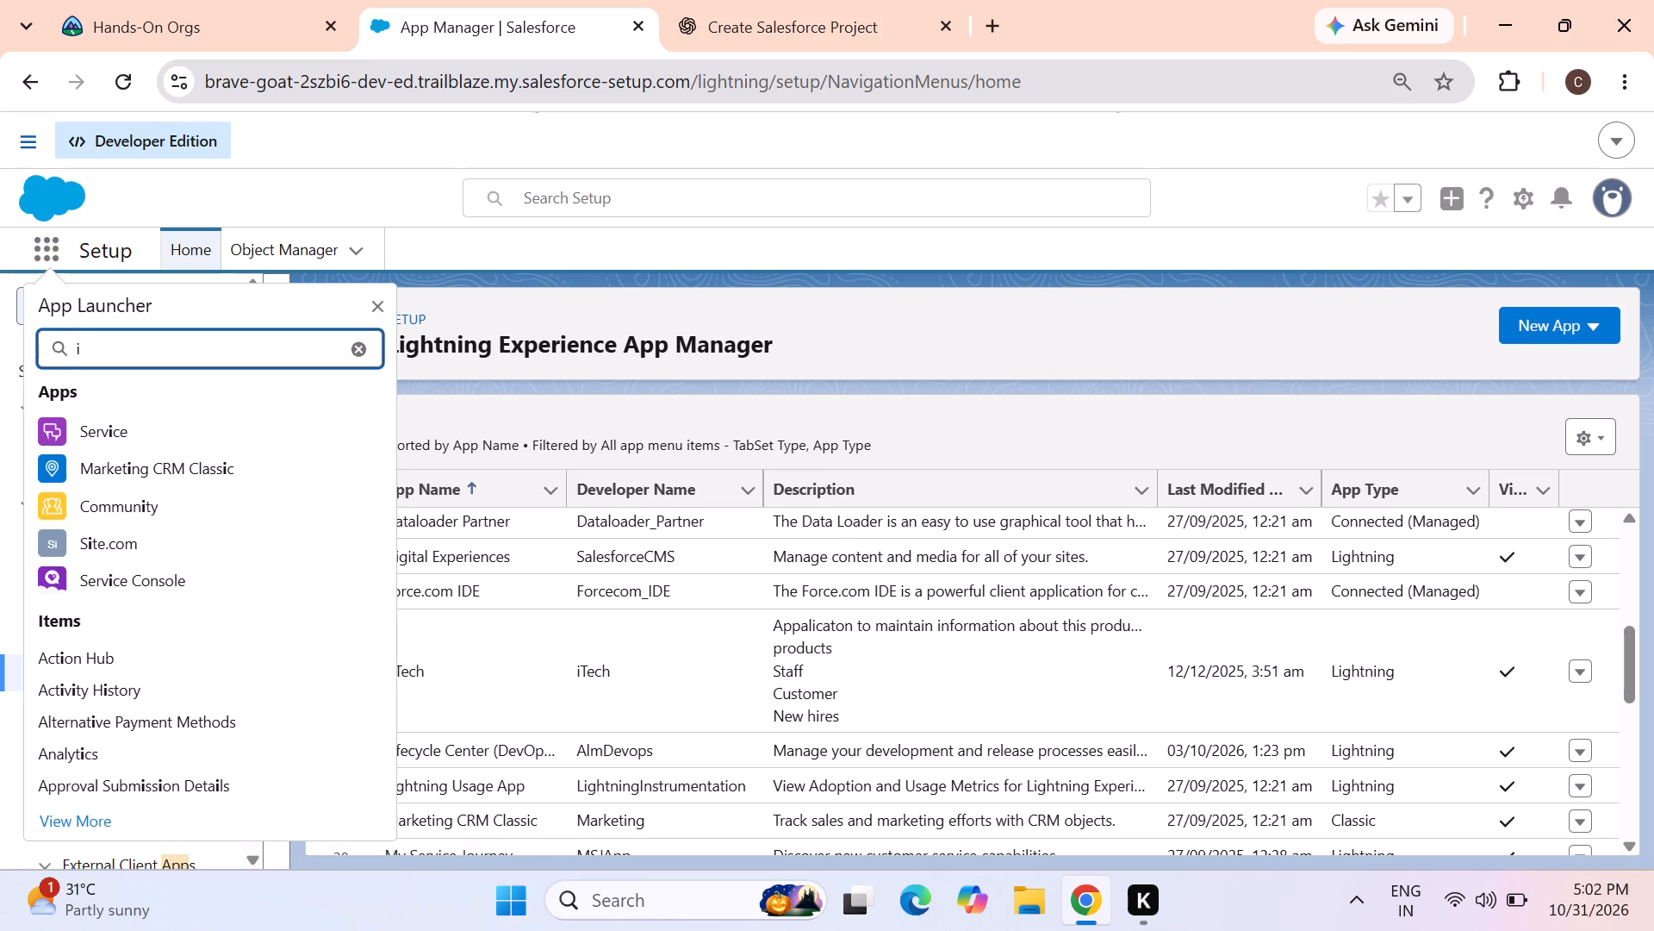
pyautogui.hotkey('shift', ')')
pyautogui.hotkey('shift', 'BackSpace')
pyautogui.hotkey('shift', '_')
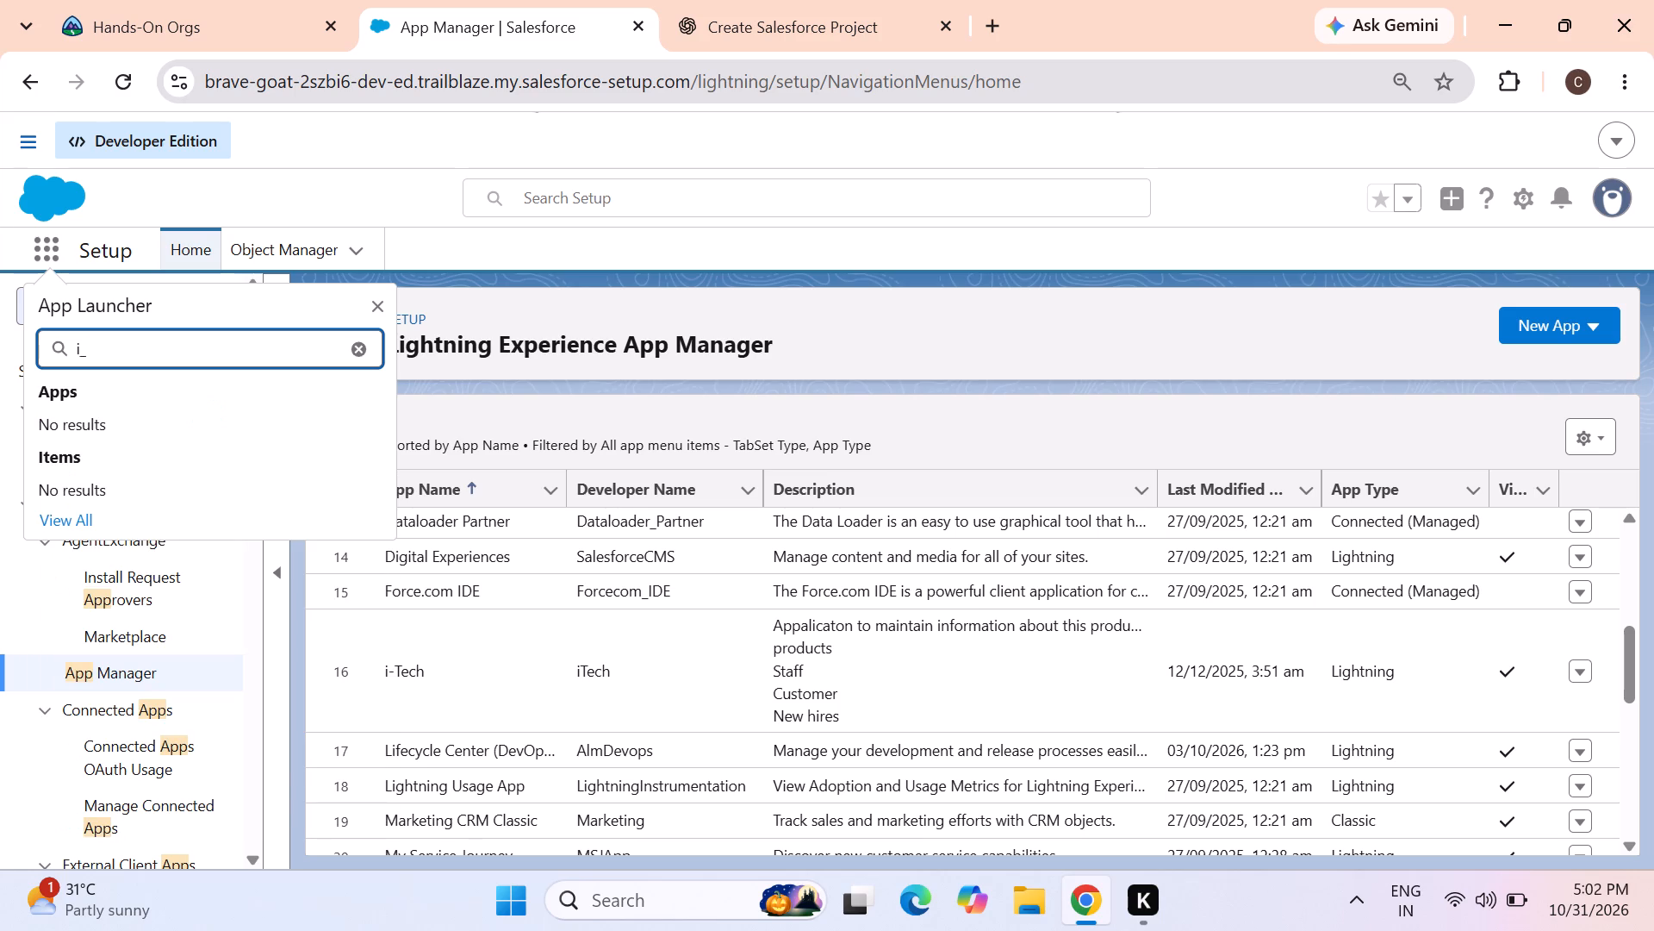
pyautogui.press('BackSpace')
pyautogui.press('-')
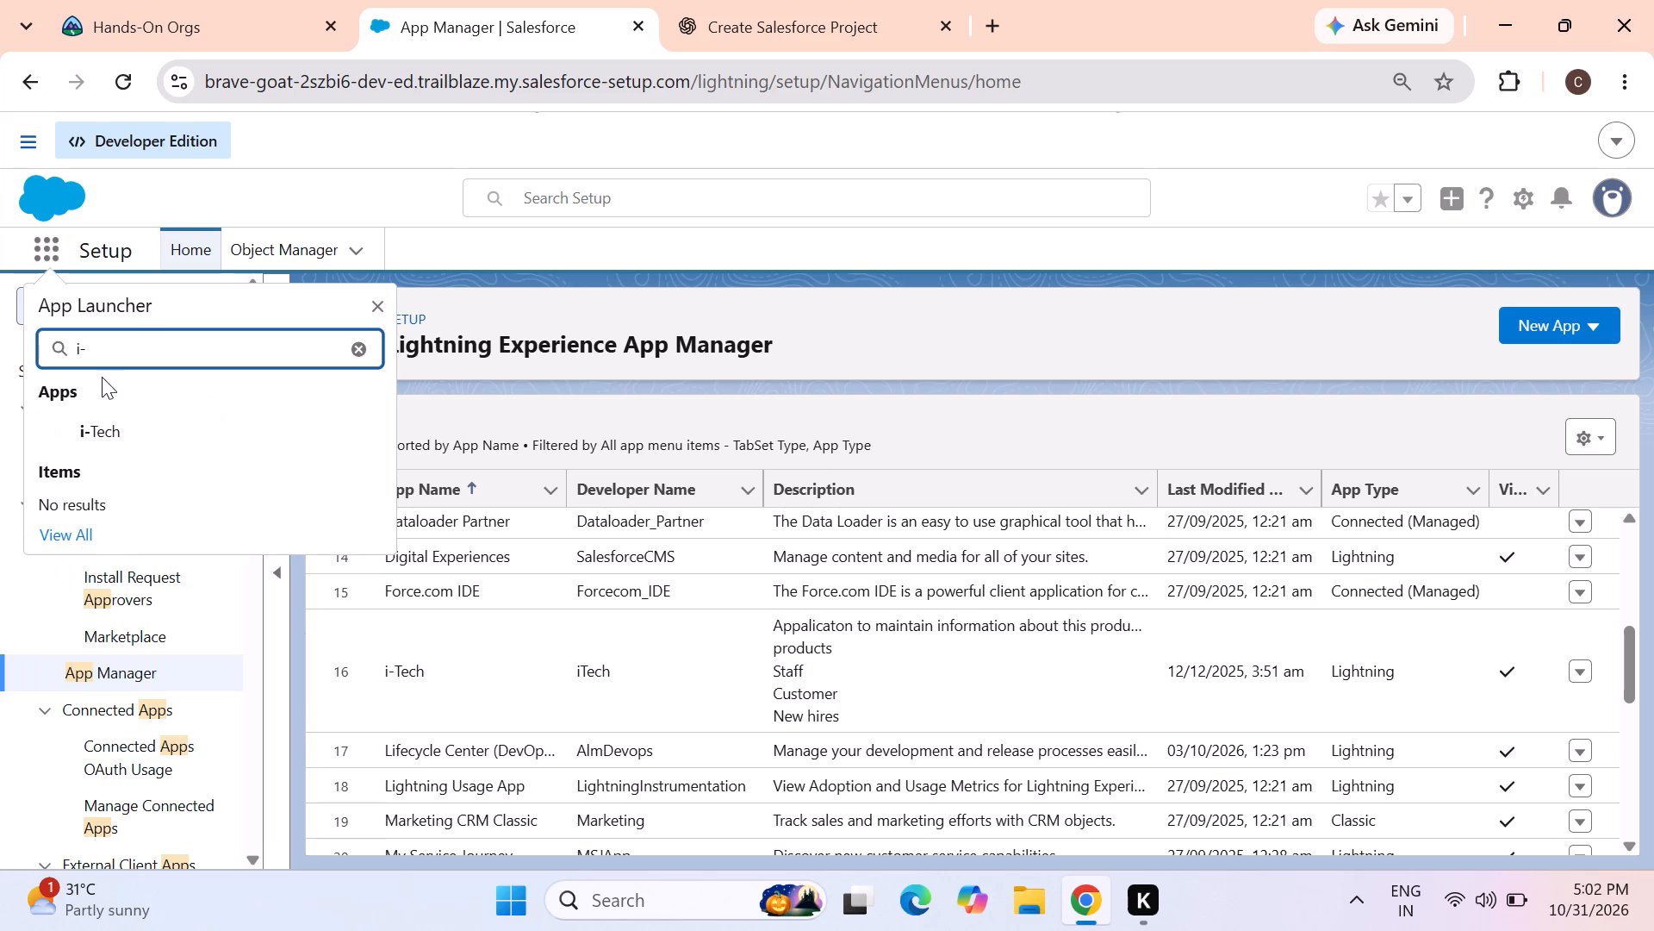
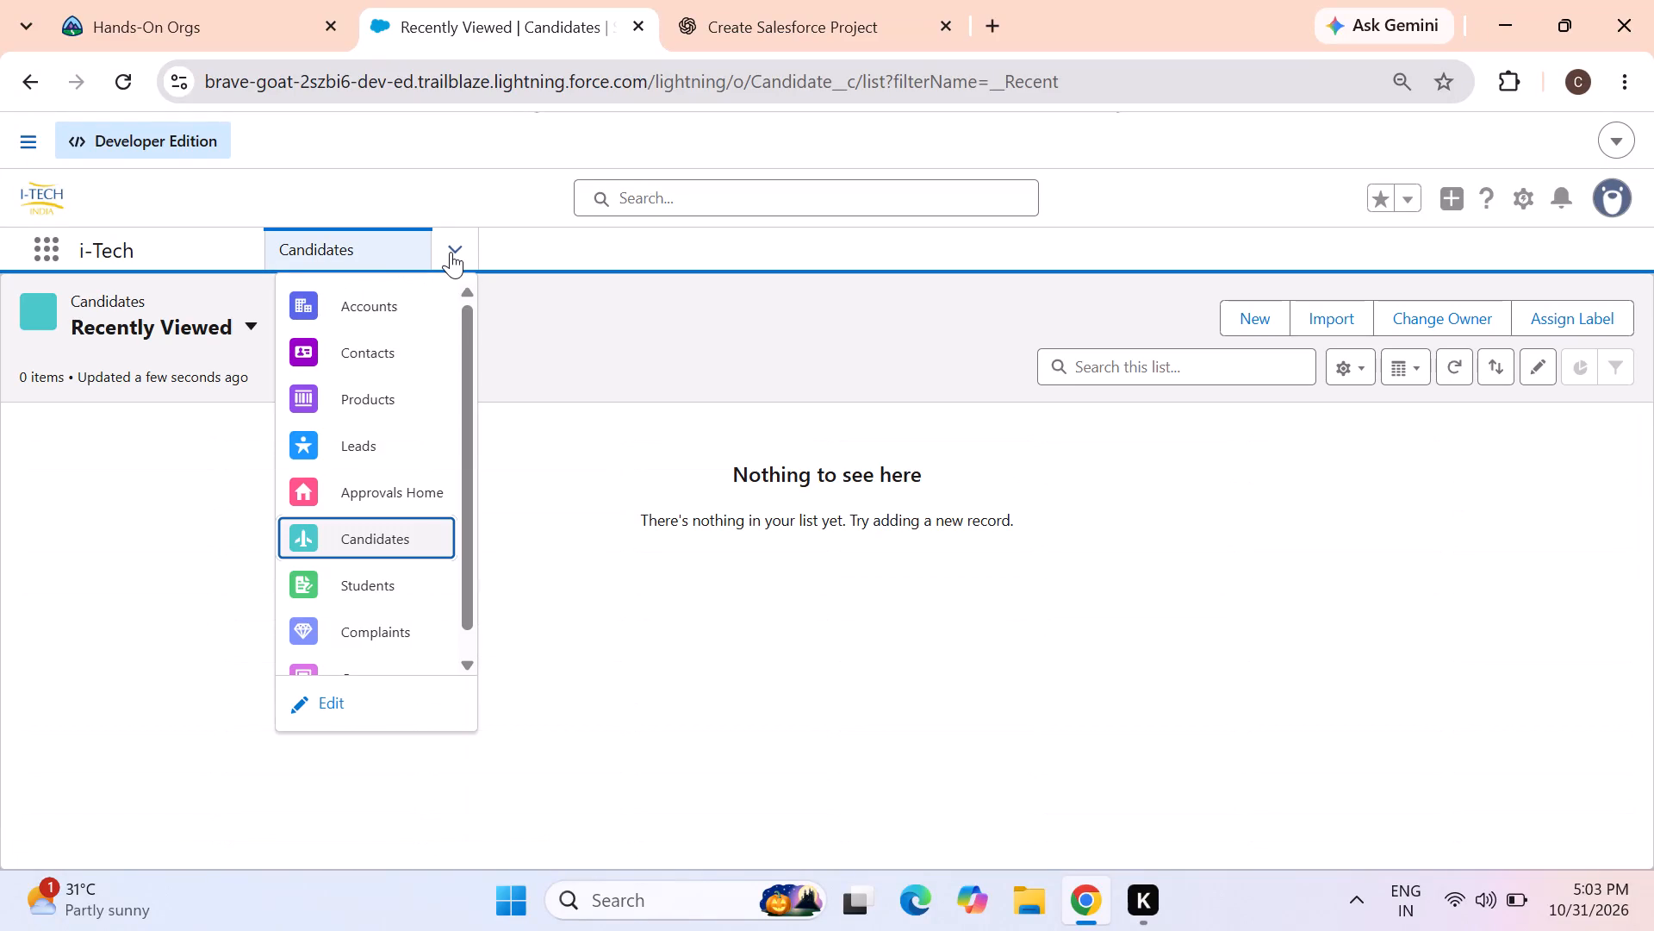
pyautogui.scroll(-5, 382, 410)
pyautogui.scroll(4, 374, 409)
pyautogui.scroll(-4, 405, 320)
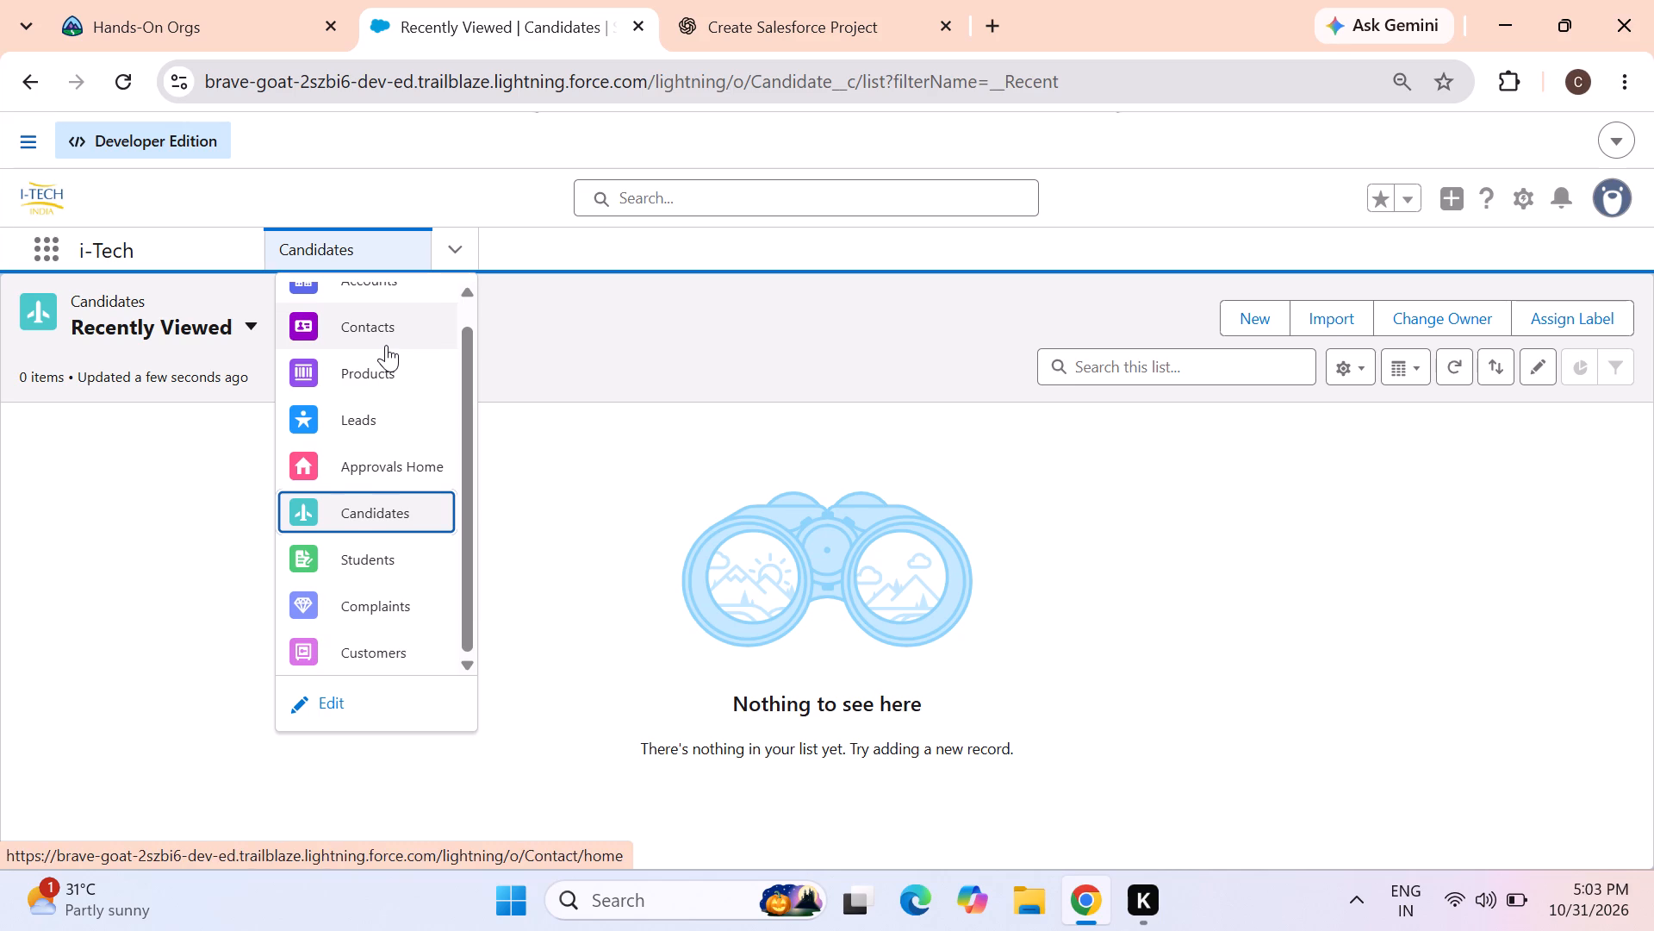
pyautogui.scroll(3, 386, 345)
pyautogui.click(458, 257)
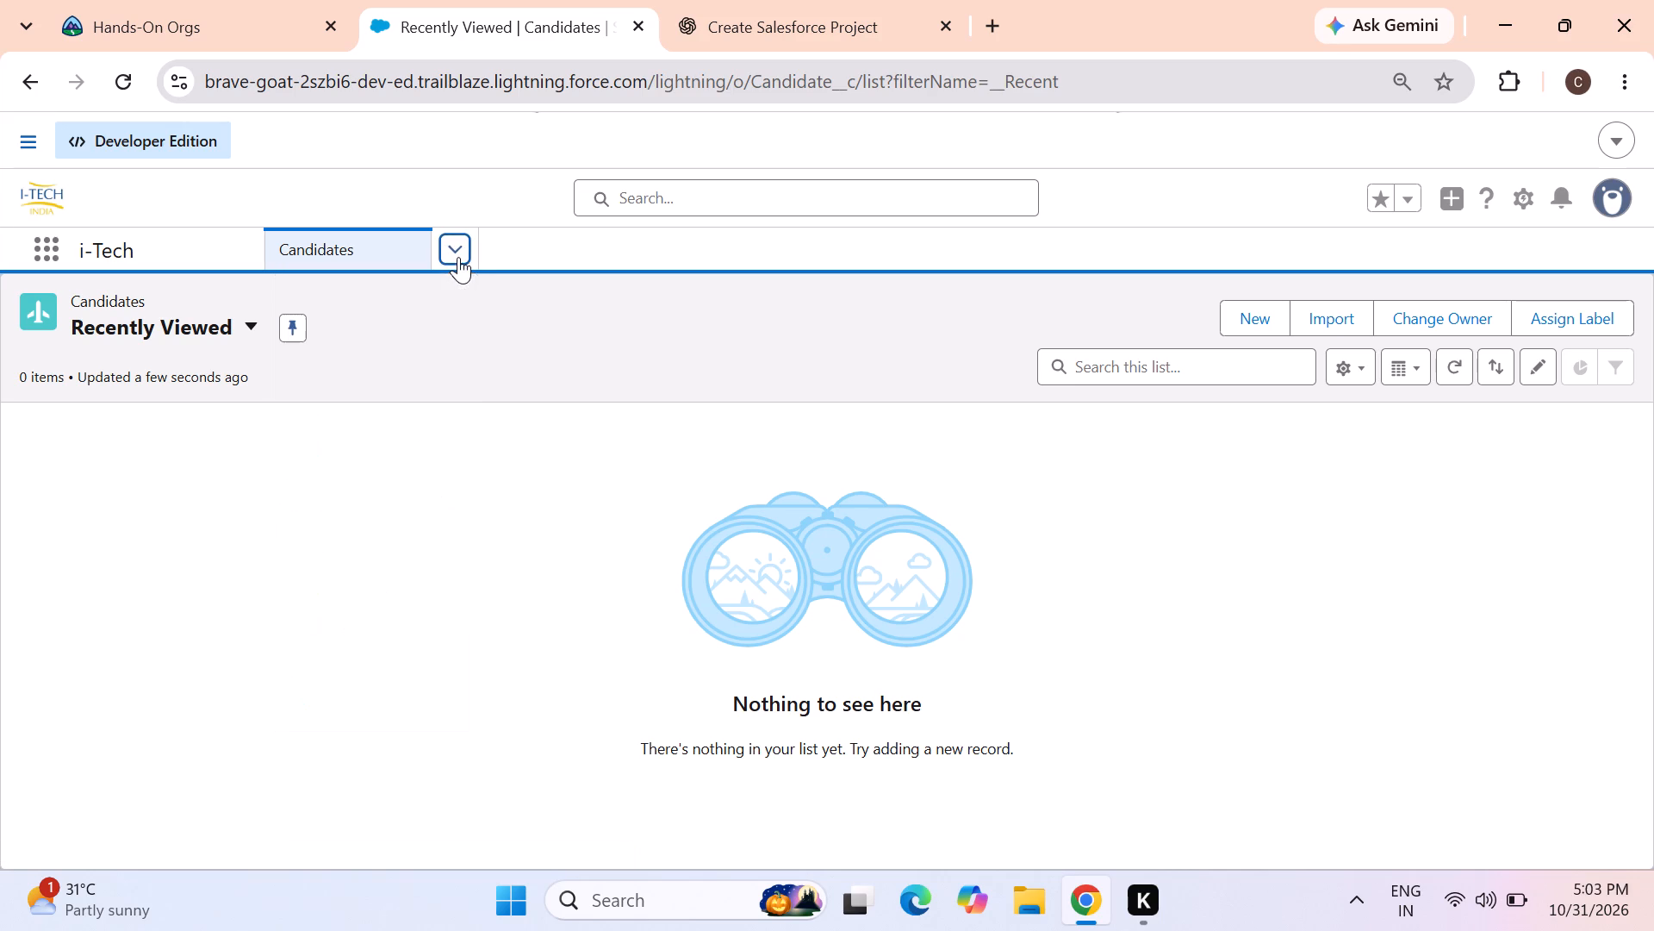
pyautogui.click(473, 512)
pyautogui.hscroll(4, 242, 490)
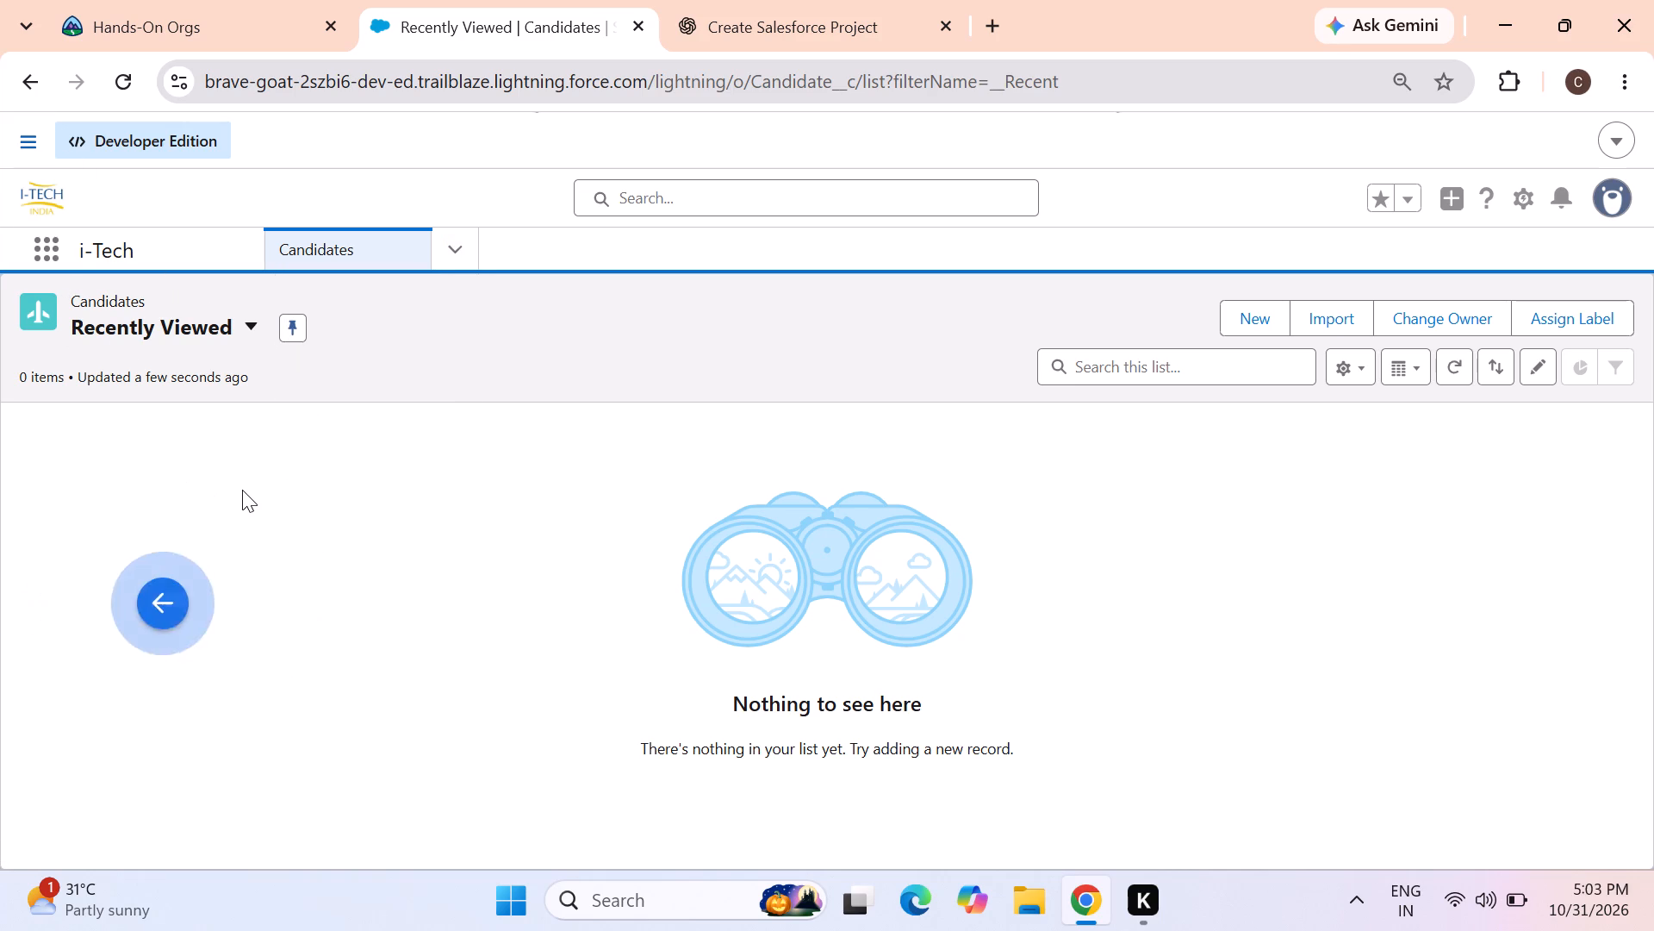
pyautogui.hscroll(1, 242, 490)
# Browse the Accounts, Contacts, Products and Students lists in the i-Tech app.
pyautogui.click(440, 241)
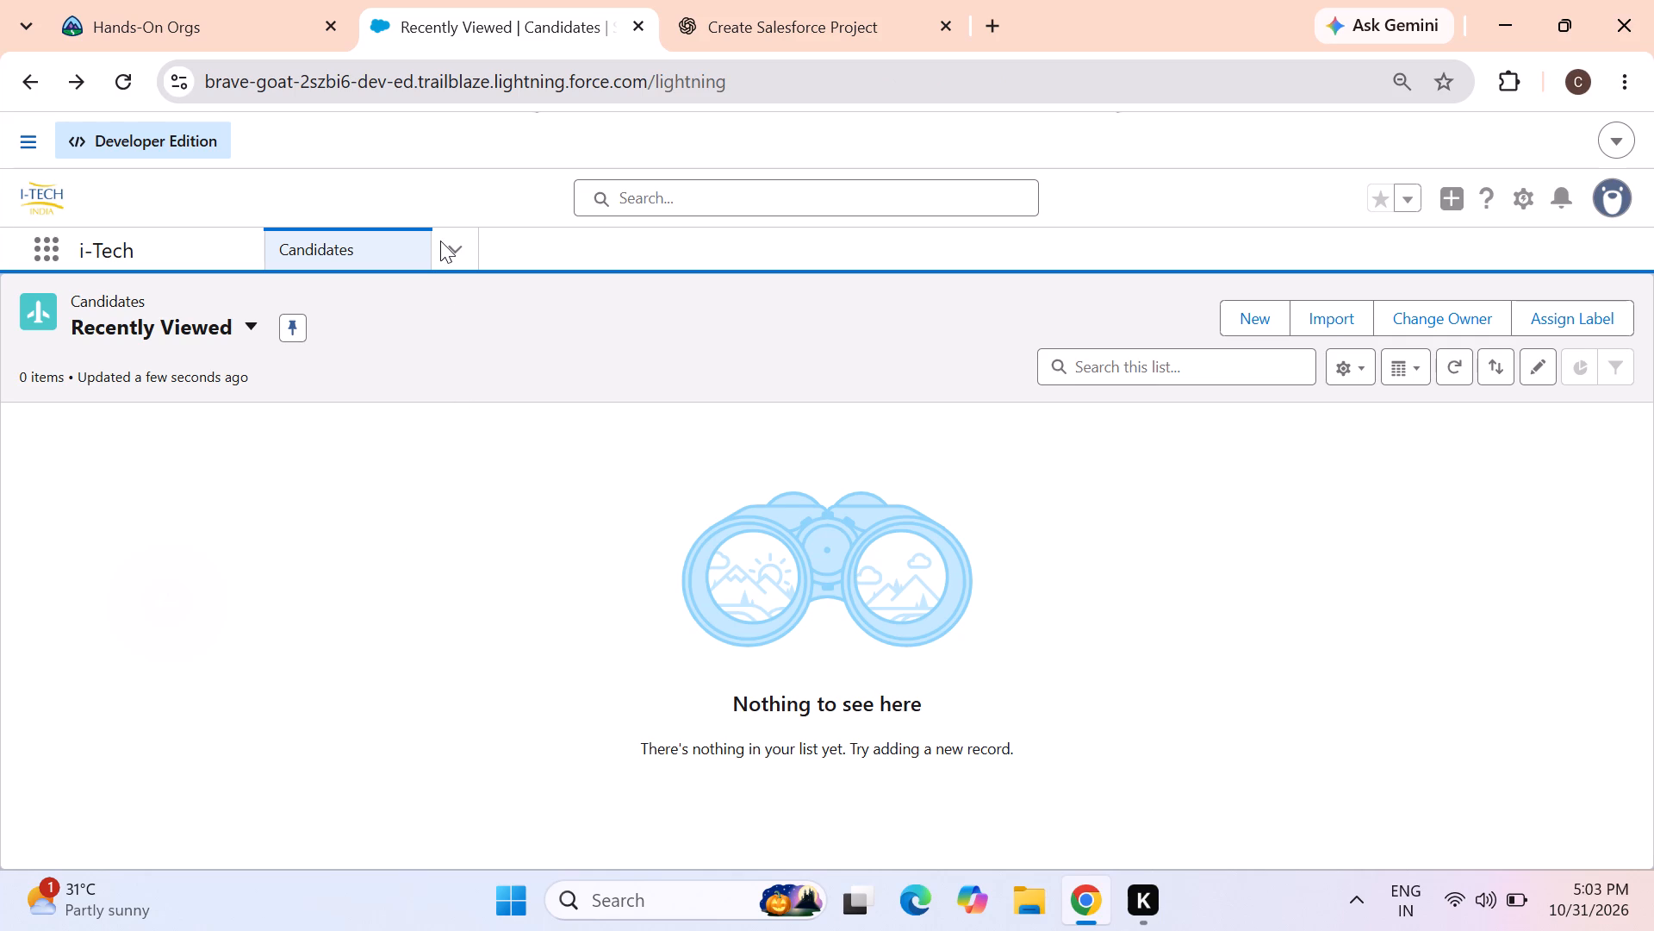
pyautogui.click(461, 247)
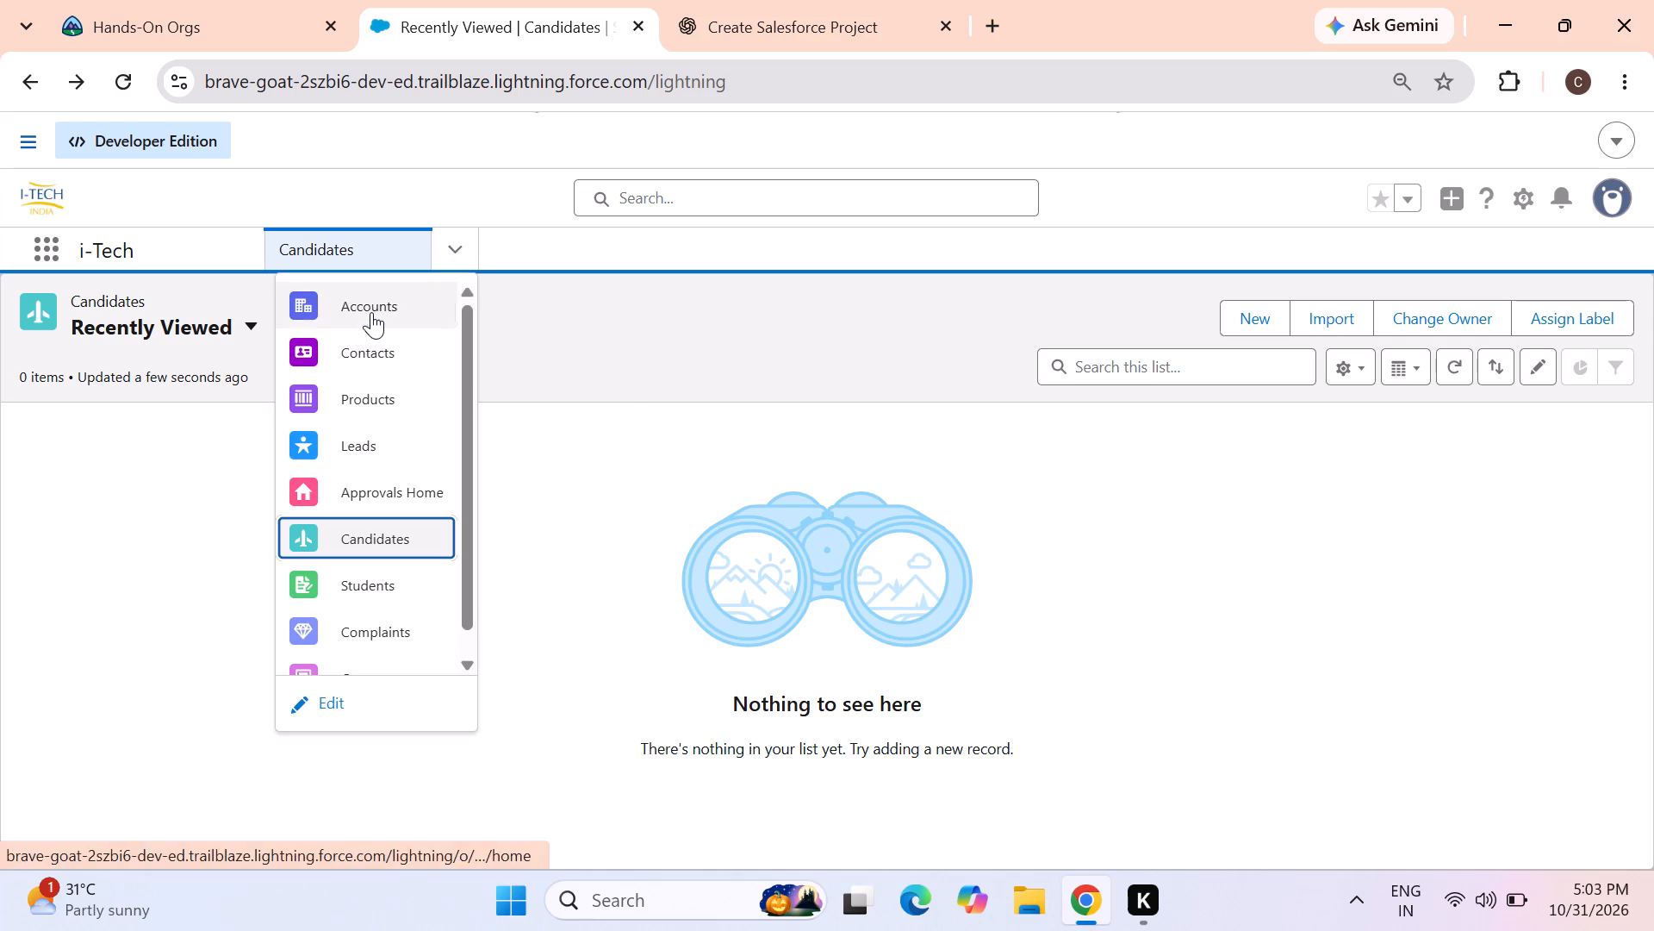
pyautogui.click(372, 312)
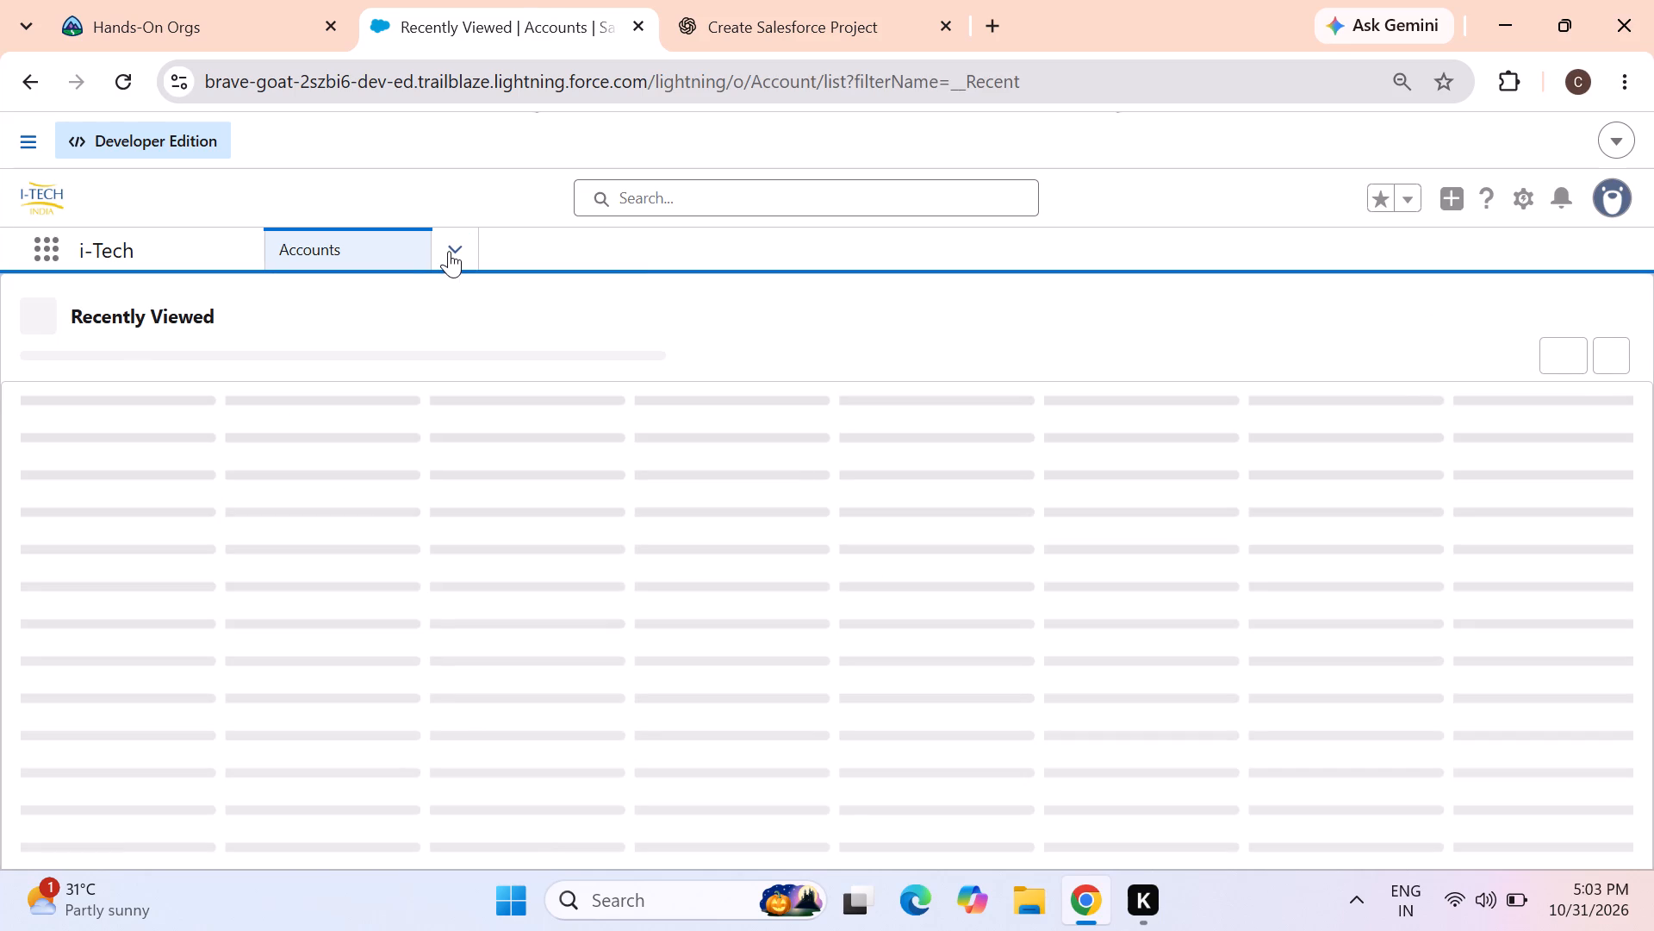
pyautogui.click(449, 251)
pyautogui.click(347, 365)
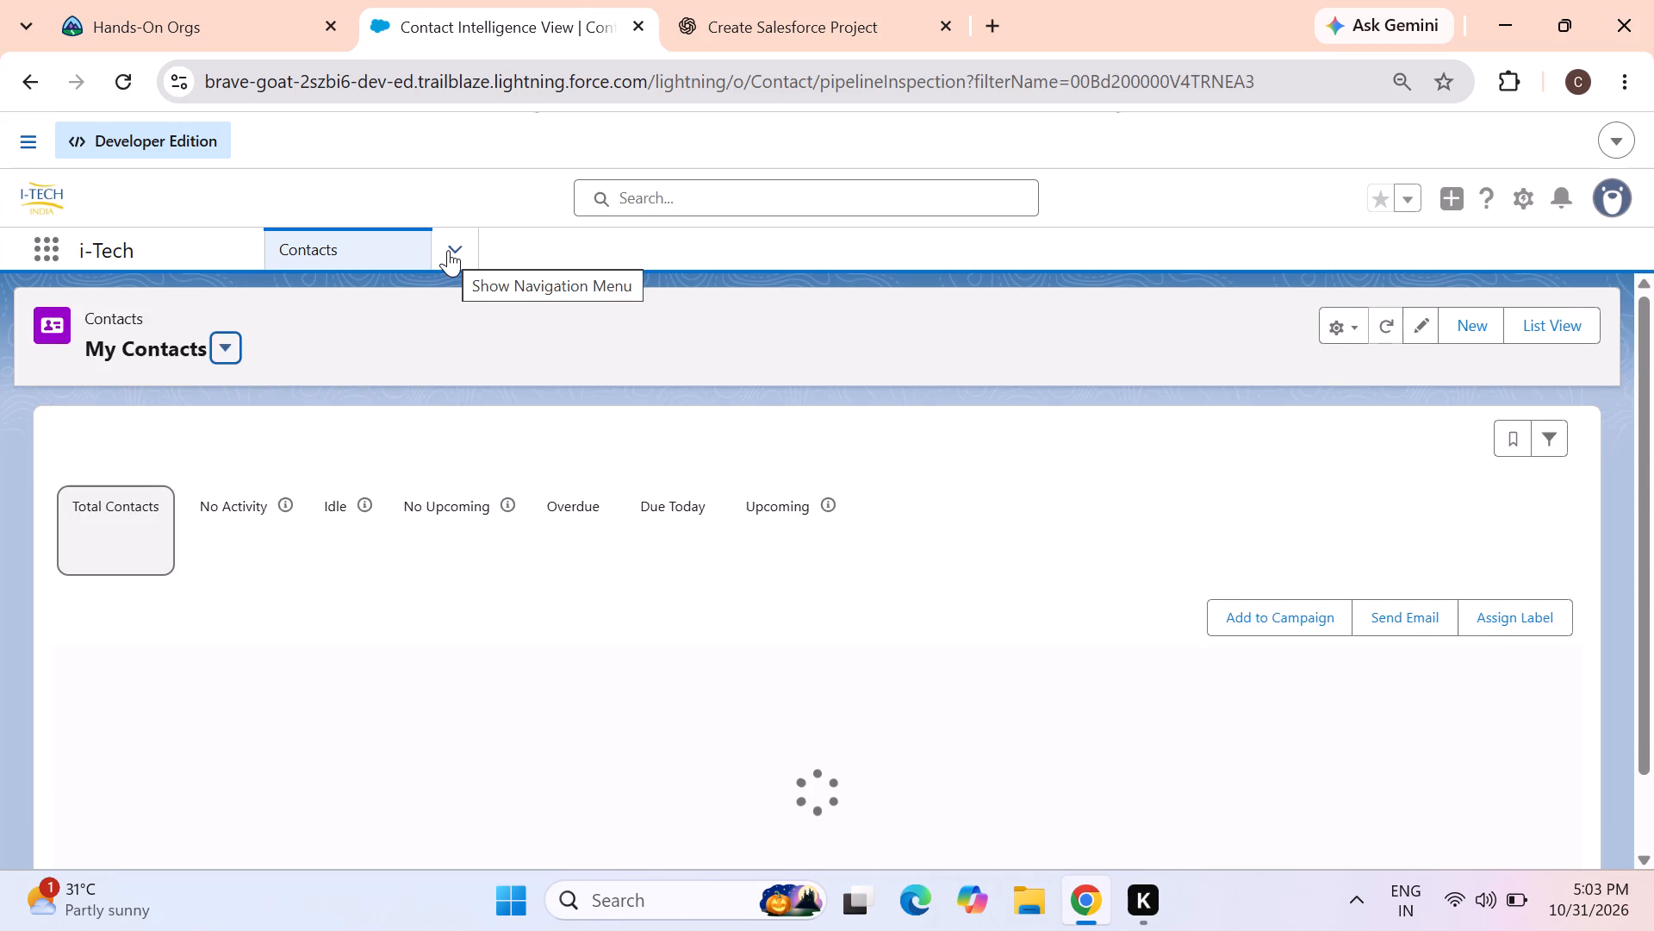
pyautogui.click(441, 266)
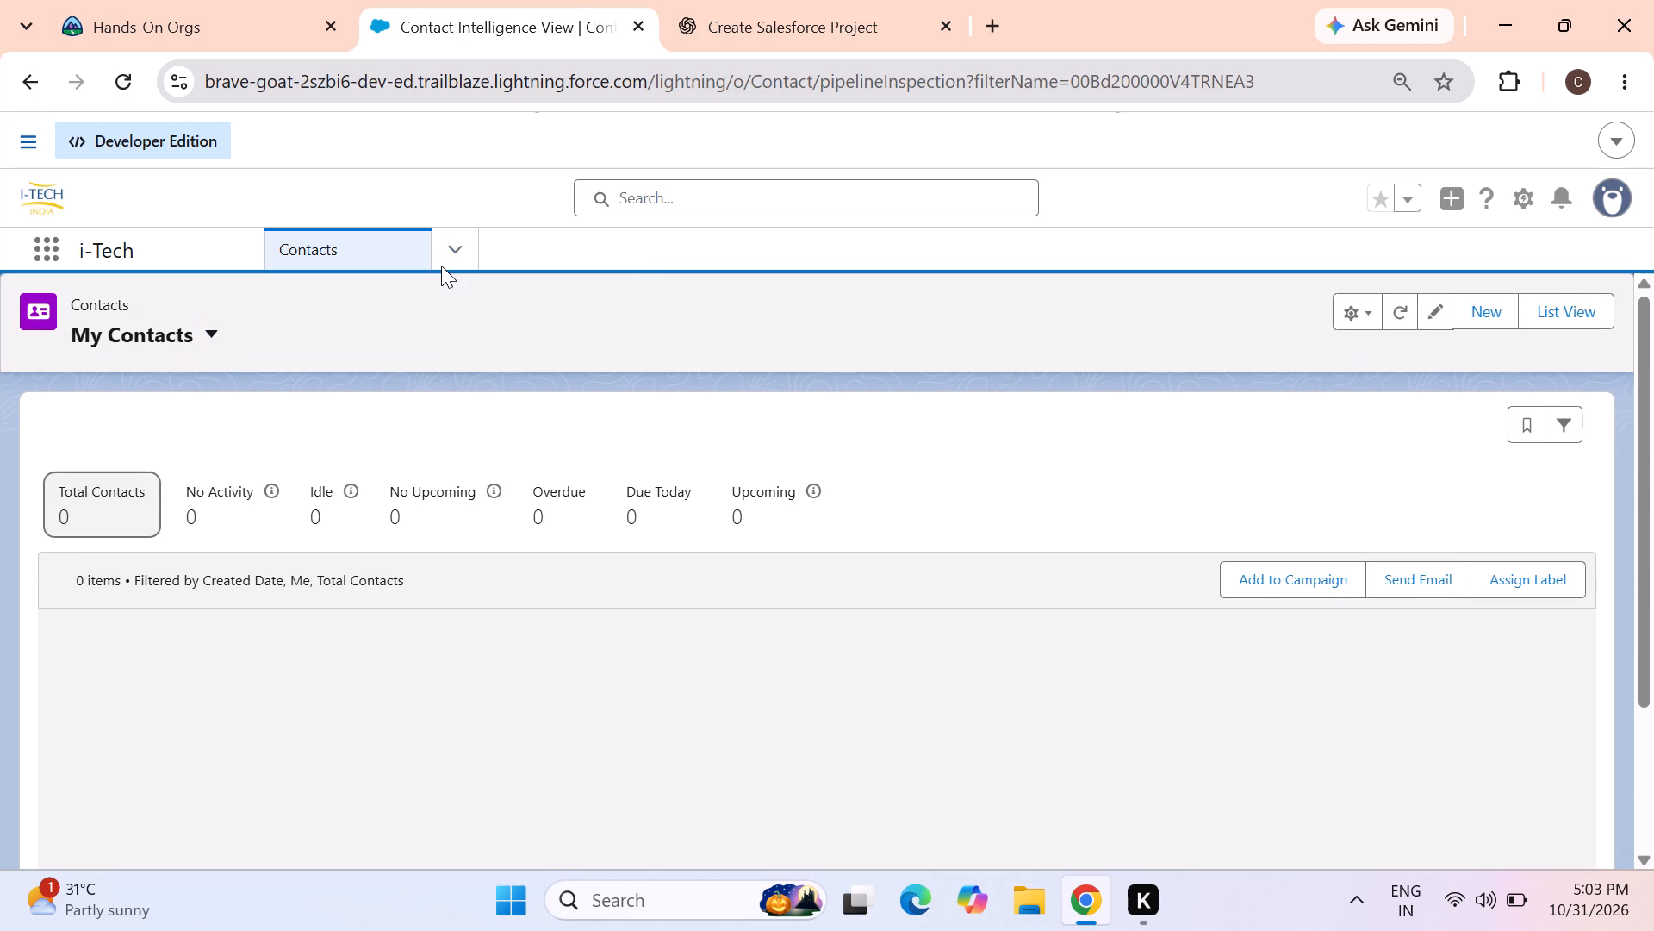
pyautogui.click(451, 255)
pyautogui.click(400, 387)
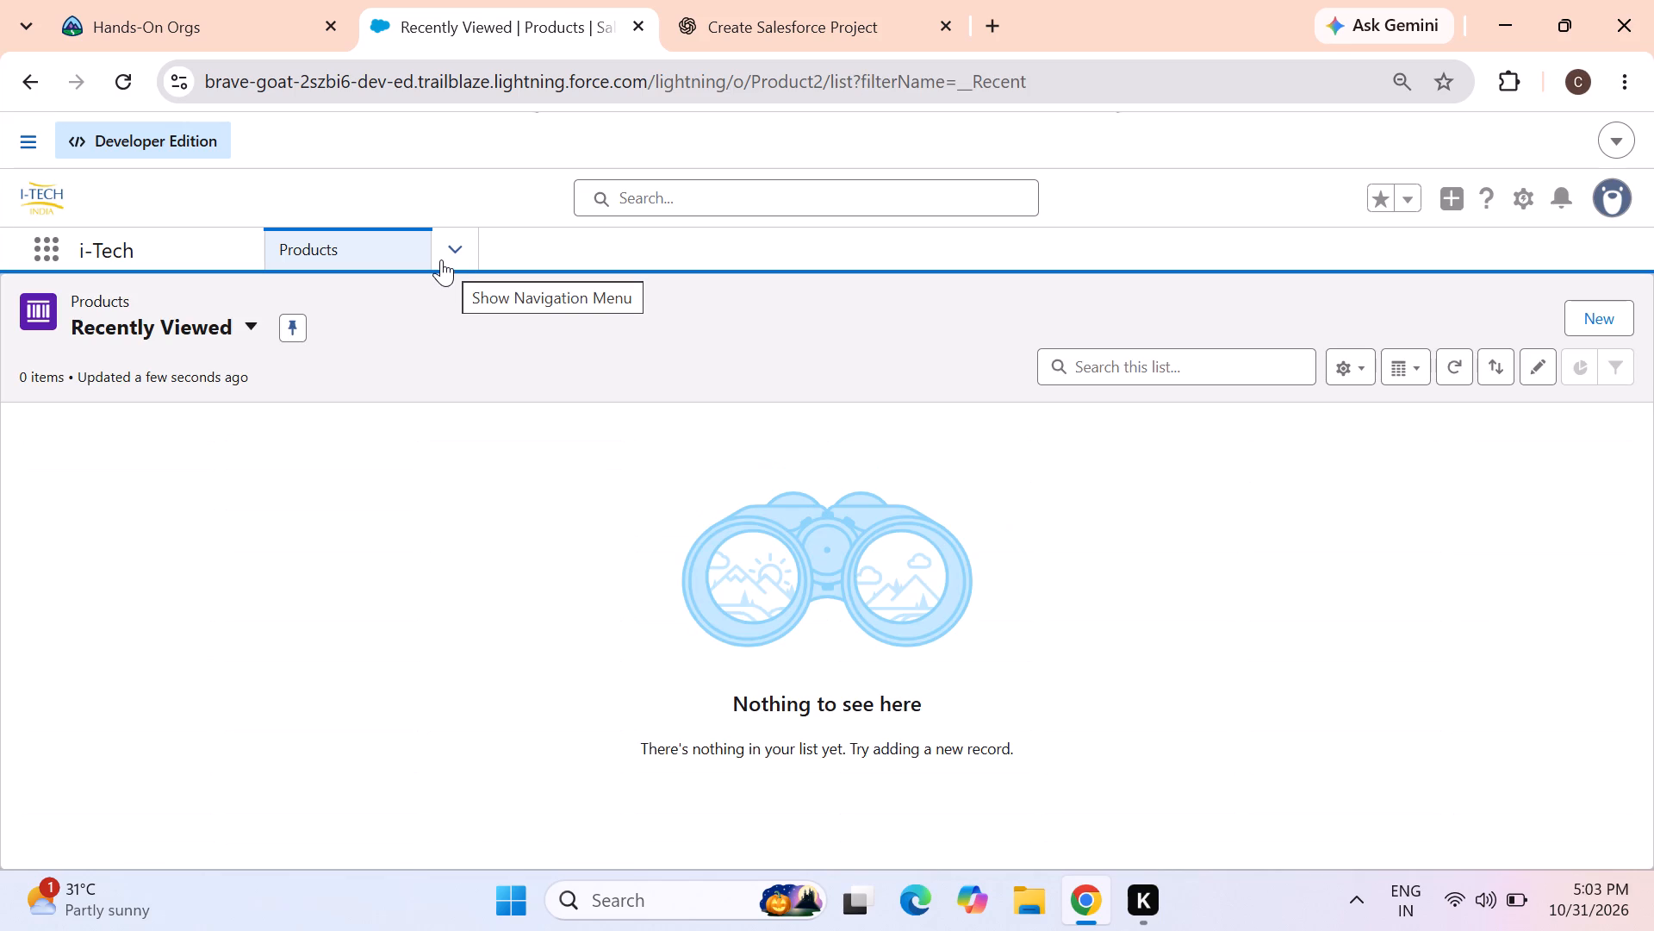
pyautogui.click(441, 259)
pyautogui.scroll(-1, 411, 423)
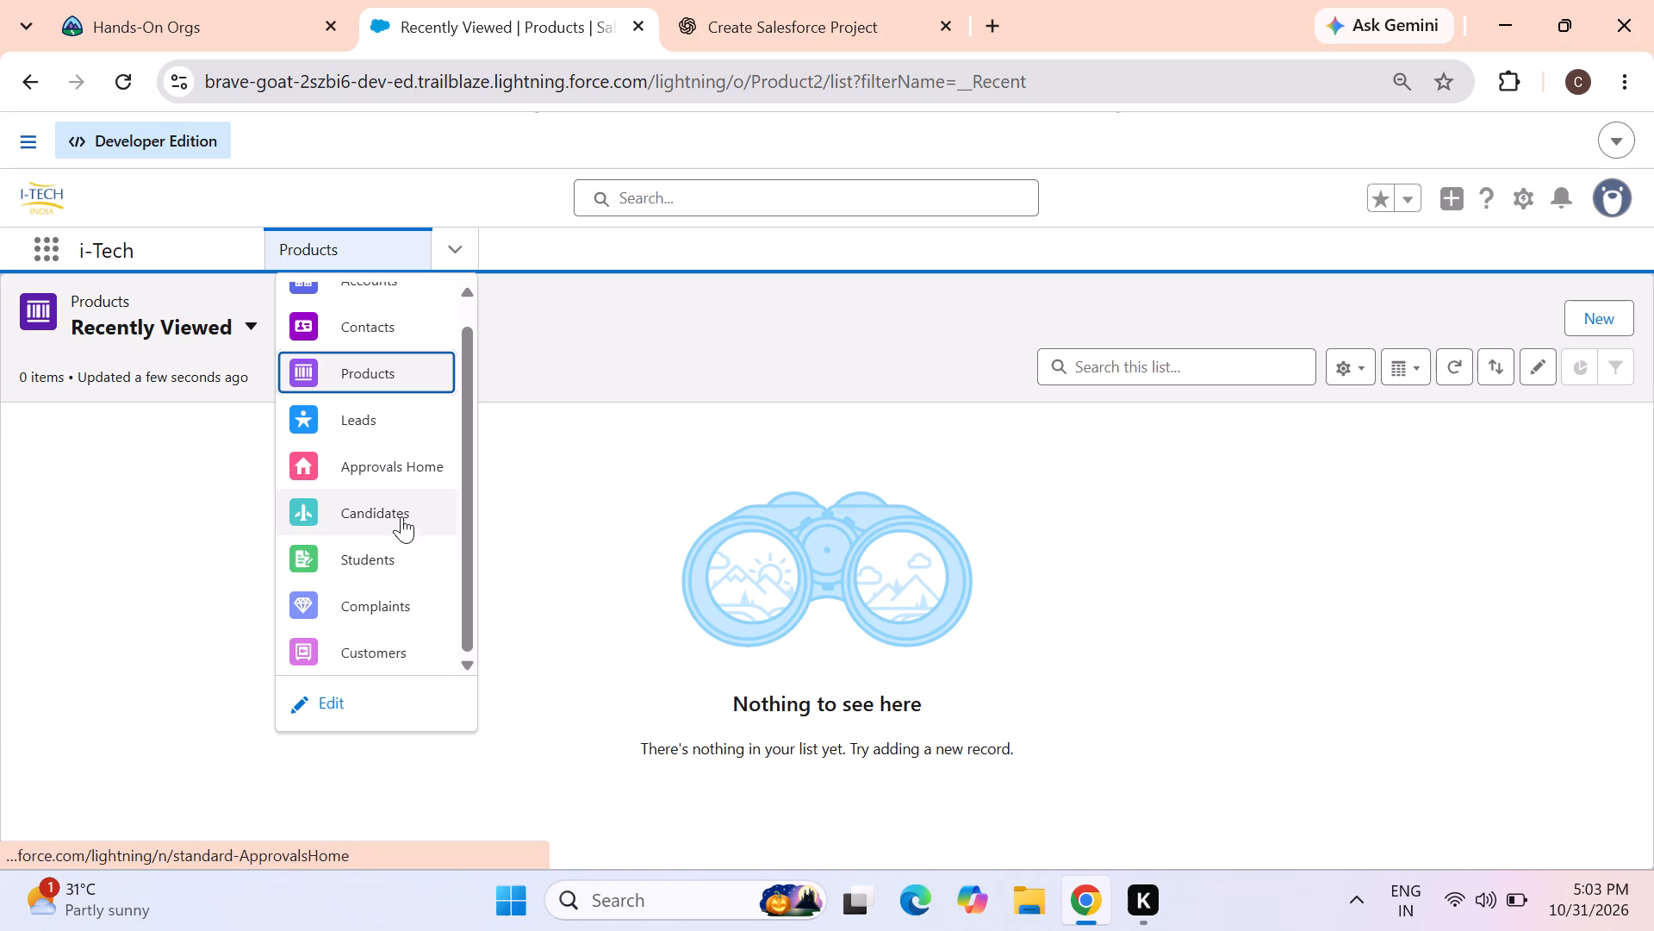
pyautogui.click(396, 547)
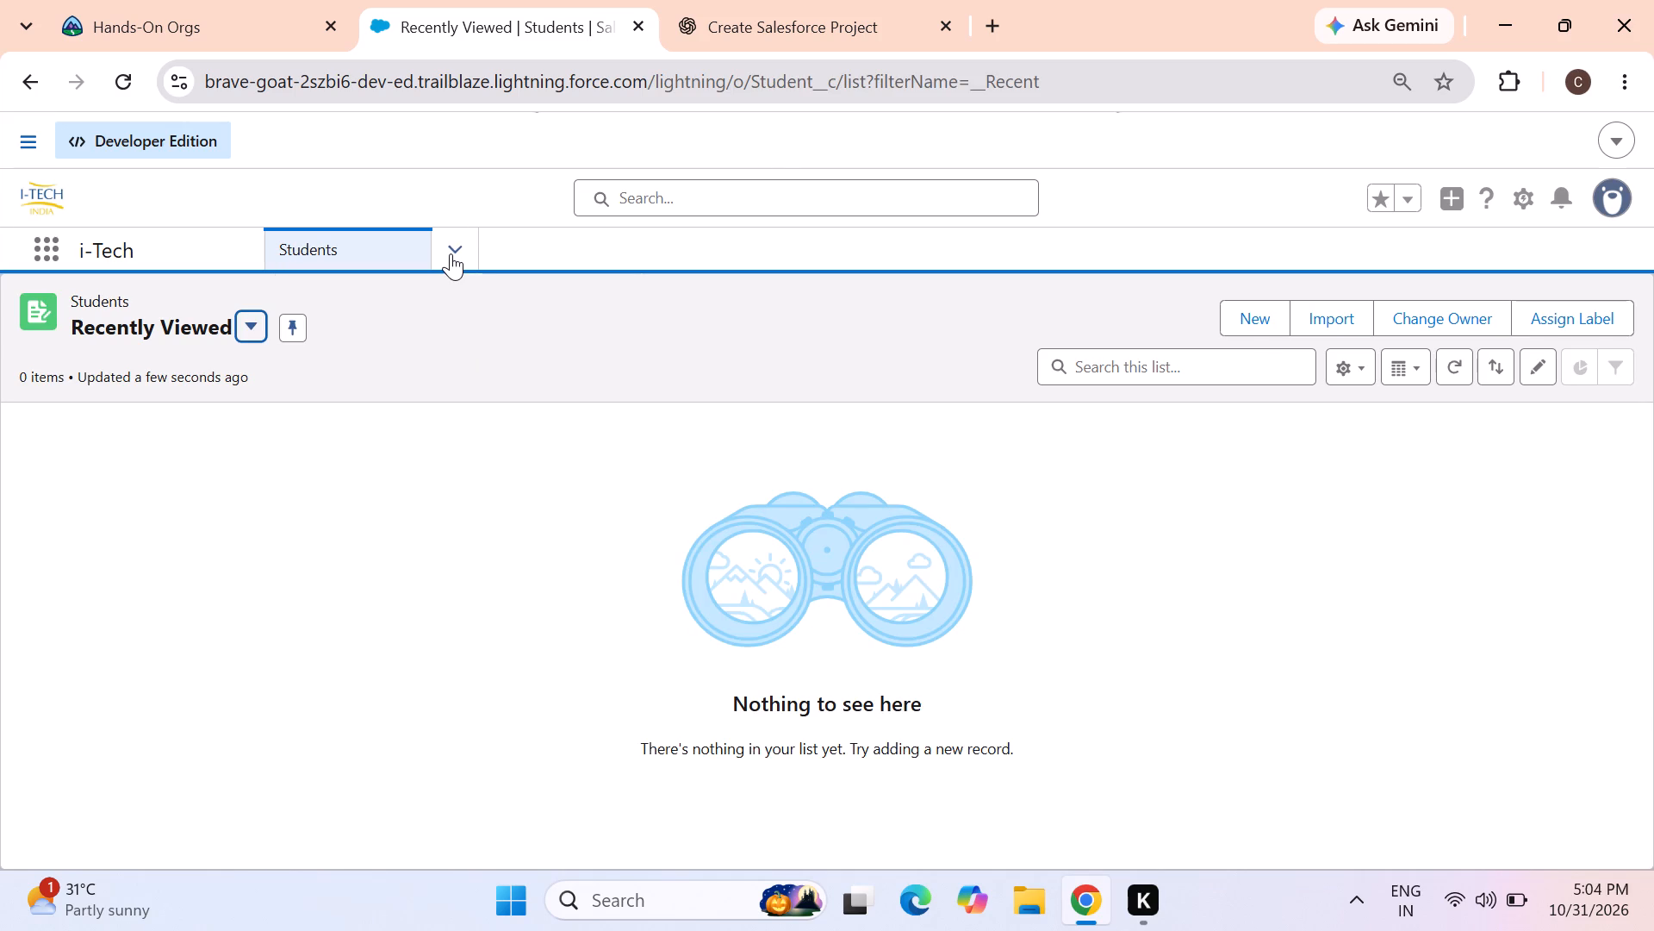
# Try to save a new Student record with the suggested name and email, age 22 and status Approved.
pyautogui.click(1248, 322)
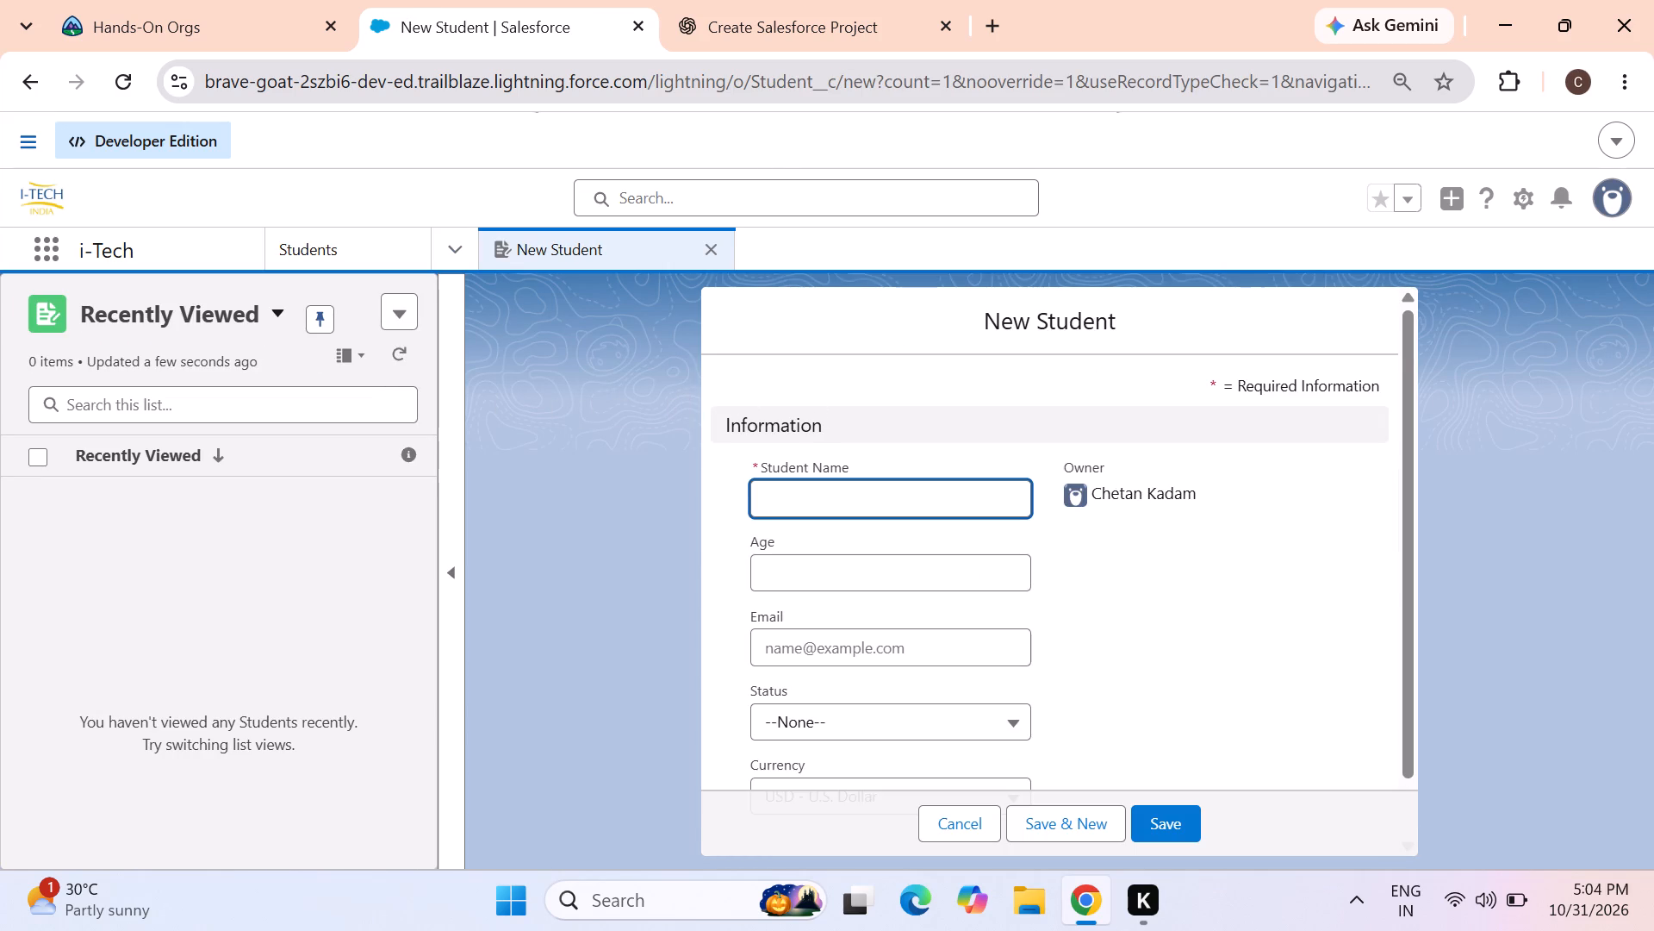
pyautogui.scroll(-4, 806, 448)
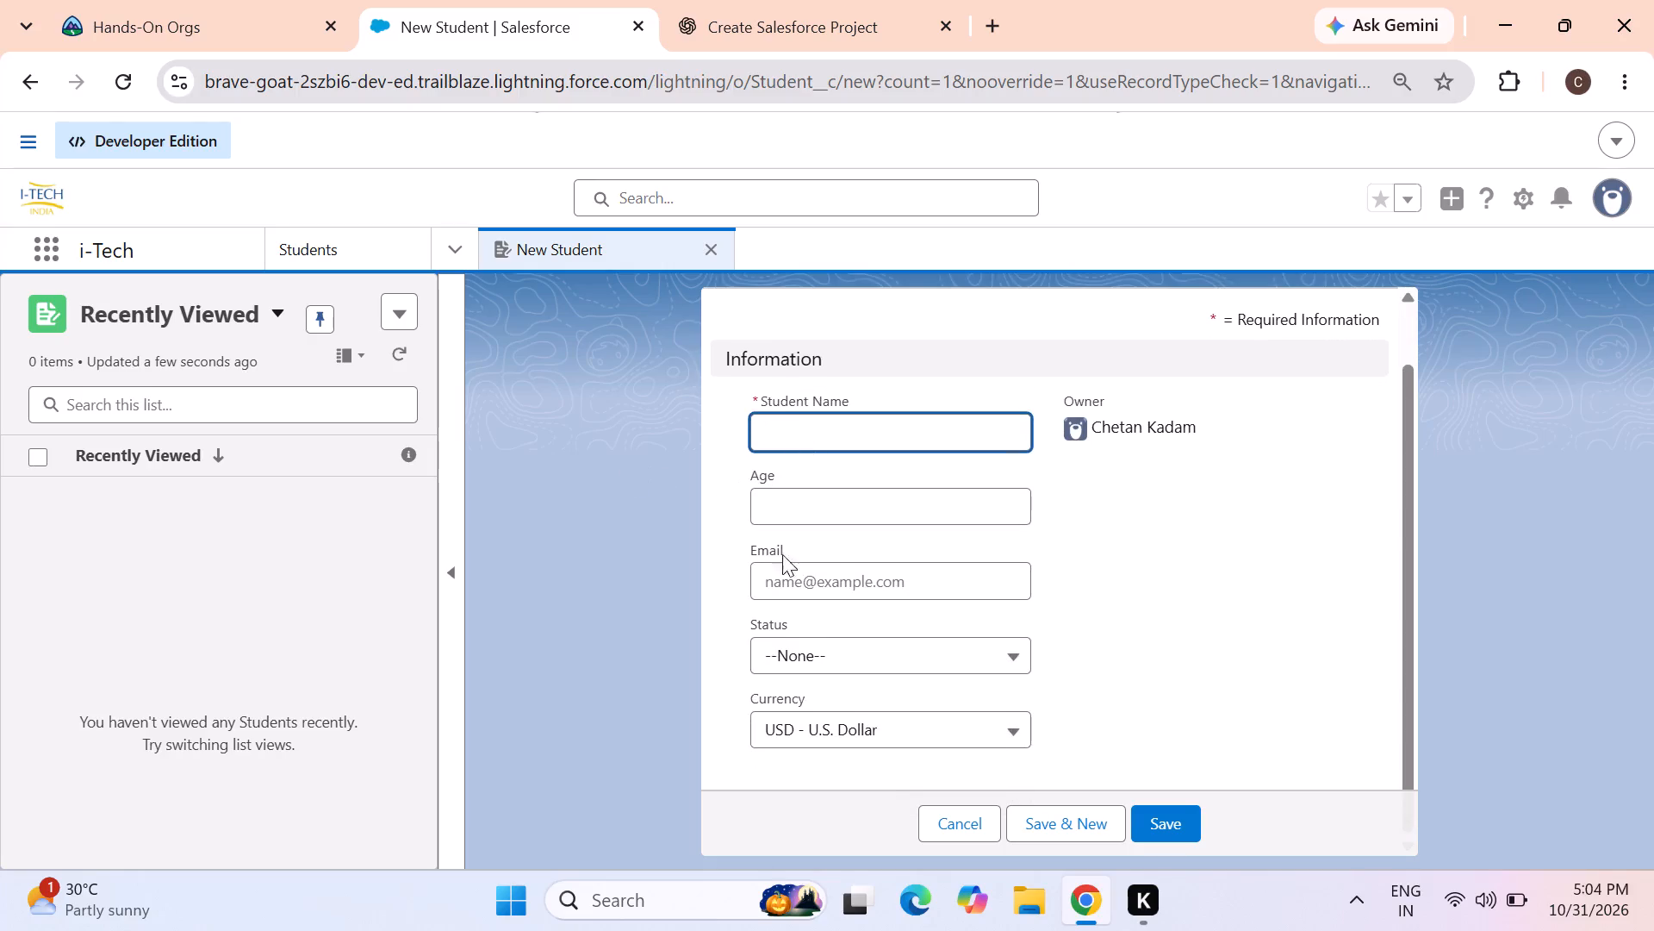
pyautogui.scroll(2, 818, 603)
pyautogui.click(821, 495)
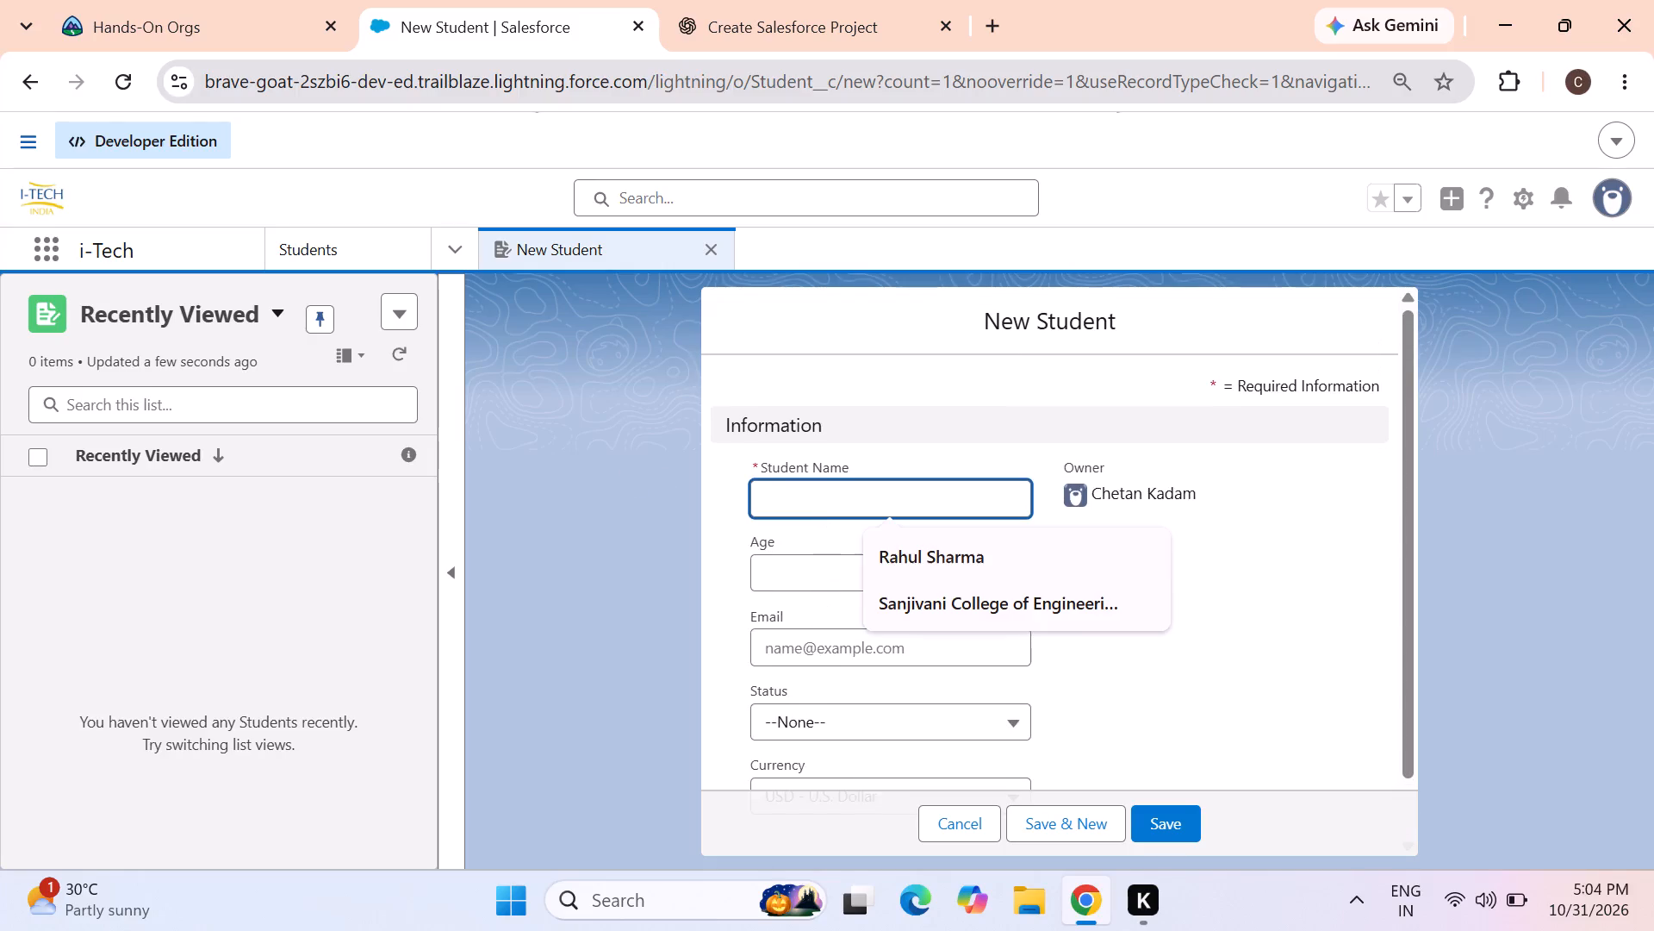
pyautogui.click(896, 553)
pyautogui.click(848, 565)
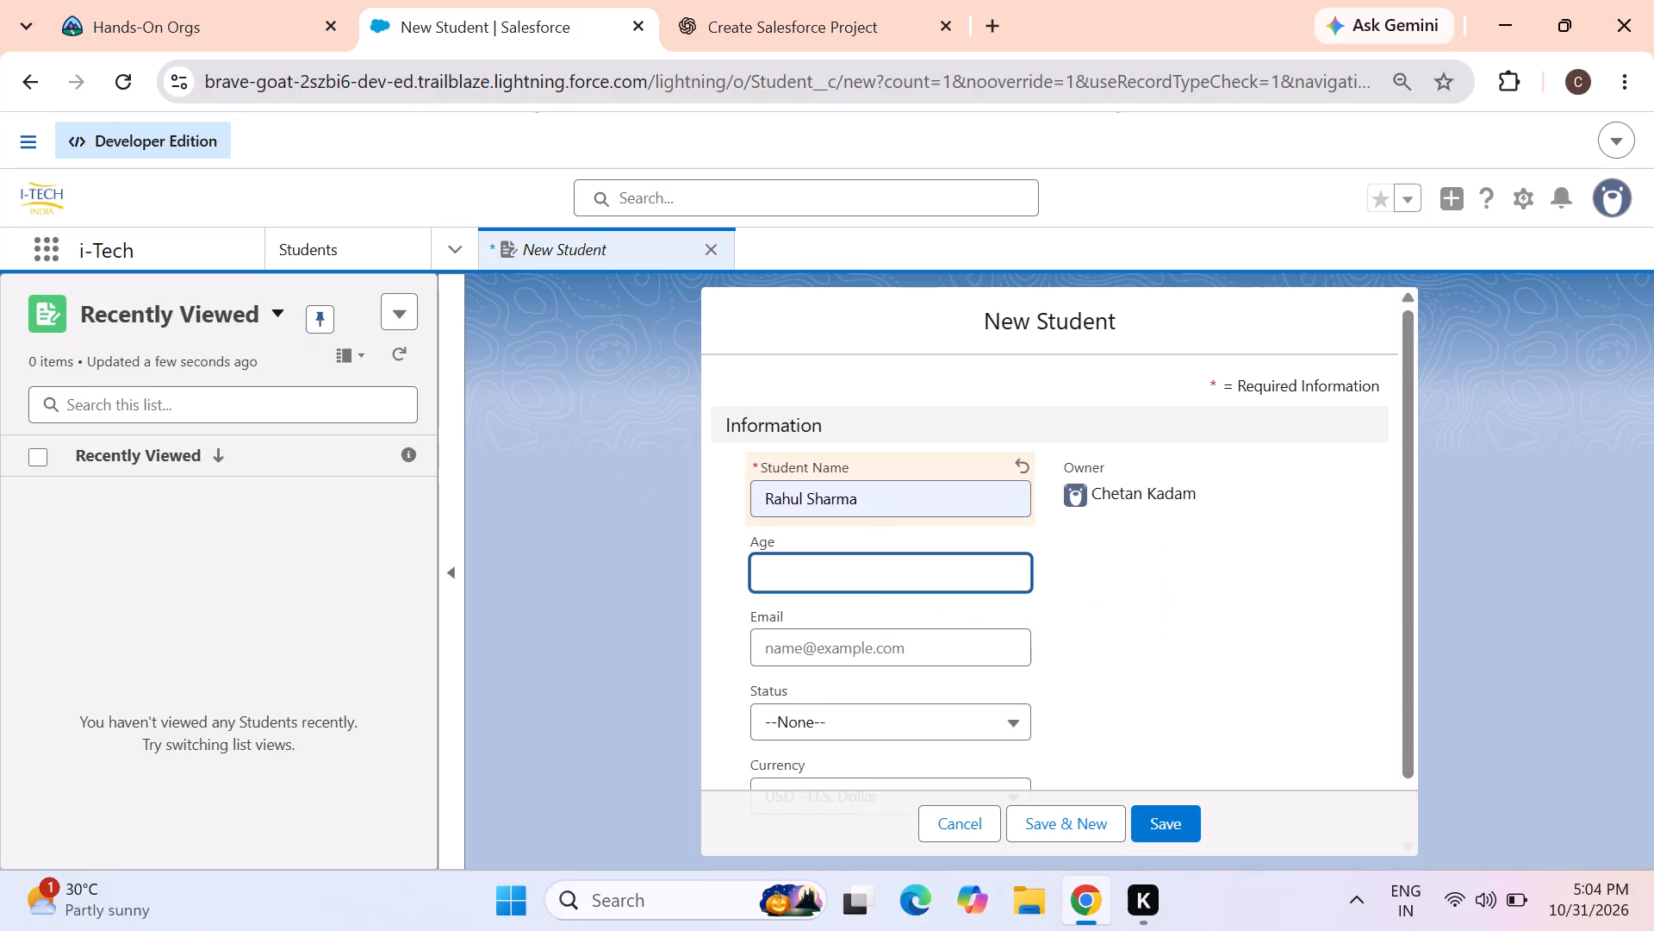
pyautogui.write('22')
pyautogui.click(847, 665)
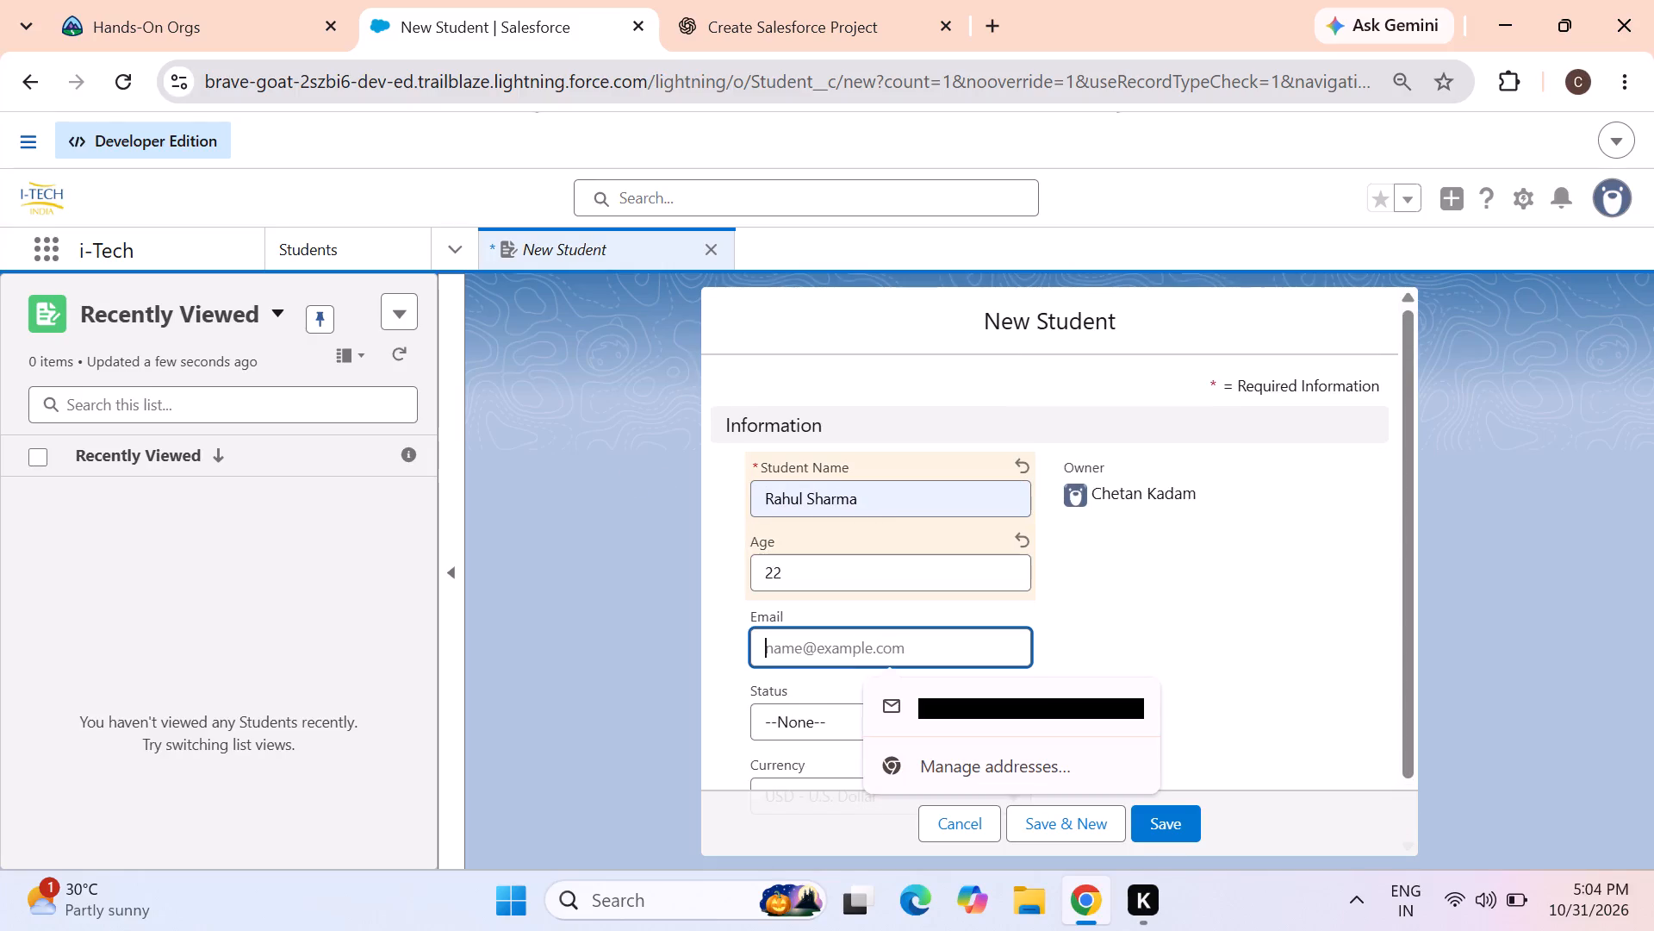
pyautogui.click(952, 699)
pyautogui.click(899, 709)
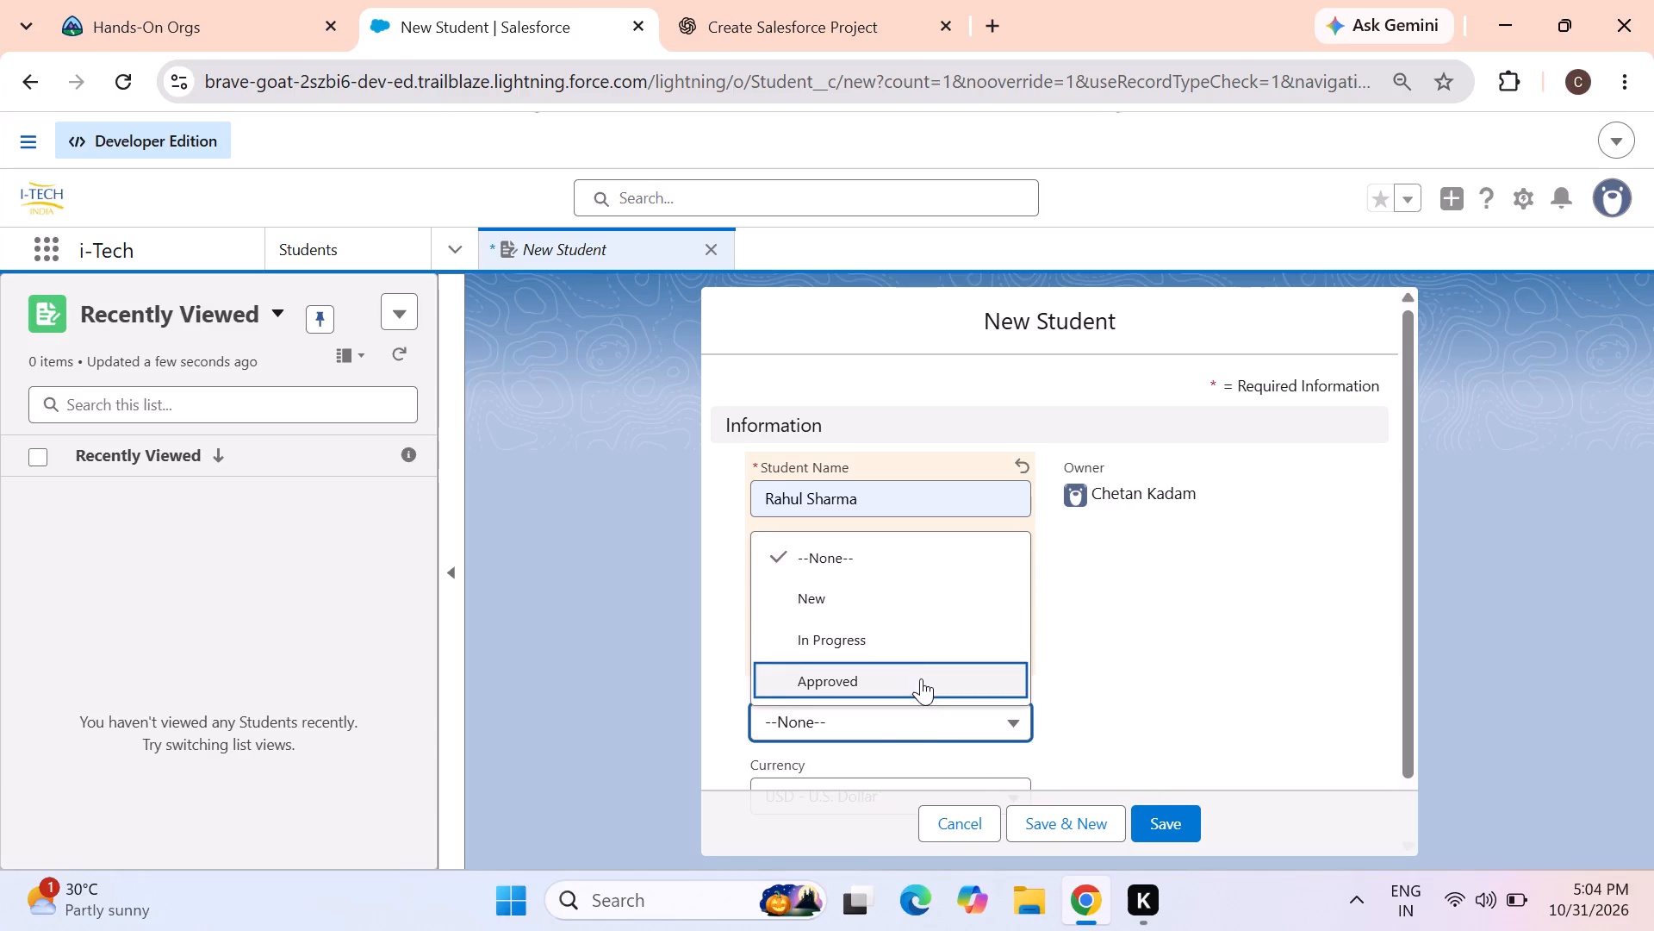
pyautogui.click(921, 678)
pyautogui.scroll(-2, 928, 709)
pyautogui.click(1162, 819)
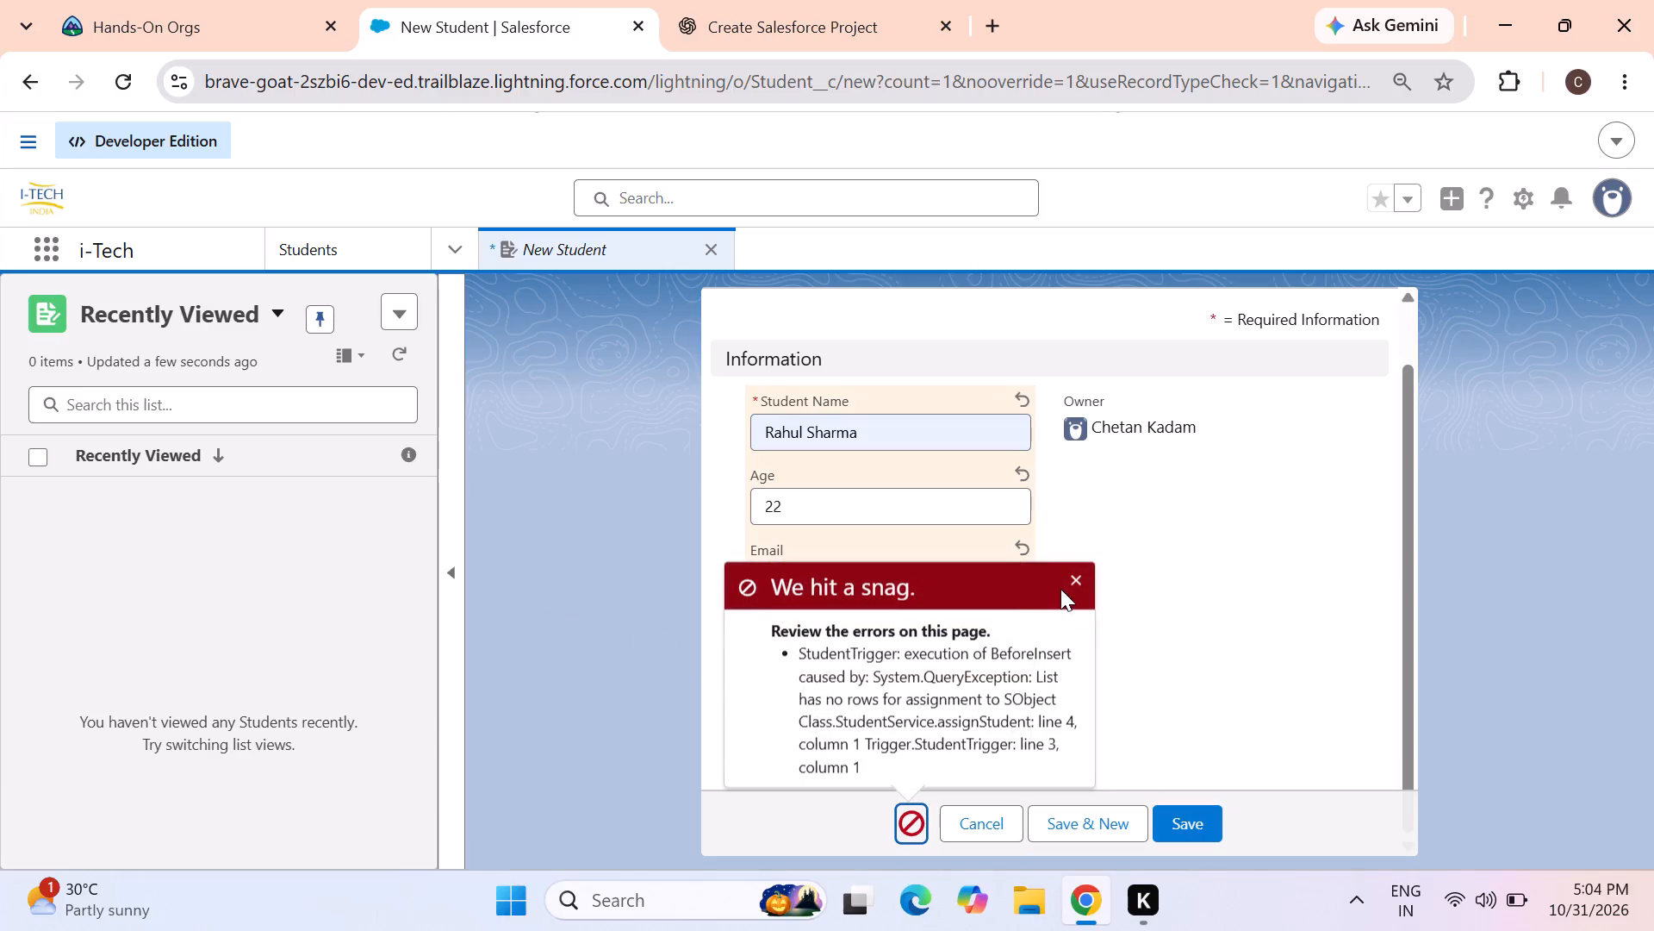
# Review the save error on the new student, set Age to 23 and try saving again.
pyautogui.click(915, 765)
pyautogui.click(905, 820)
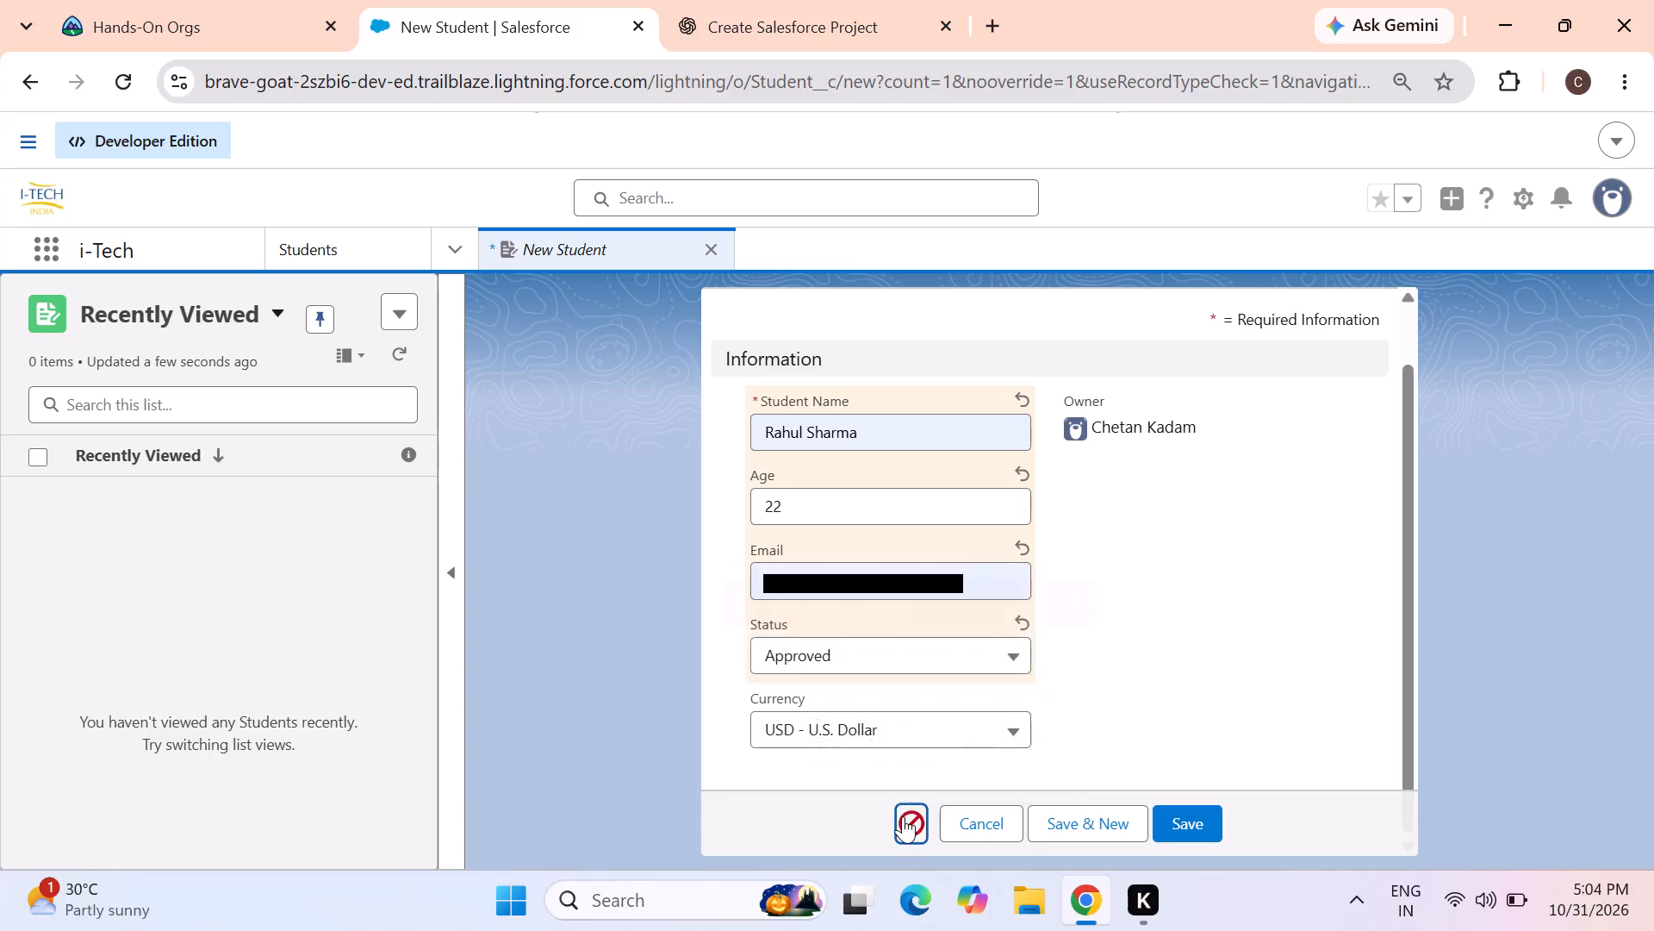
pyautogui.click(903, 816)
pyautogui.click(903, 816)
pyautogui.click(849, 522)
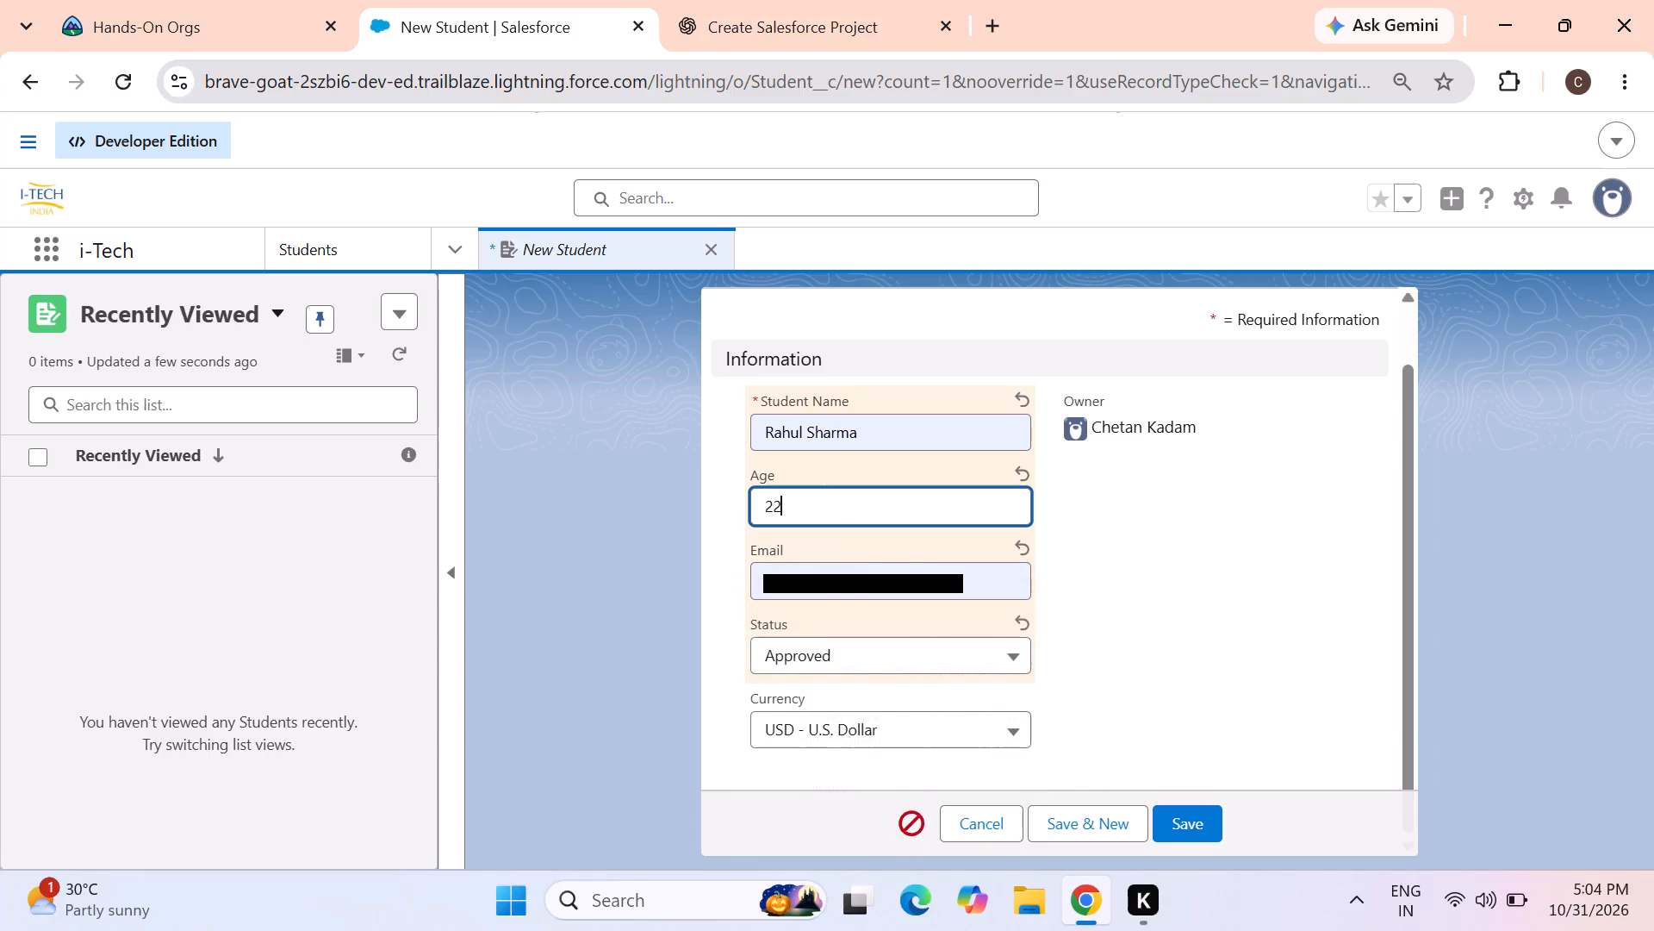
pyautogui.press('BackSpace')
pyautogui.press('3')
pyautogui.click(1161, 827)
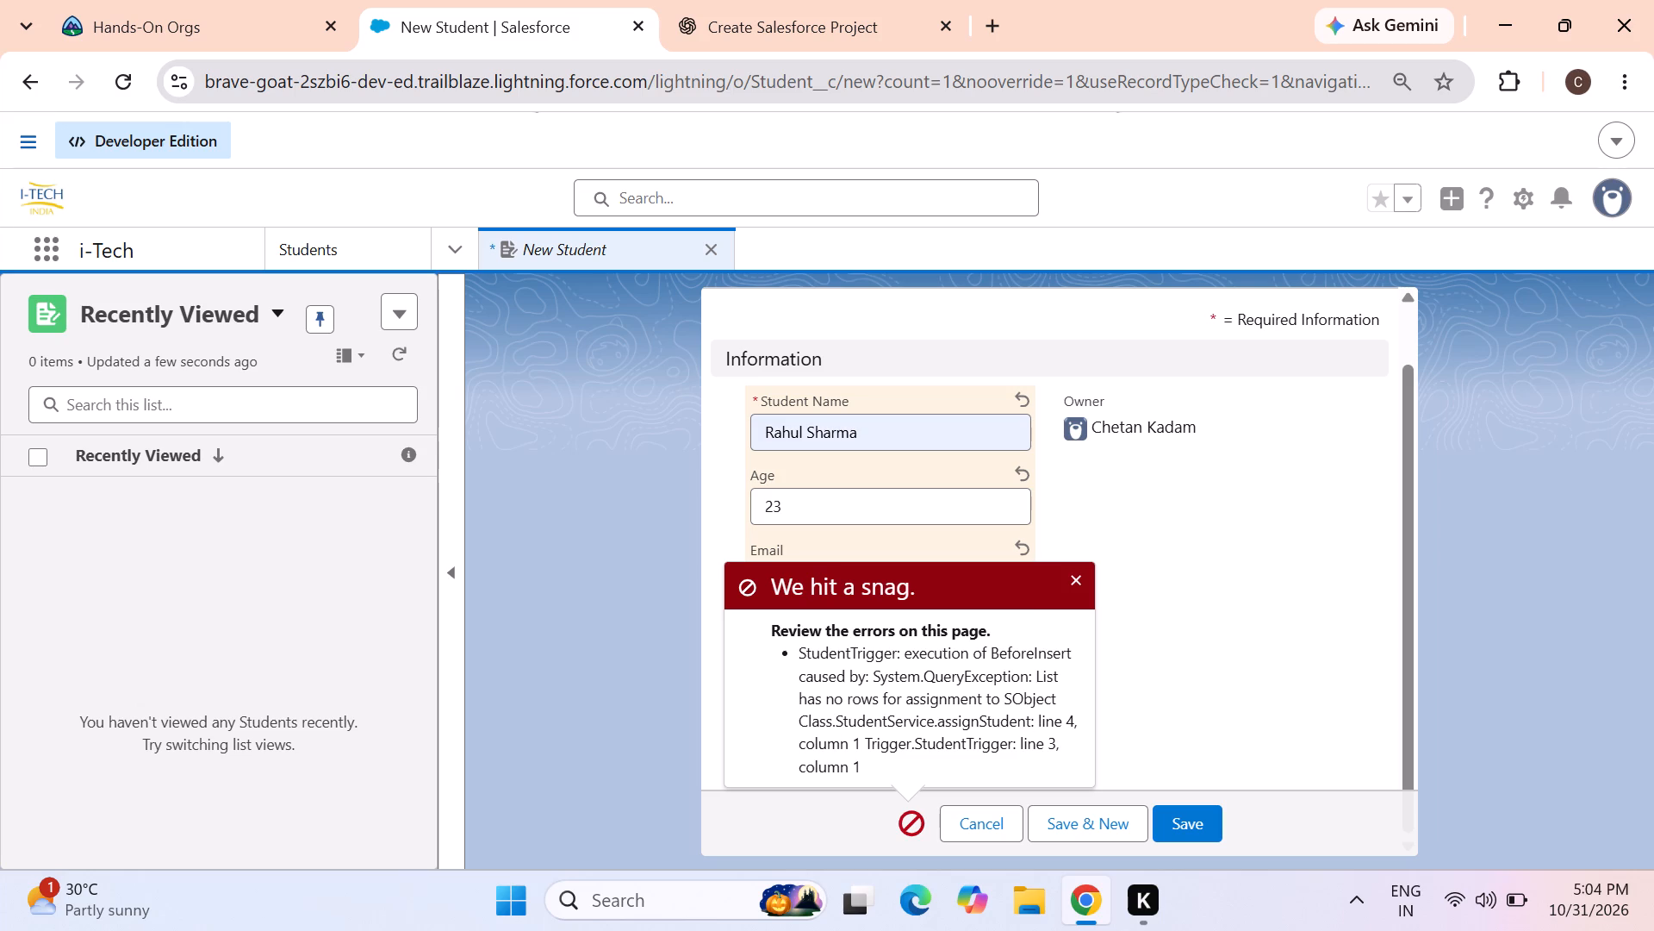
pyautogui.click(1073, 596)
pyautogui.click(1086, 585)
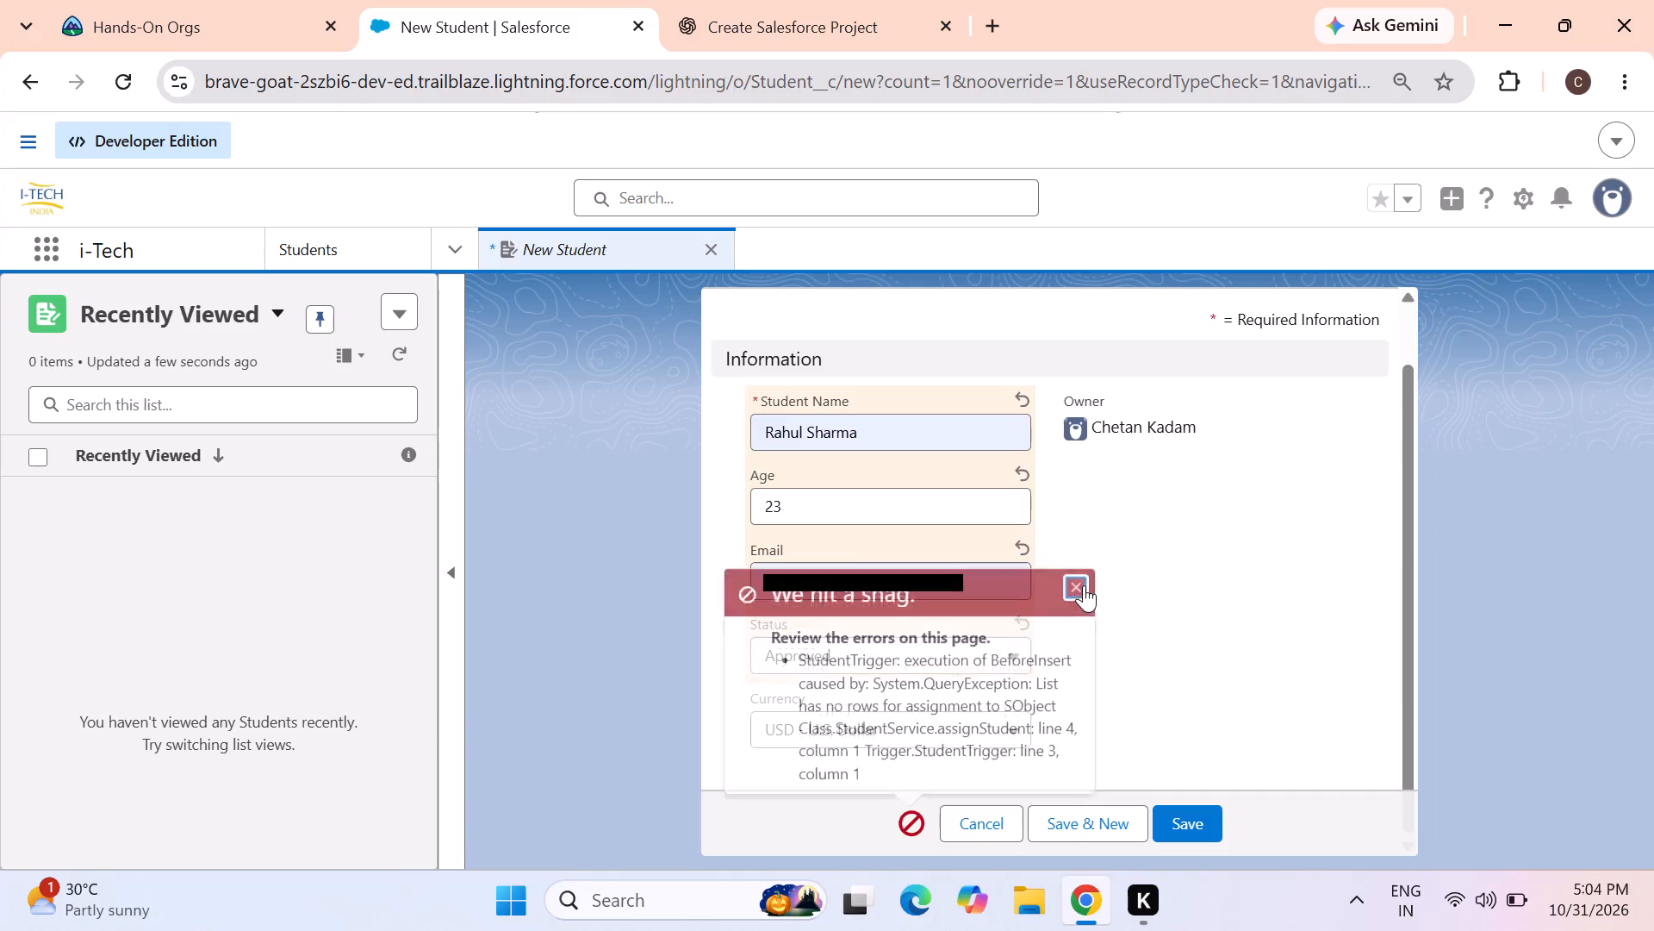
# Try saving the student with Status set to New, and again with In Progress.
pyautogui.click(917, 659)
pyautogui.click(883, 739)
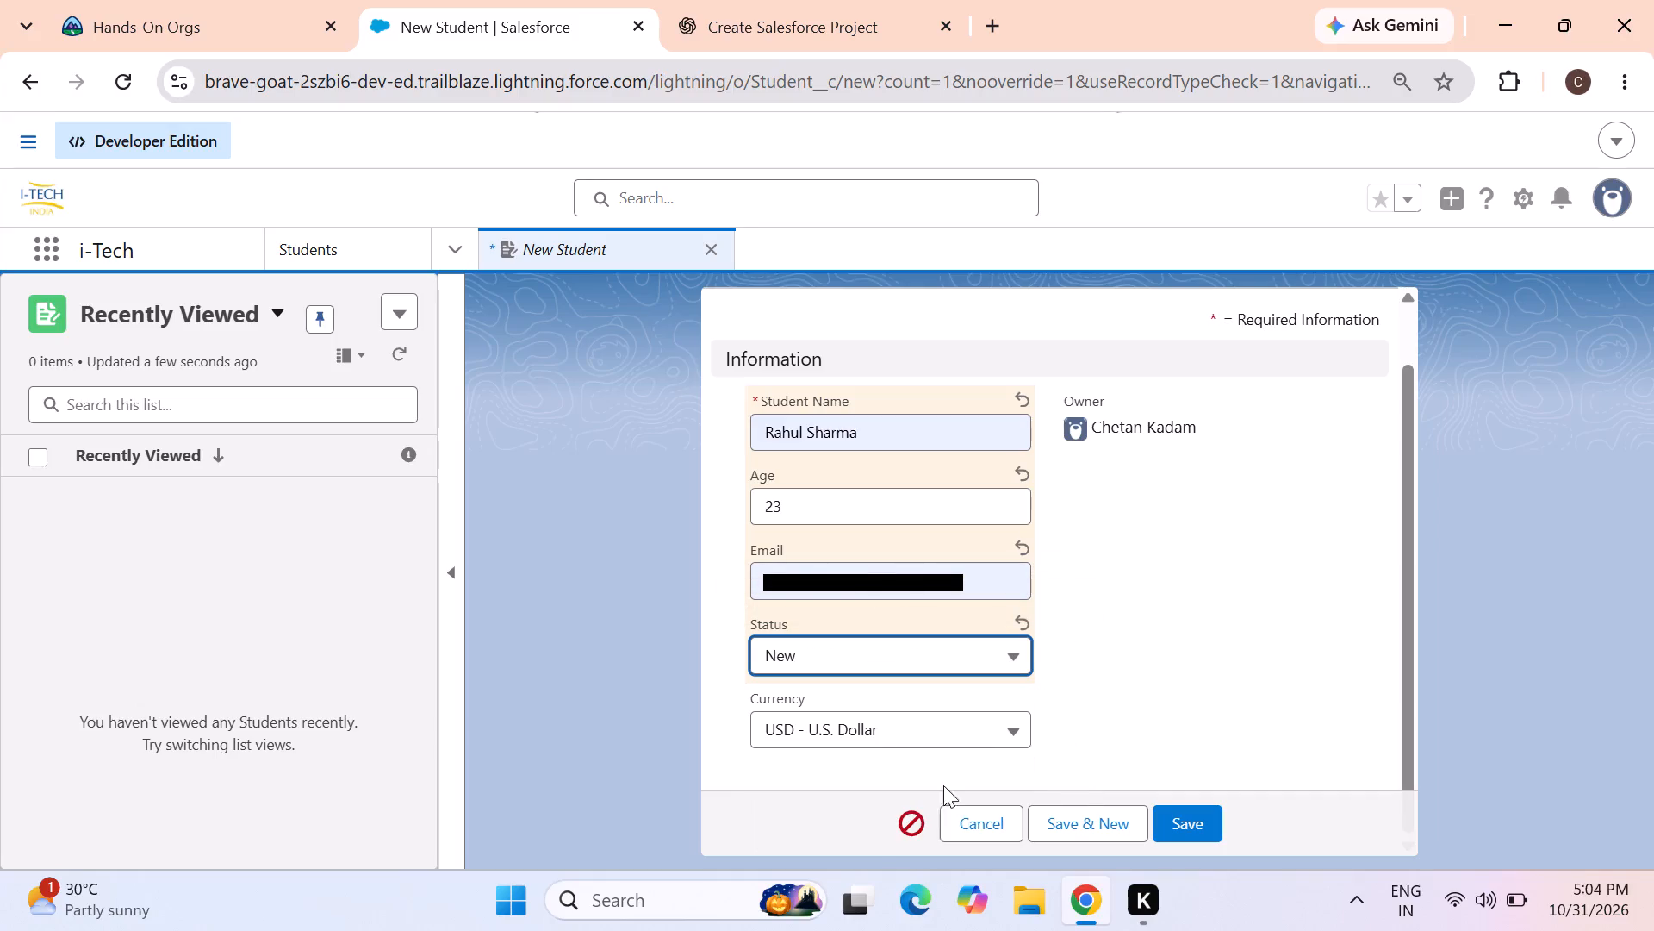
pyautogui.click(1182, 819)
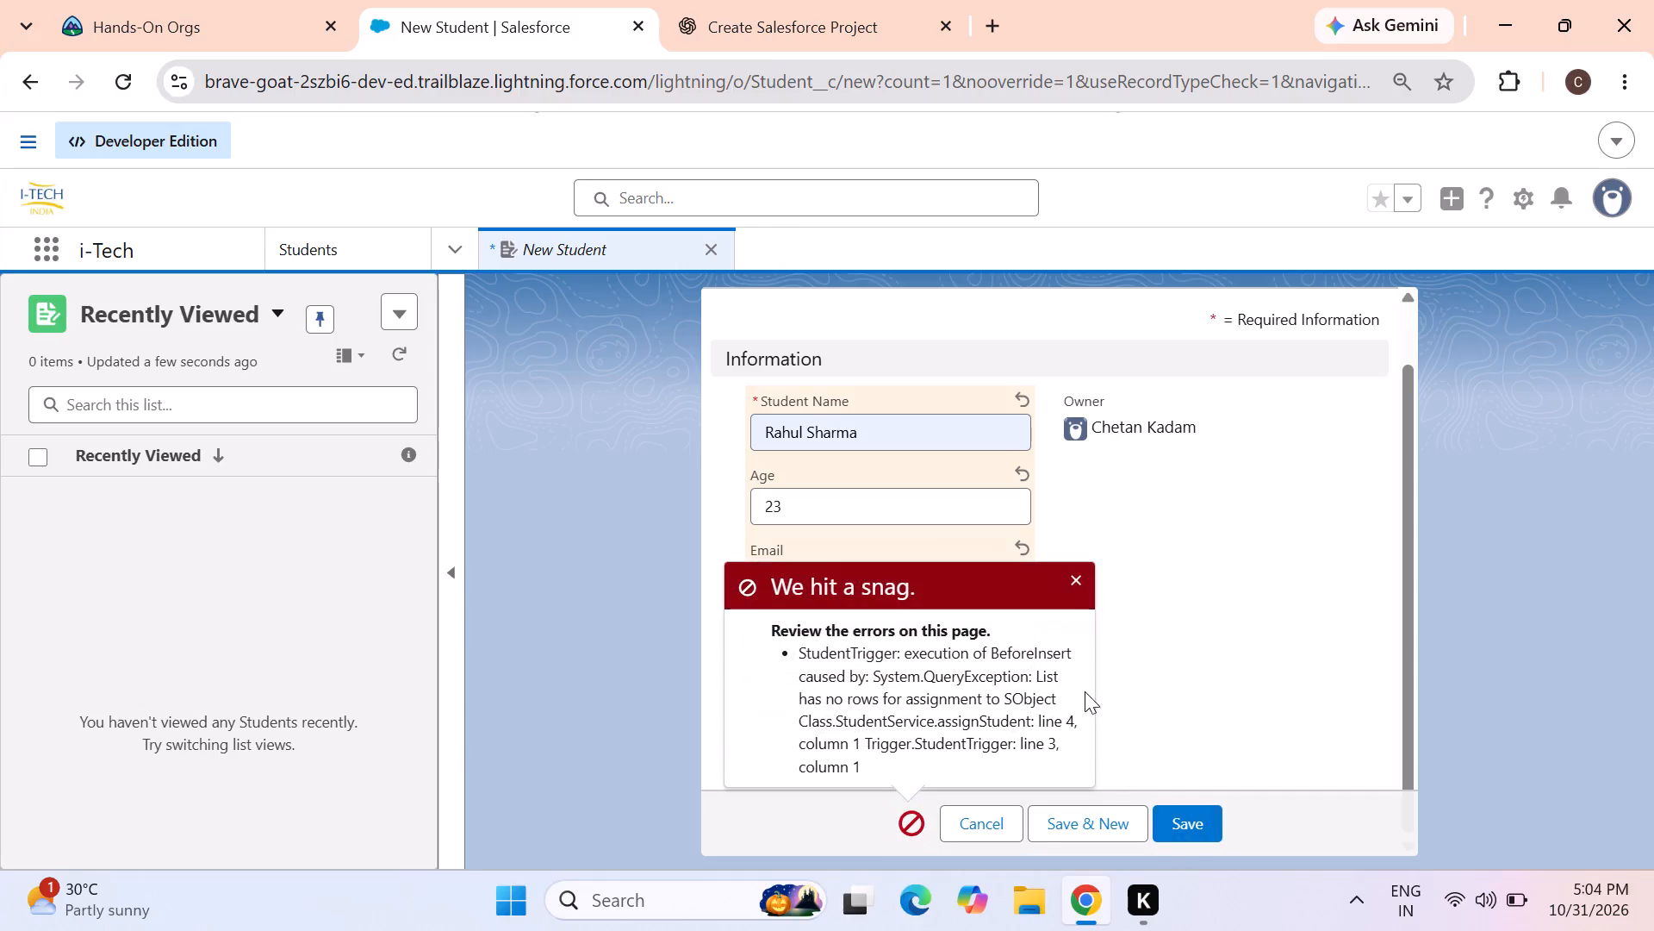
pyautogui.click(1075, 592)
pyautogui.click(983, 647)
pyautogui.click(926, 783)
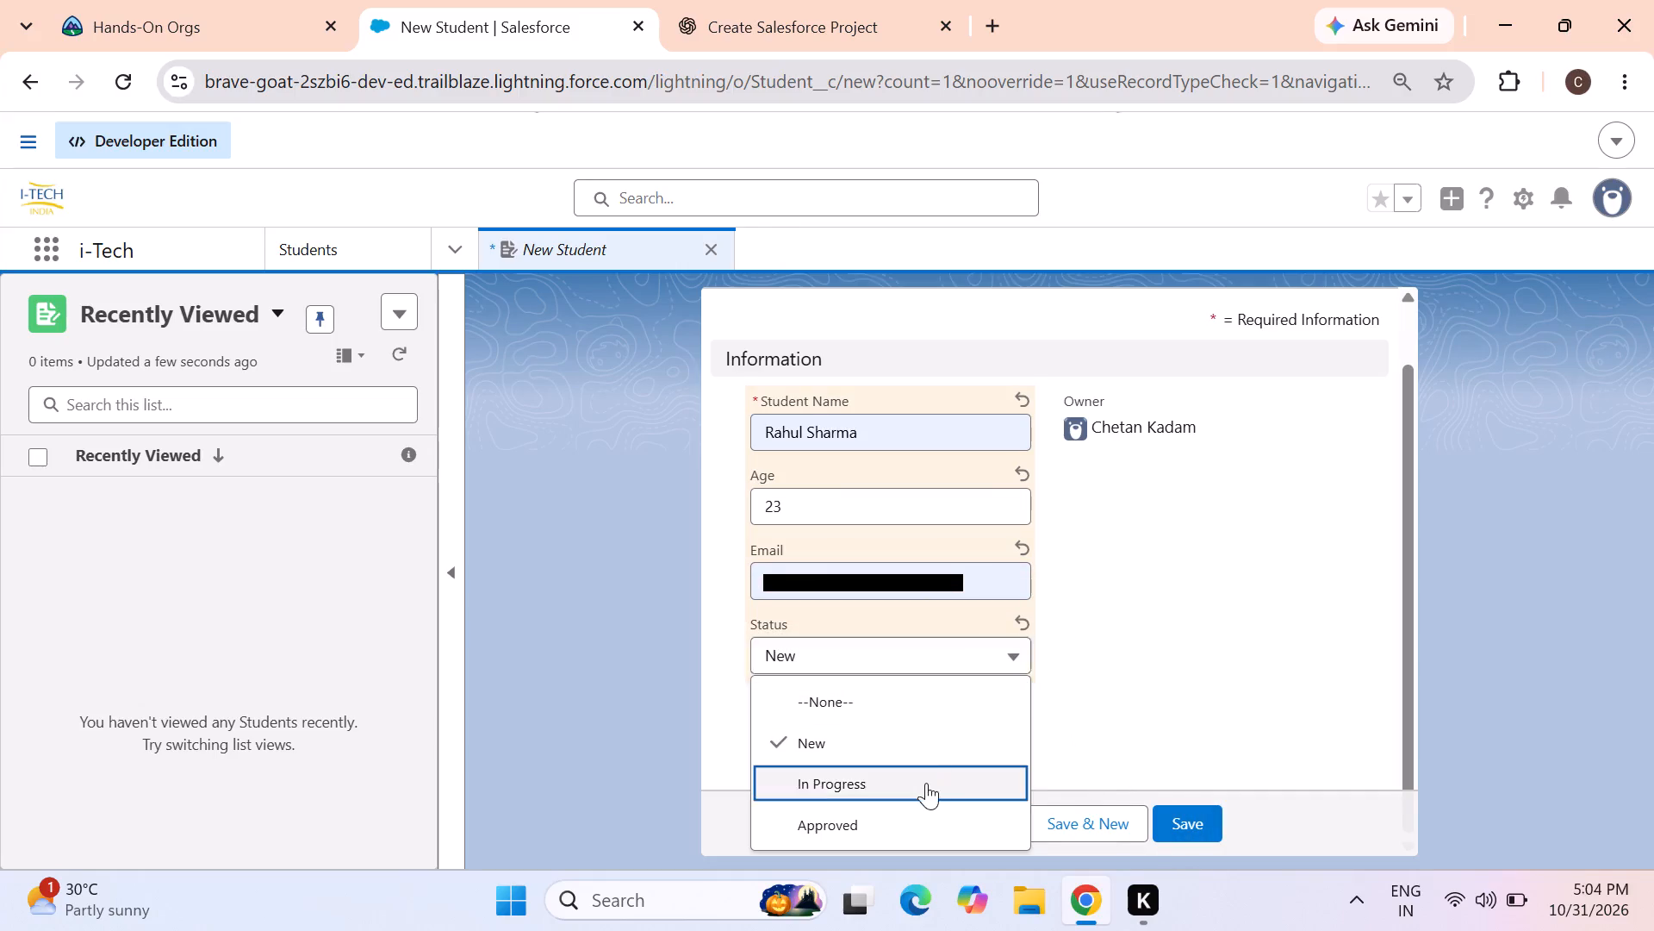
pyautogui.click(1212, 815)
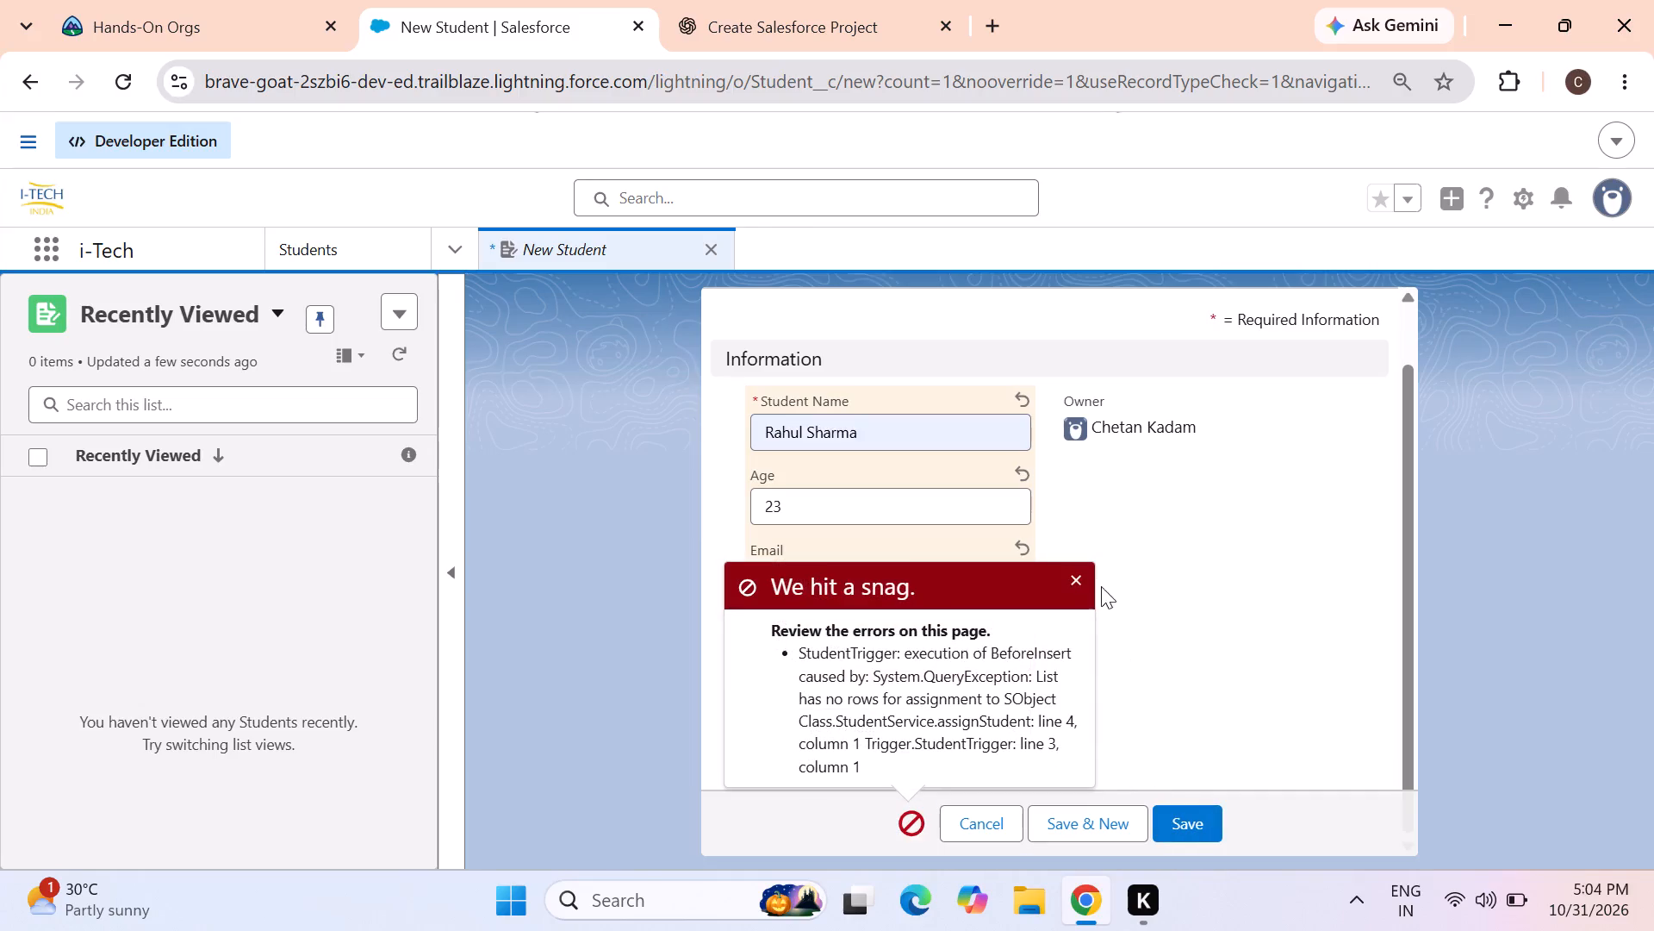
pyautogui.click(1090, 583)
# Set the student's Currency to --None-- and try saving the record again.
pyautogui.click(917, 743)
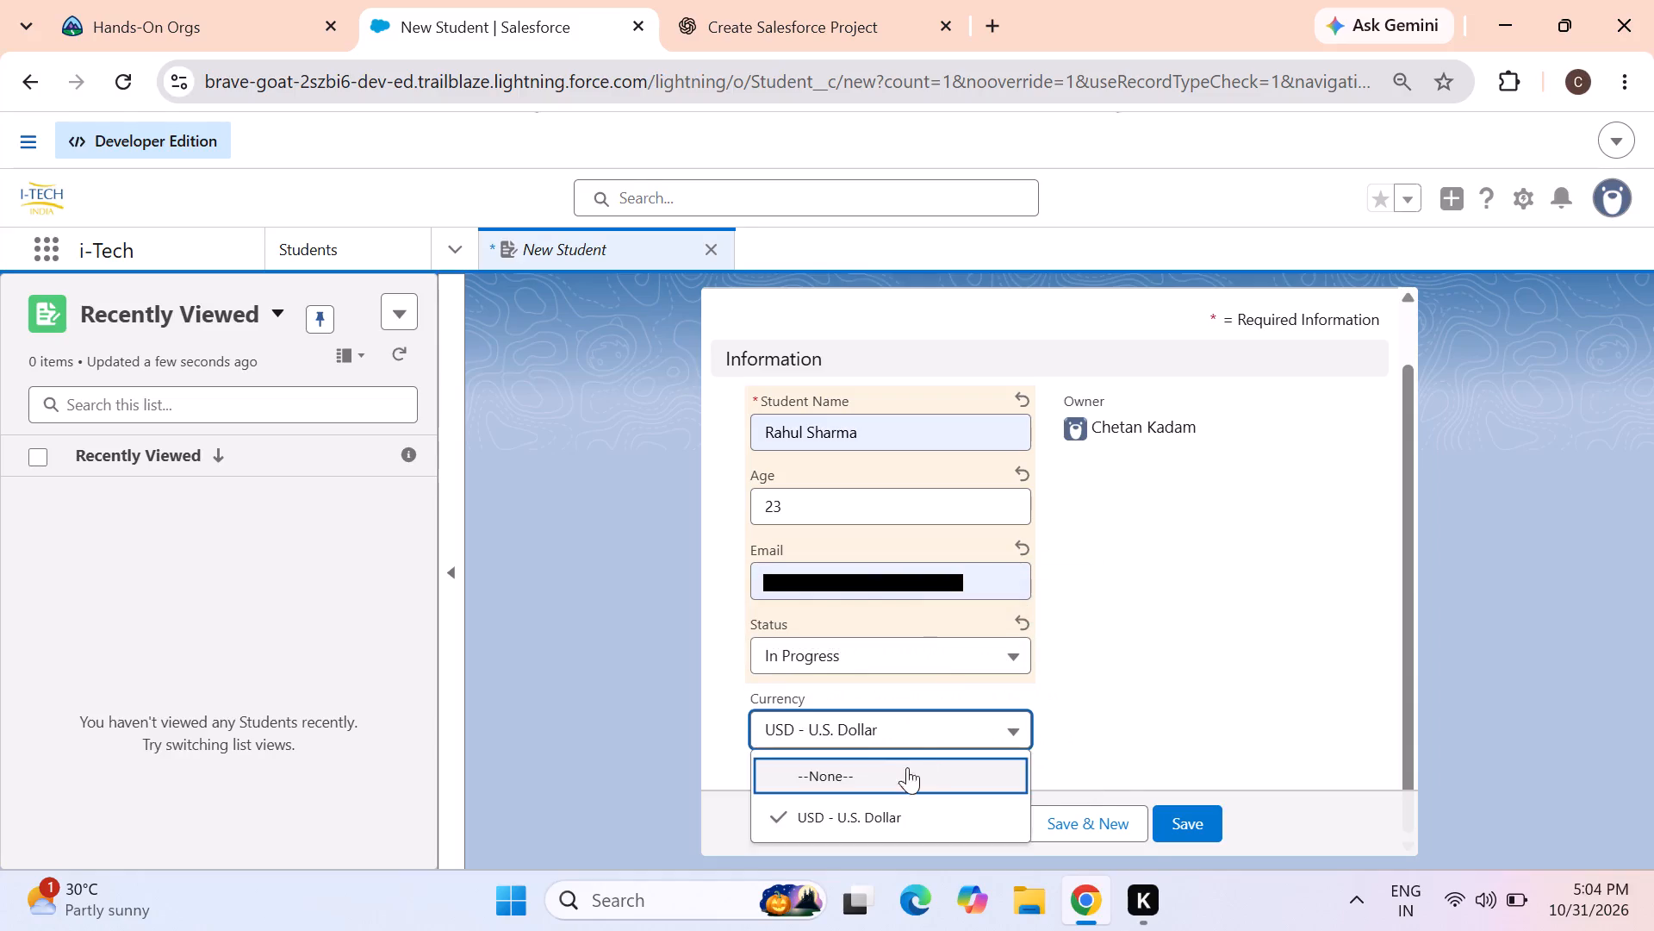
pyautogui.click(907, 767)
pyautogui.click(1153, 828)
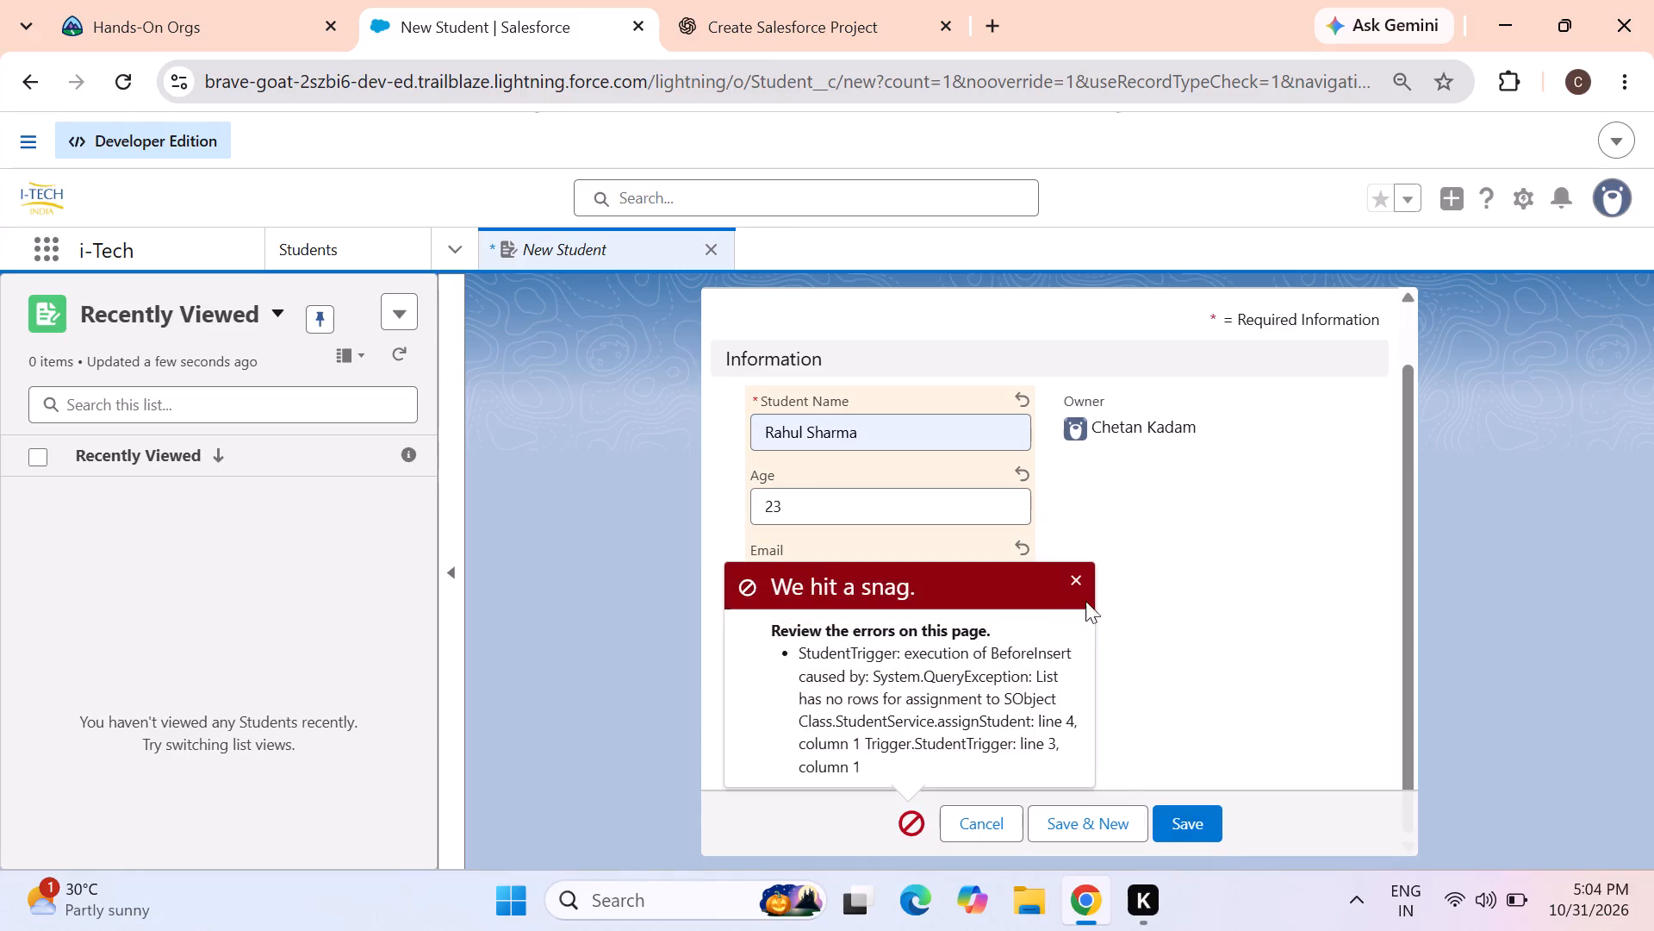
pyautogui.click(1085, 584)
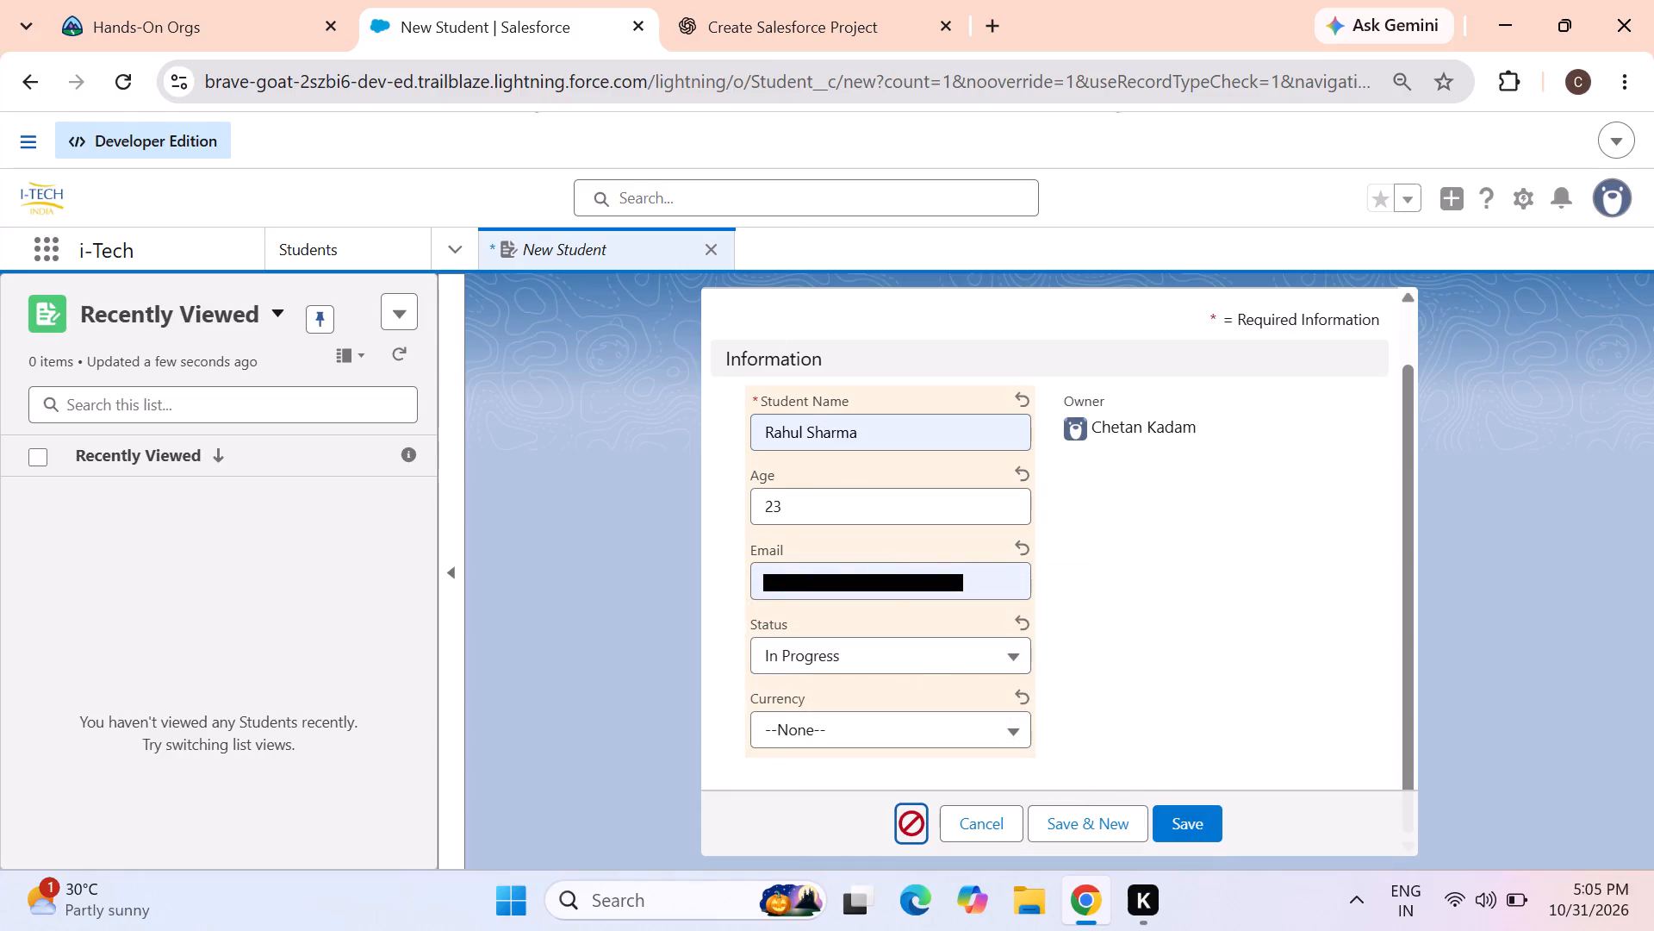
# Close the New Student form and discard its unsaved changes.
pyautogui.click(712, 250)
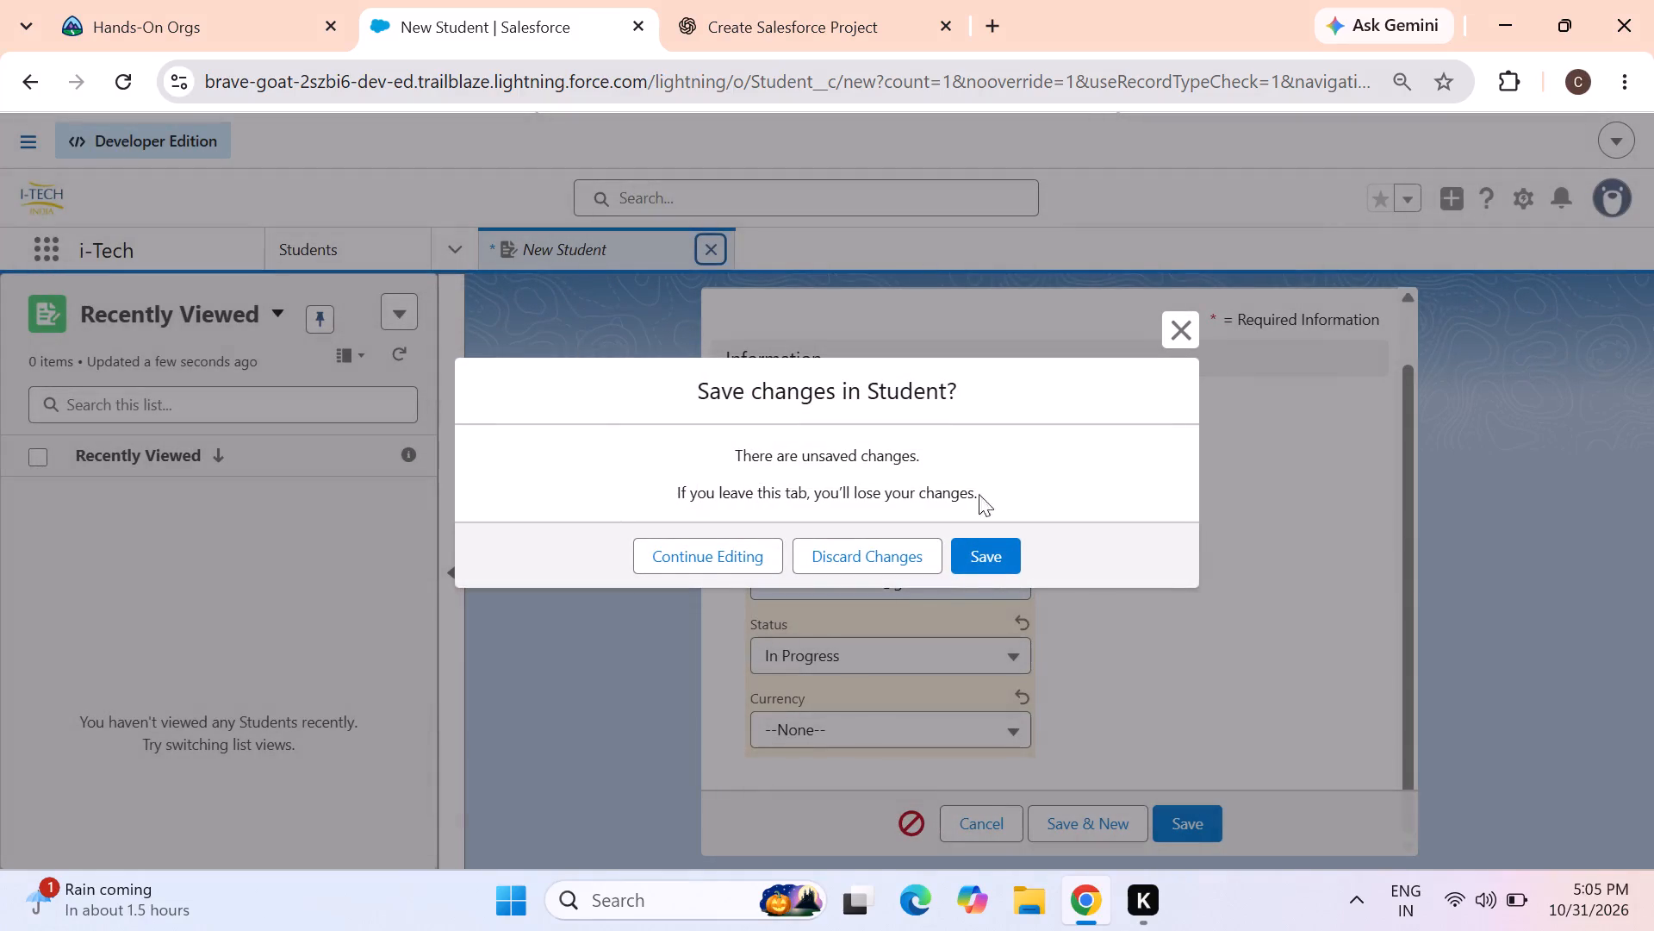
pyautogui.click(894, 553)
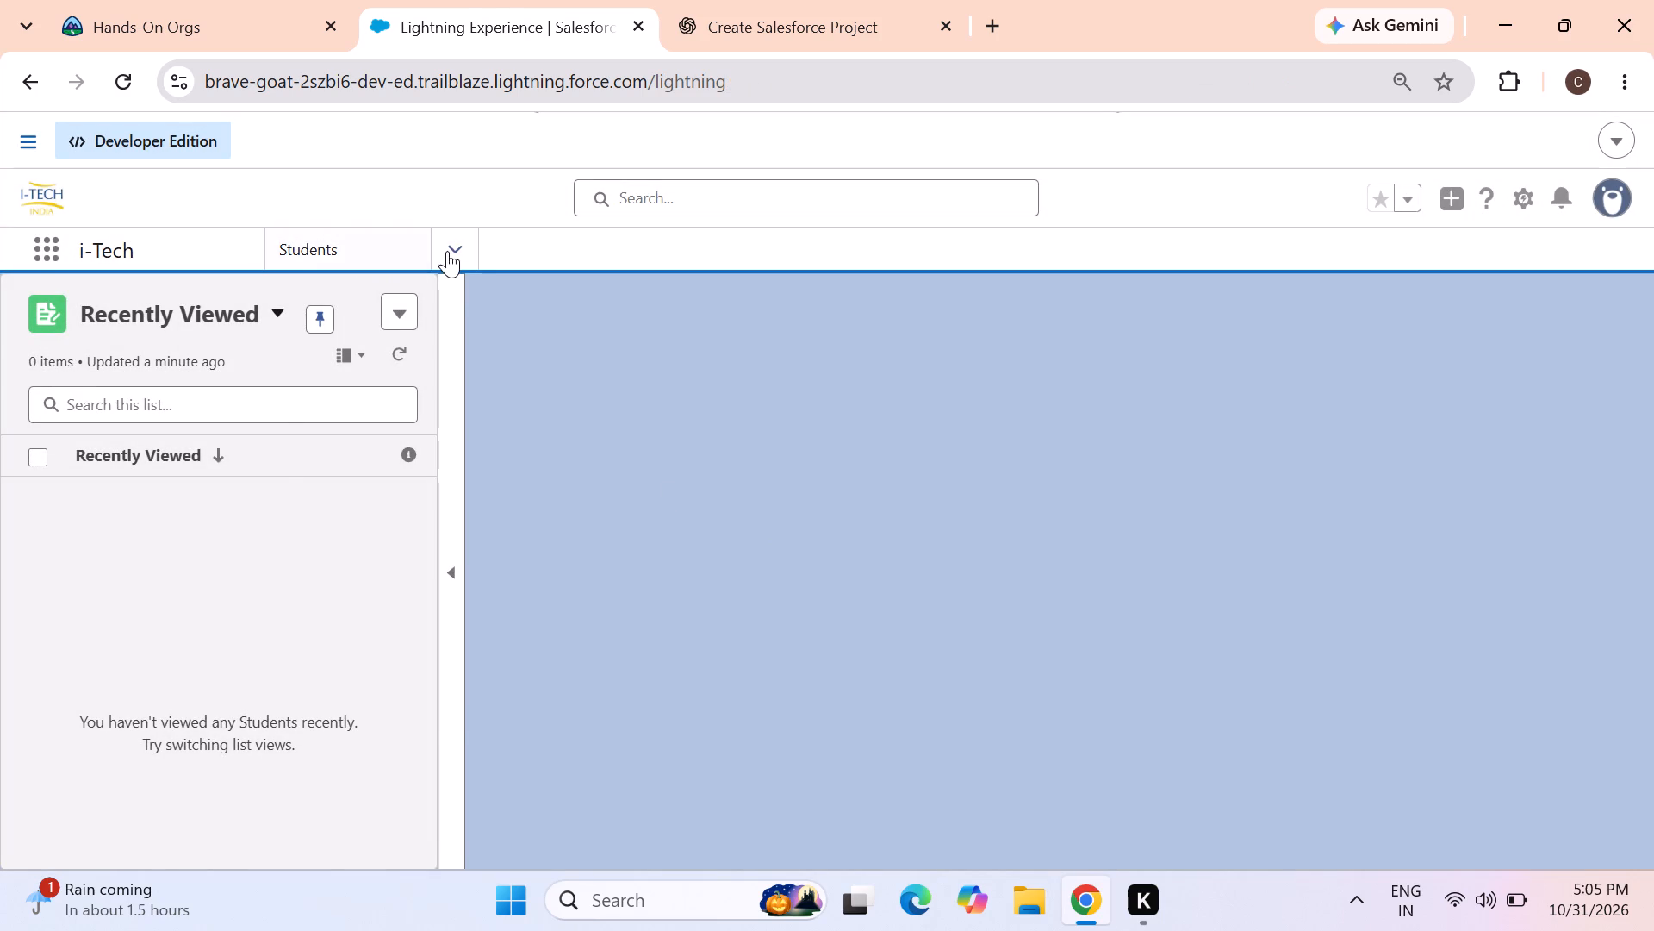
# Open Accounts in i-Tech and switch the list view to All Accounts.
pyautogui.click(447, 251)
pyautogui.scroll(3, 365, 406)
pyautogui.scroll(-4, 365, 406)
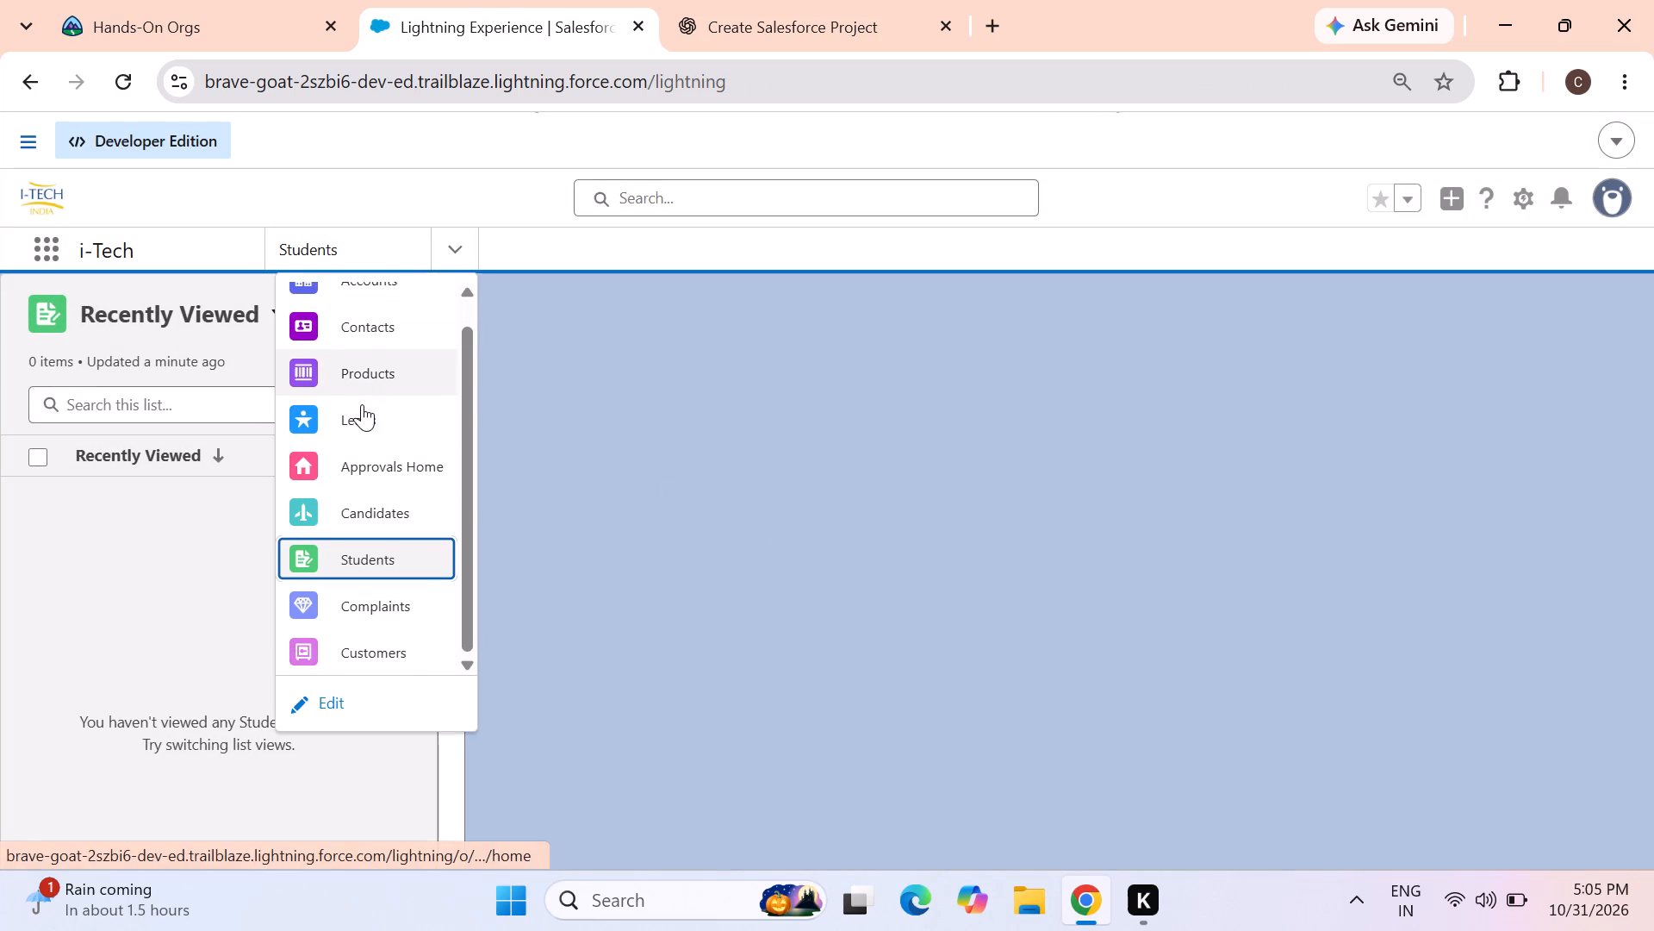
pyautogui.scroll(-4, 362, 404)
pyautogui.scroll(2, 387, 391)
pyautogui.click(404, 301)
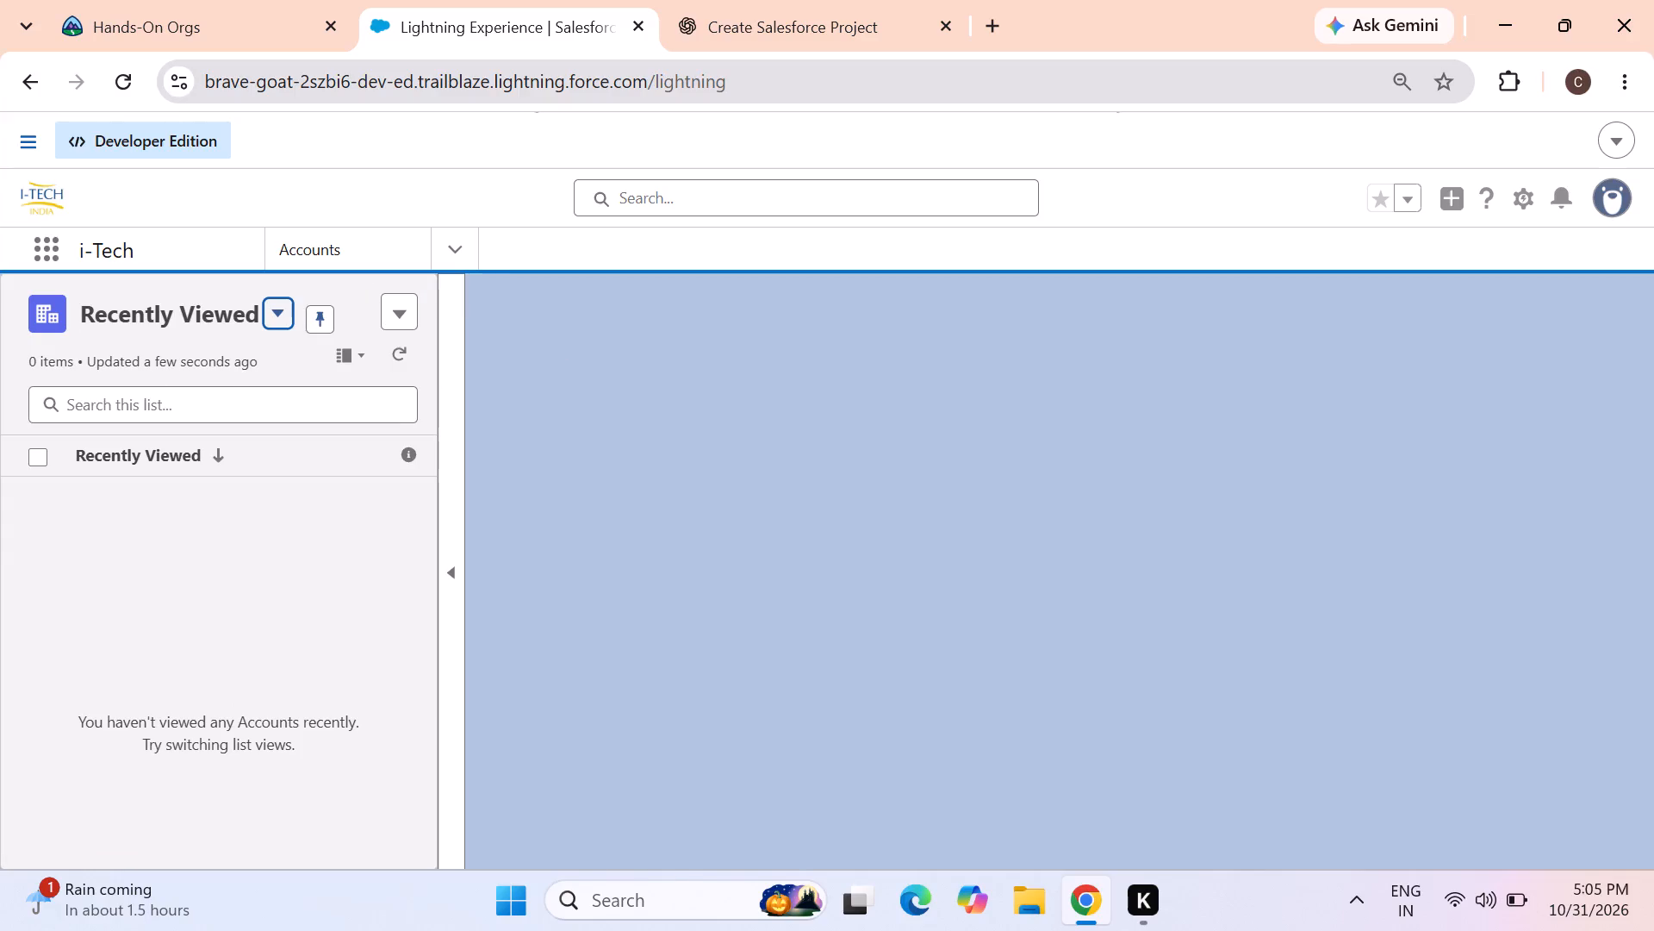
pyautogui.click(277, 311)
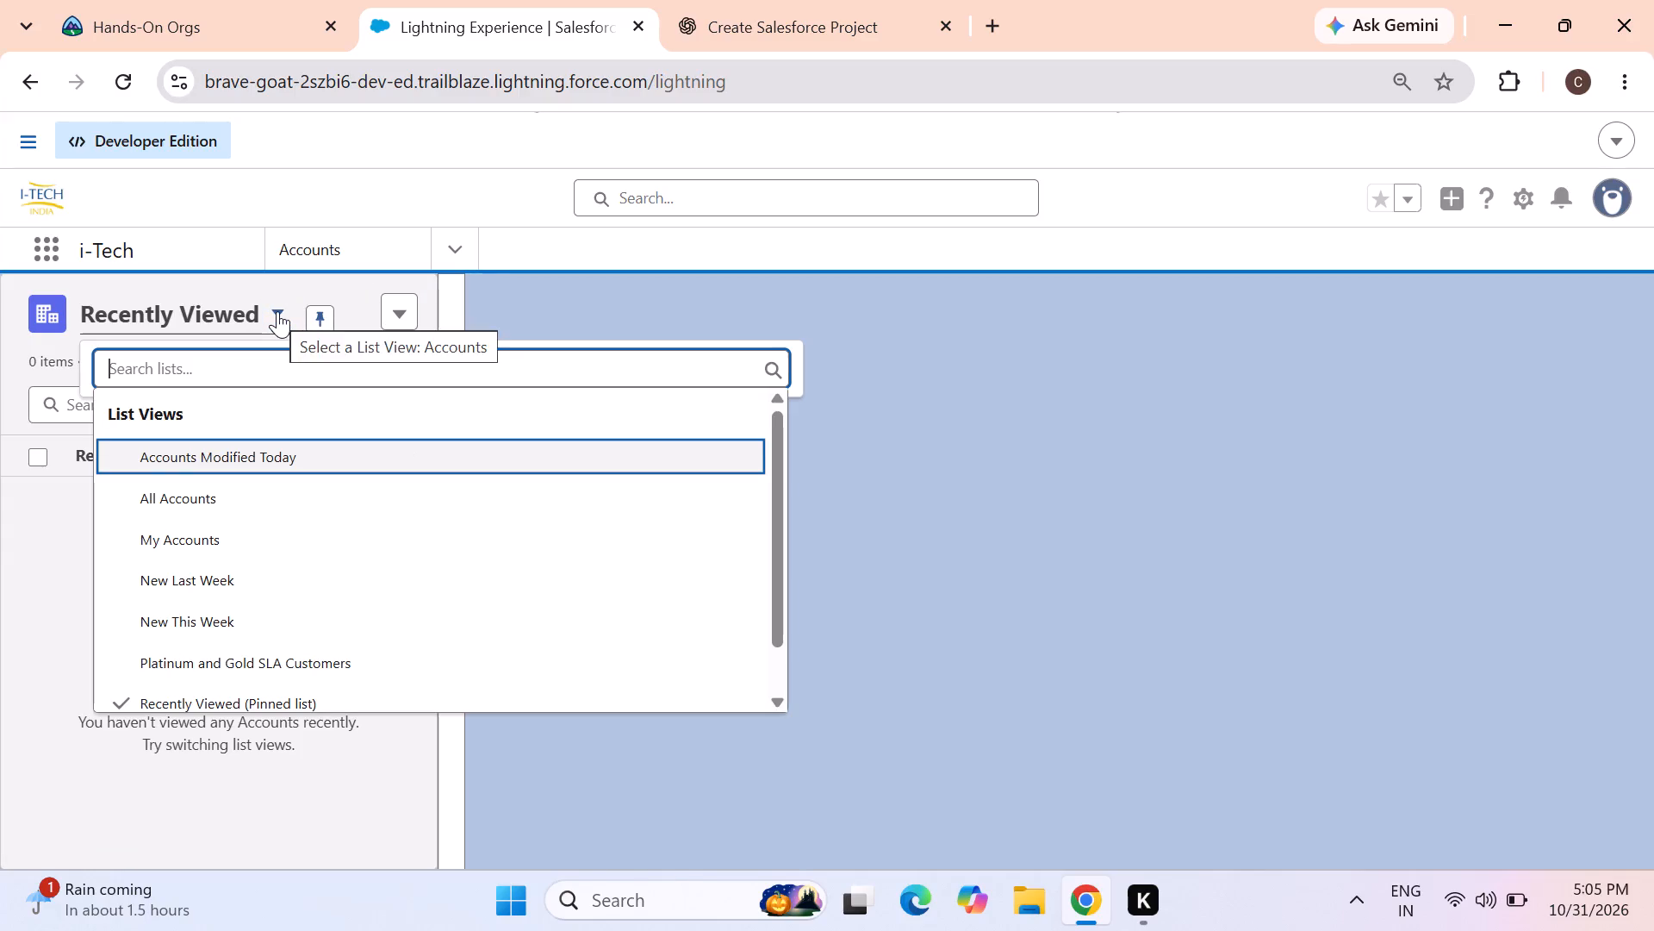
pyautogui.click(277, 311)
pyautogui.click(277, 311)
pyautogui.click(214, 502)
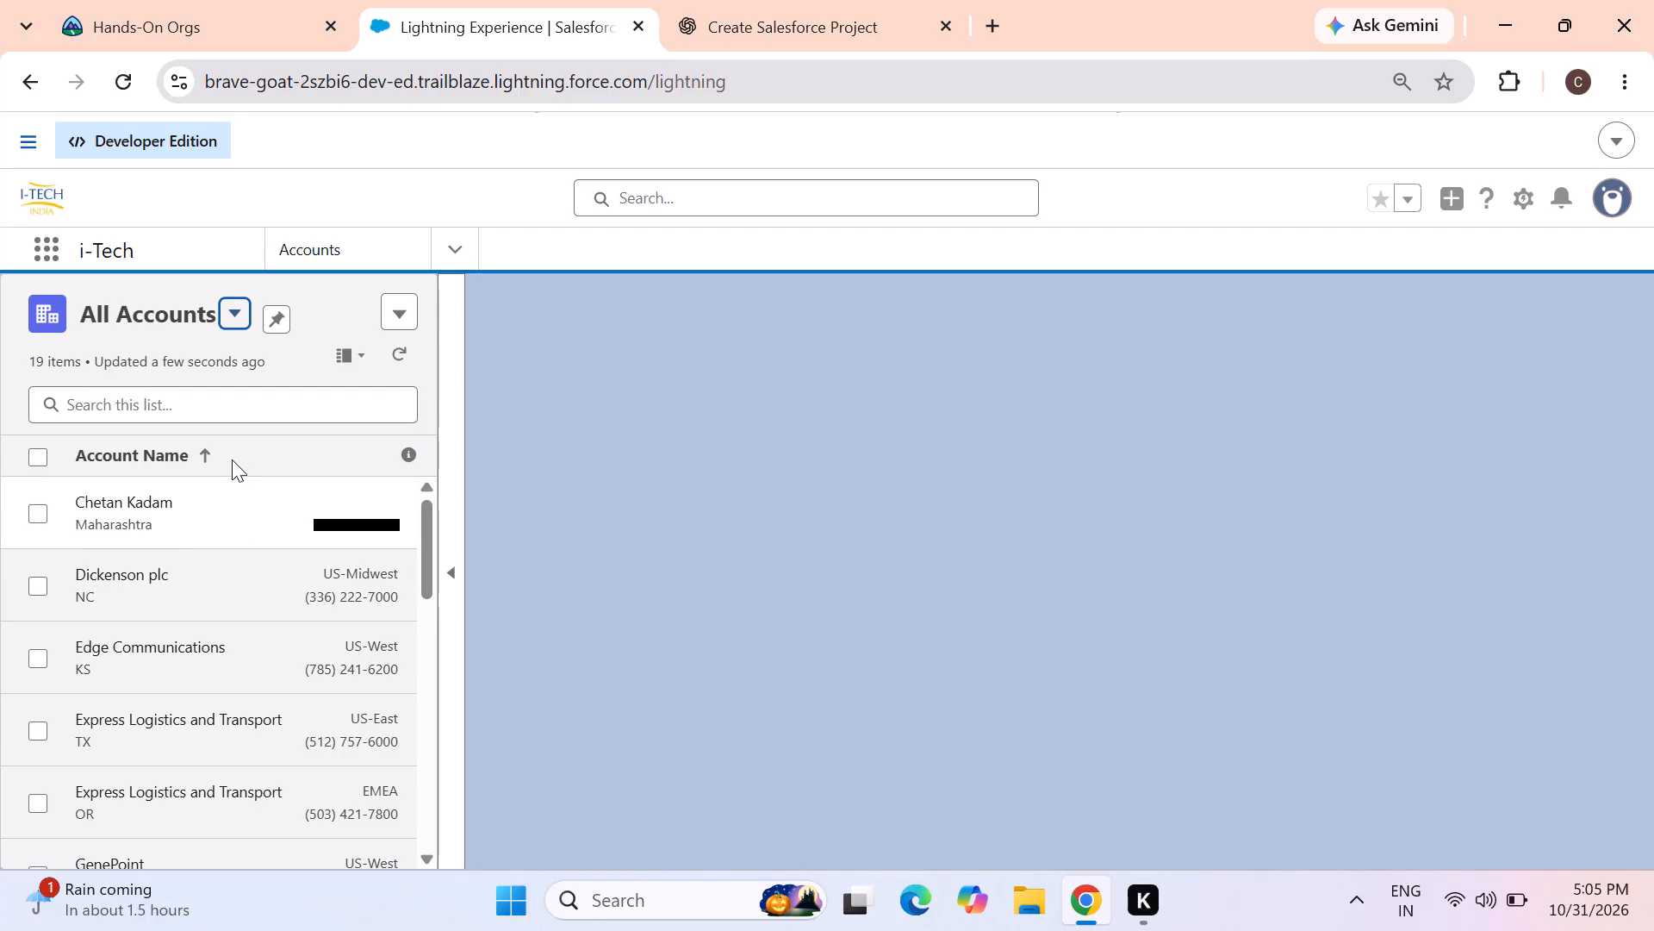
# Open the first account in the All Accounts list, select it, and look through the other accounts.
pyautogui.click(165, 499)
pyautogui.click(40, 516)
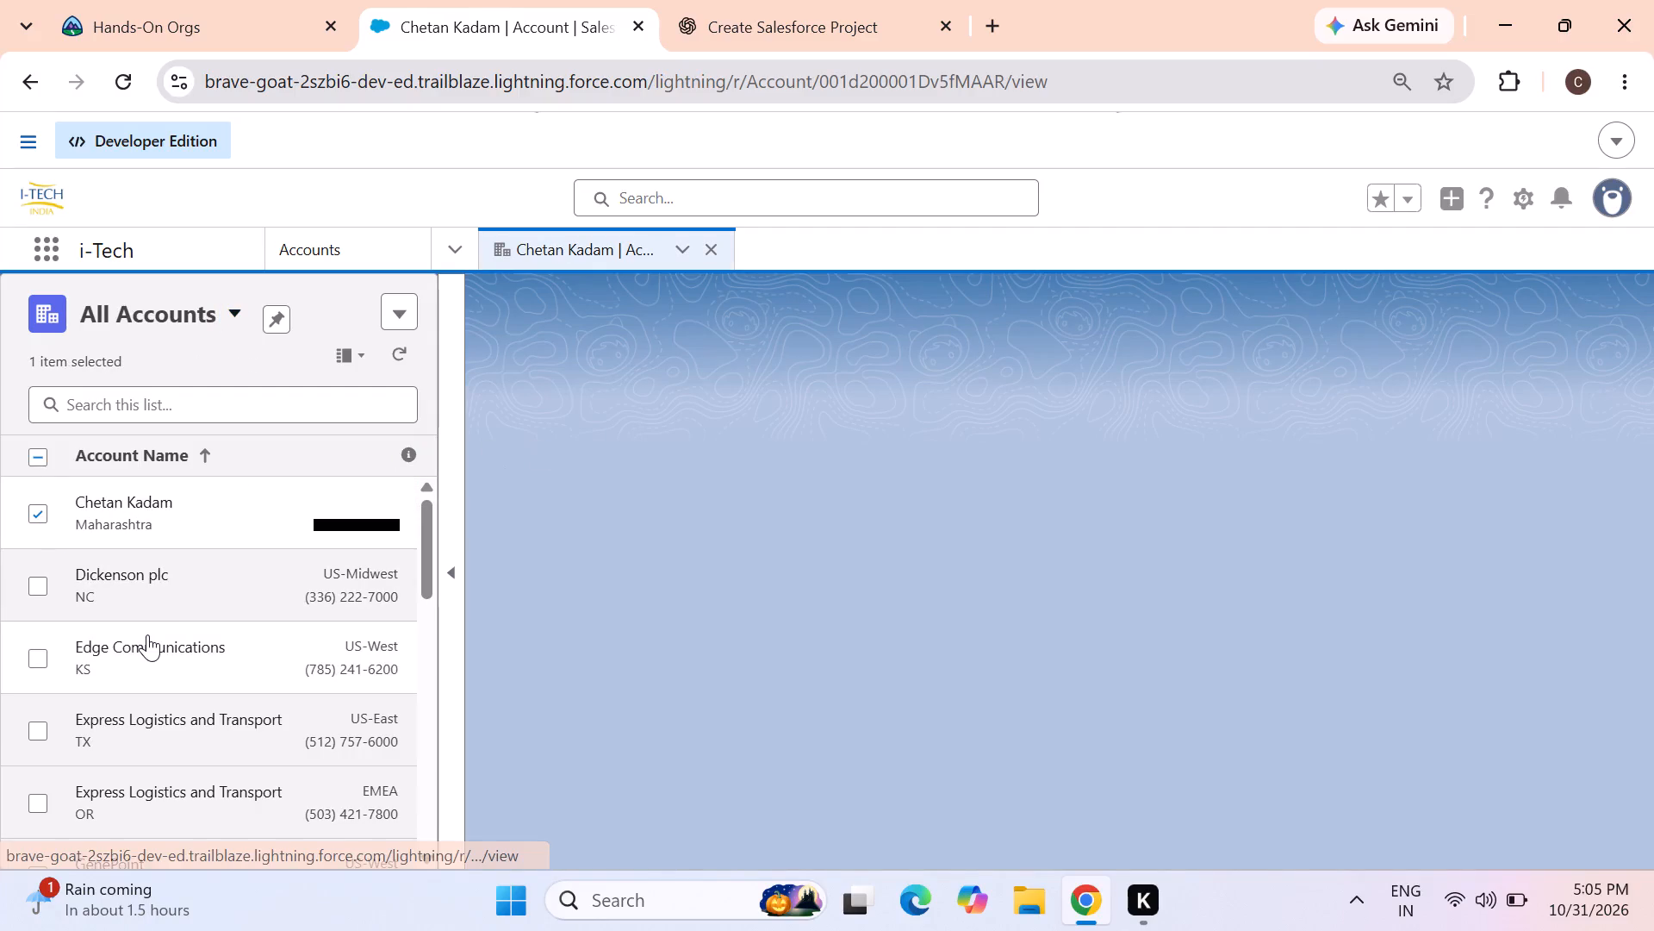
pyautogui.scroll(-7, 147, 634)
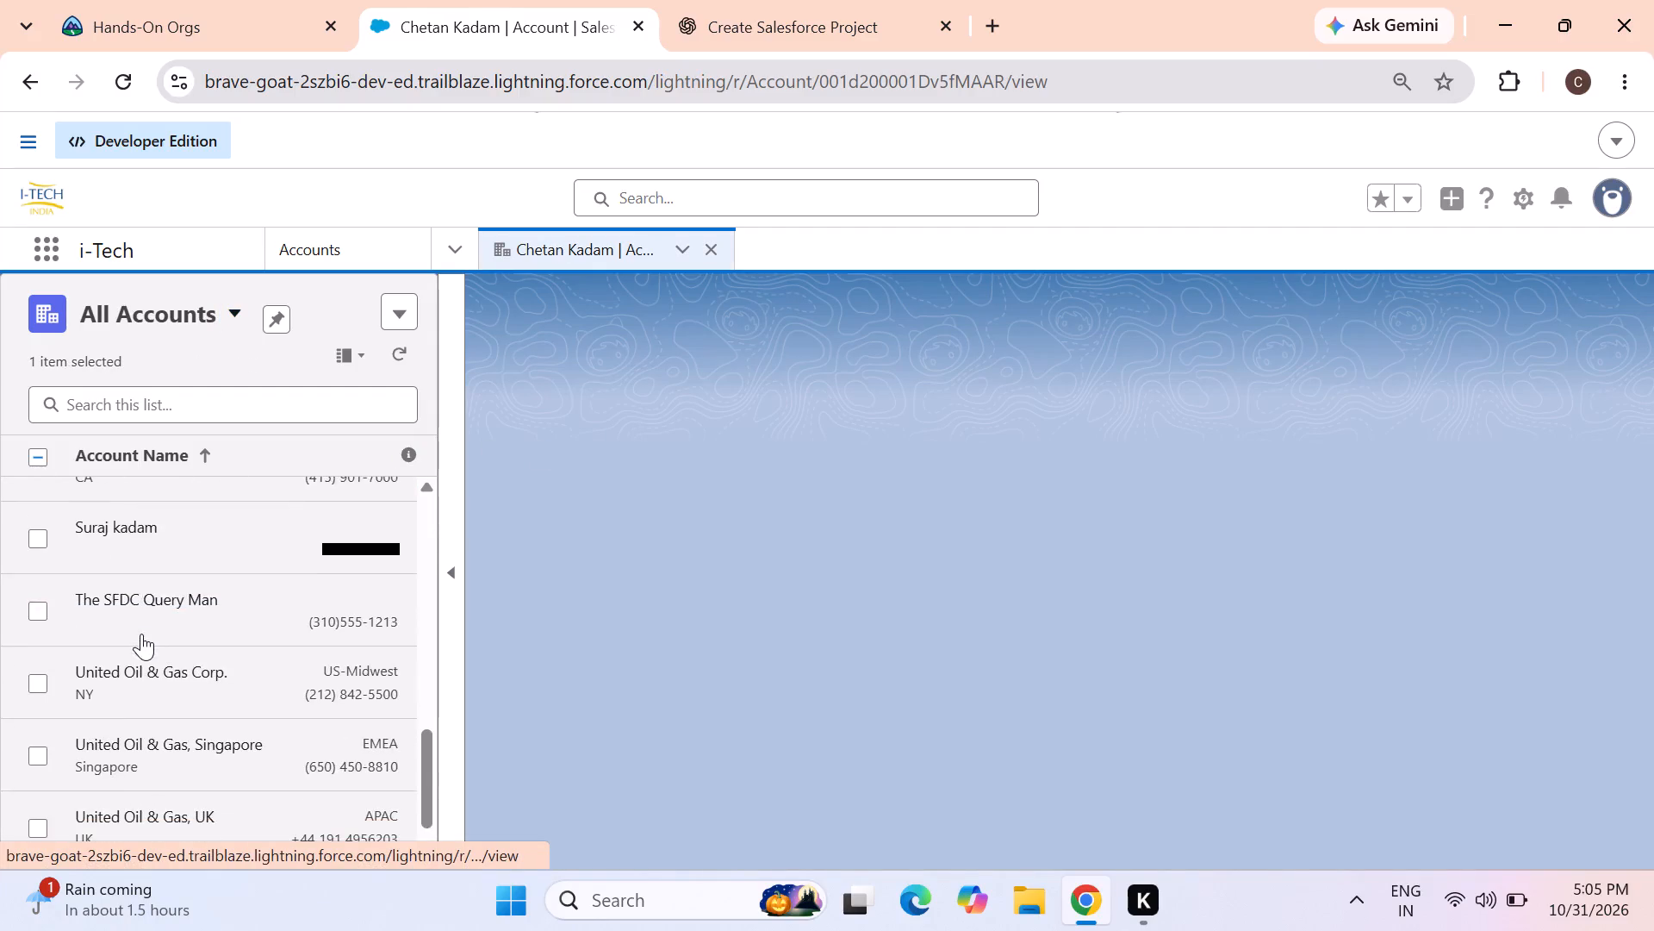
pyautogui.scroll(-12, 141, 634)
pyautogui.moveTo(853, 501); pyautogui.dragTo(817, 484)
# View i-Tech's Contacts and close the open account record's tab.
pyautogui.click(448, 252)
pyautogui.click(414, 357)
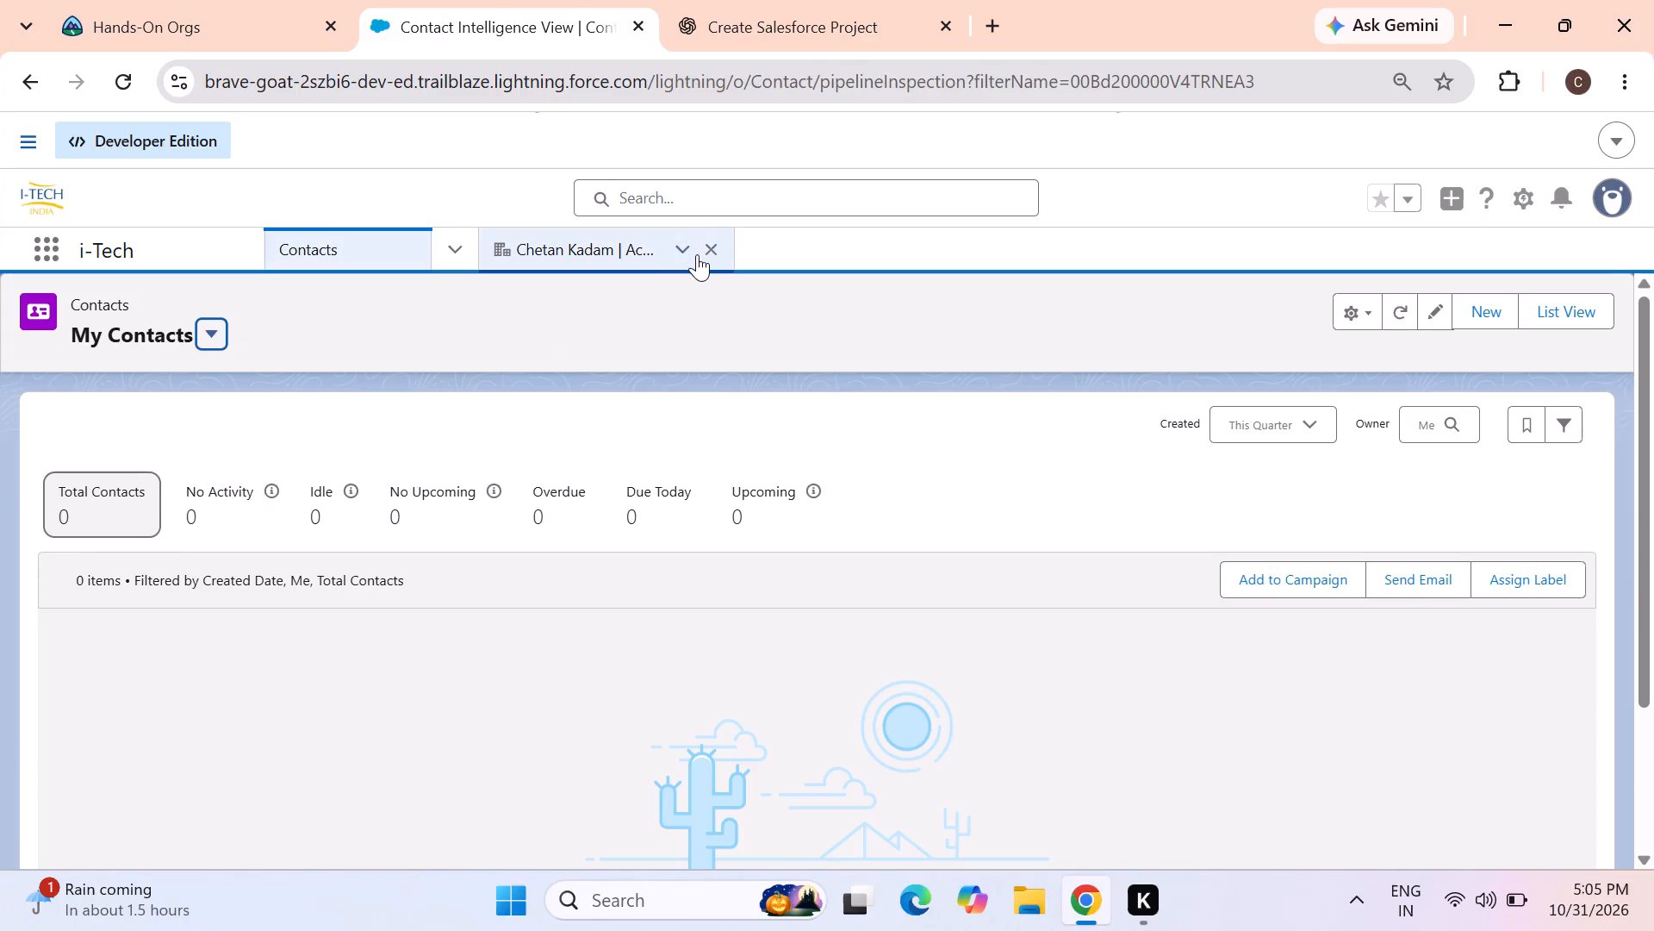
pyautogui.click(698, 254)
pyautogui.scroll(-4, 1066, 584)
# View the Products list and the Leads list in i-Tech.
pyautogui.click(468, 246)
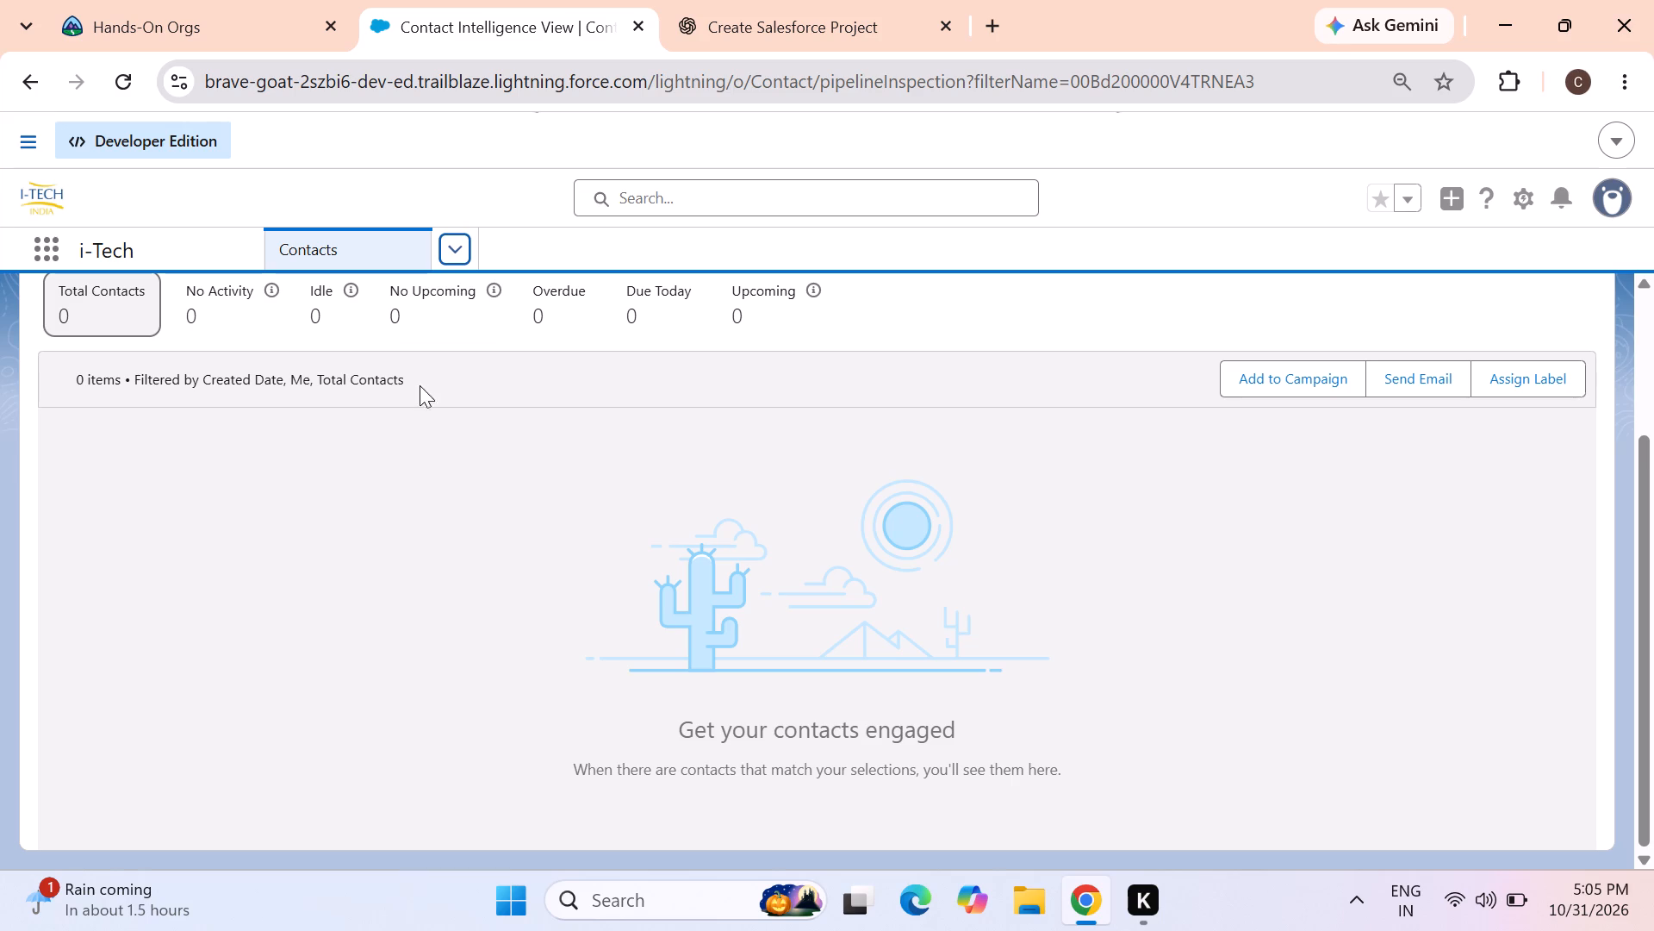
pyautogui.click(438, 232)
pyautogui.click(450, 269)
pyautogui.click(450, 253)
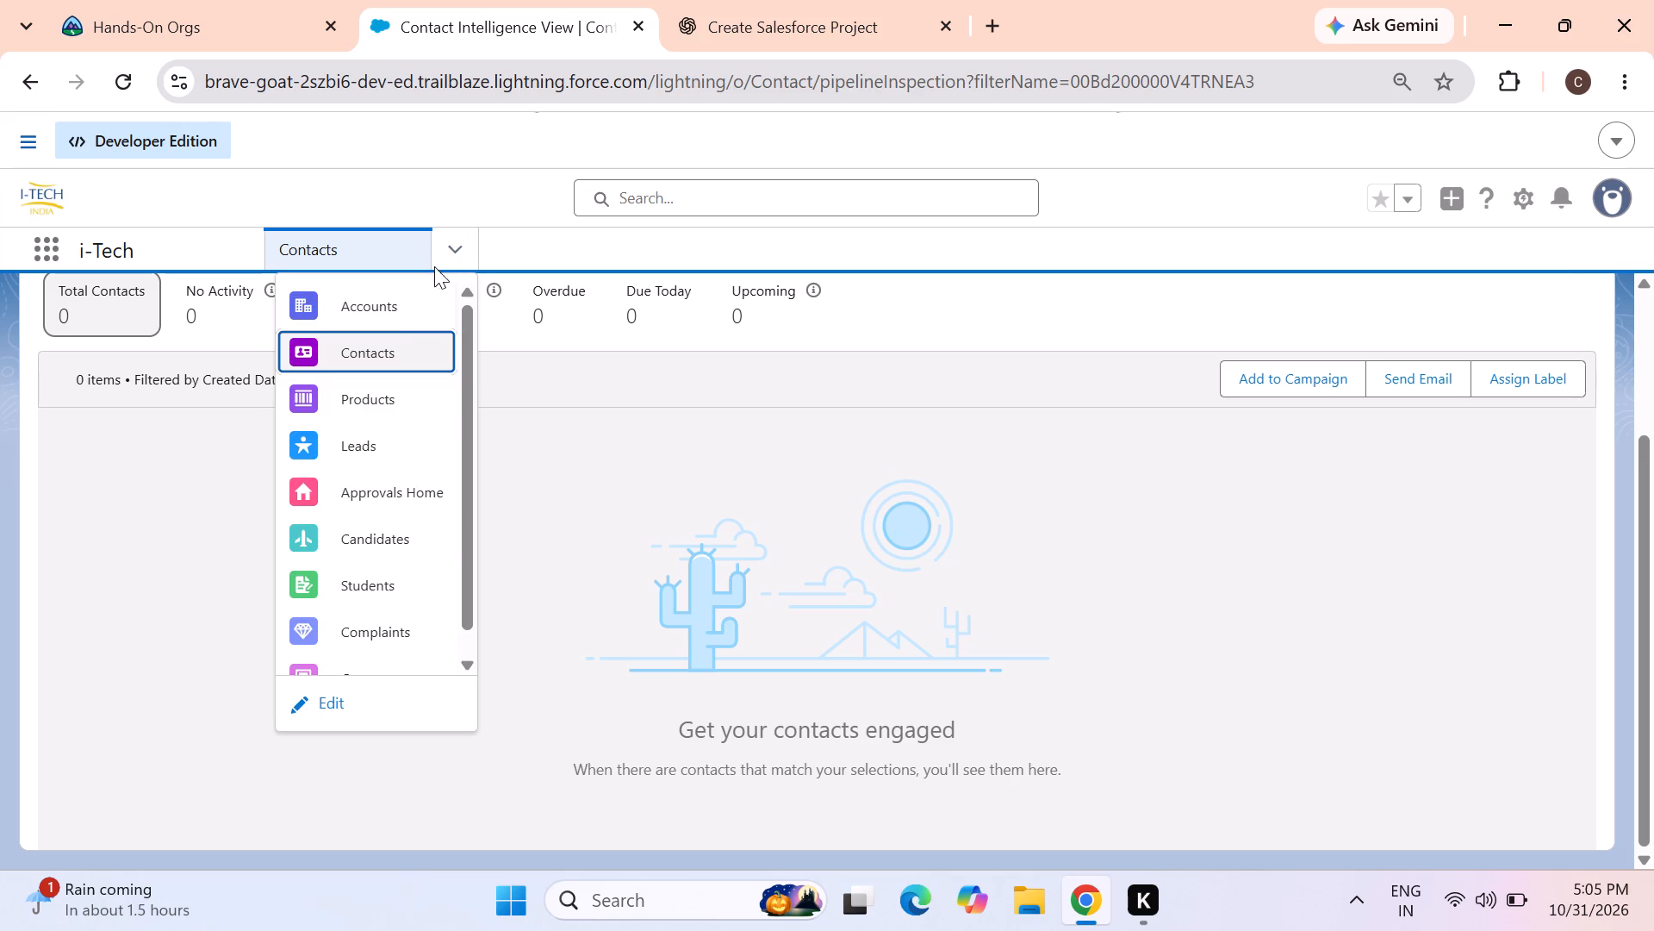
pyautogui.click(392, 403)
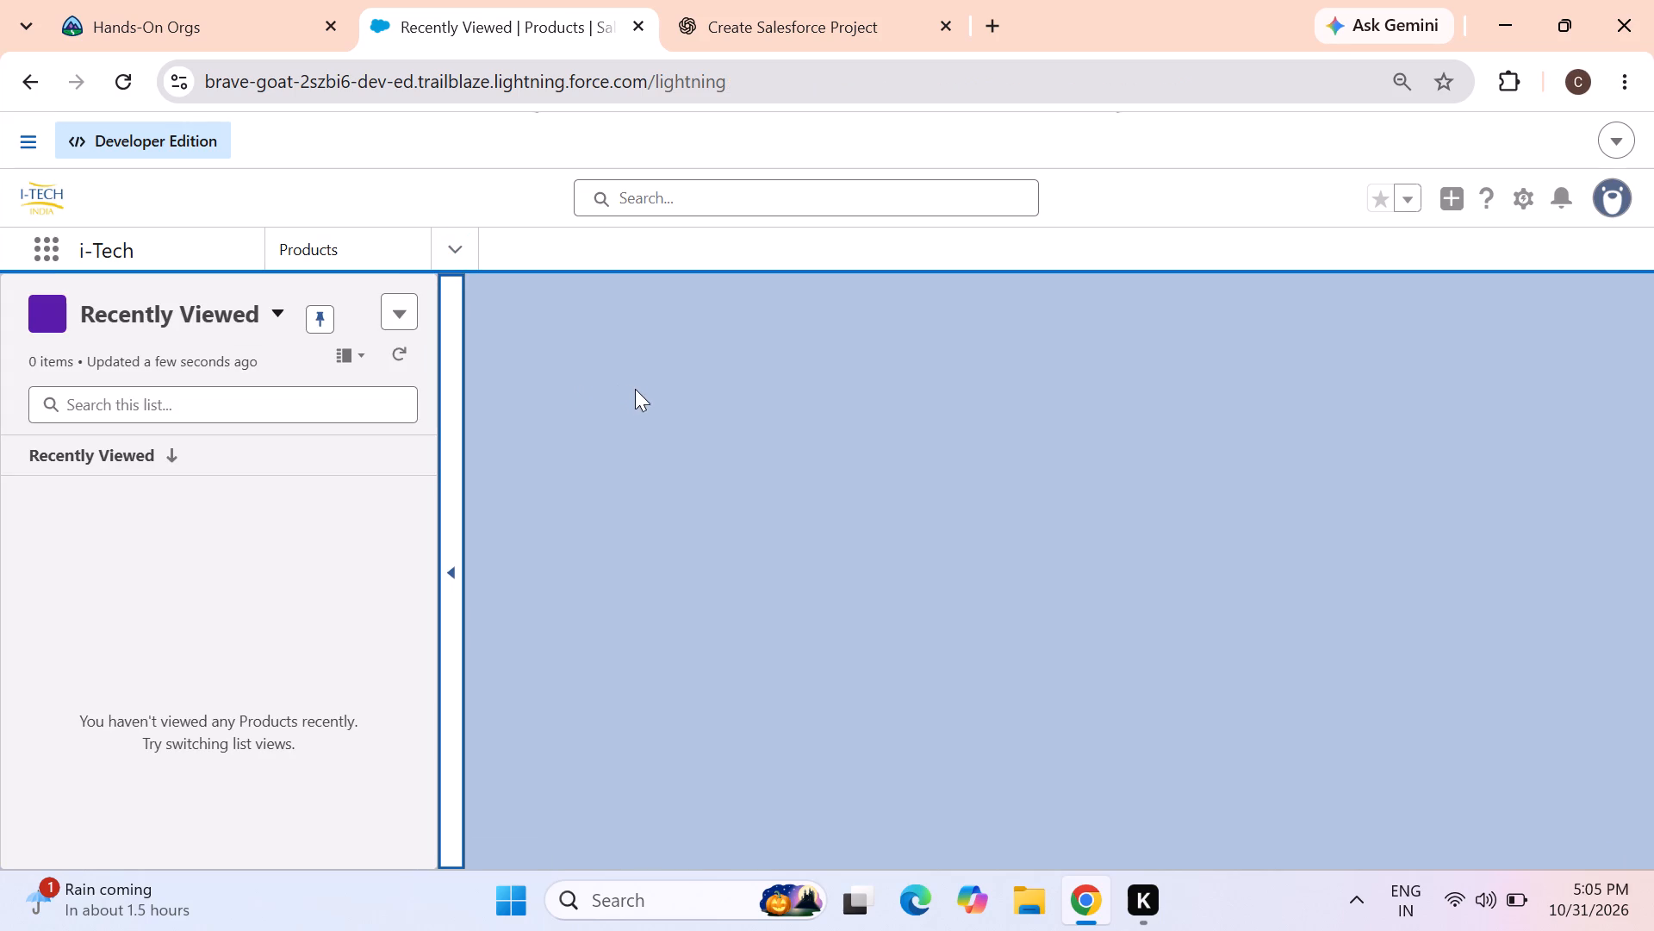
pyautogui.scroll(-4, 364, 453)
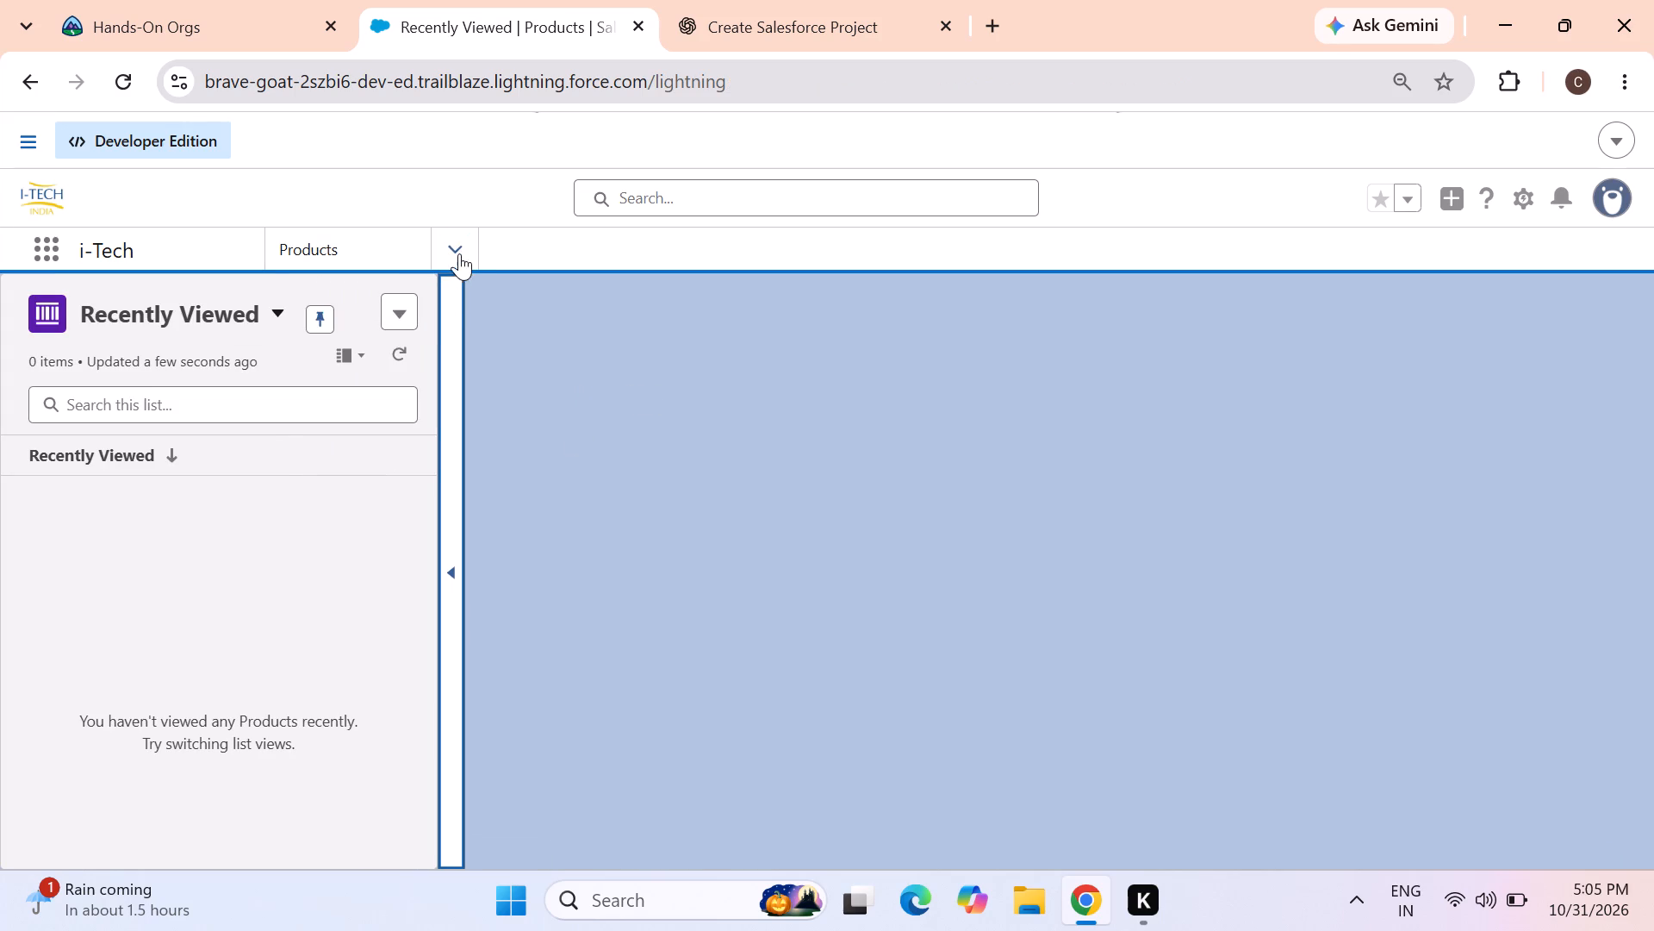
pyautogui.click(459, 253)
pyautogui.click(367, 459)
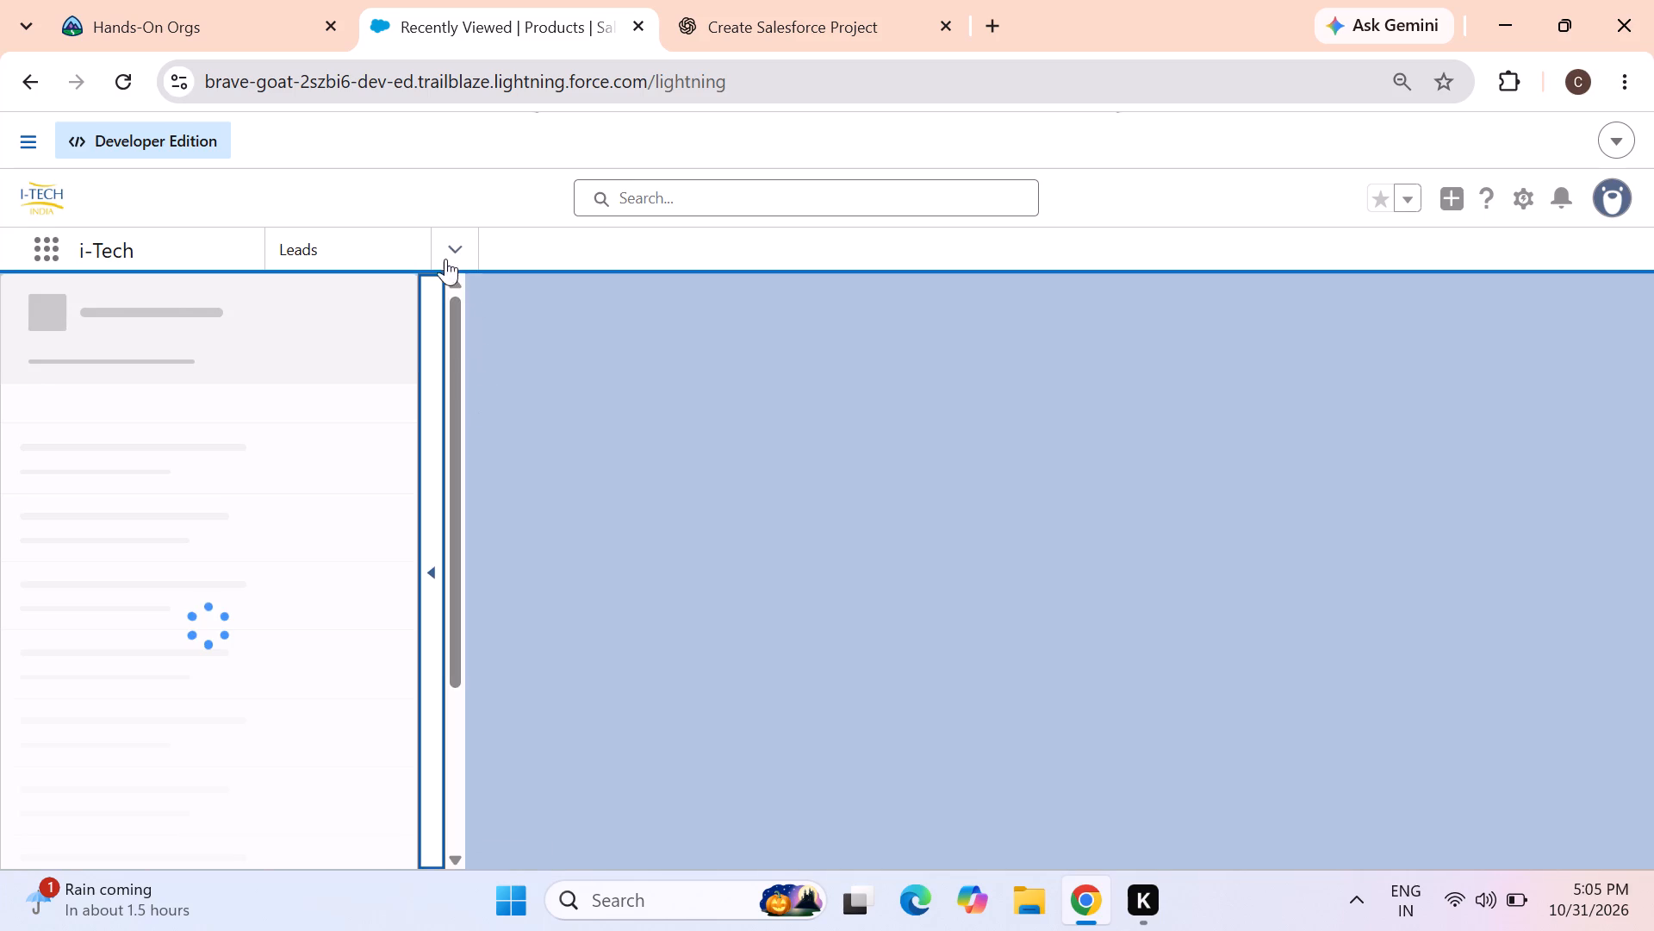
# Open Approvals Home in i-Tech and look over its approval management options.
pyautogui.click(440, 256)
pyautogui.click(459, 257)
pyautogui.click(397, 503)
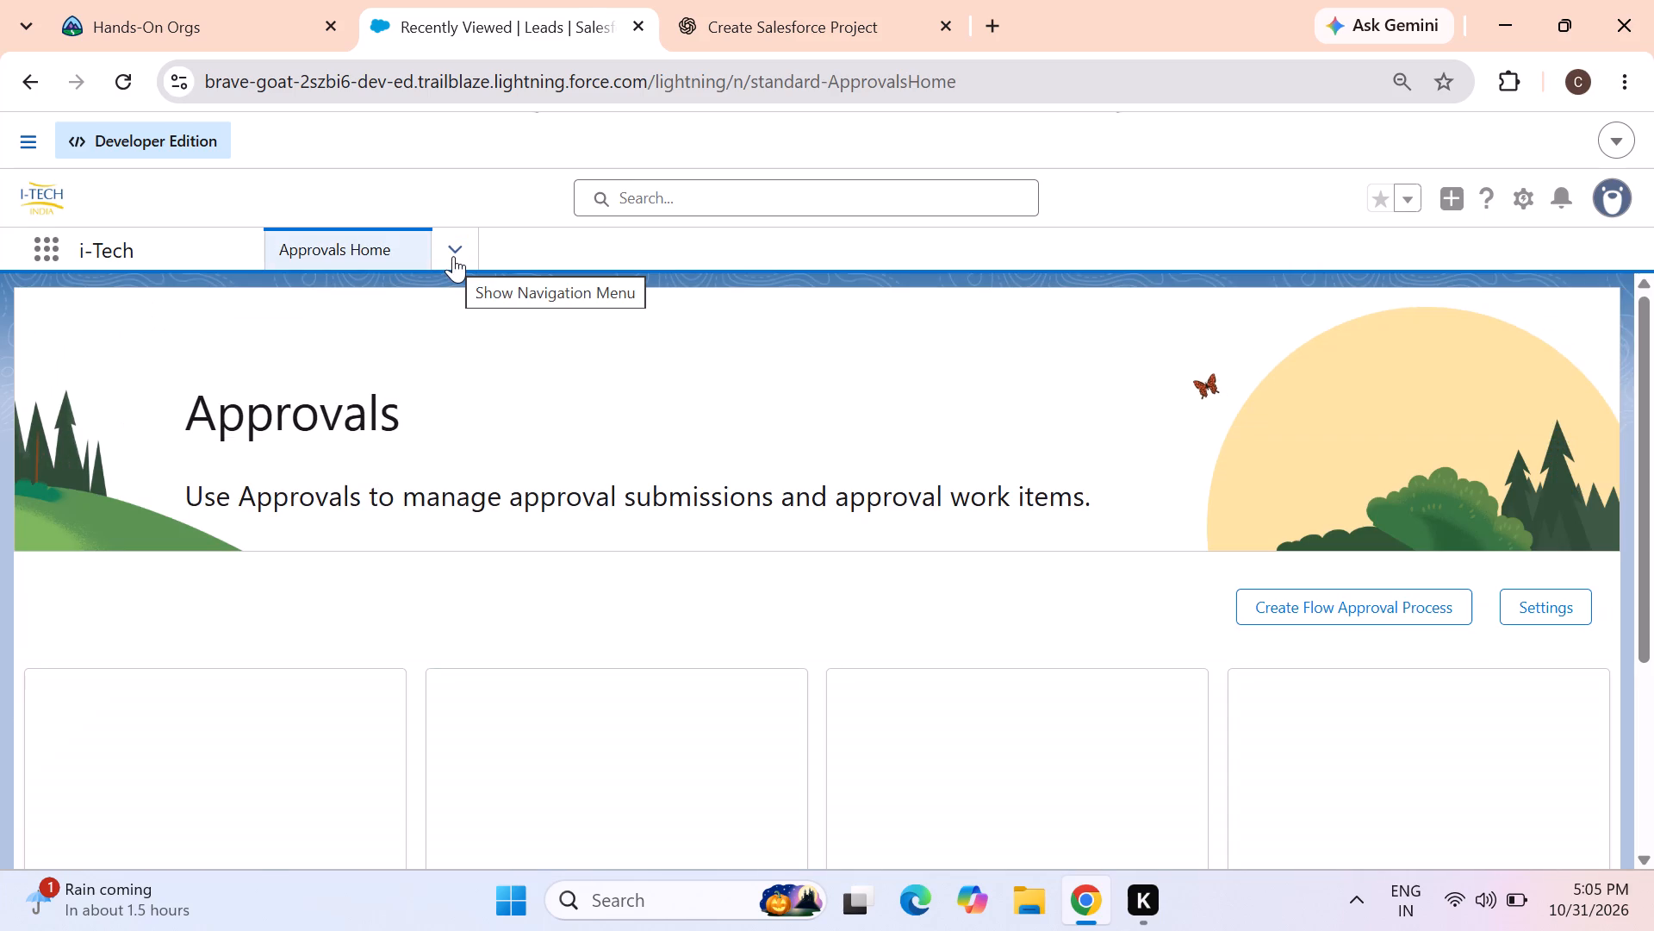
pyautogui.scroll(-3, 626, 471)
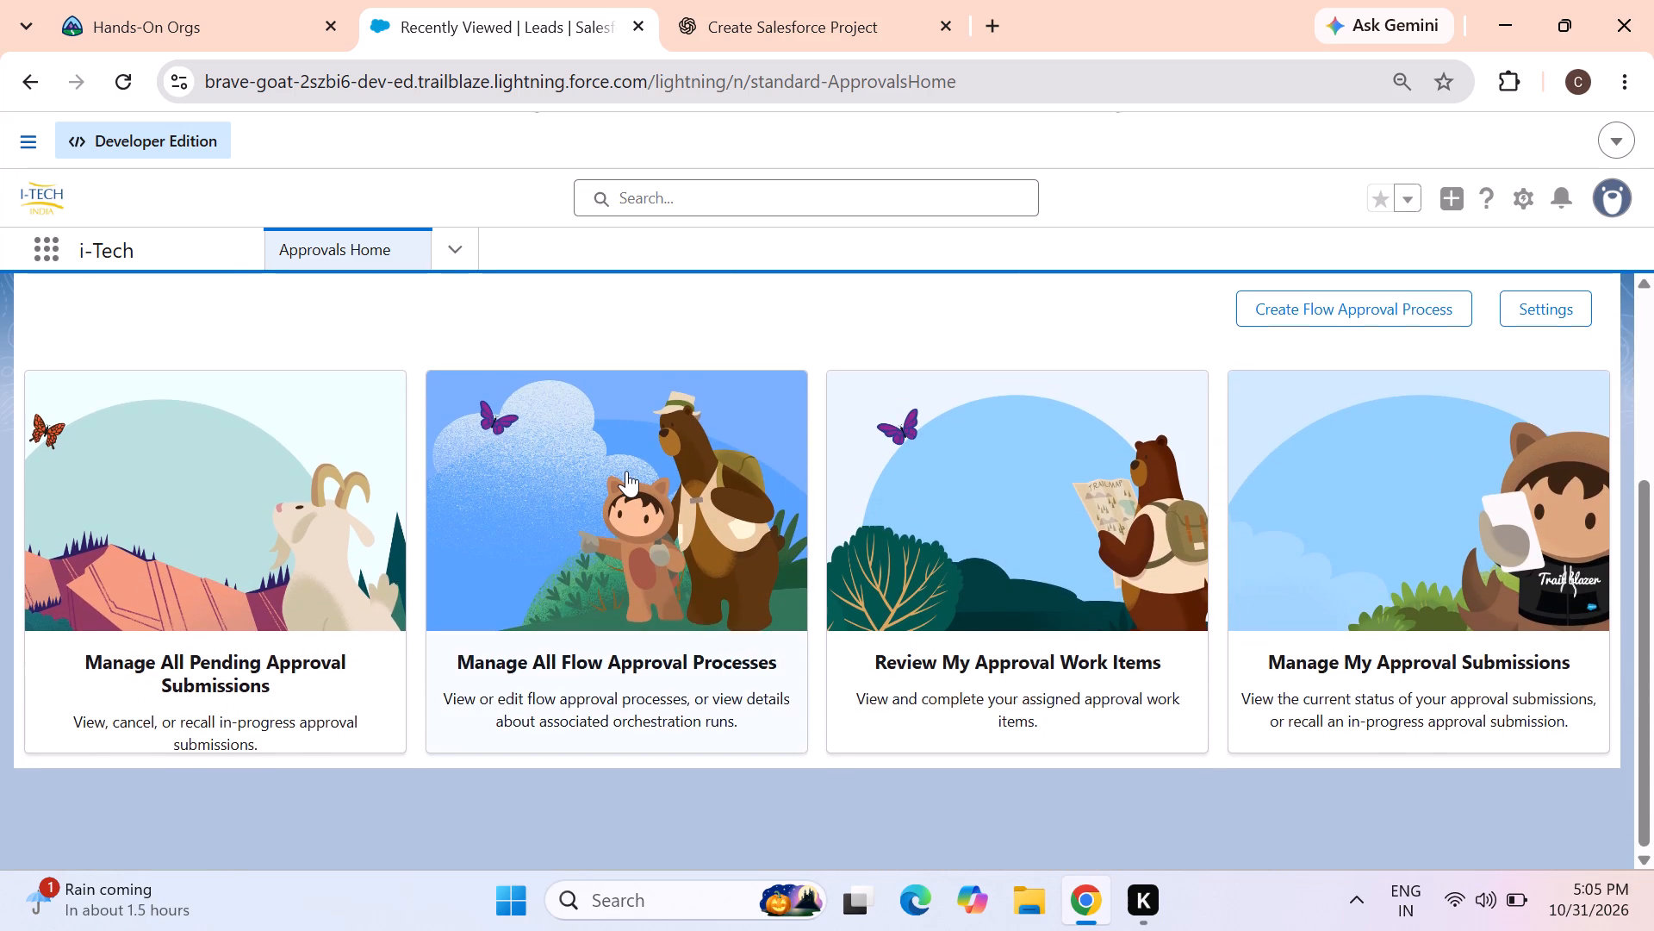
pyautogui.scroll(-2, 626, 471)
pyautogui.scroll(1, 626, 471)
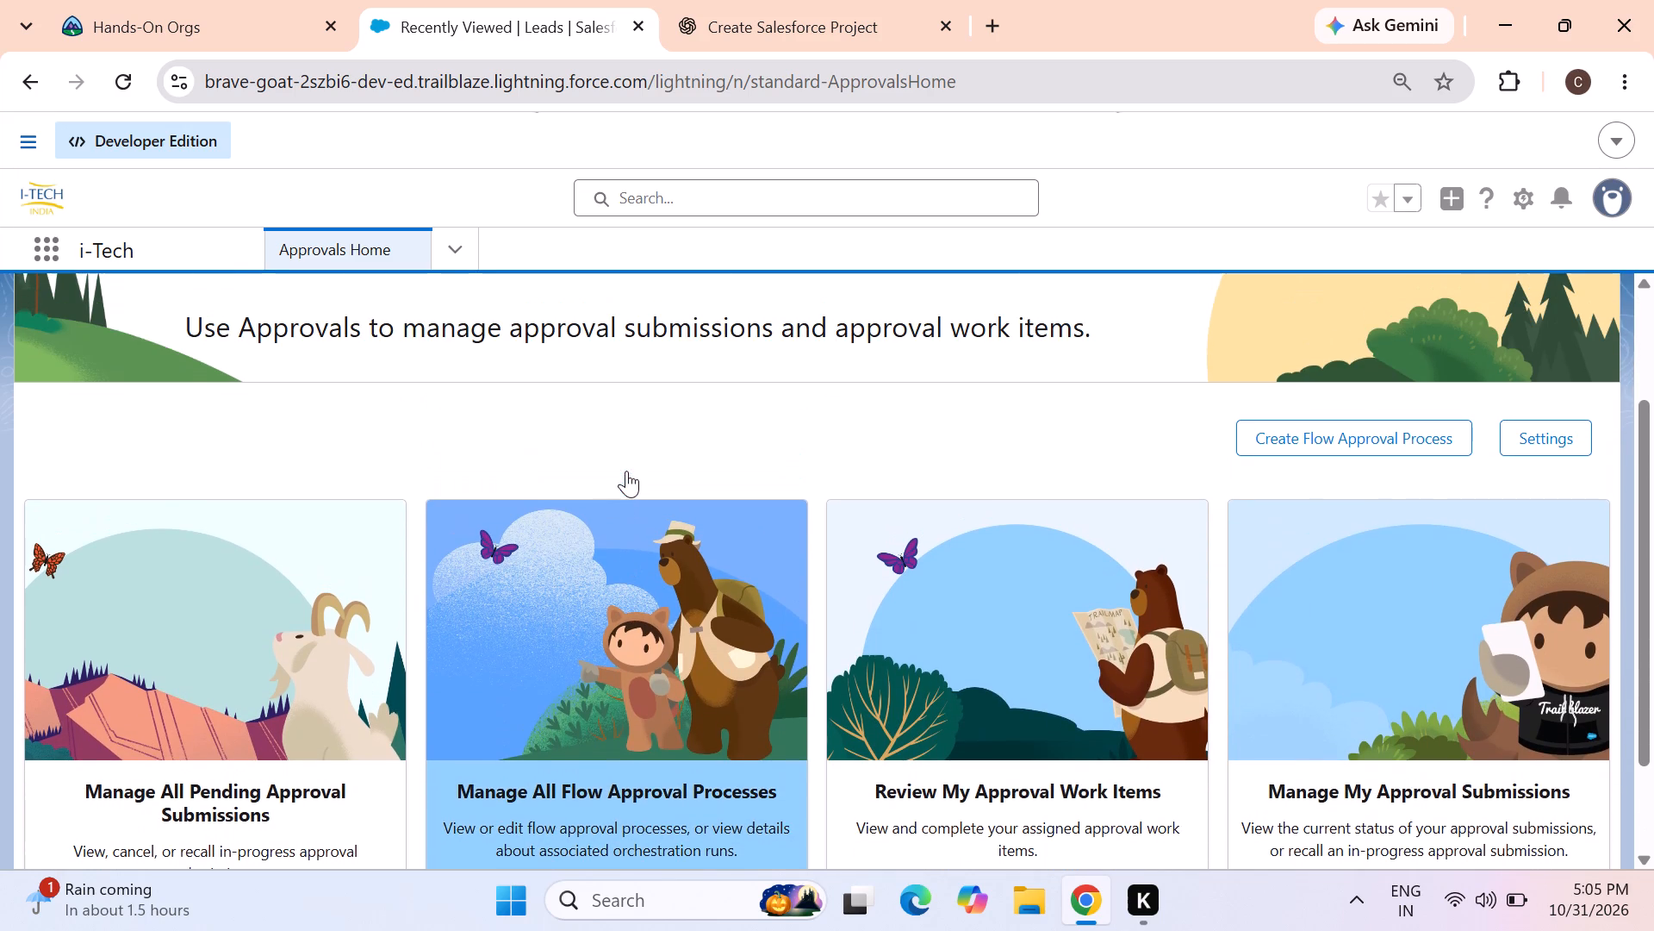
pyautogui.scroll(3, 626, 471)
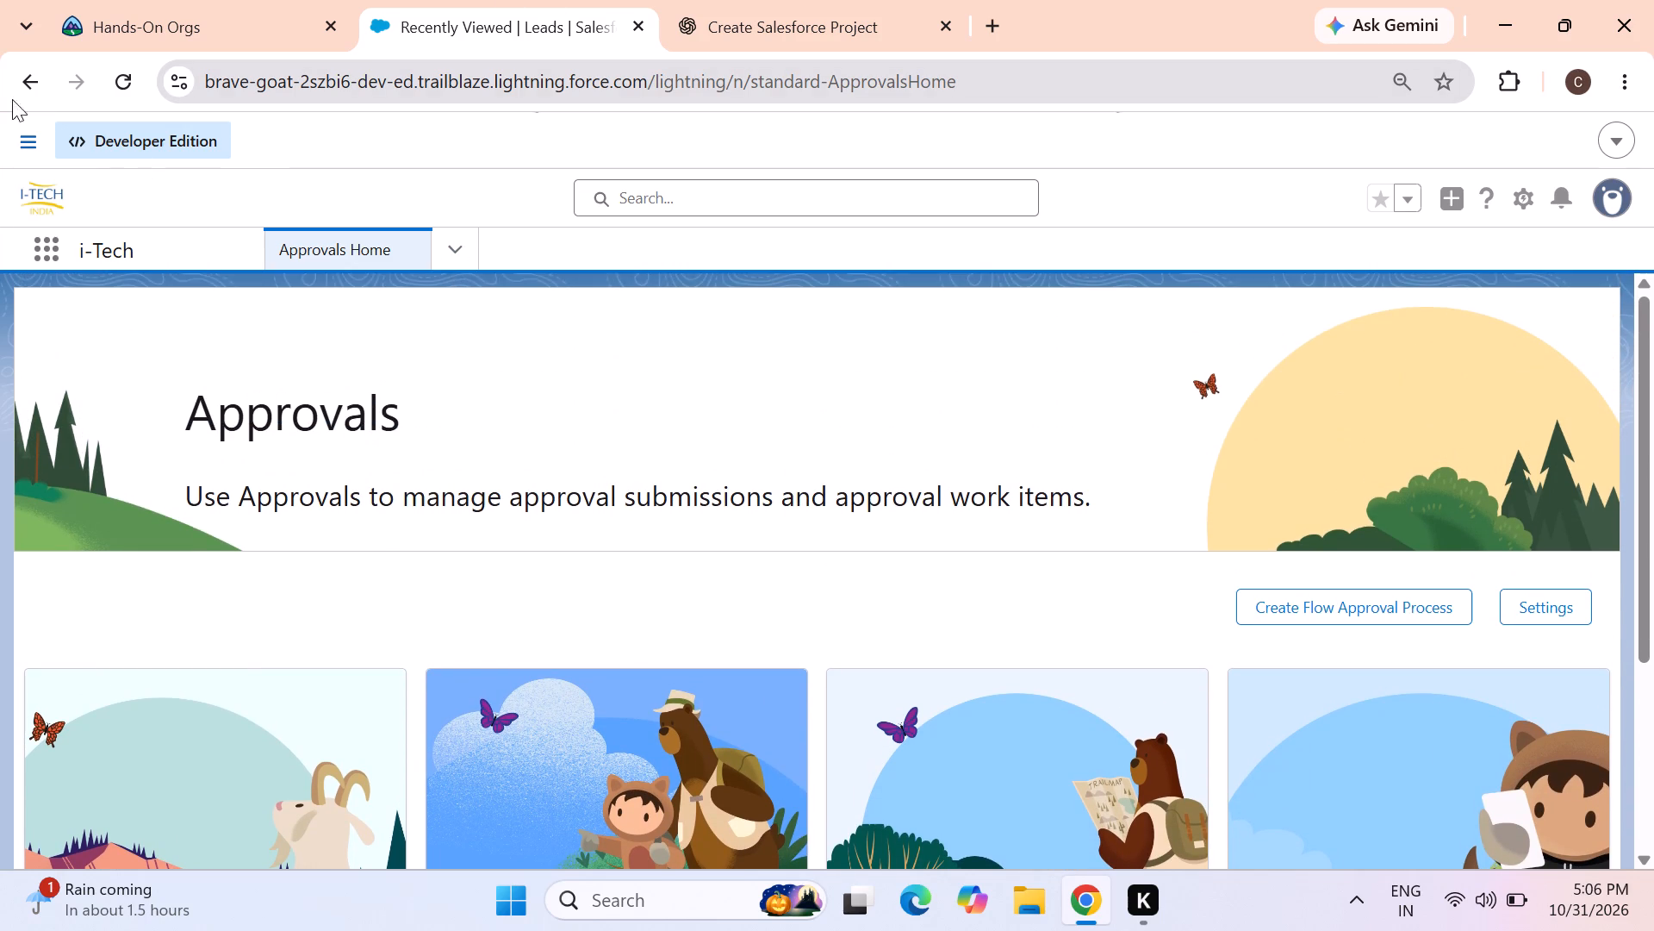
# Go back through the visited pages to the App Manager setup page.
pyautogui.click(31, 85)
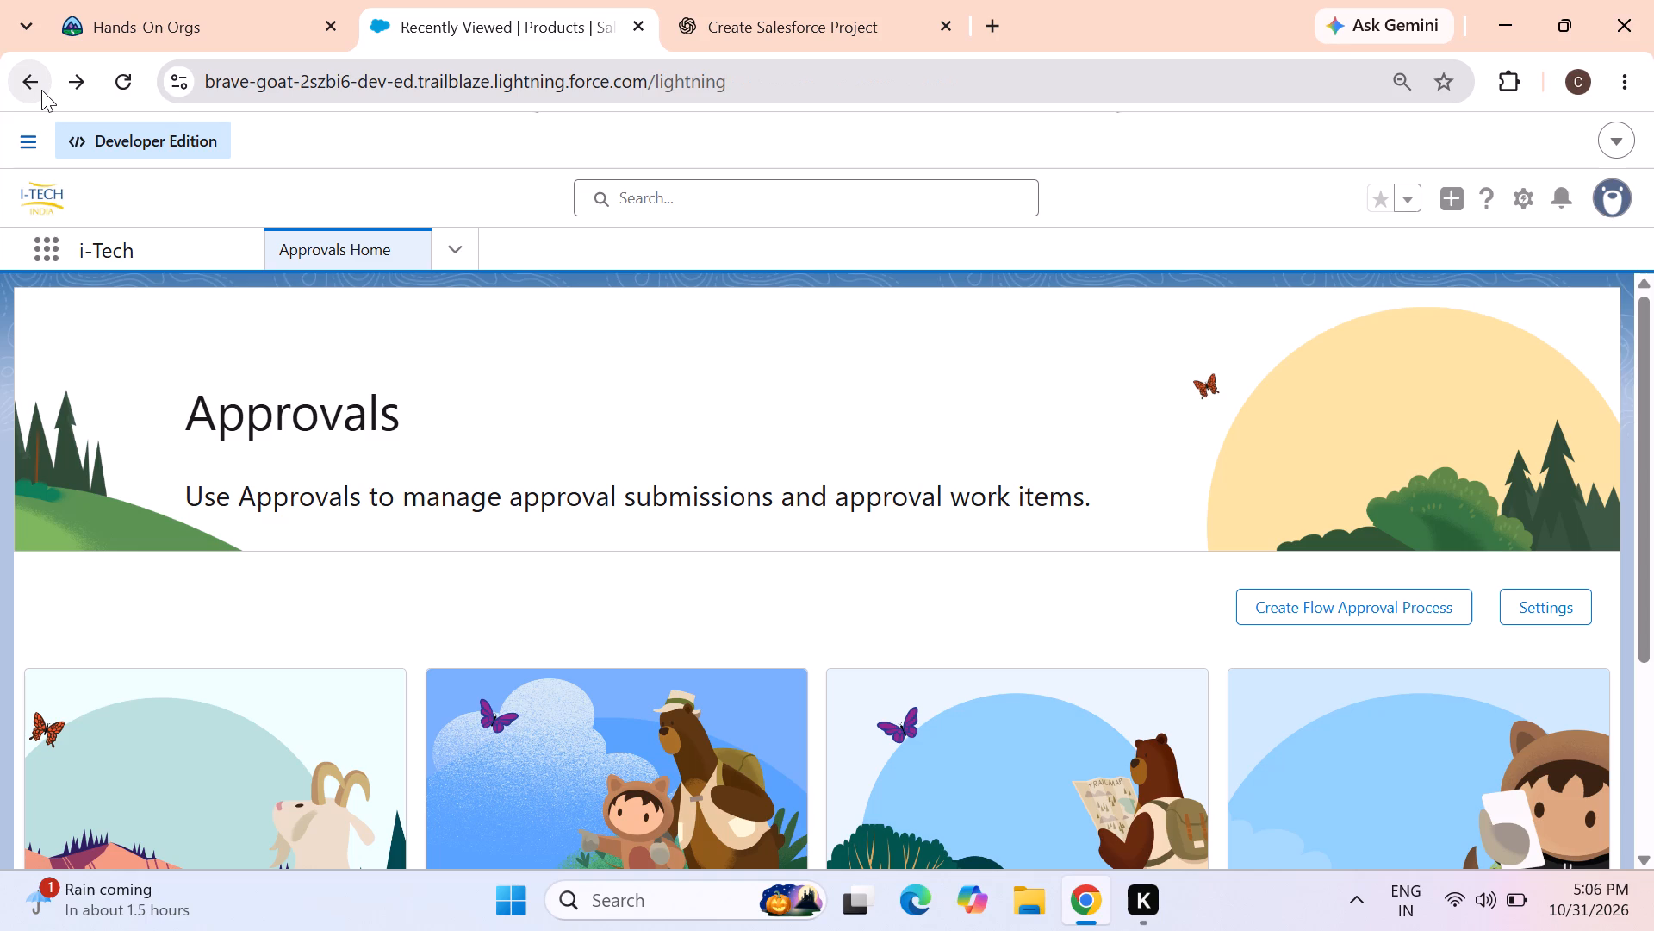
pyautogui.click(44, 90)
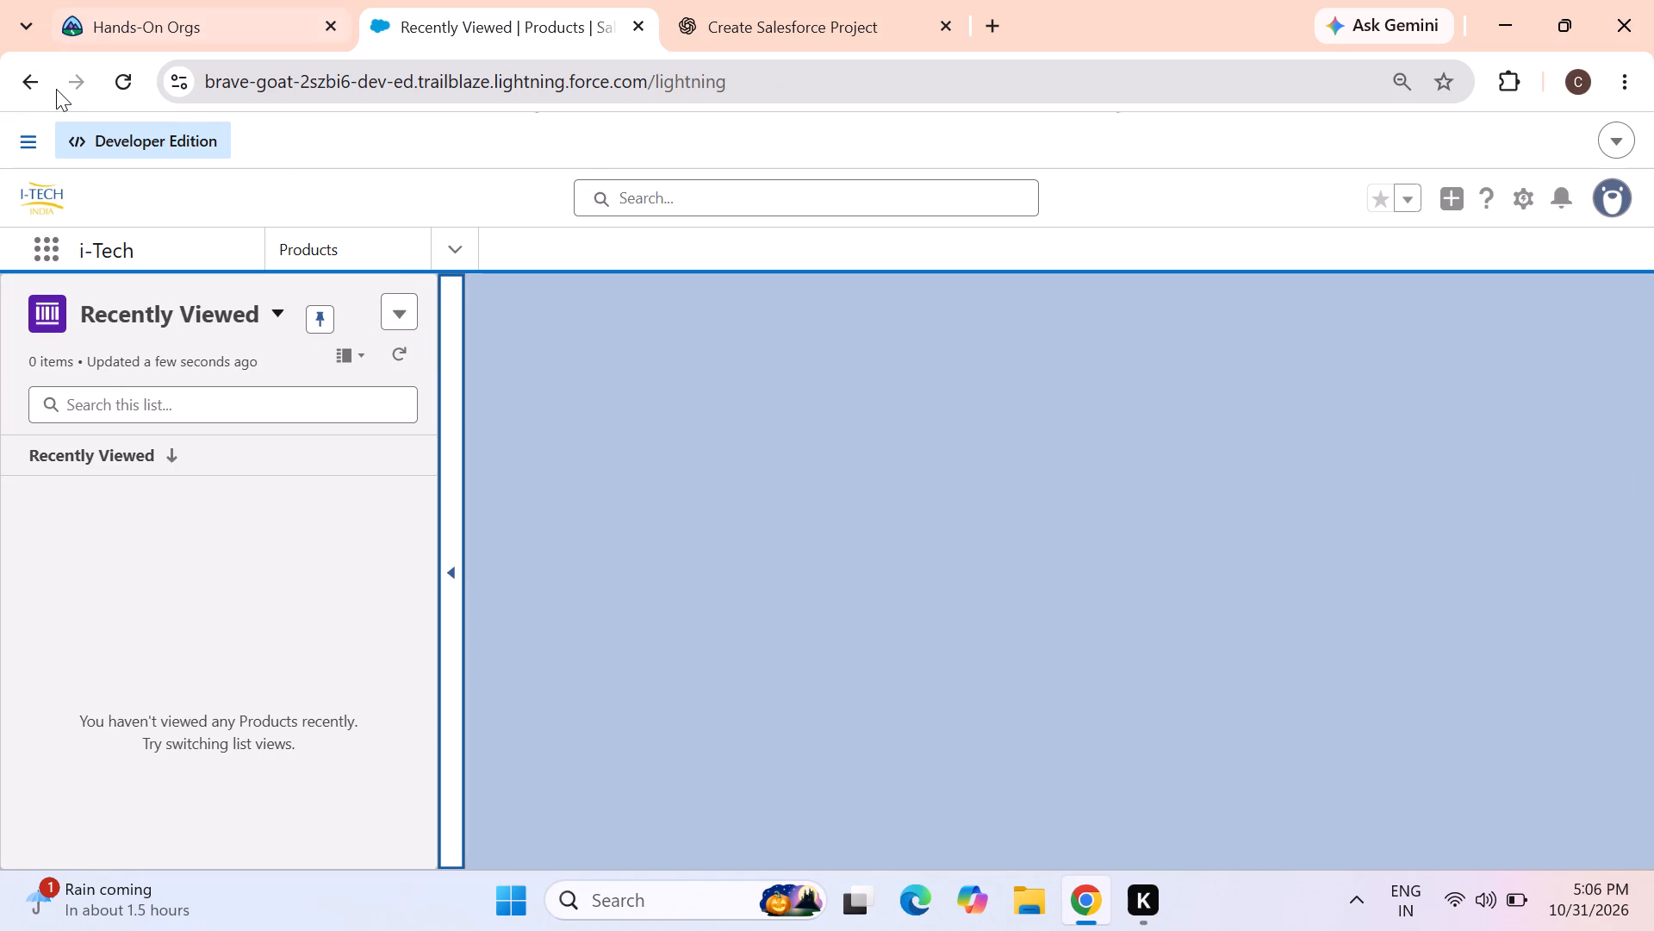
pyautogui.click(44, 86)
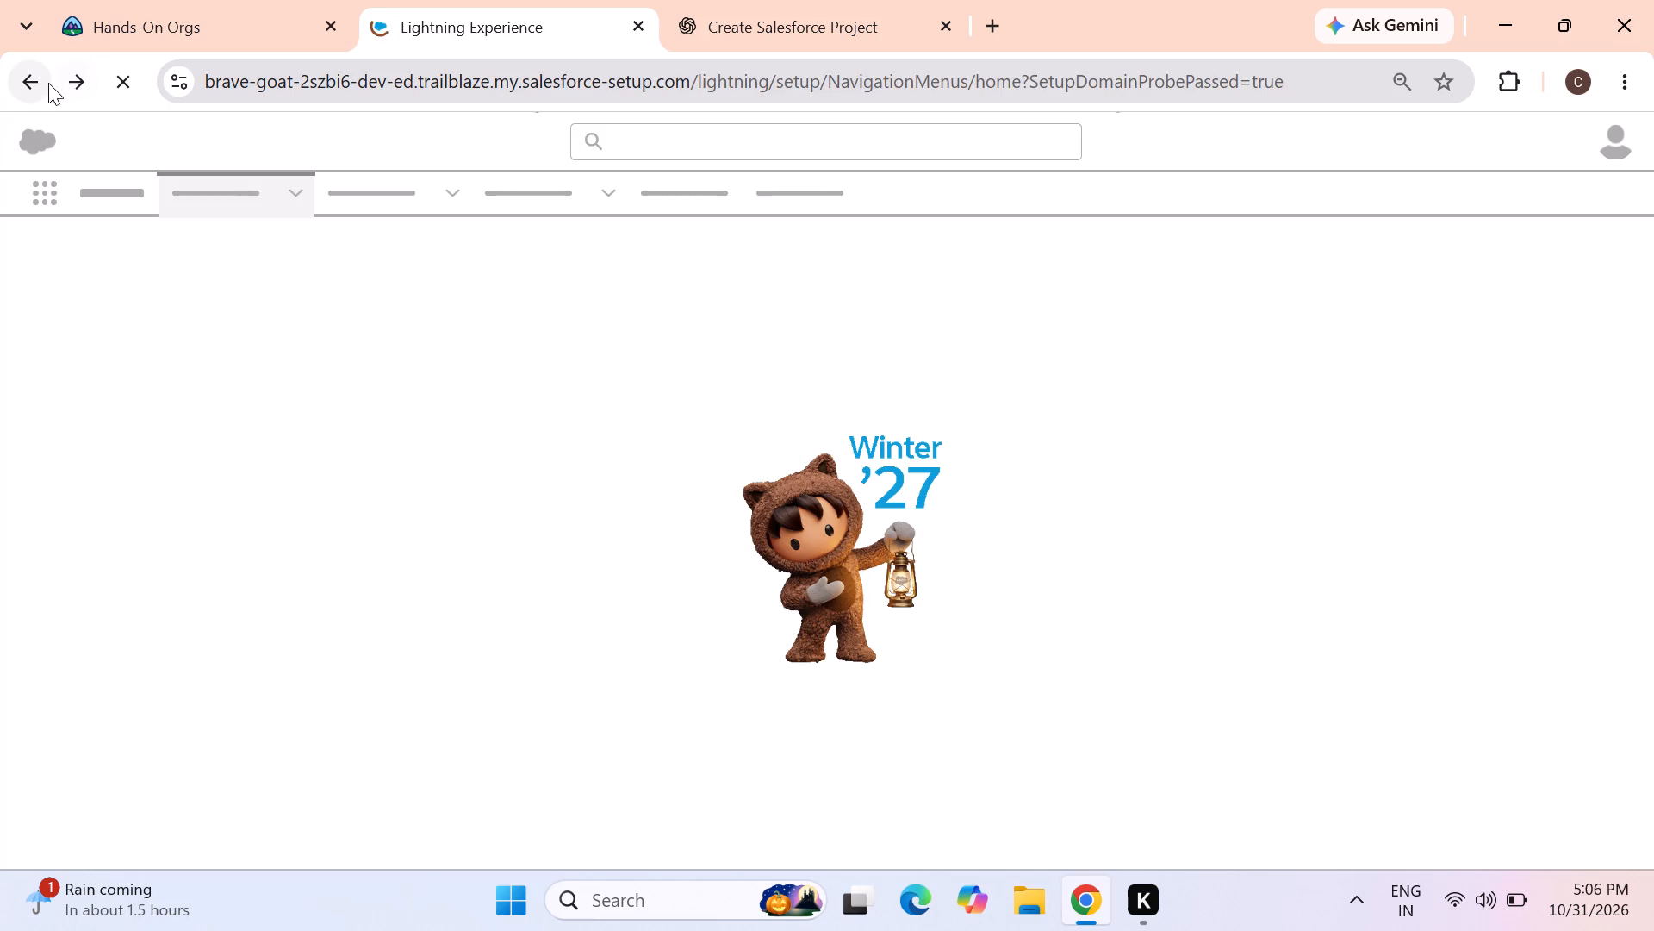
pyautogui.click(155, 41)
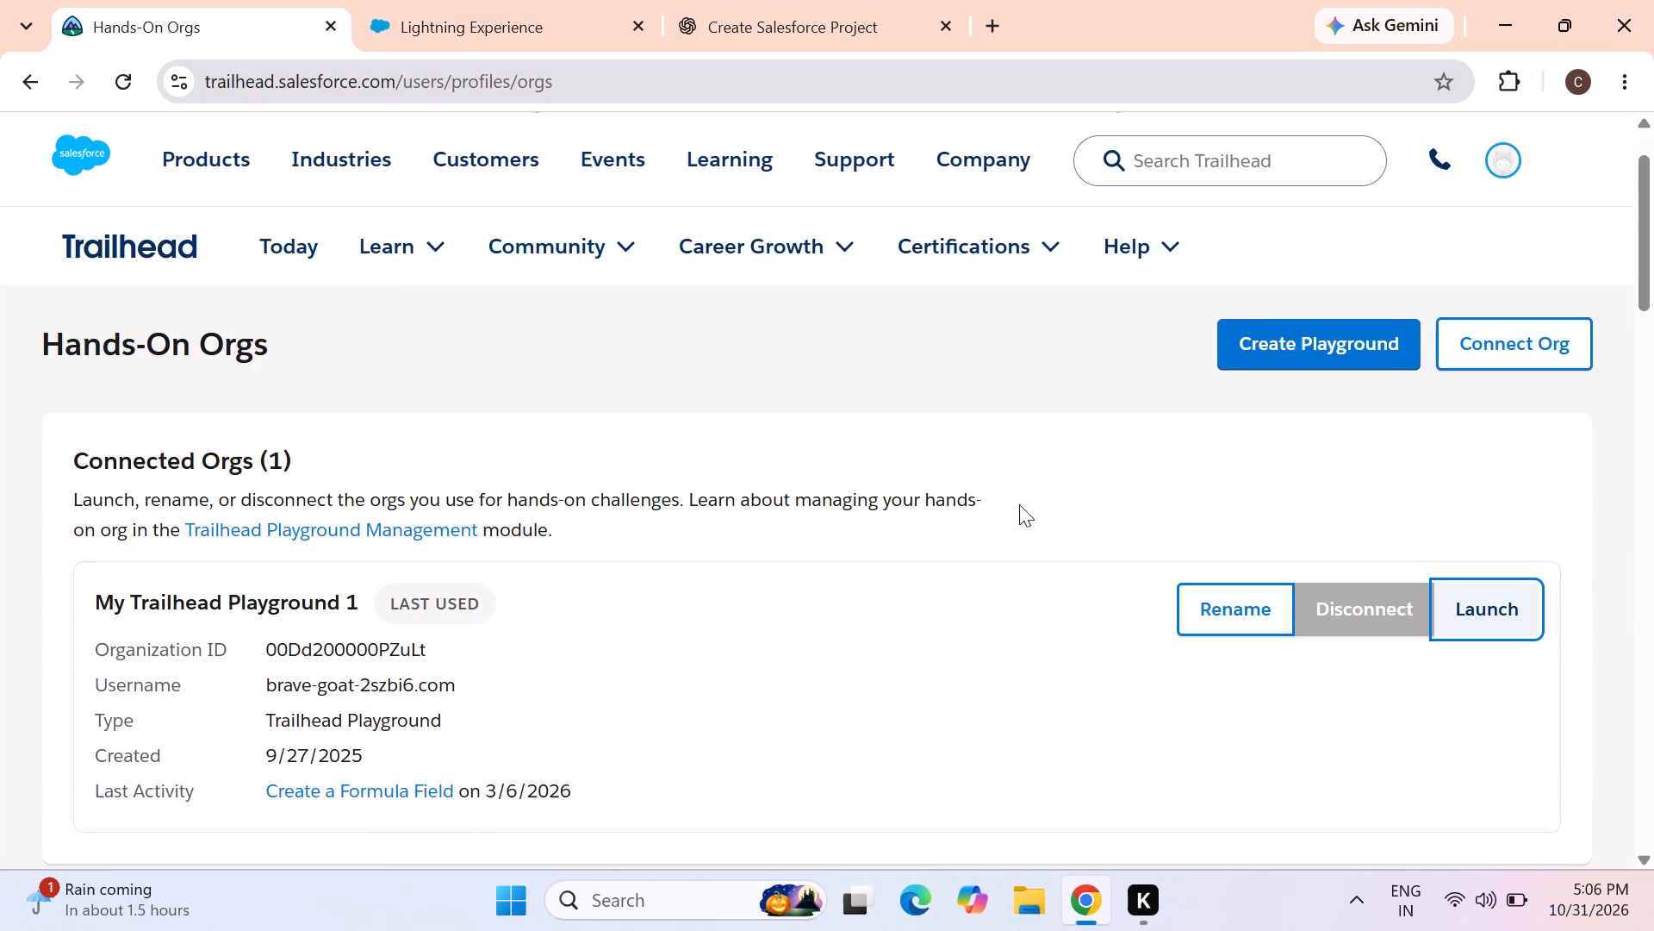
pyautogui.scroll(2, 1038, 510)
pyautogui.scroll(-3, 645, 482)
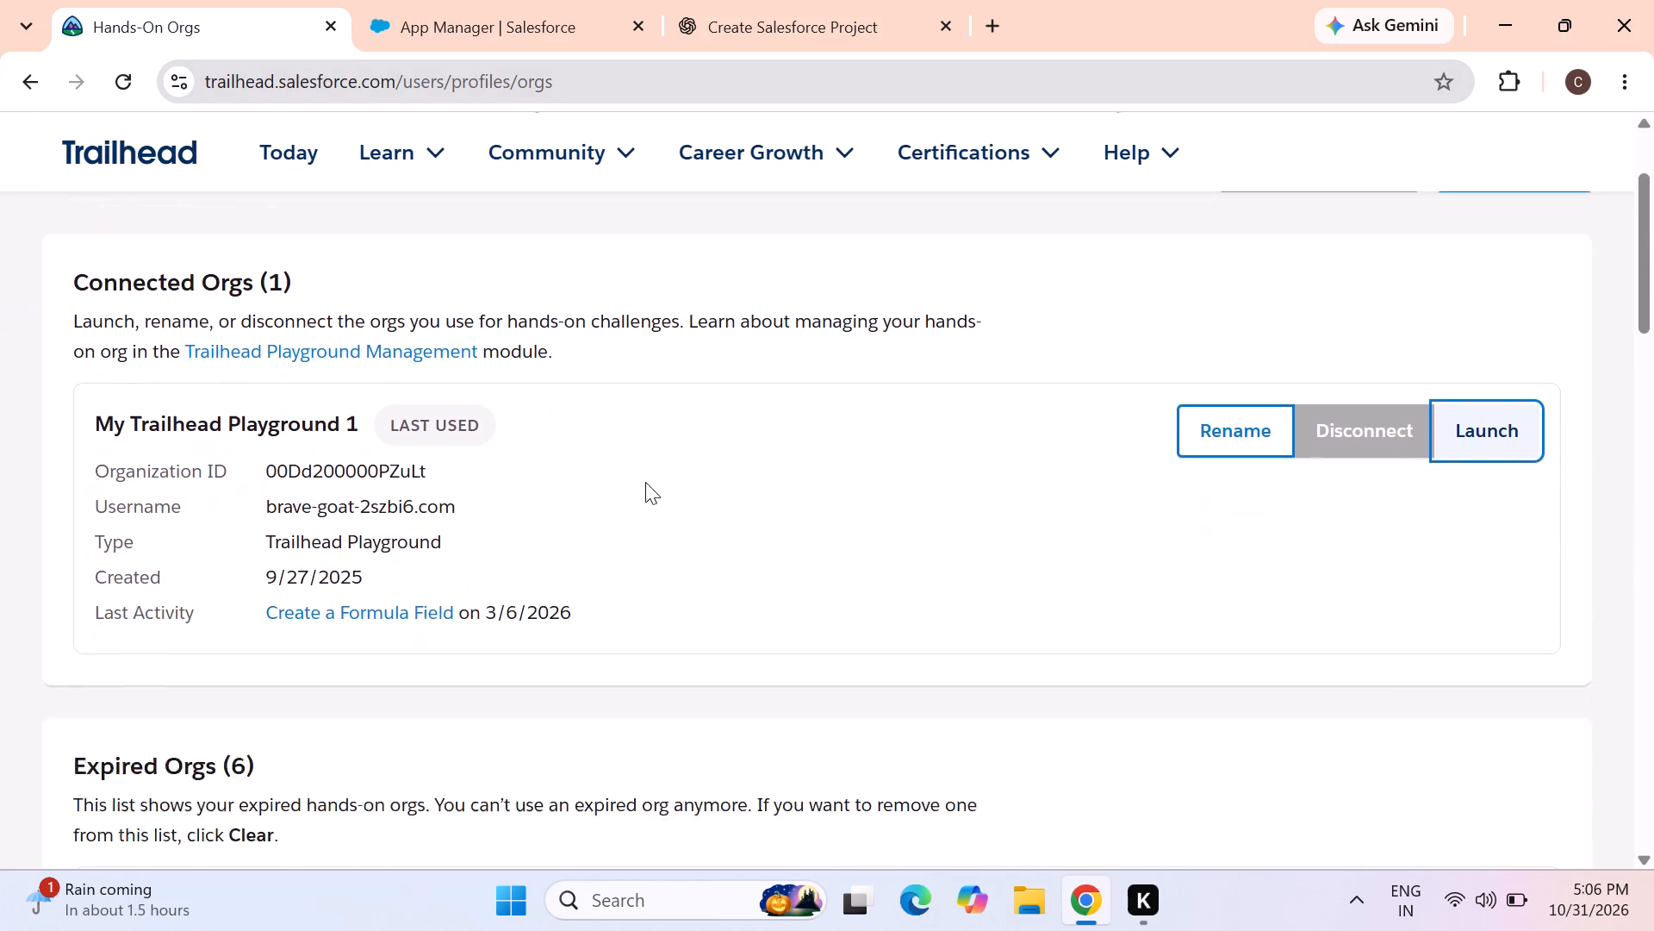
pyautogui.scroll(-8, 645, 482)
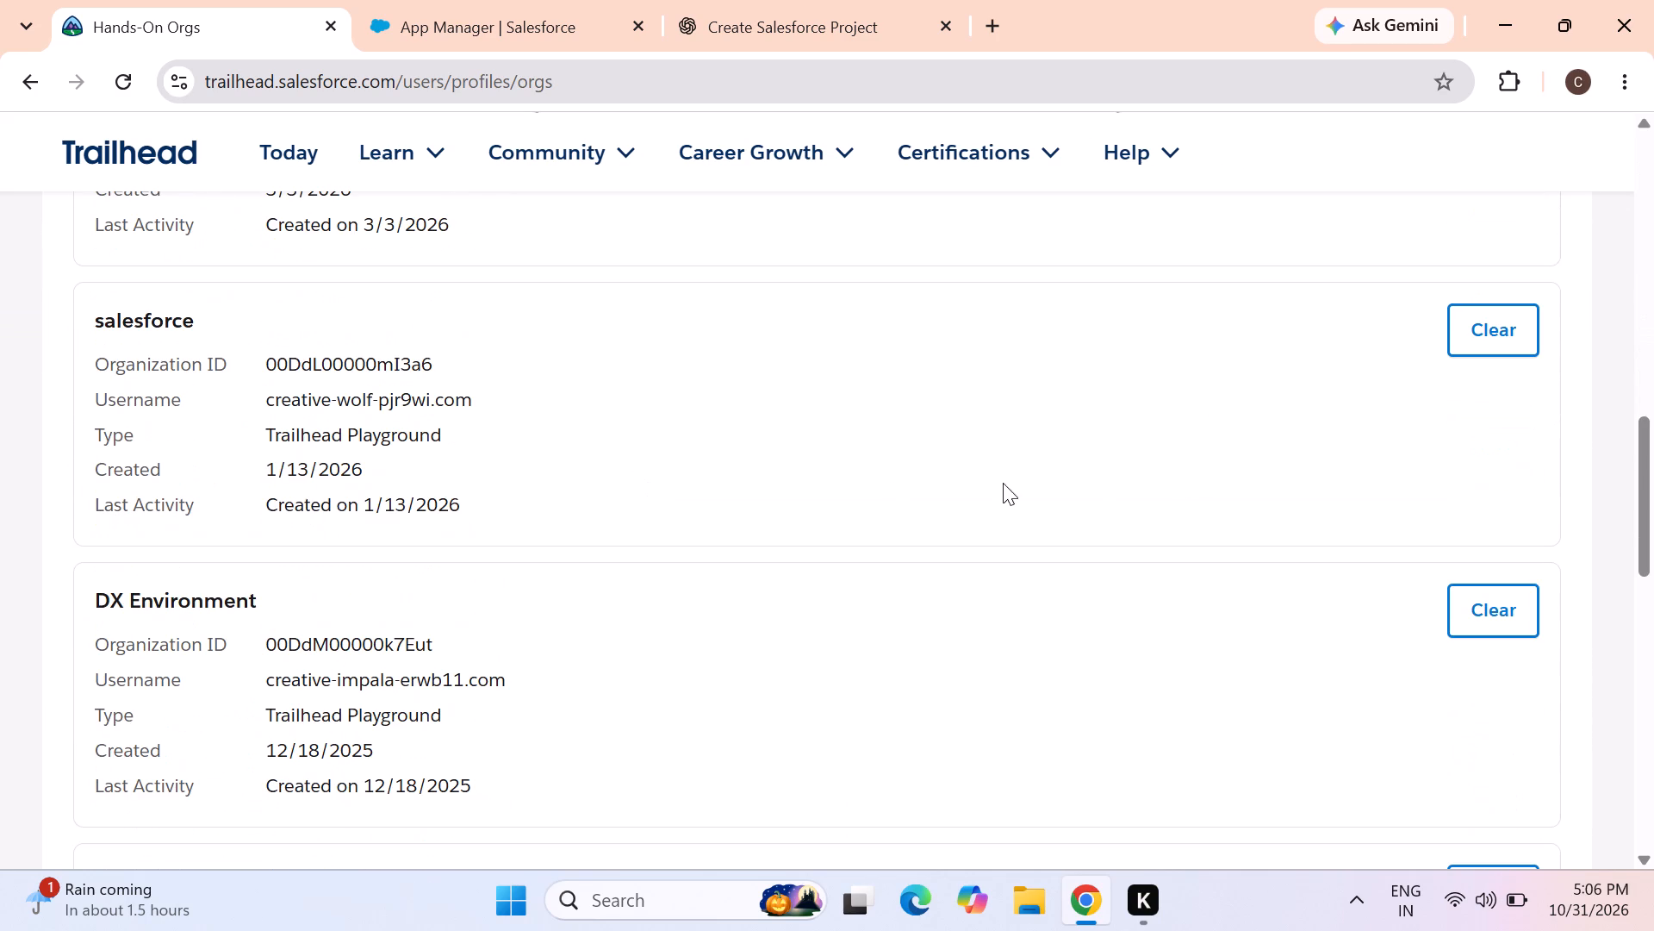
pyautogui.scroll(-11, 910, 480)
pyautogui.scroll(3, 878, 469)
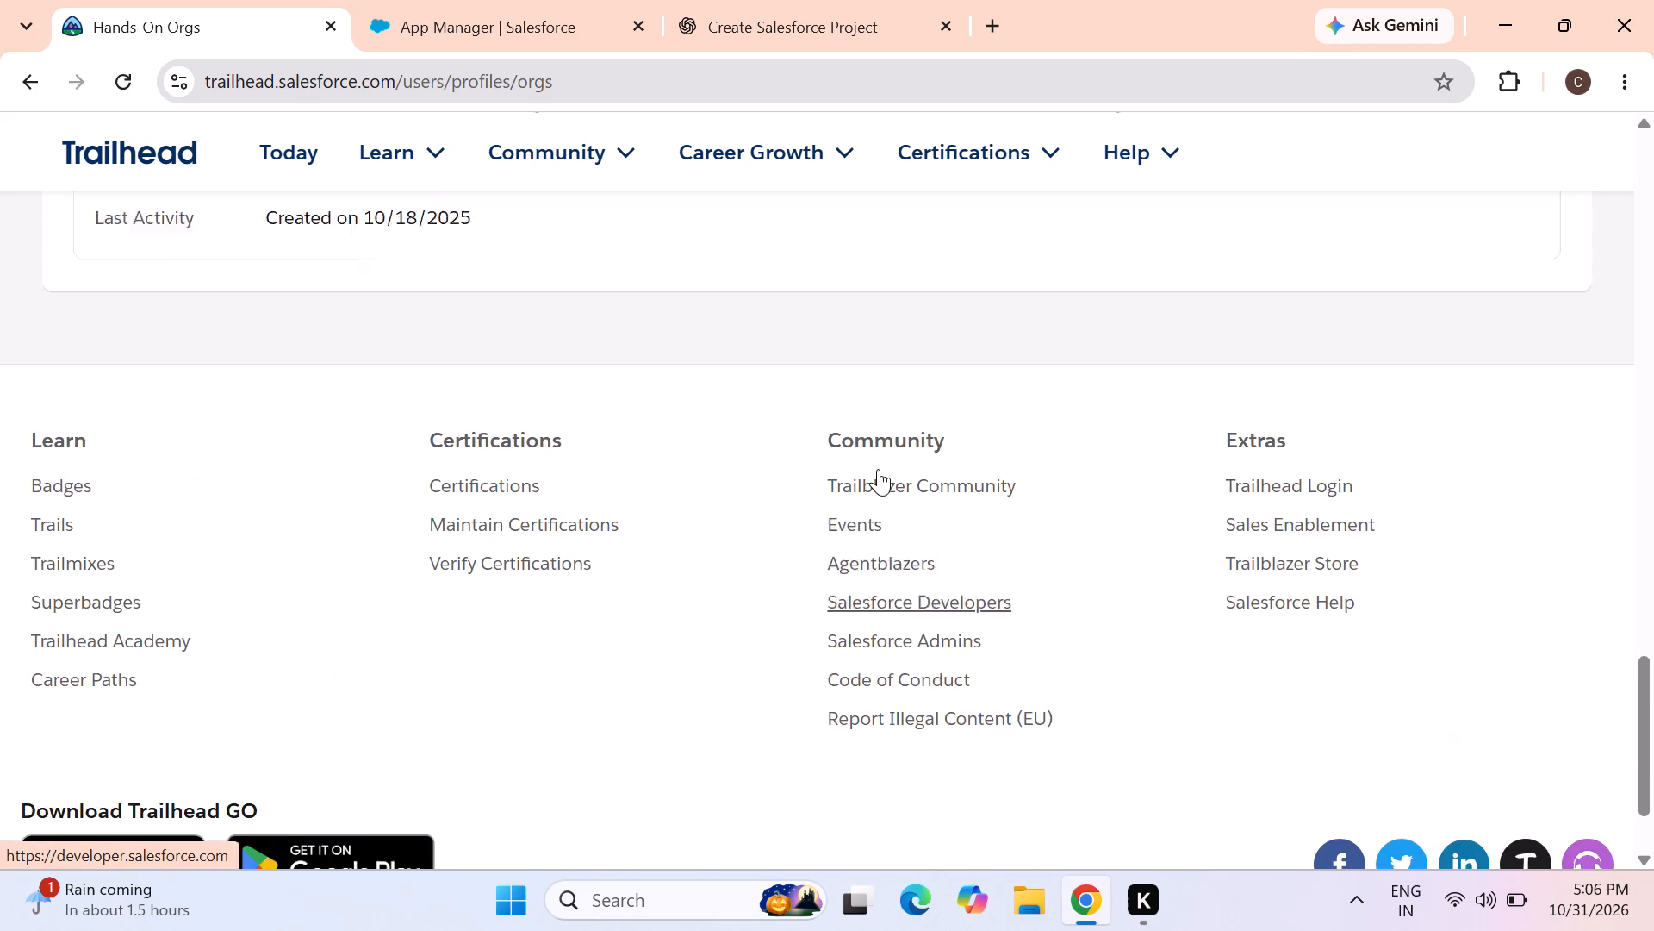
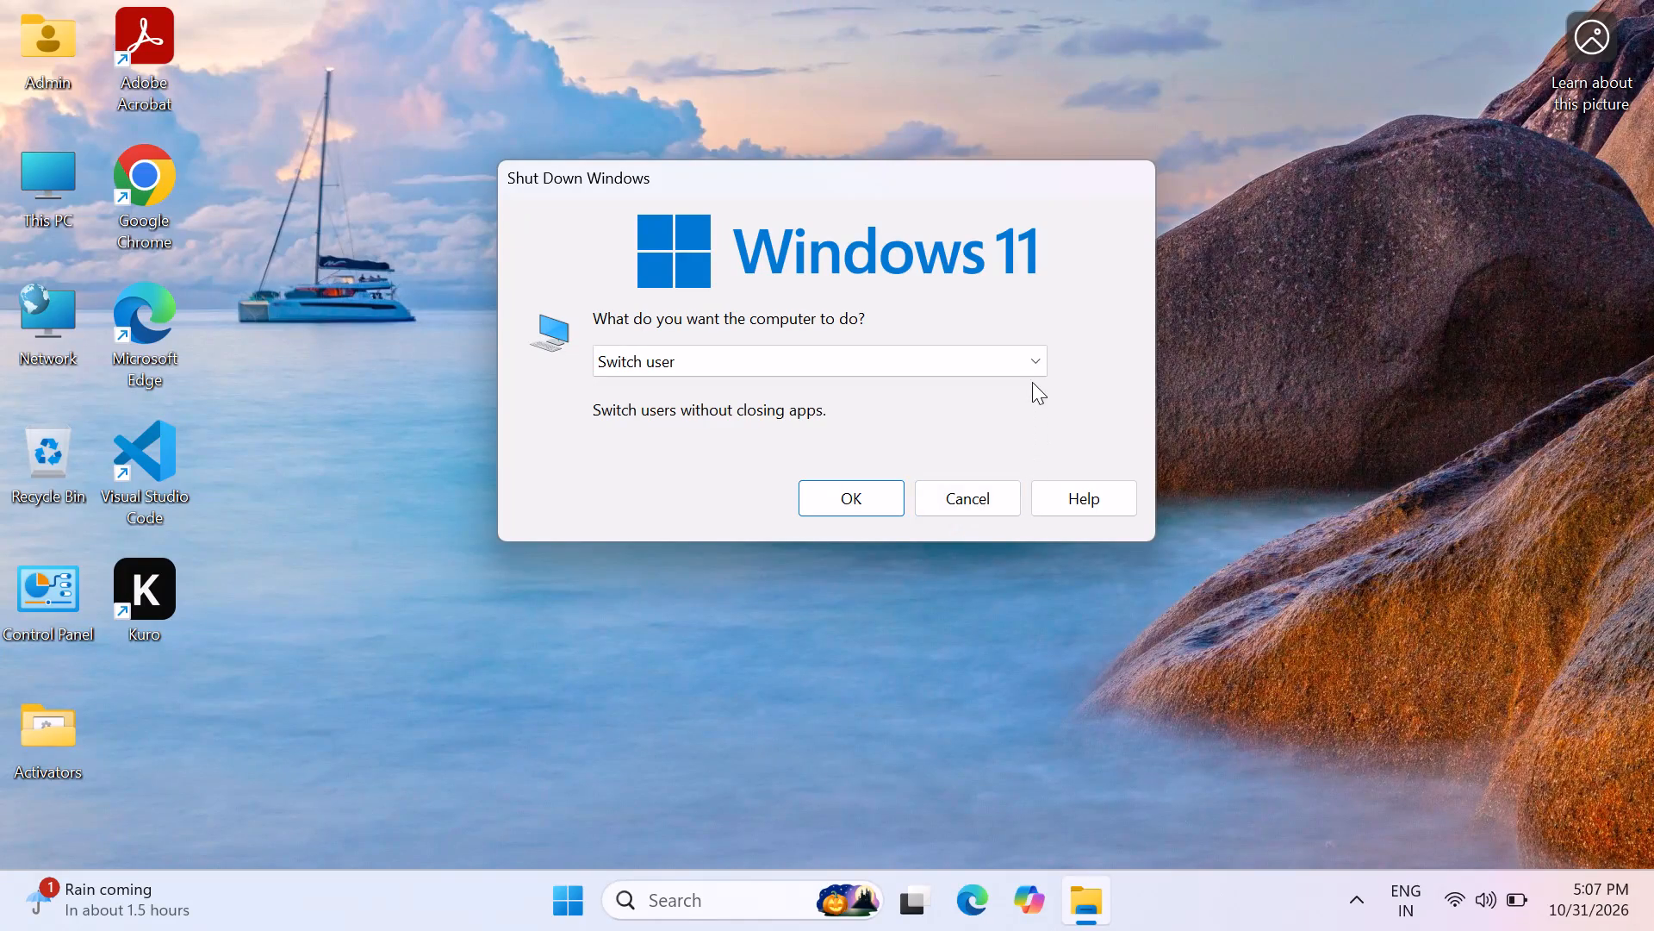
# Set the action in the Shut Down Windows dialog to Shut down.
pyautogui.click(1036, 364)
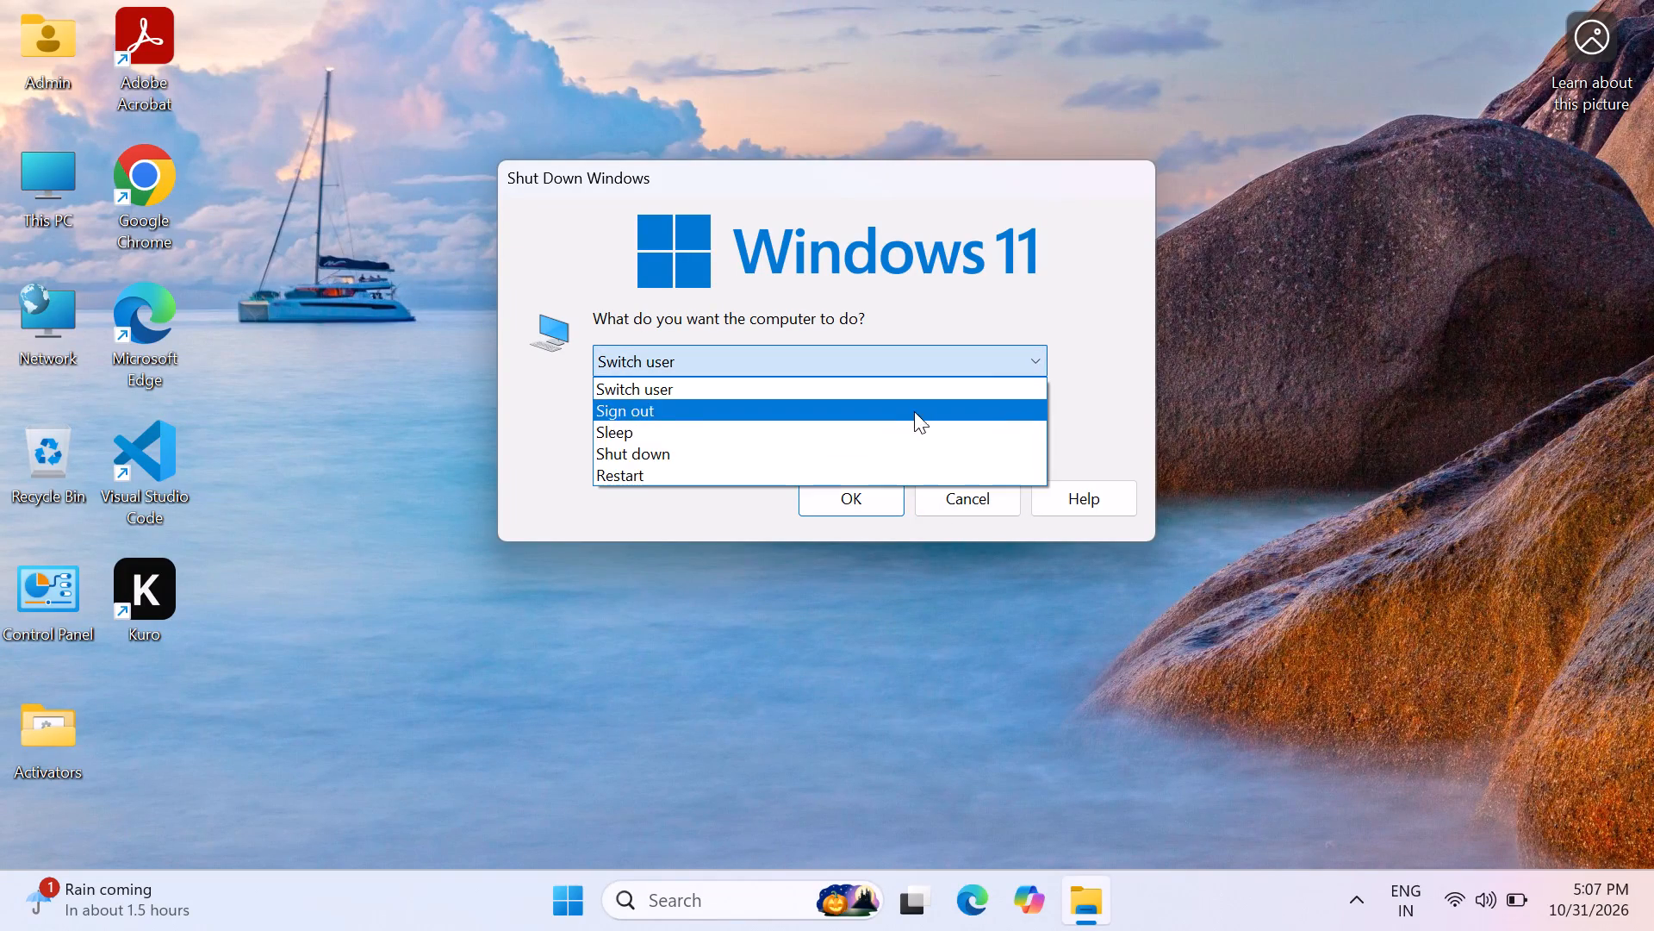
pyautogui.click(822, 455)
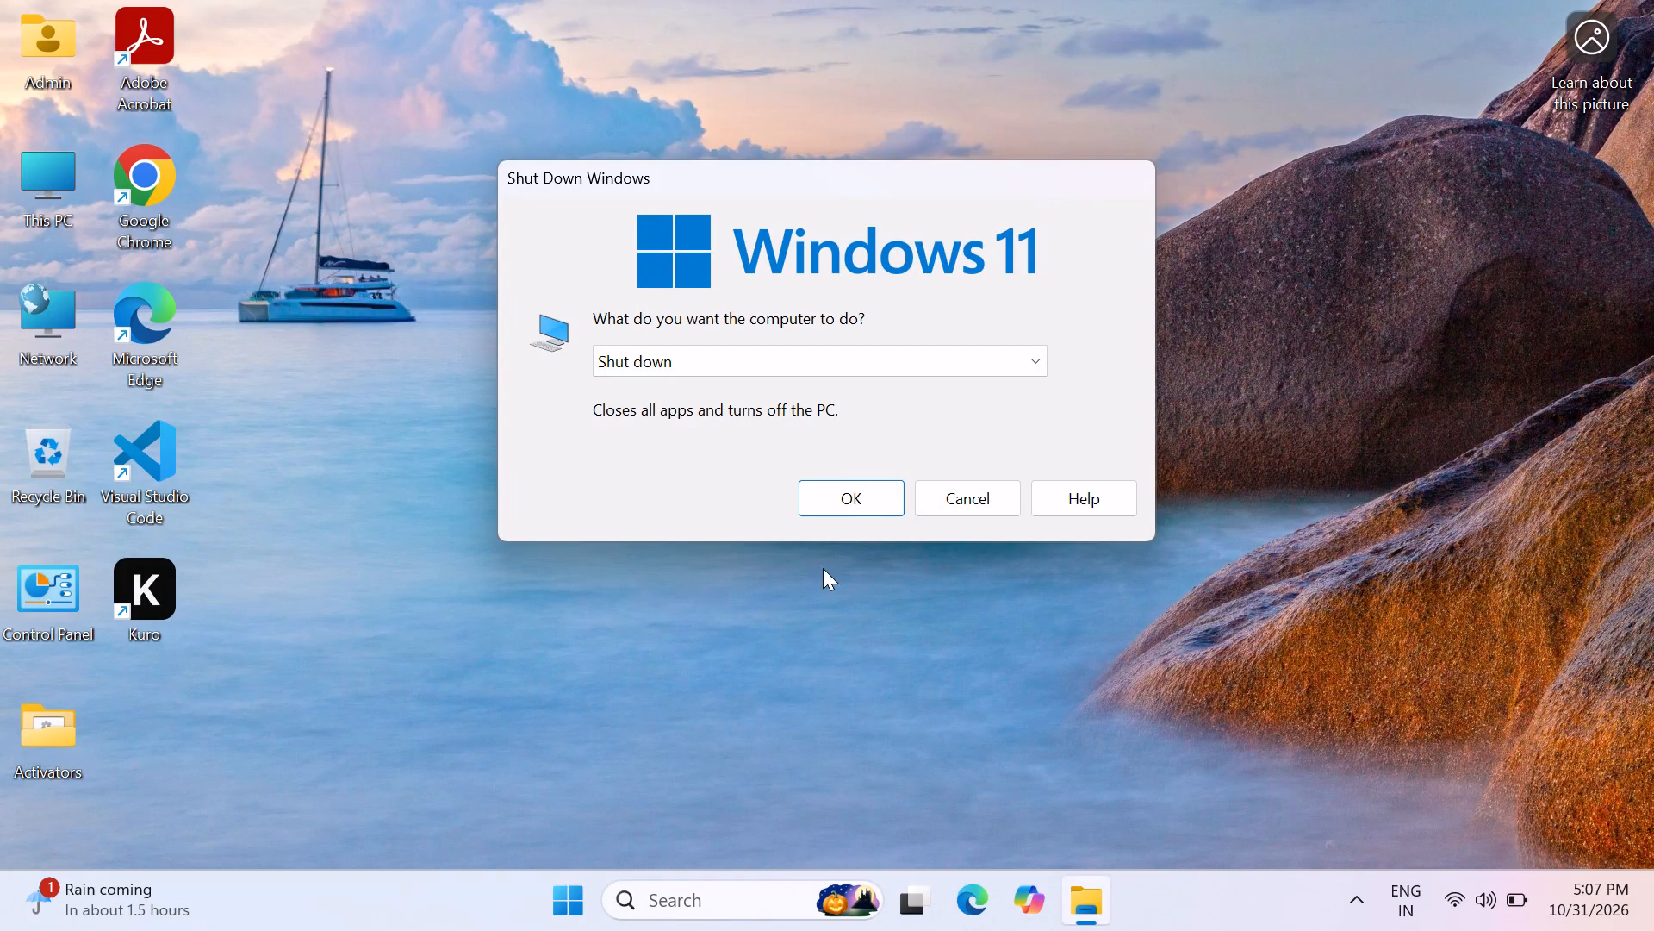